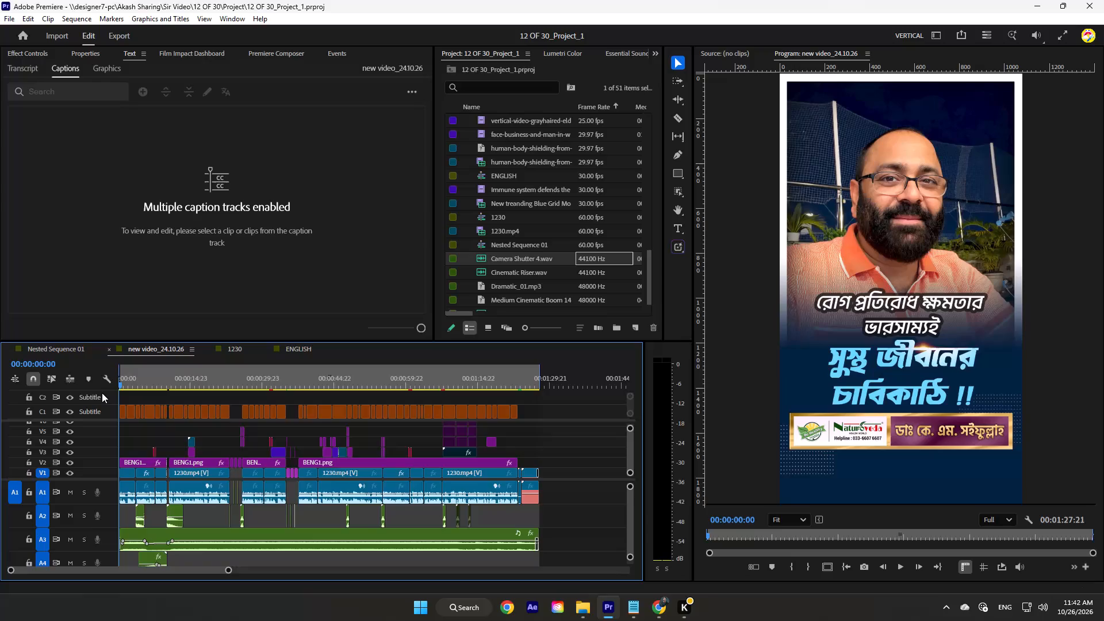
# Play the opening of the new video_24.10.26 sequence and examine its captions and the clips around the offline media at 00:00:07:15.
pyautogui.press('=')
pyautogui.press('=')
pyautogui.press('=')
pyautogui.moveTo(124, 382); pyautogui.dragTo(125, 382)
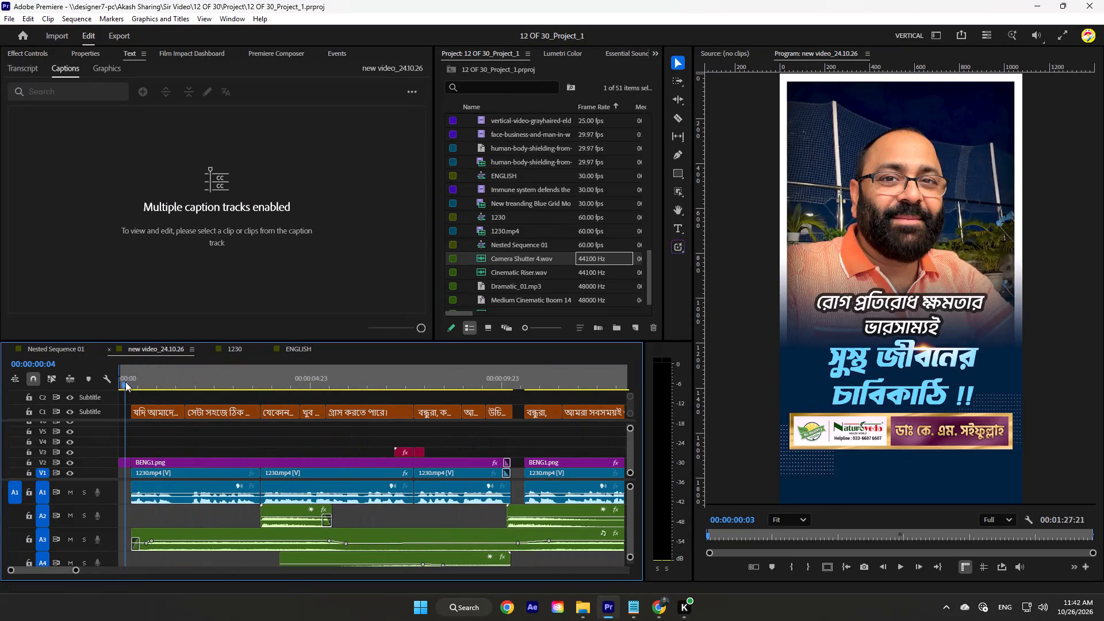
pyautogui.moveTo(125, 382); pyautogui.dragTo(139, 383)
pyautogui.press('space')
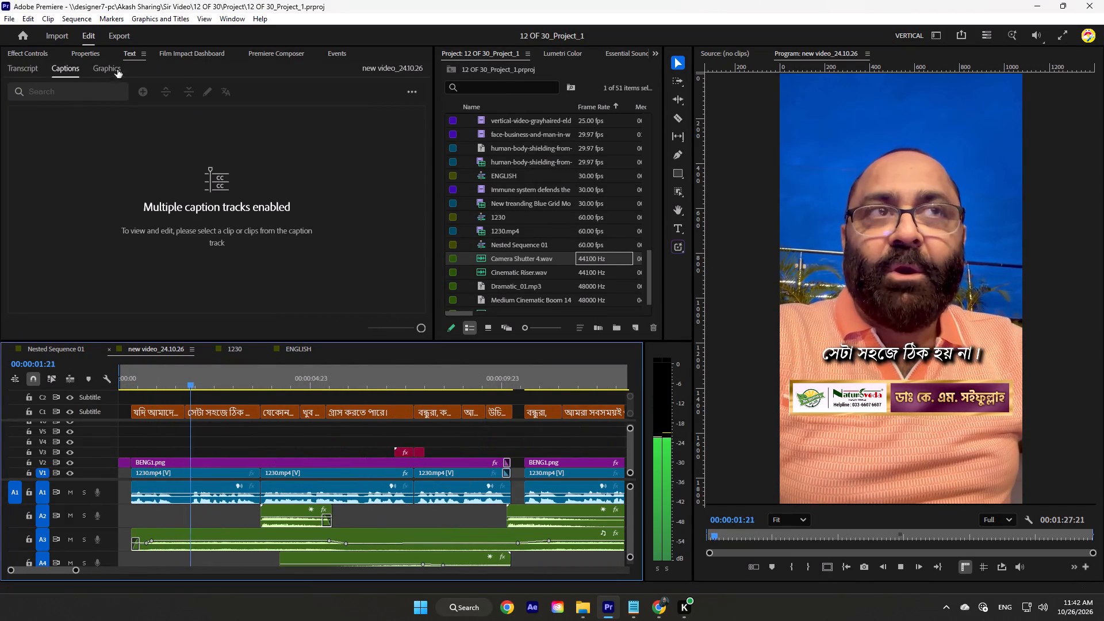
pyautogui.click(231, 412)
pyautogui.scroll(-13, 283, 216)
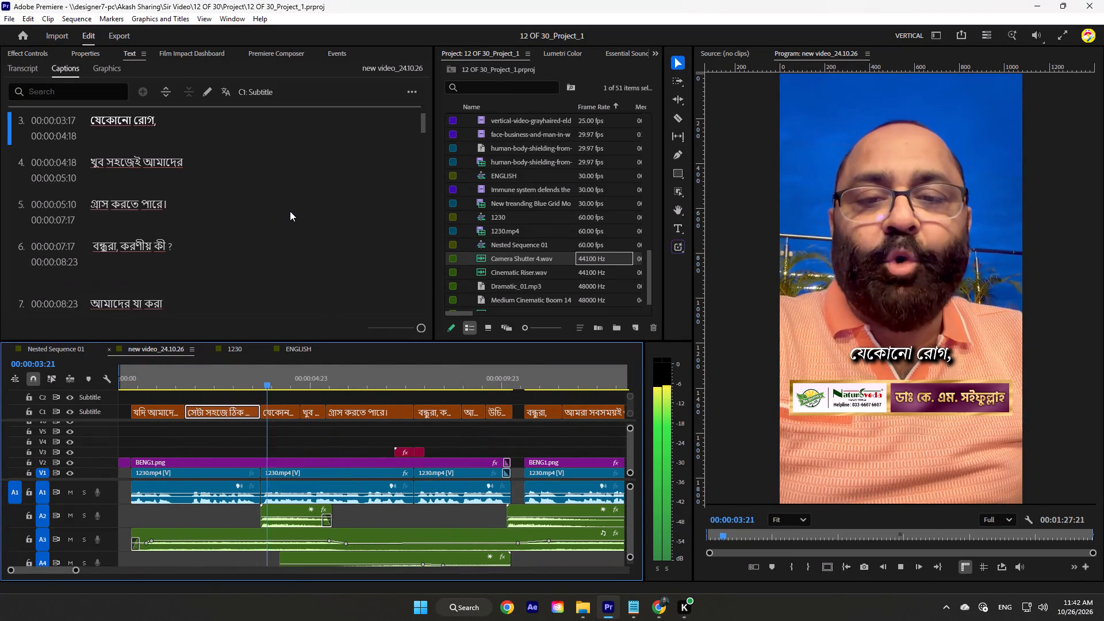
pyautogui.scroll(-7, 290, 211)
pyautogui.keyDown('ctrl'); pyautogui.scroll(-4, 367, 403); pyautogui.keyUp('ctrl')
pyautogui.keyDown('ctrl'); pyautogui.scroll(-2, 337, 439); pyautogui.keyUp('ctrl')
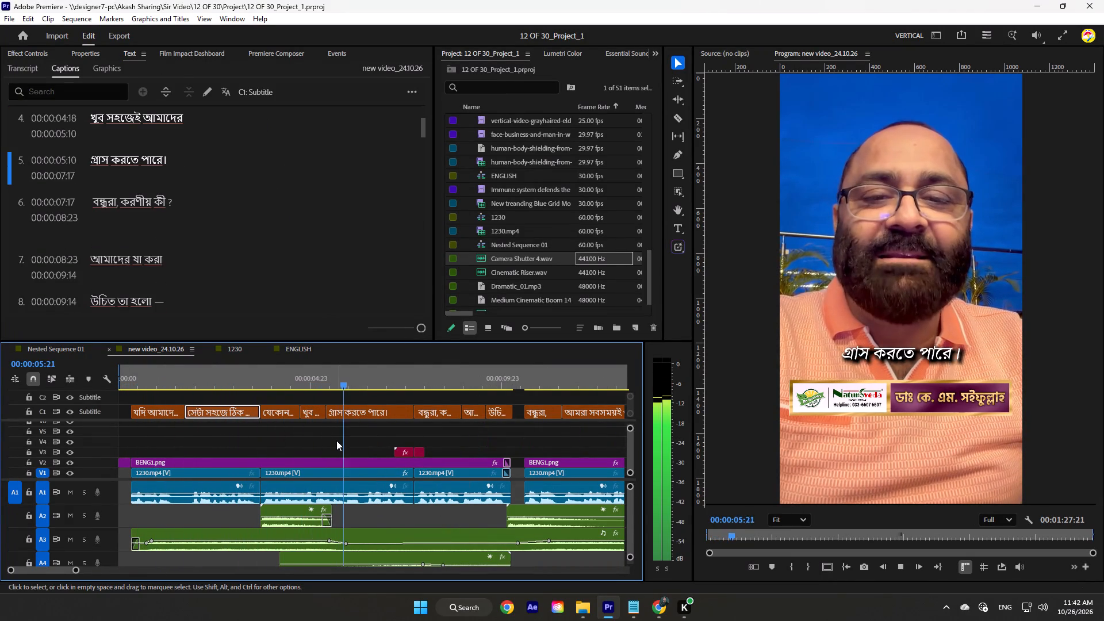
pyautogui.keyDown('ctrl'); pyautogui.scroll(-2, 336, 440); pyautogui.keyUp('ctrl')
pyautogui.press('space')
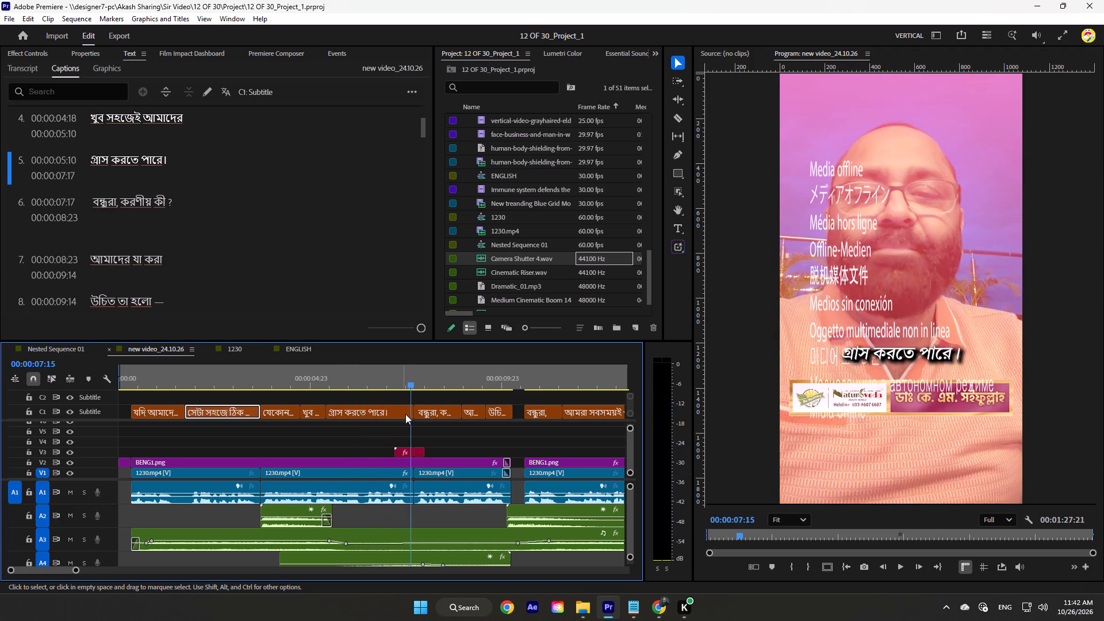
pyautogui.press('`')
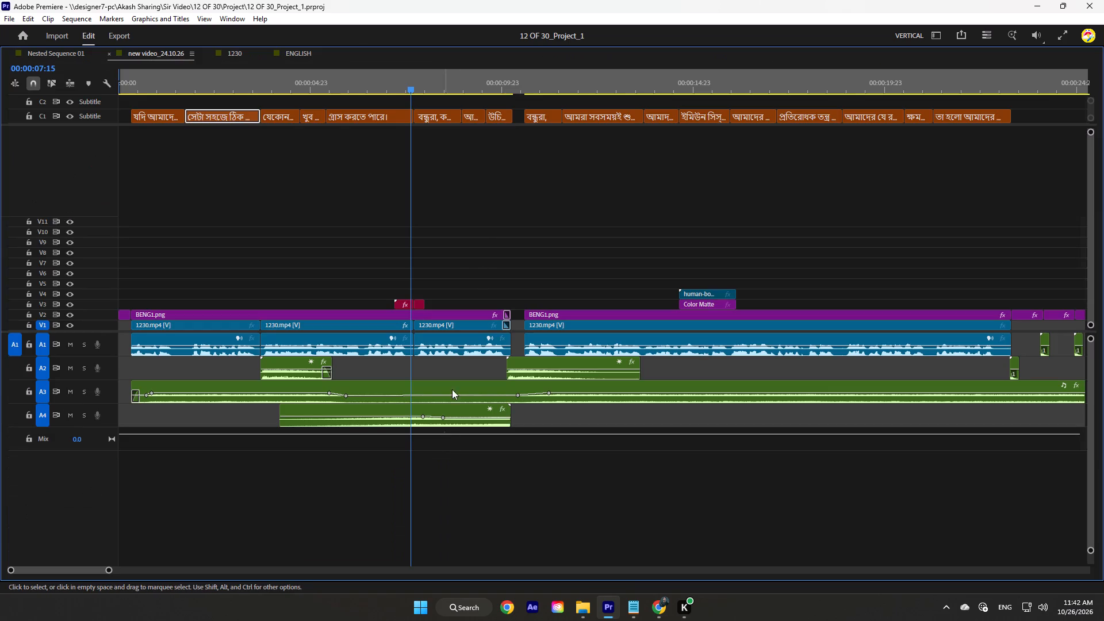
pyautogui.keyDown('ctrl'); pyautogui.scroll(-4, 467, 280); pyautogui.keyUp('ctrl')
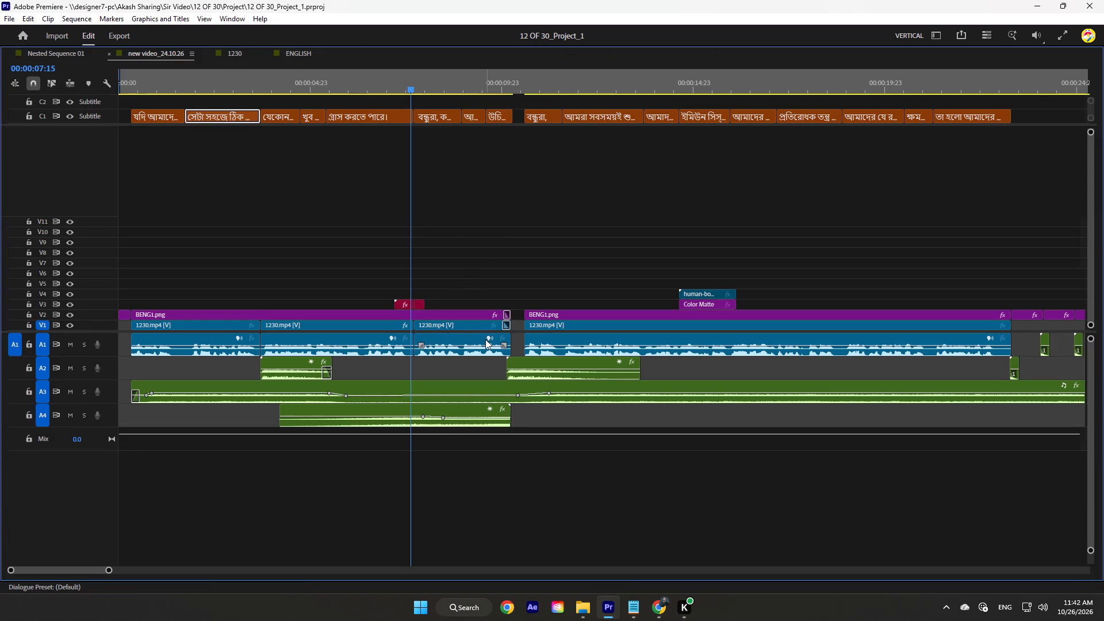
pyautogui.press('`')
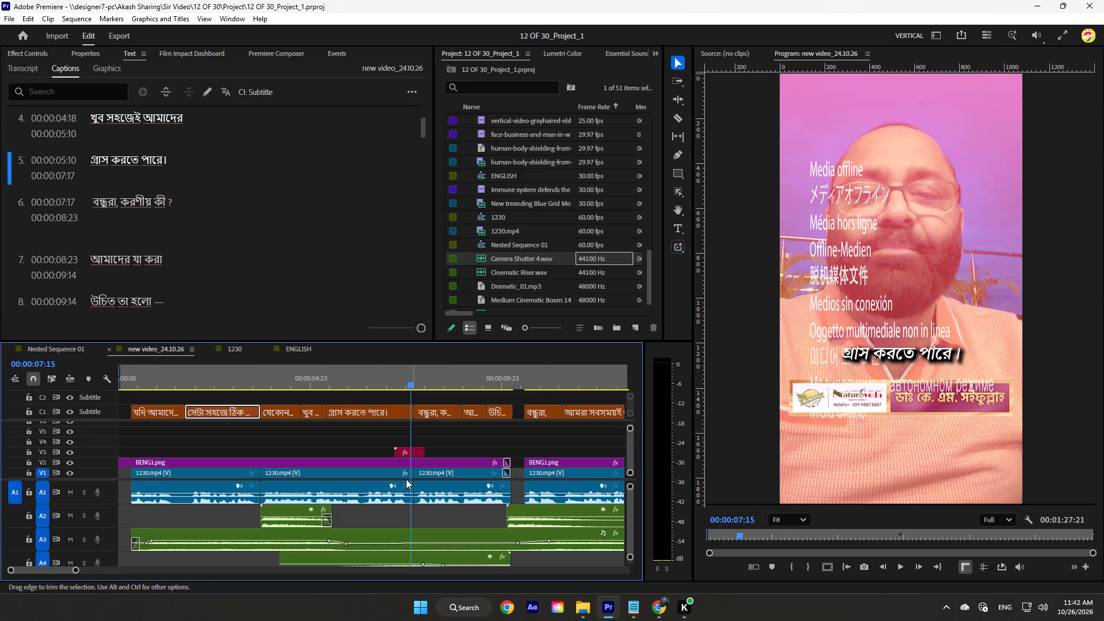
pyautogui.click(446, 433)
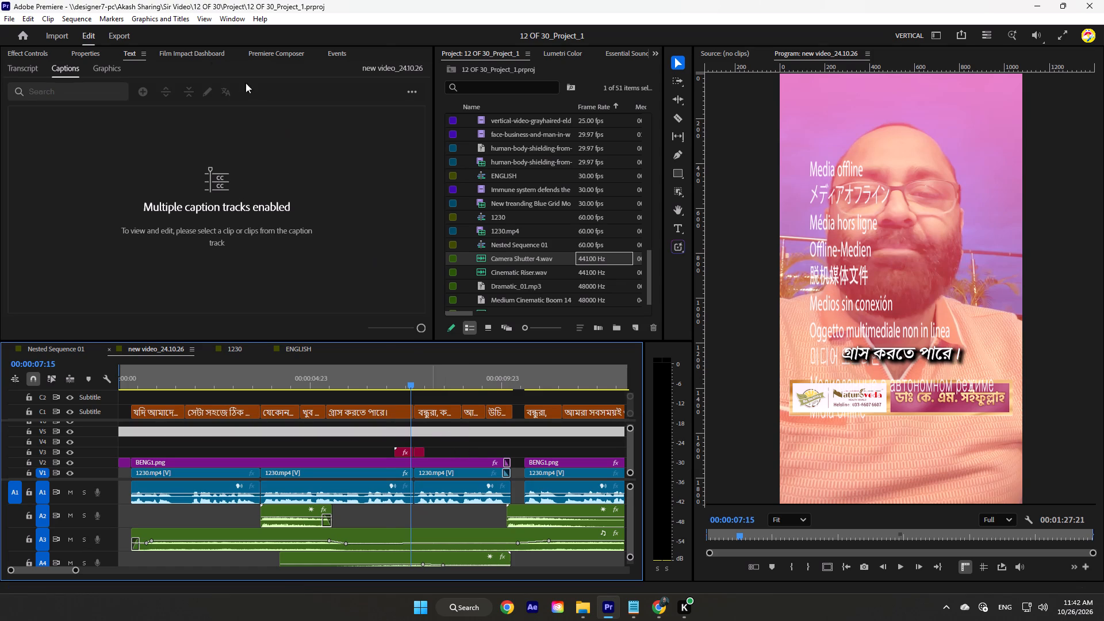
# Open the Premiere Composer extension and choose the Light Leak transition from the Starter Pack.
pyautogui.click(239, 20)
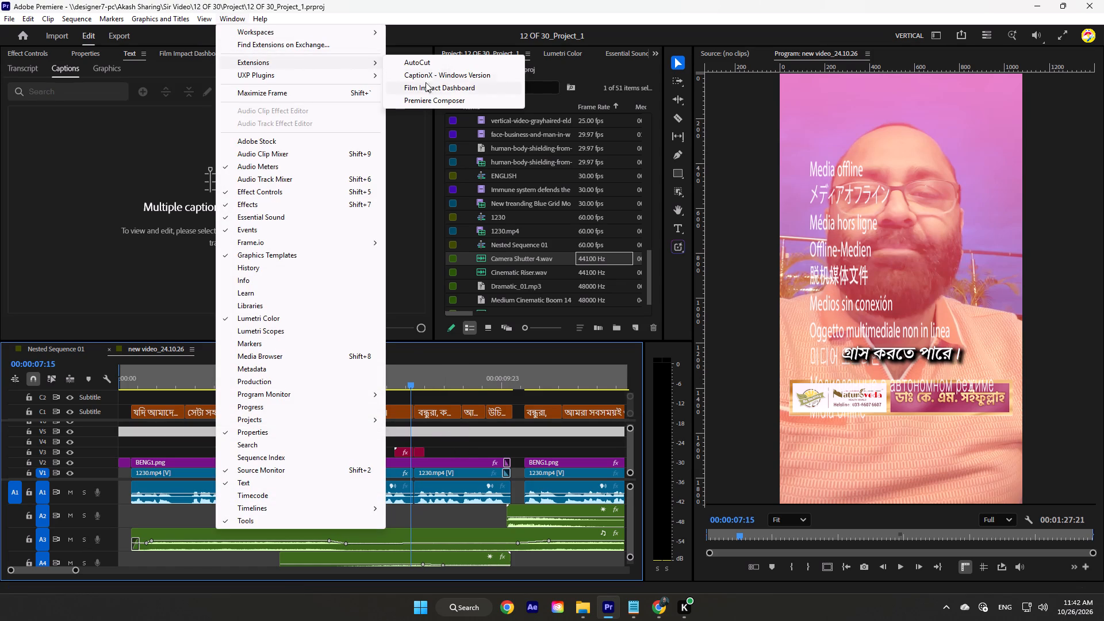
pyautogui.click(439, 97)
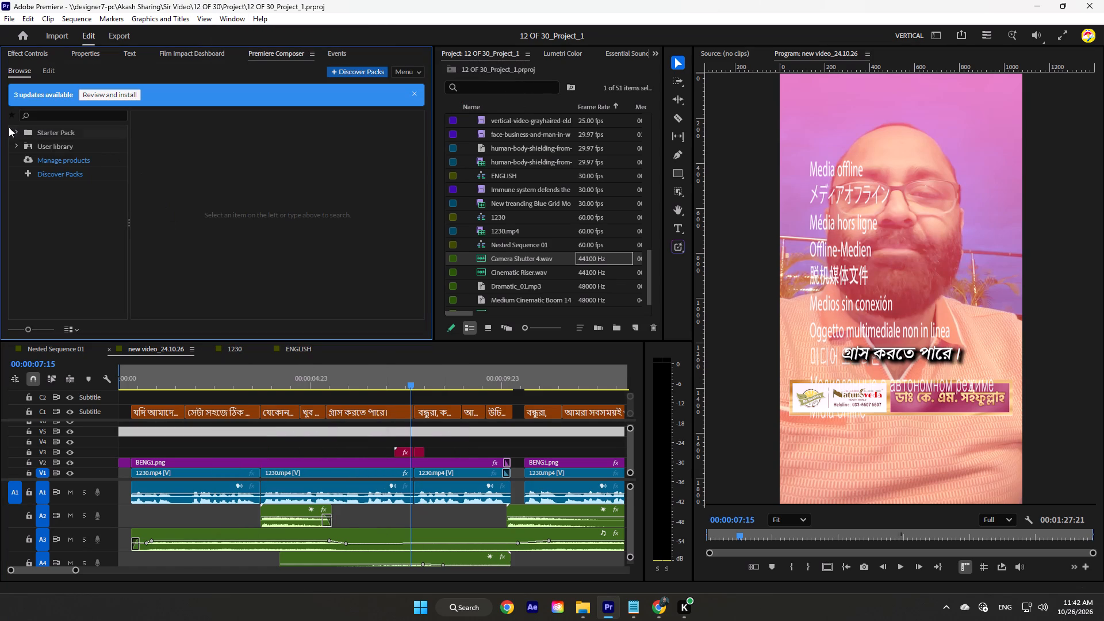
pyautogui.click(8, 127)
pyautogui.click(13, 131)
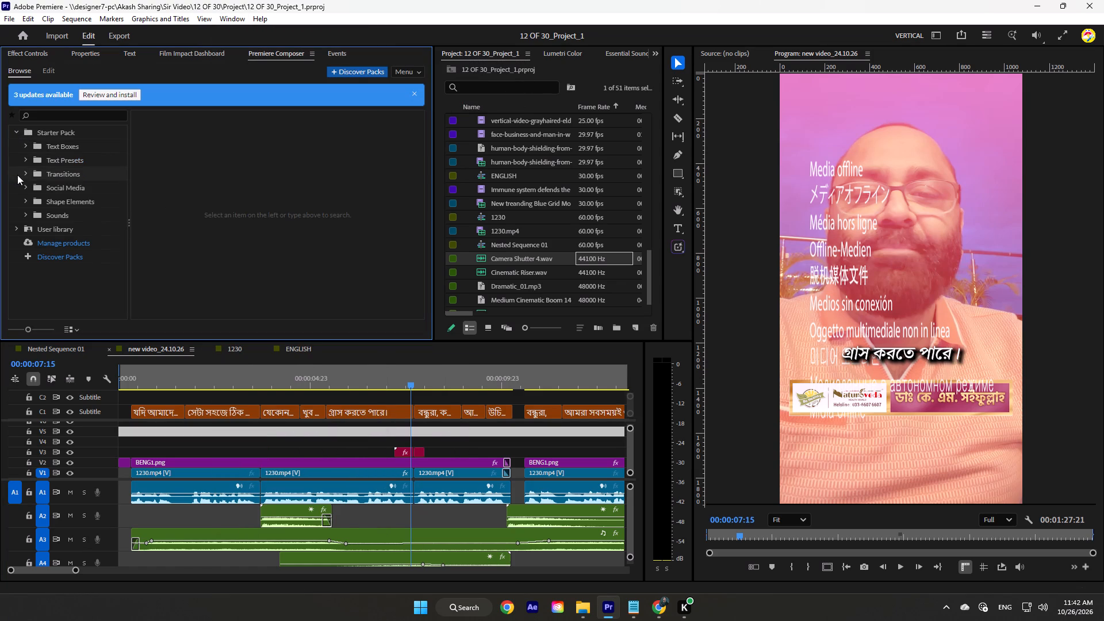
pyautogui.click(28, 171)
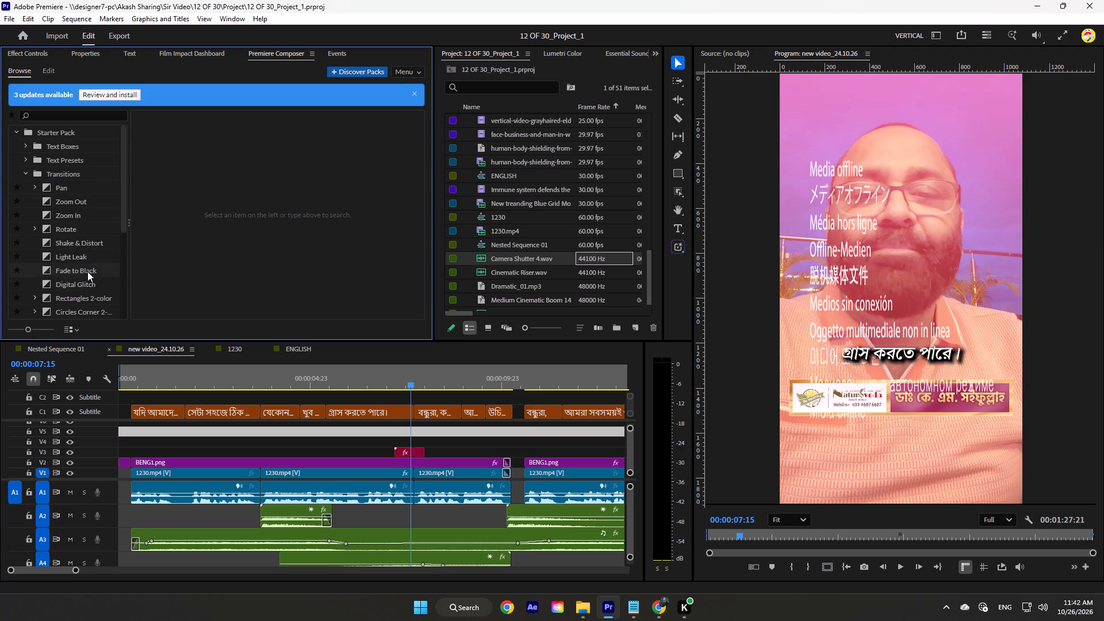
pyautogui.click(92, 252)
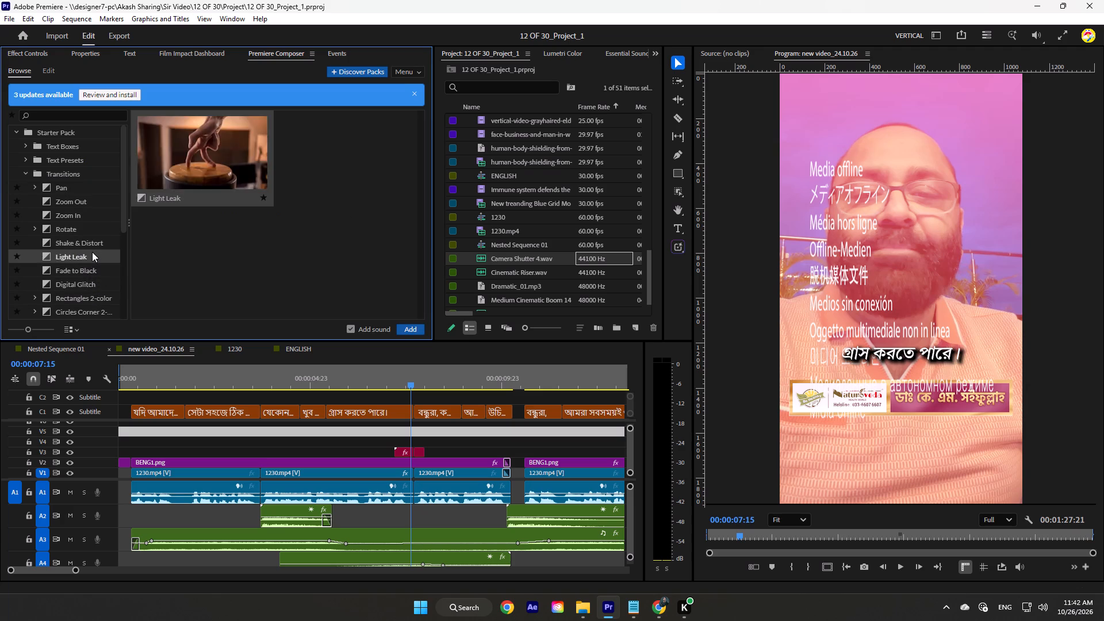
# Add the Light Leak transition with sound at the cut between the 1230.mp4 clips at 00:00:07:17.
pyautogui.press('Right')
pyautogui.press('Right')
pyautogui.press('Right')
pyautogui.press('Right')
pyautogui.press('Right')
pyautogui.click(411, 383)
pyautogui.press('Right')
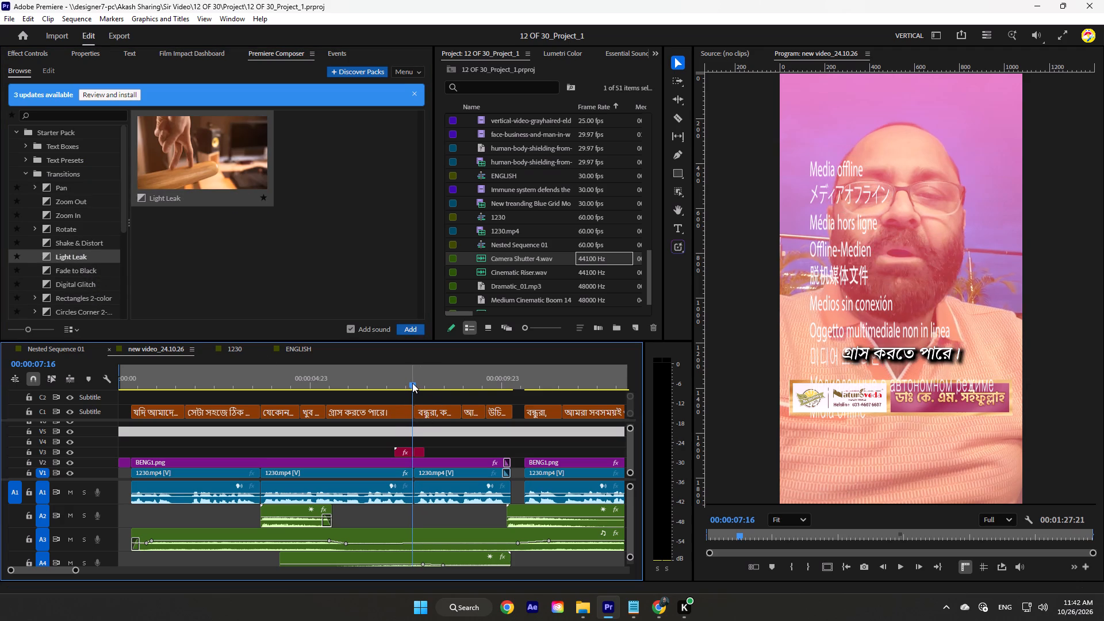
pyautogui.press('Right')
pyautogui.write('==')
pyautogui.press('=')
pyautogui.press('=')
pyautogui.press('=')
pyautogui.press('=')
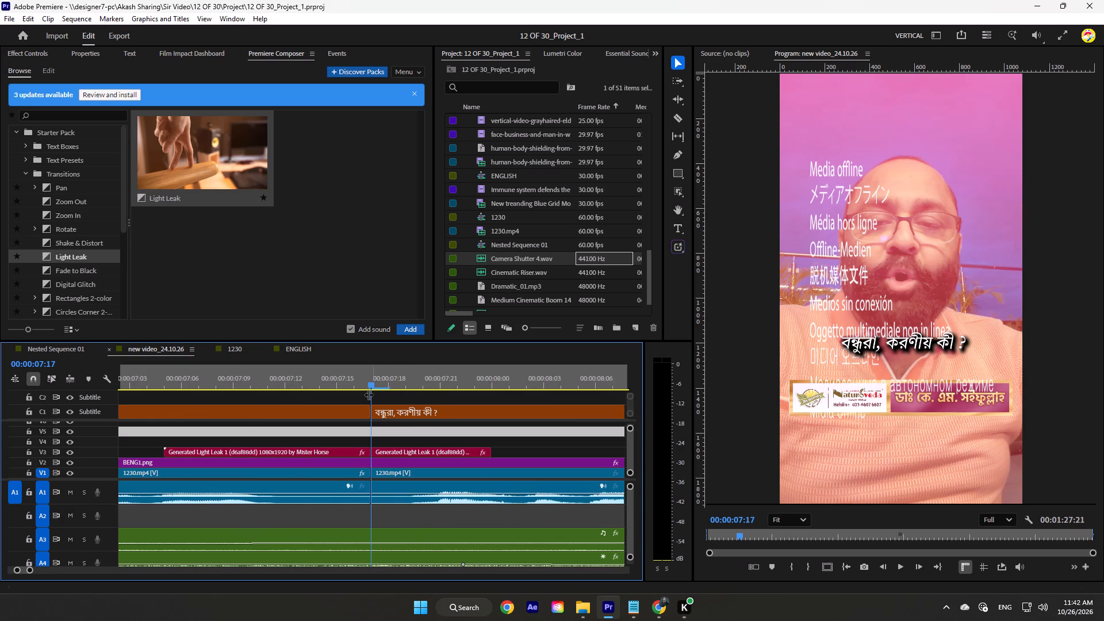
pyautogui.click(239, 165)
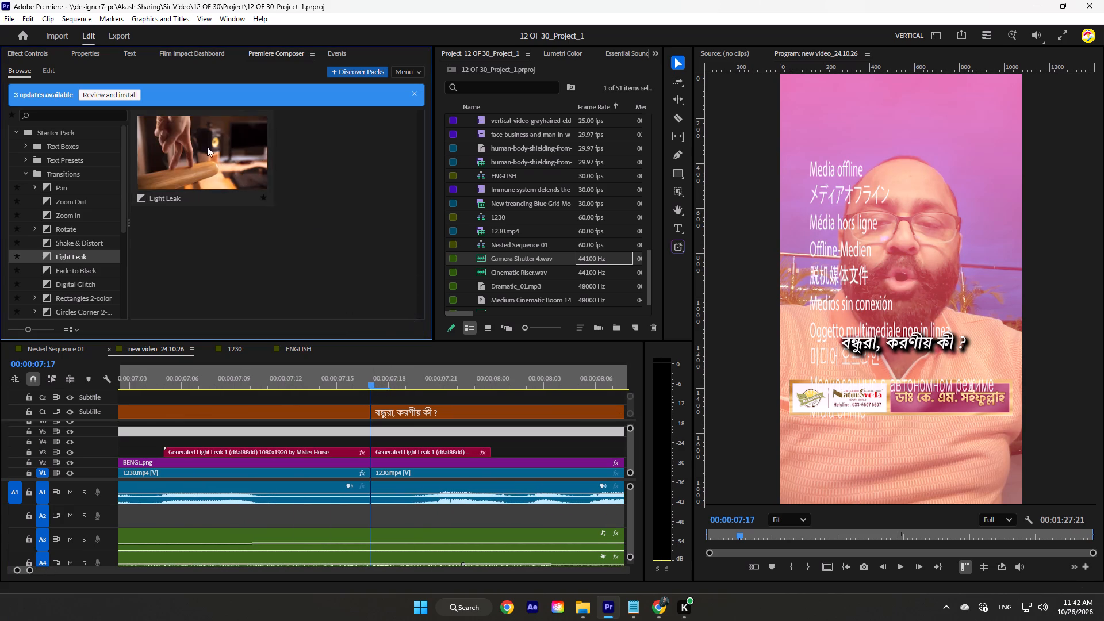
pyautogui.click(182, 130)
pyautogui.click(415, 328)
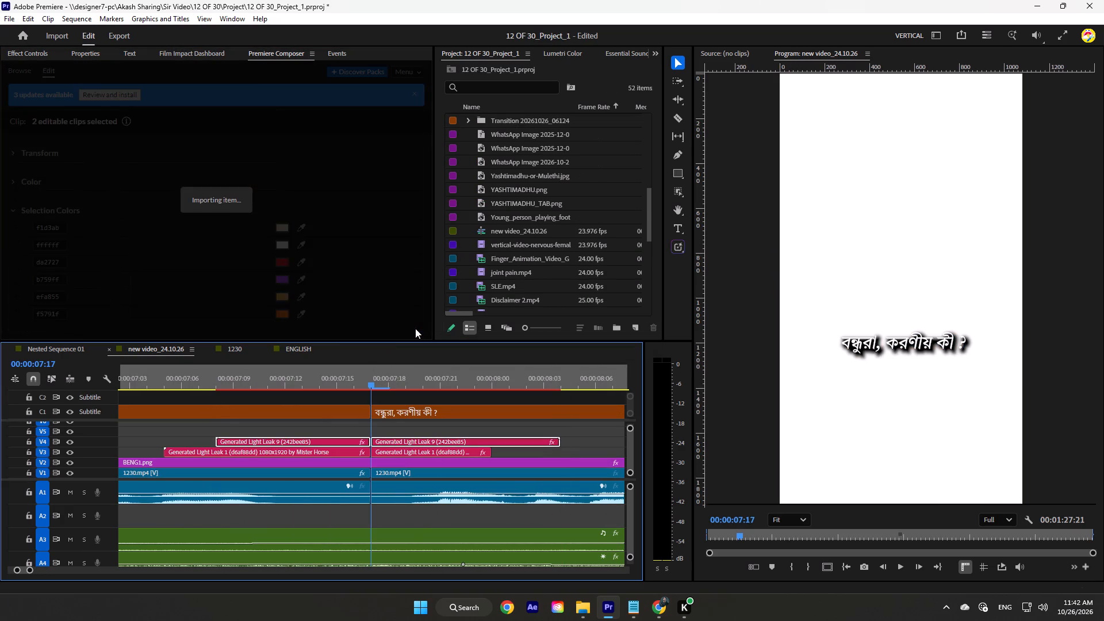
# Disable both old Generated Light Leak 1 clips on track V3 beneath the new transition.
pyautogui.moveTo(372, 381); pyautogui.dragTo(396, 381)
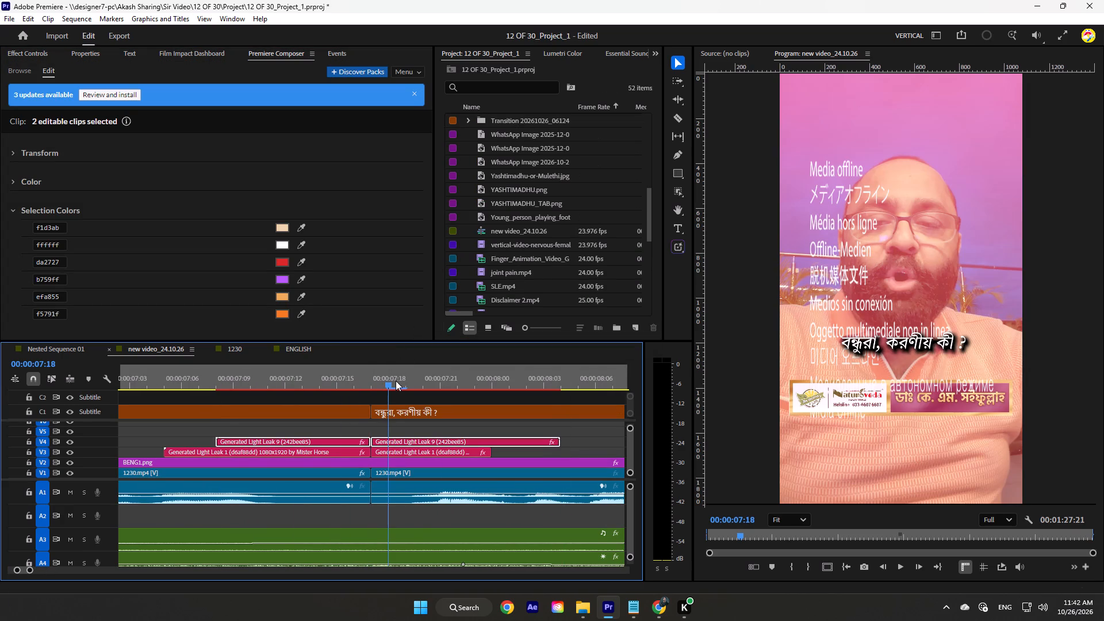
pyautogui.moveTo(396, 381); pyautogui.dragTo(390, 383)
pyautogui.press('`')
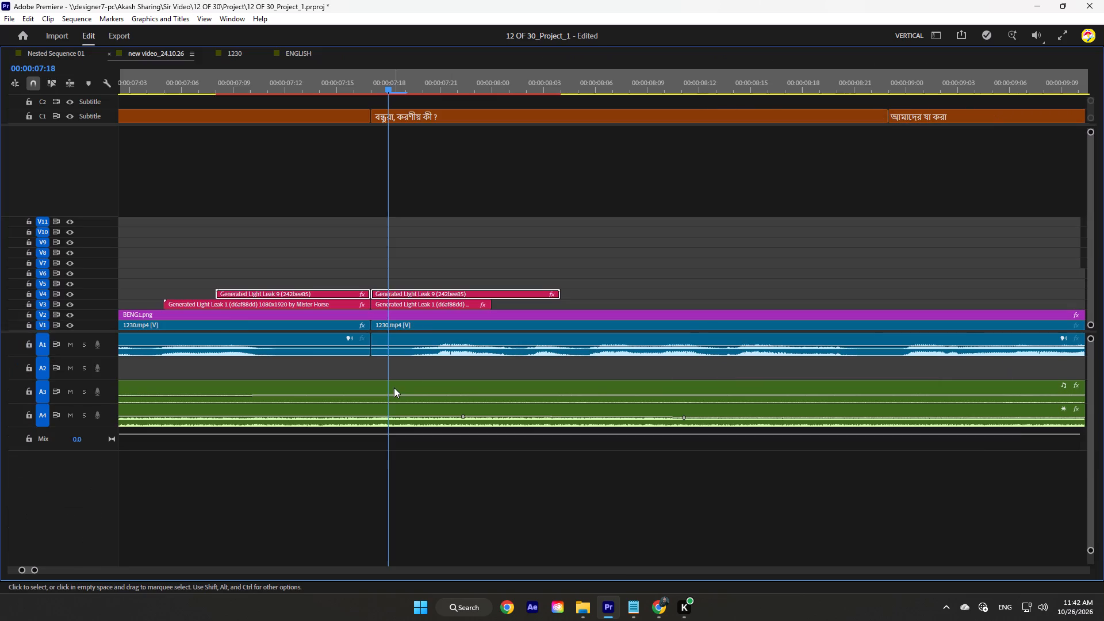
pyautogui.click(244, 301)
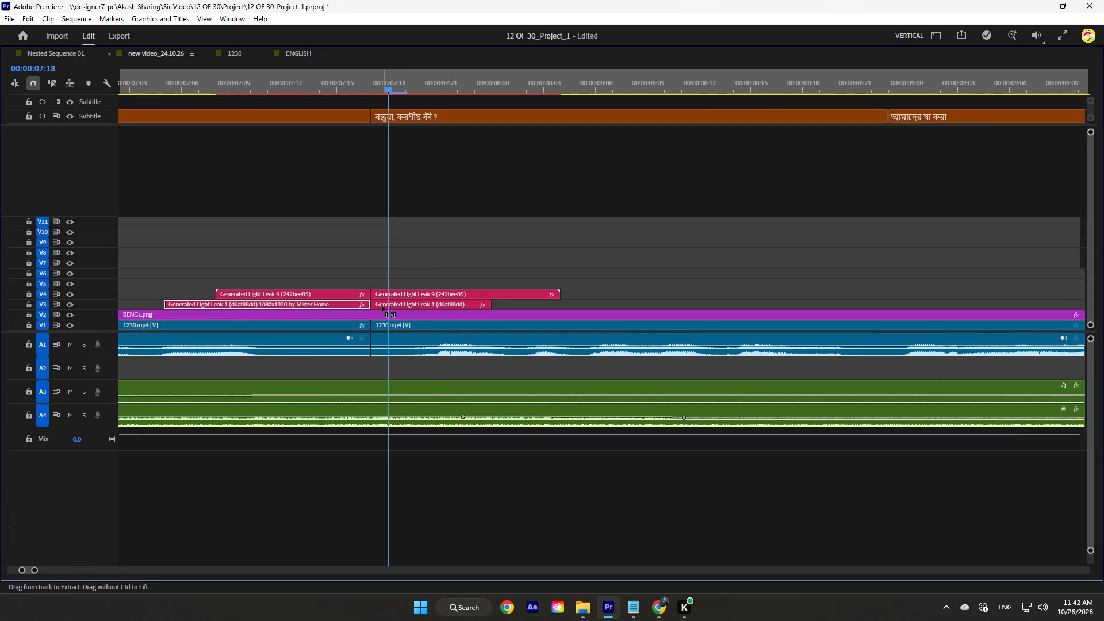
pyautogui.keyDown('ctrl'); pyautogui.click(382, 305); pyautogui.keyUp('ctrl')
pyautogui.rightClick(382, 305)
pyautogui.click(433, 246)
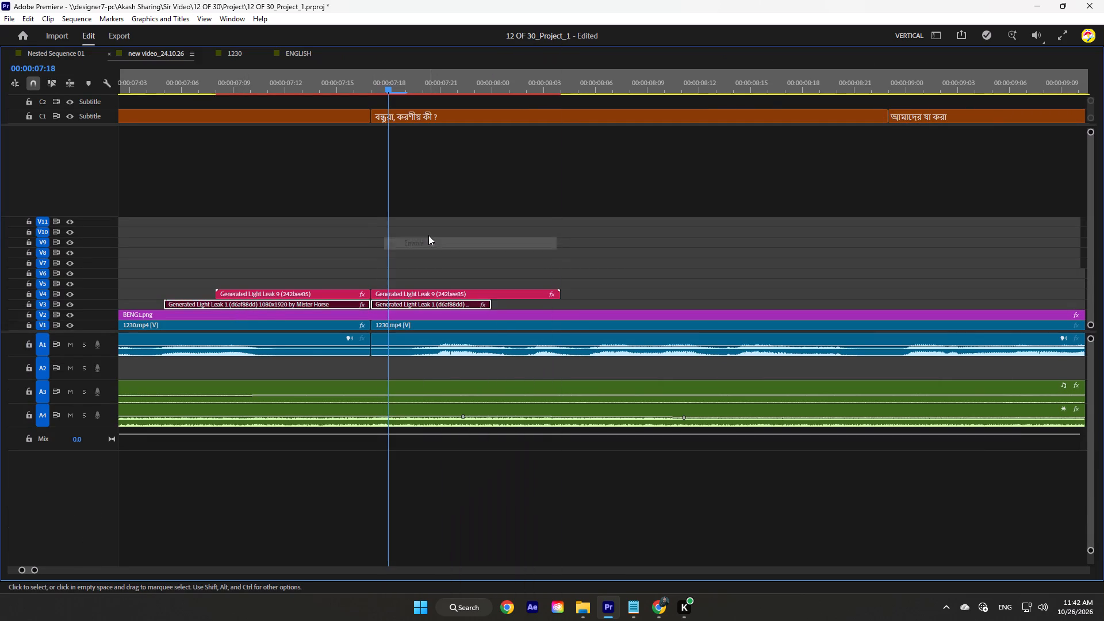
pyautogui.click(428, 235)
# Play back the section around 00:00:07:17 to check the new light leak transition across the cut.
pyautogui.moveTo(252, 80); pyautogui.dragTo(193, 100)
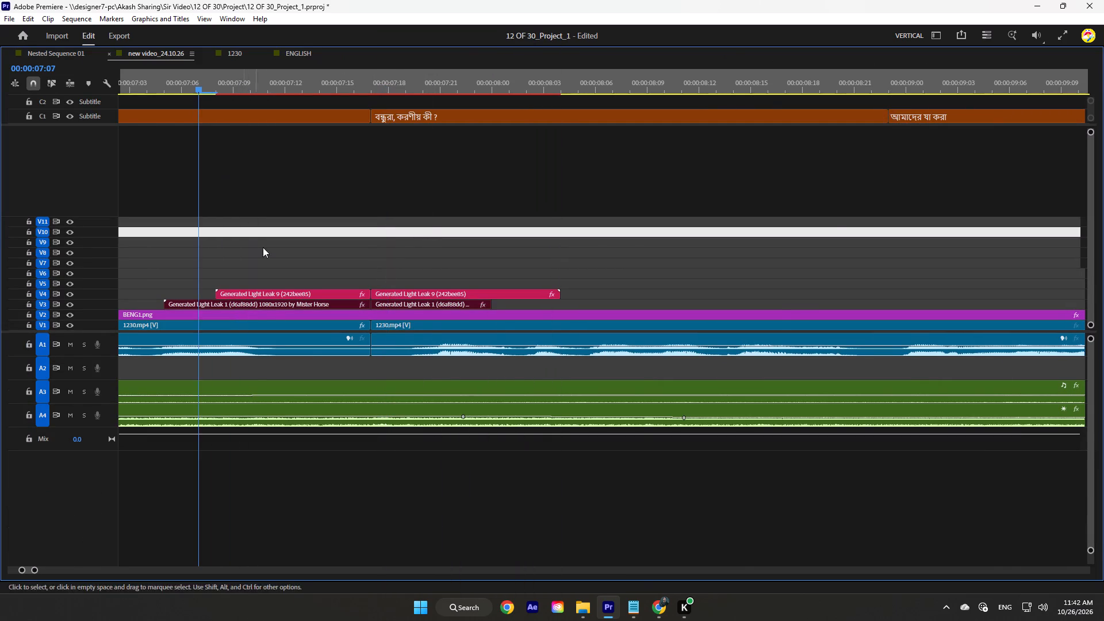
pyautogui.press('`')
pyautogui.press('space')
pyautogui.press('space')
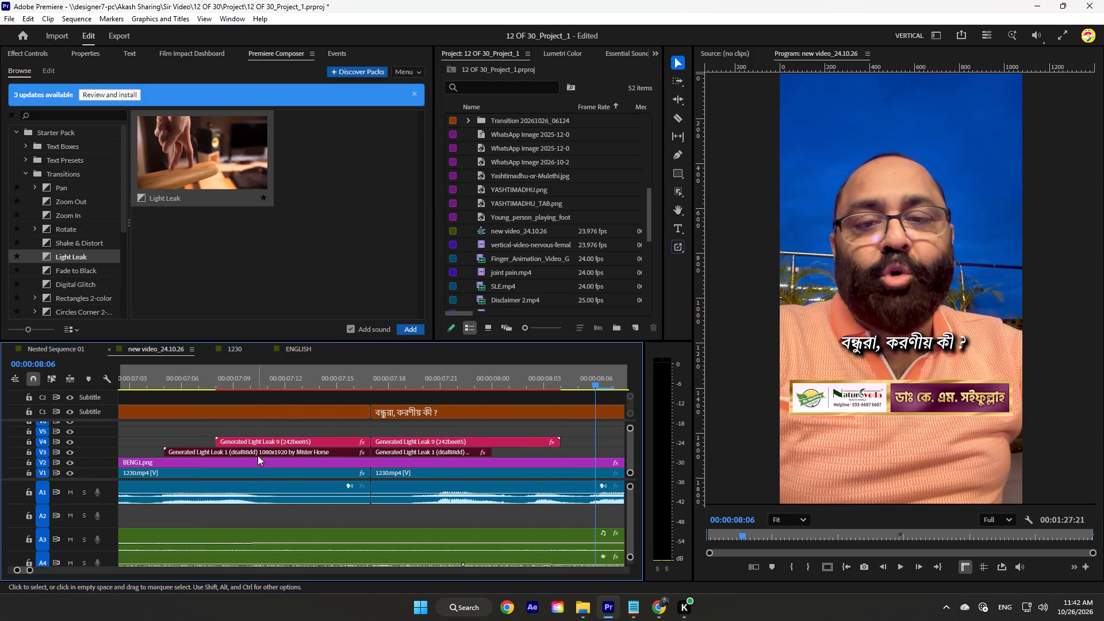
pyautogui.moveTo(263, 374); pyautogui.dragTo(159, 385)
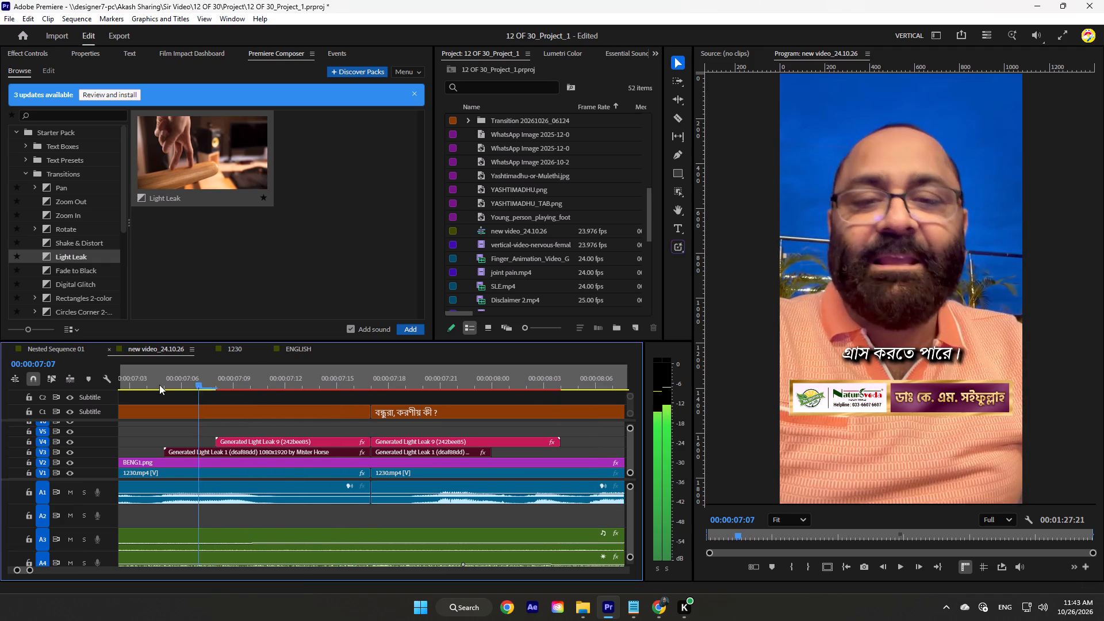
pyautogui.moveTo(159, 385); pyautogui.dragTo(155, 385)
pyautogui.press('space')
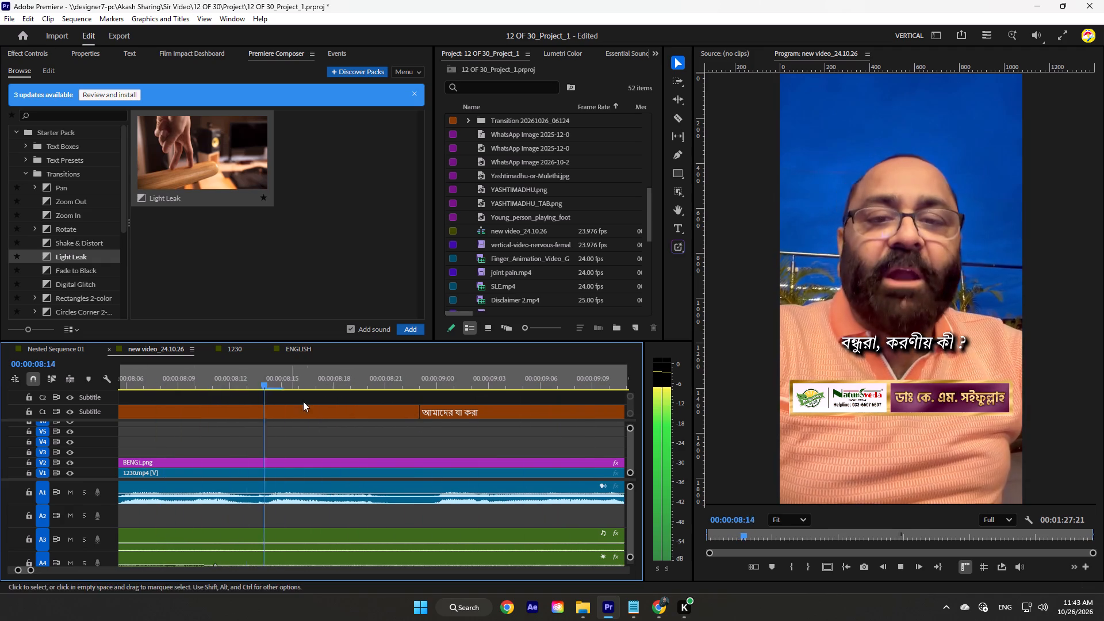
# Continue playing the sequence up to about 00:00:22:10, reviewing its captions, overlays and clips.
pyautogui.keyDown('alt'); pyautogui.scroll(-19, 335, 424); pyautogui.keyUp('alt')
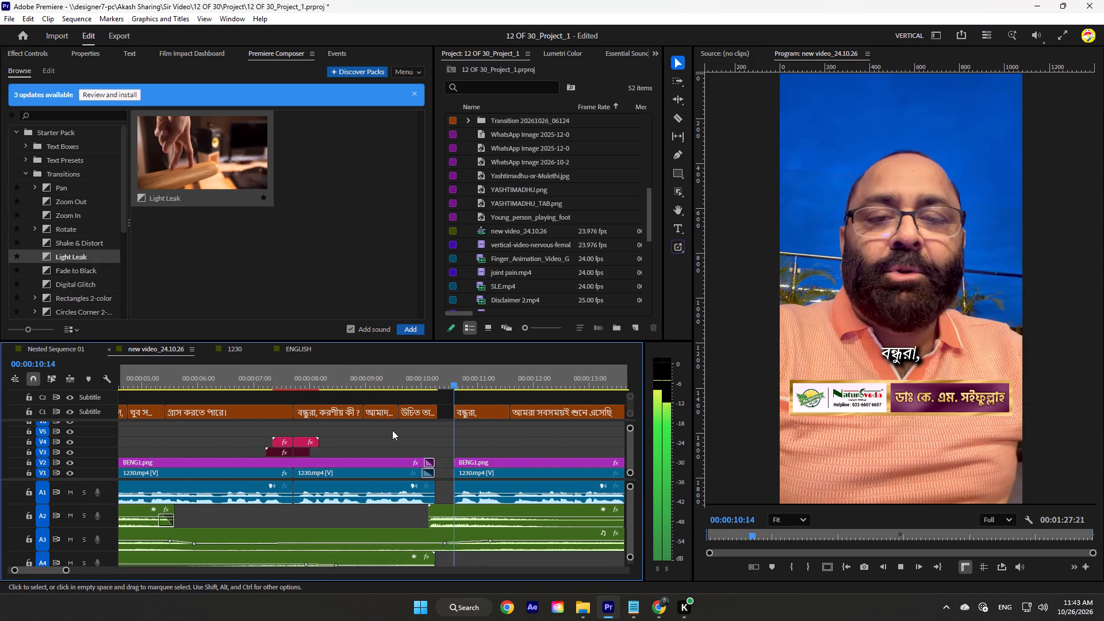
pyautogui.keyDown('alt'); pyautogui.scroll(-6, 427, 438); pyautogui.keyUp('alt')
pyautogui.press('space')
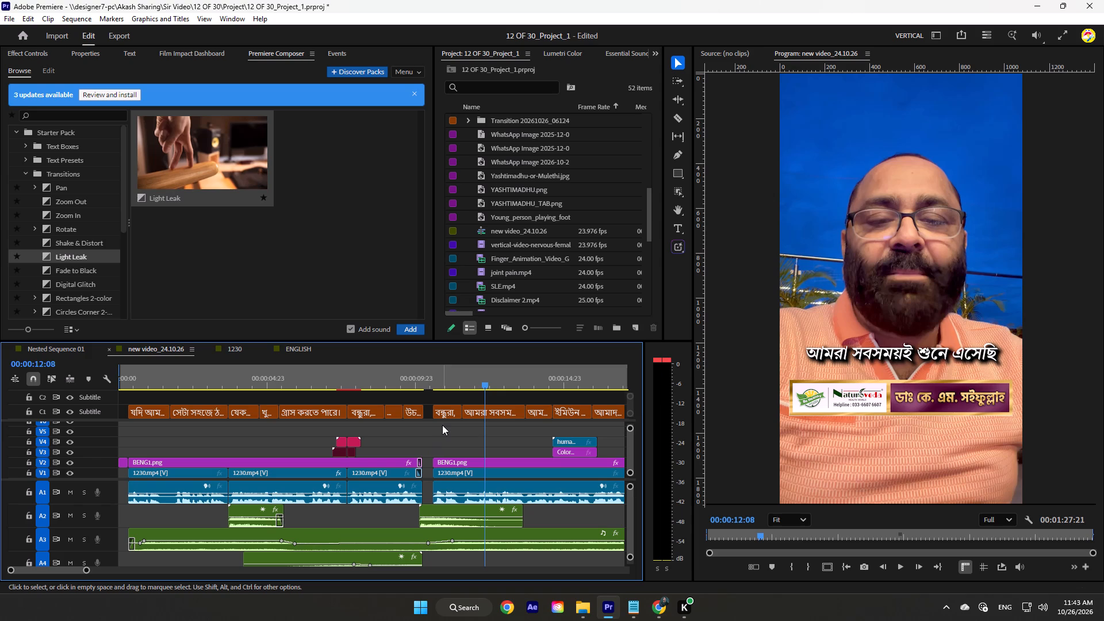
pyautogui.press('space')
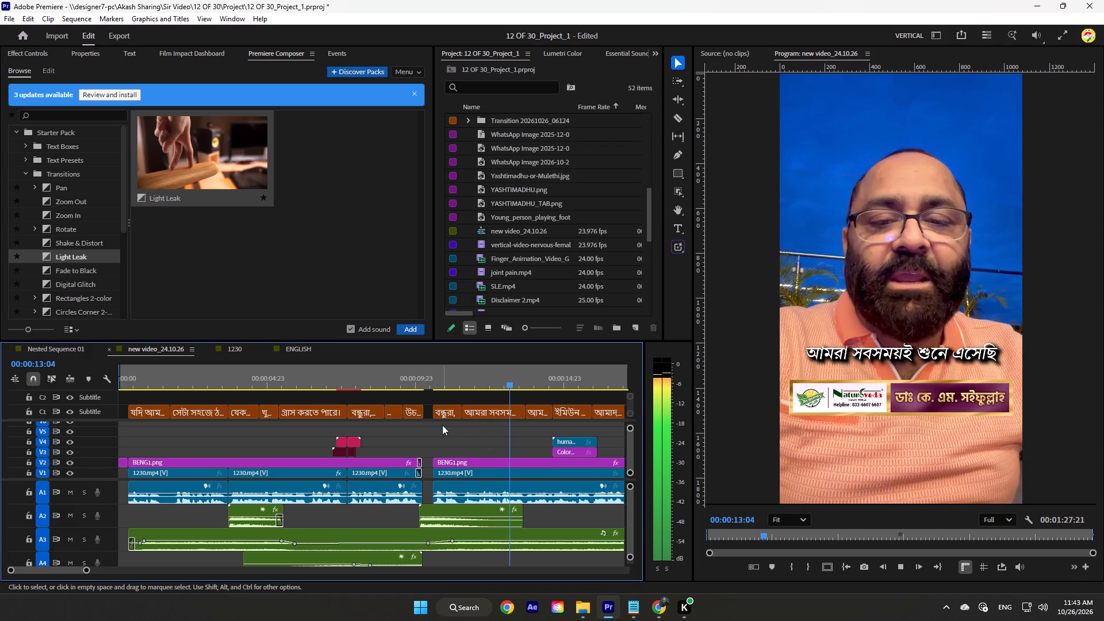
pyautogui.press('space')
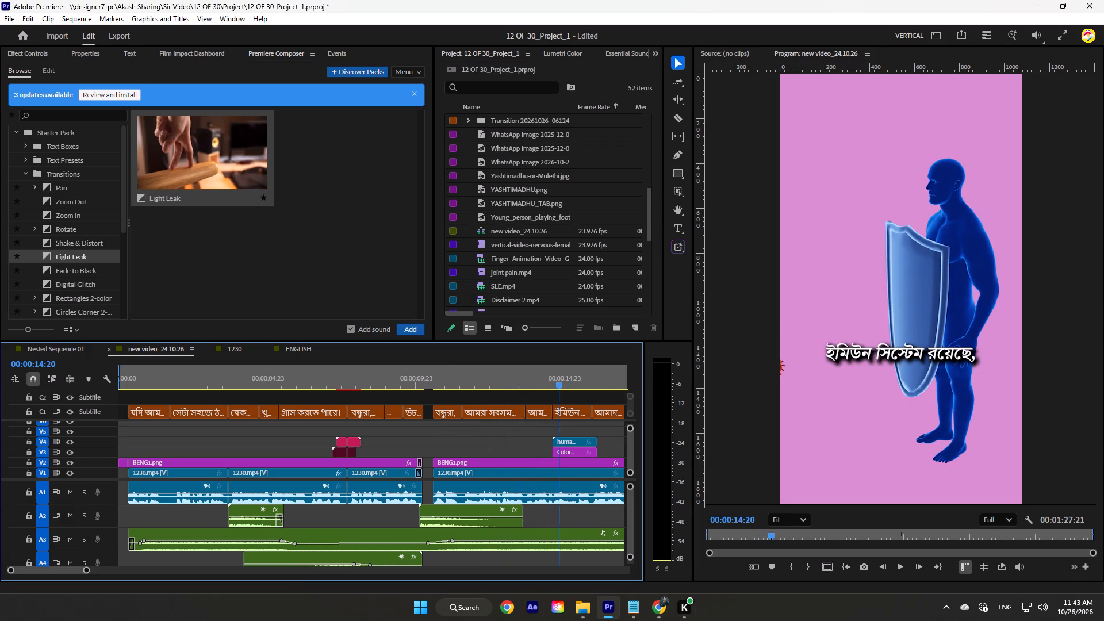
pyautogui.press('space')
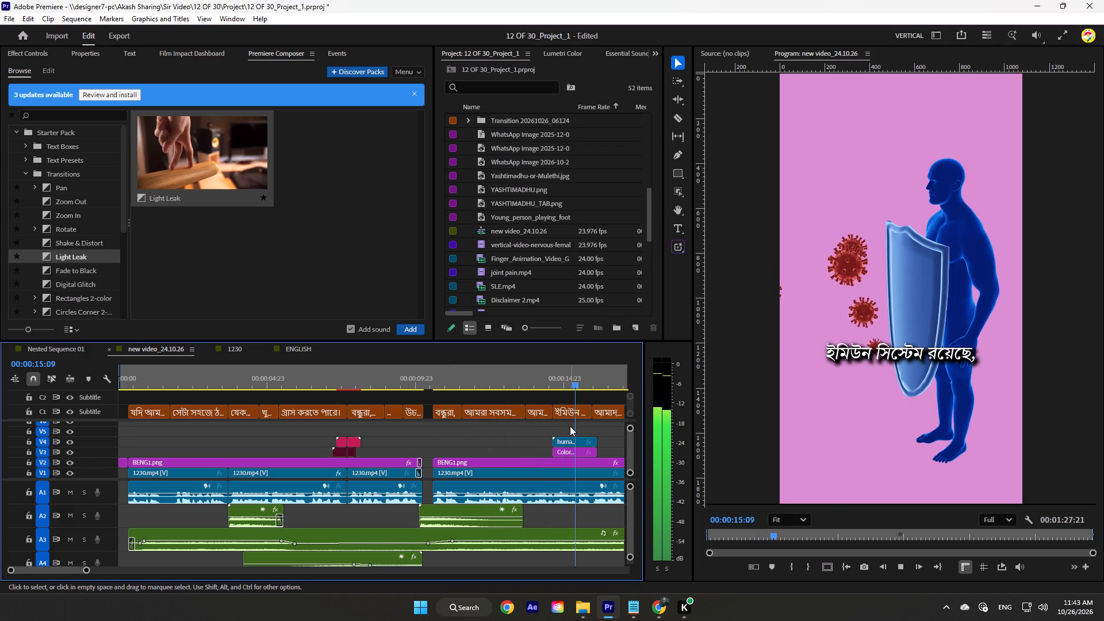
pyautogui.scroll(-4, 570, 423)
pyautogui.scroll(-11, 508, 431)
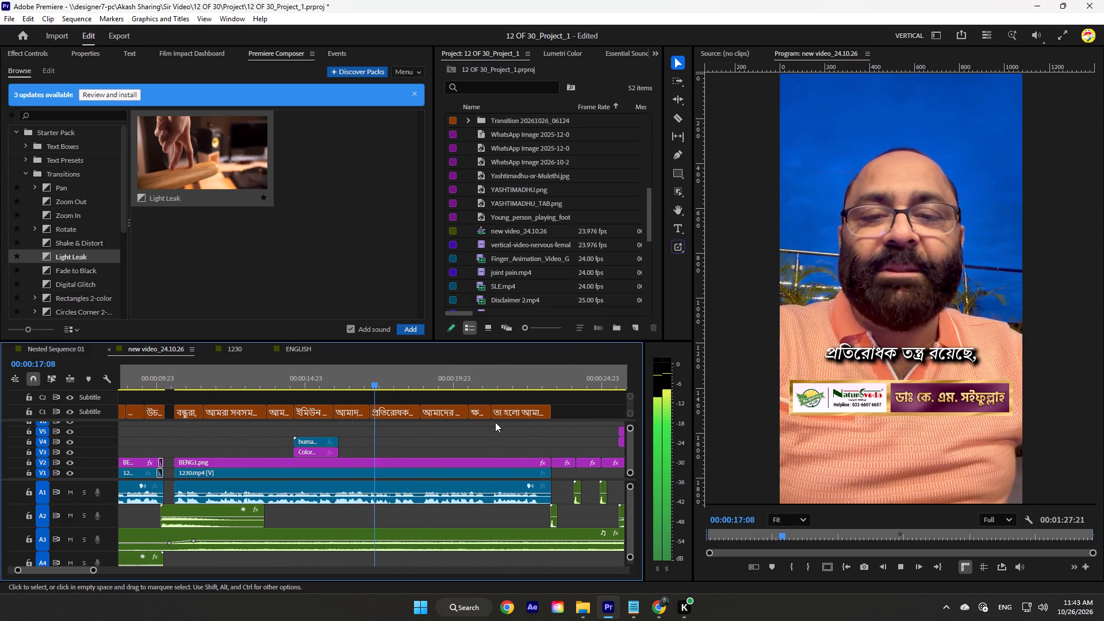
pyautogui.click(131, 53)
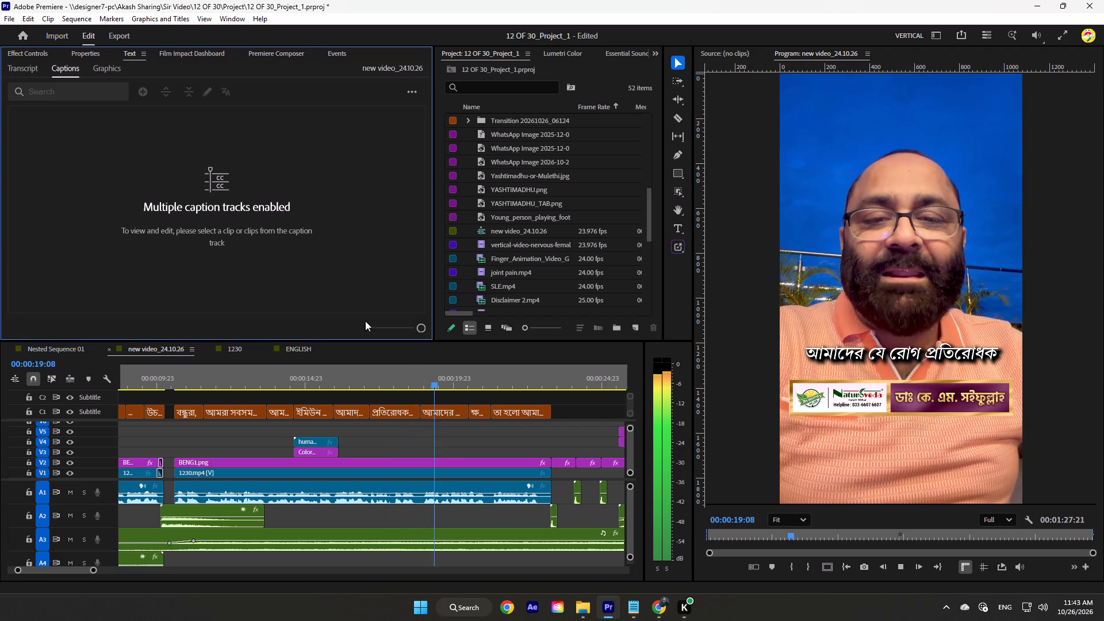
pyautogui.scroll(-6, 476, 437)
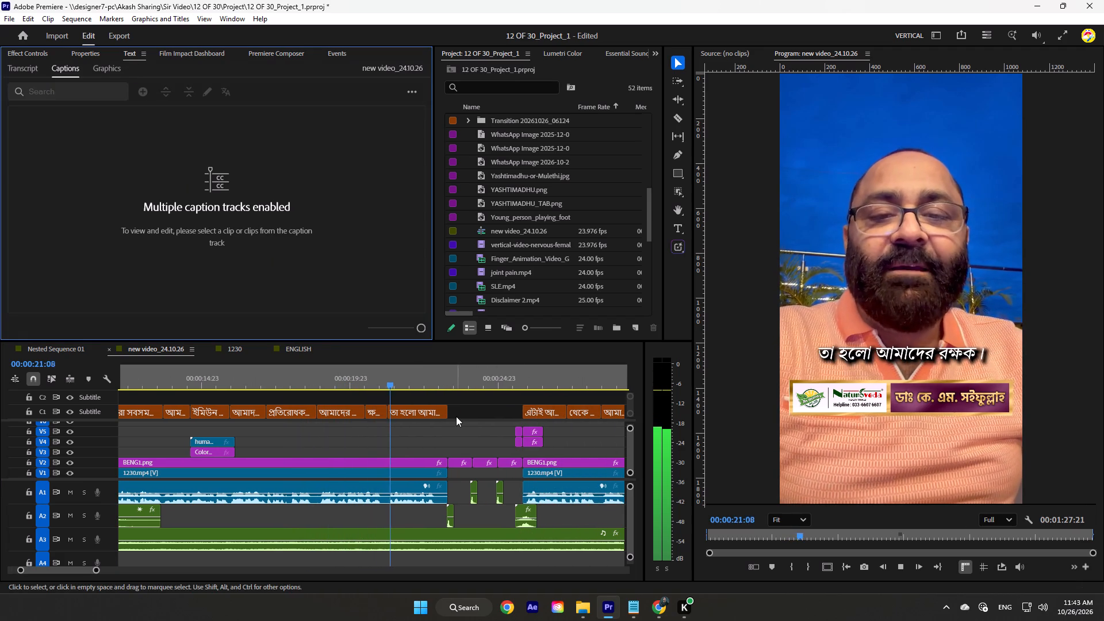
pyautogui.press('space')
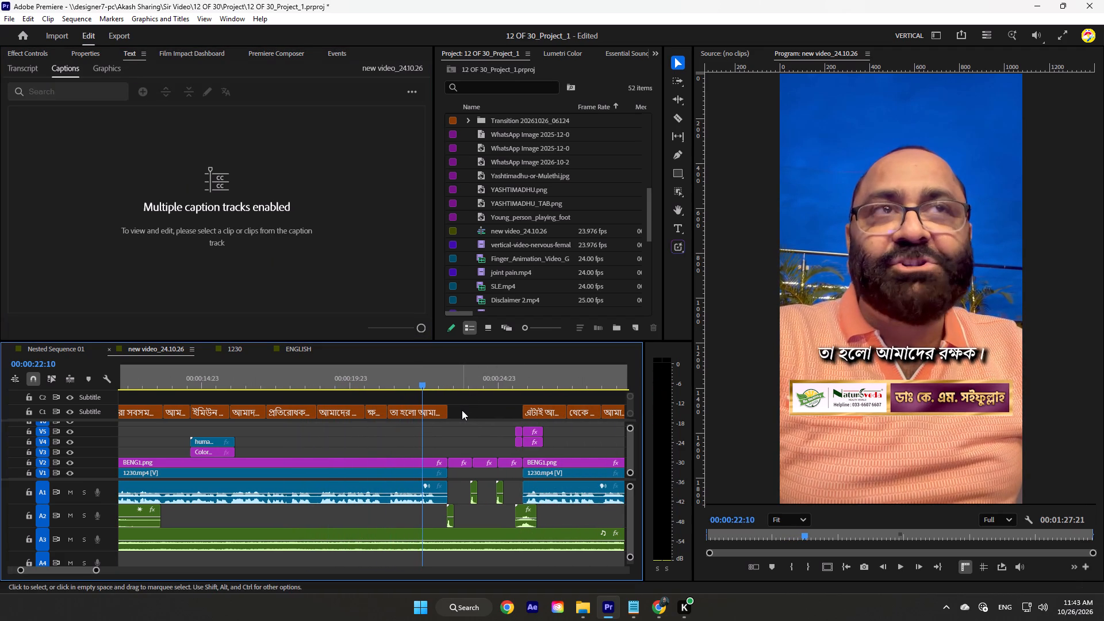
# Continue playing the sequence from 00:00:22:10 to about 00:00:38:11, reviewing the captions, inserted pictures and overlays.
pyautogui.press('space')
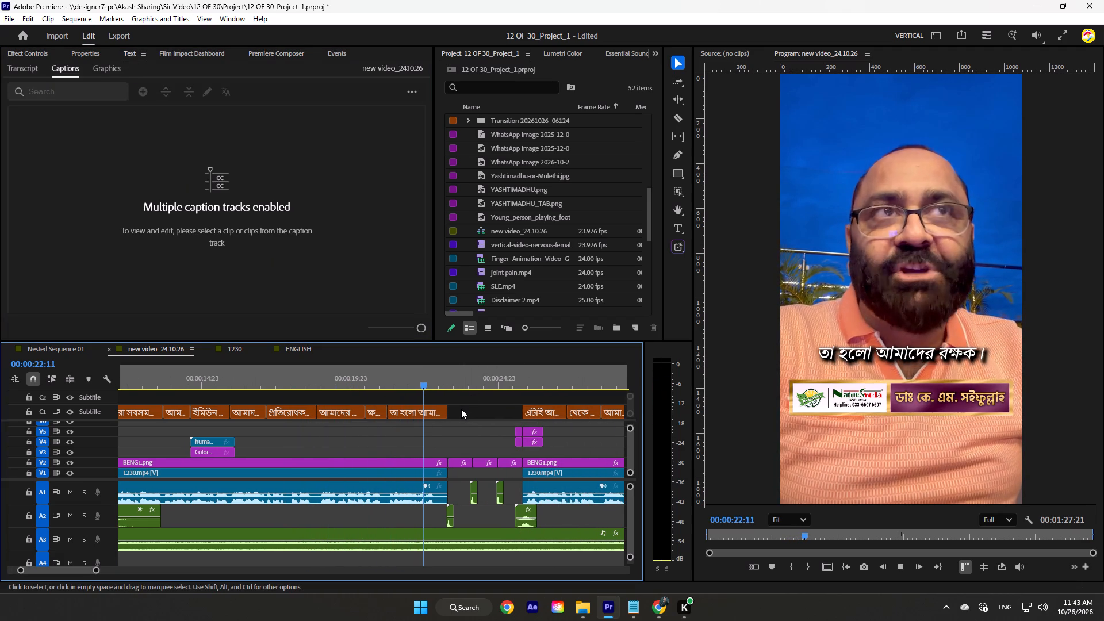
pyautogui.scroll(-1, 493, 411)
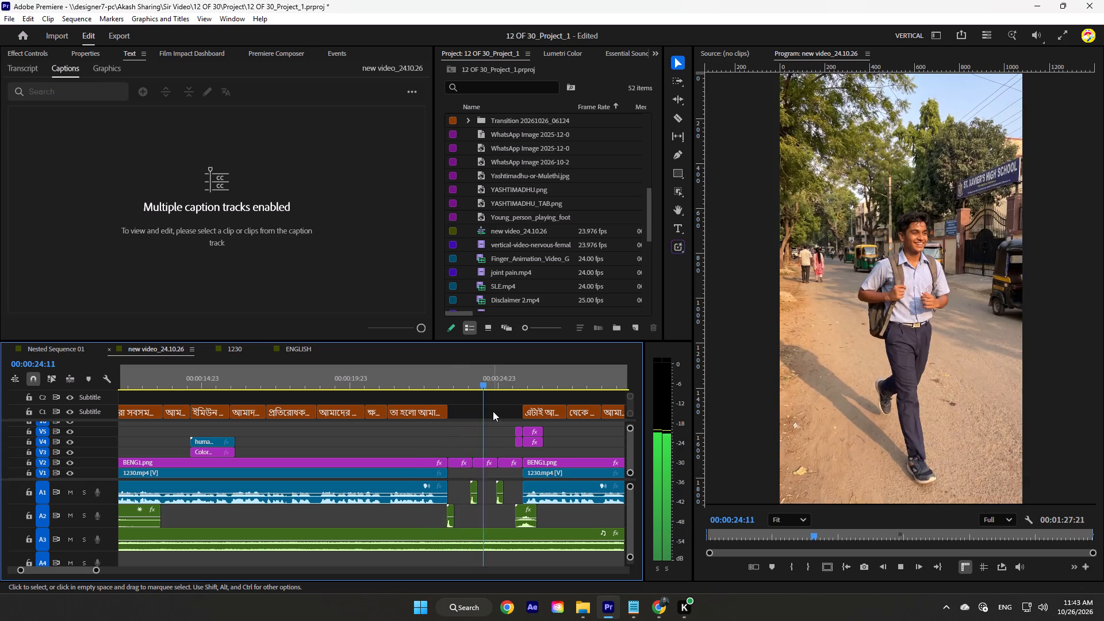
pyautogui.scroll(-4, 493, 411)
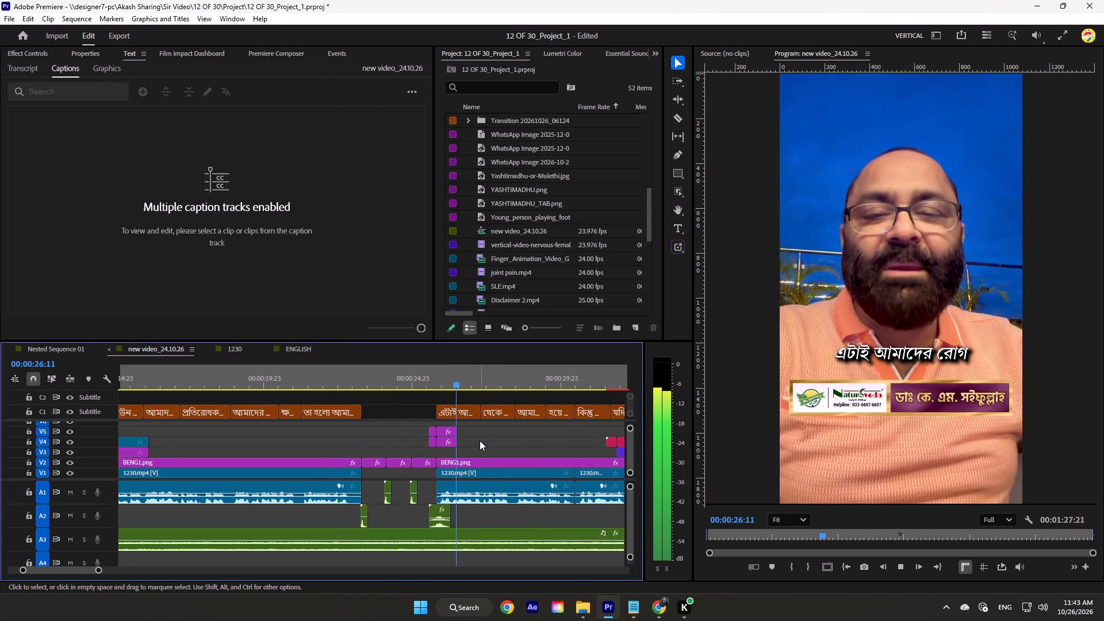
pyautogui.scroll(-10, 480, 438)
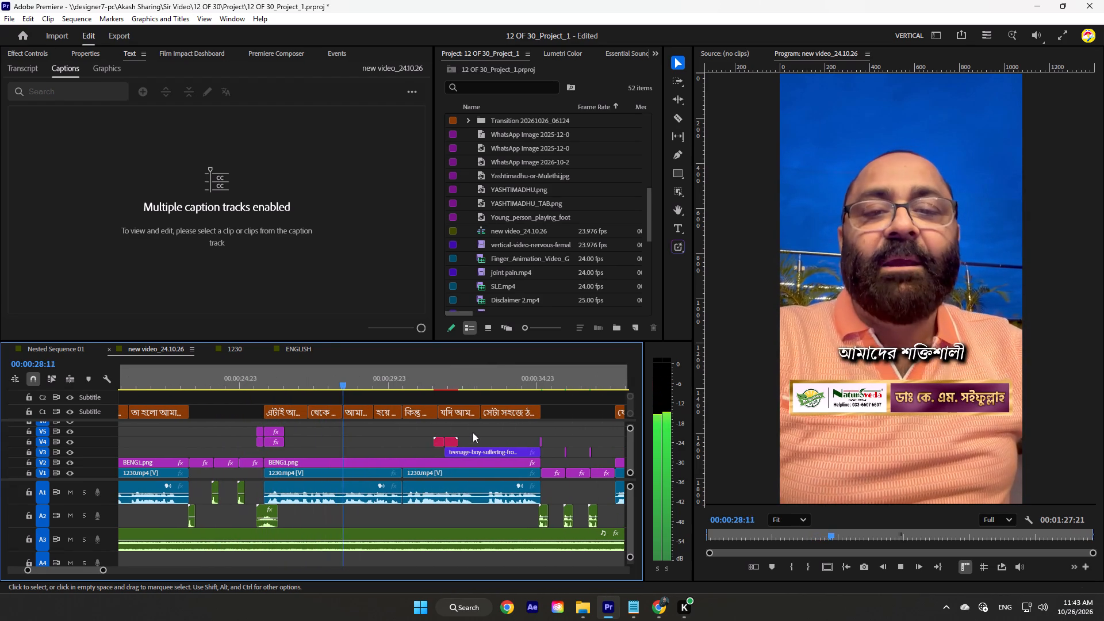
pyautogui.scroll(-3, 578, 388)
pyautogui.scroll(-2, 441, 419)
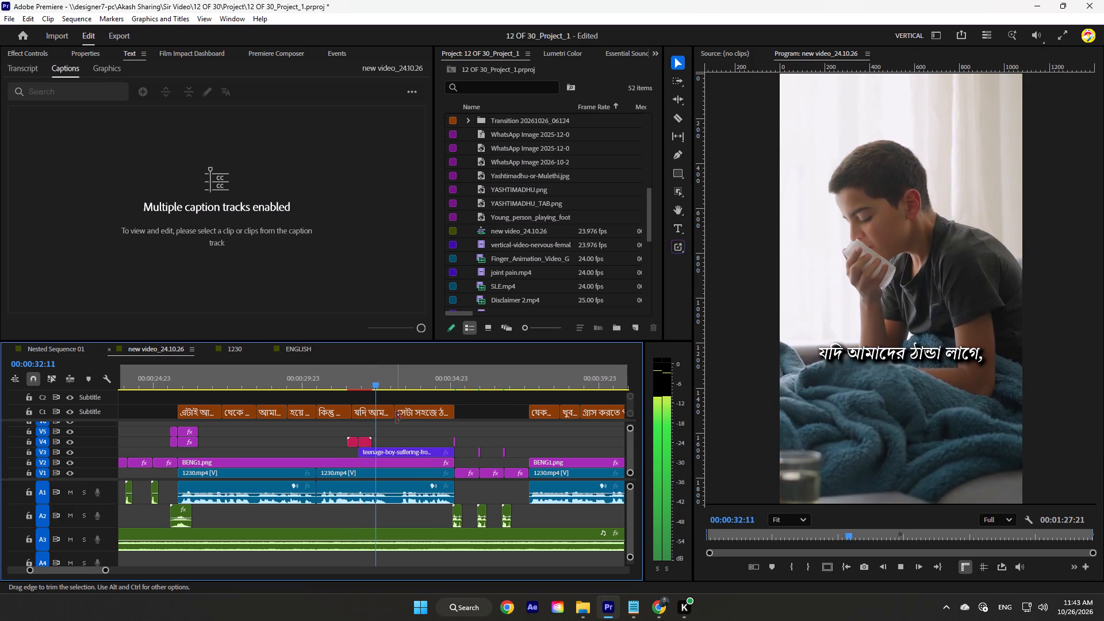
pyautogui.scroll(-10, 398, 416)
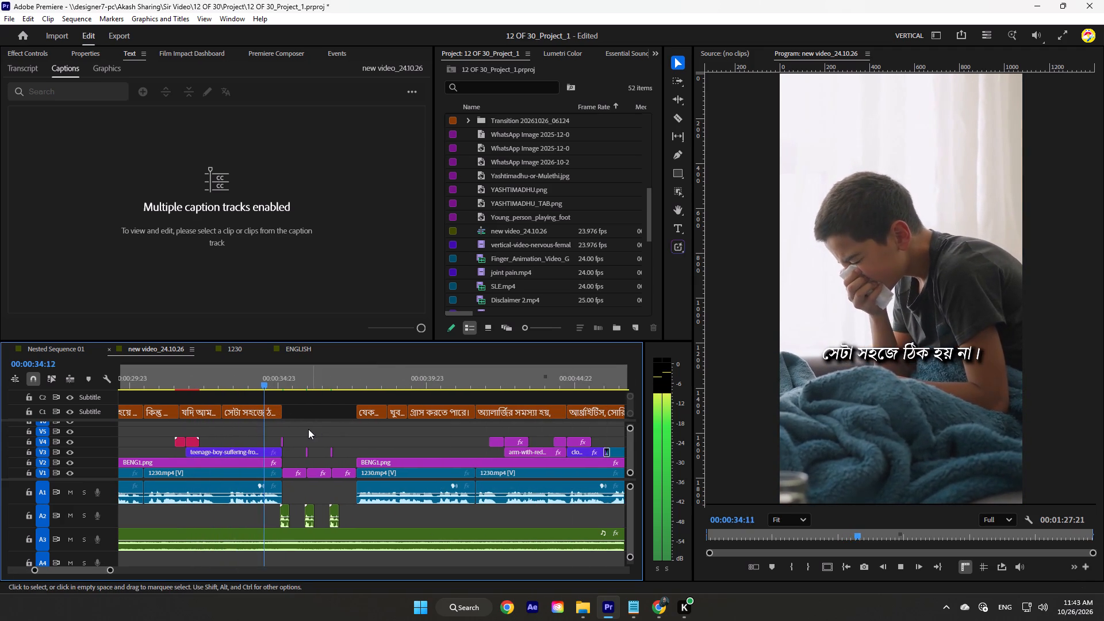
pyautogui.scroll(-1, 303, 419)
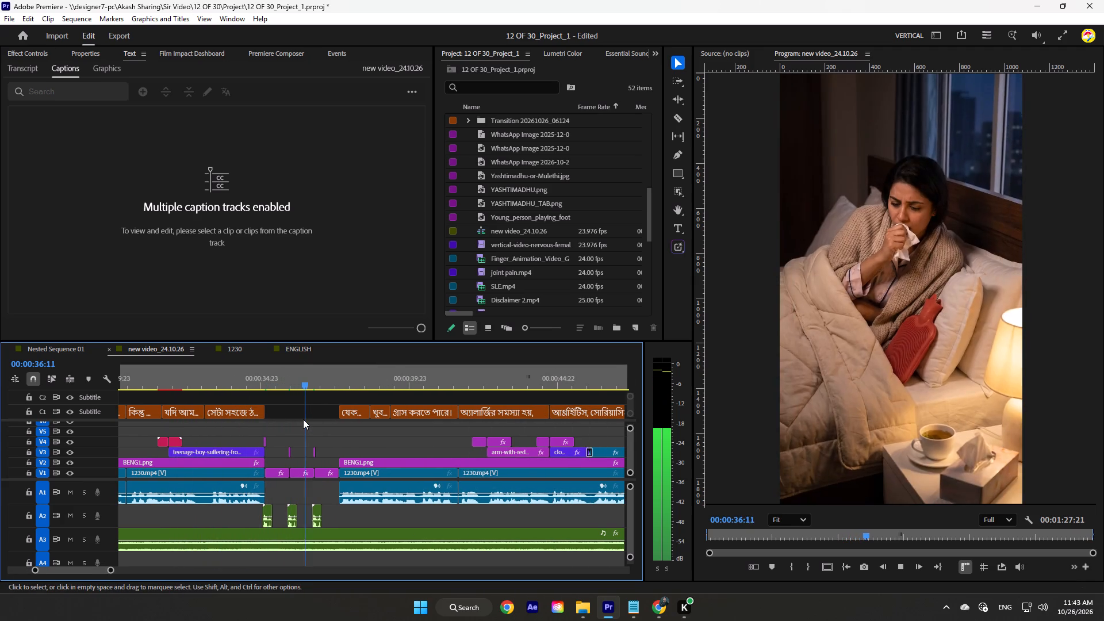
pyautogui.scroll(-3, 303, 419)
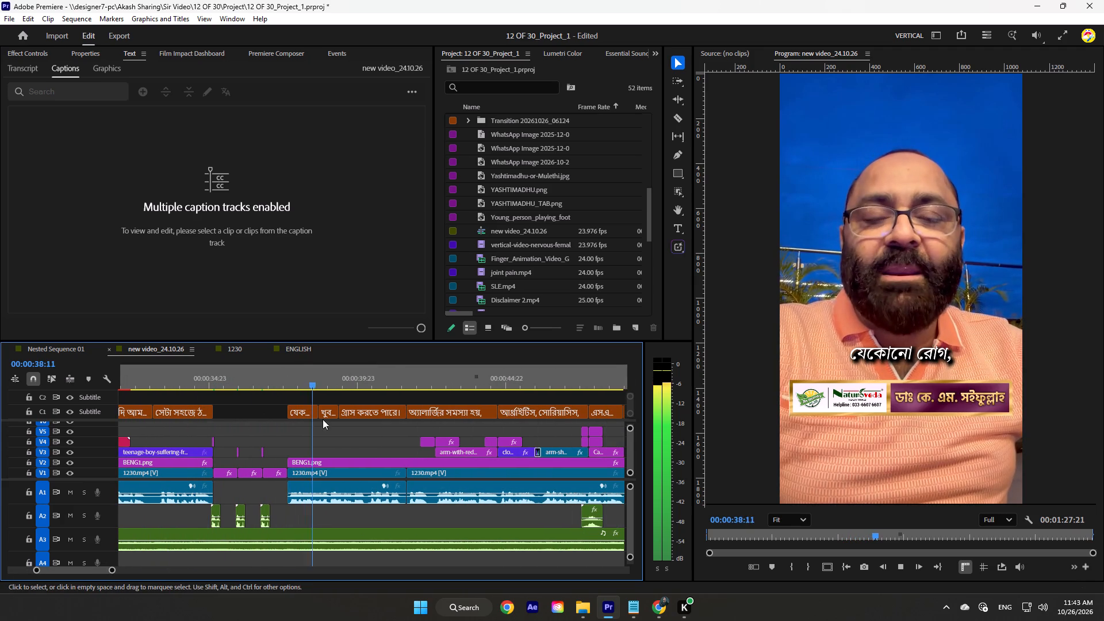
# Keep playing the sequence up to about 00:01:04:10, checking the skin-condition inserts, captions and talking-head clips.
pyautogui.scroll(-6, 342, 419)
pyautogui.write('--')
pyautogui.scroll(-3, 436, 434)
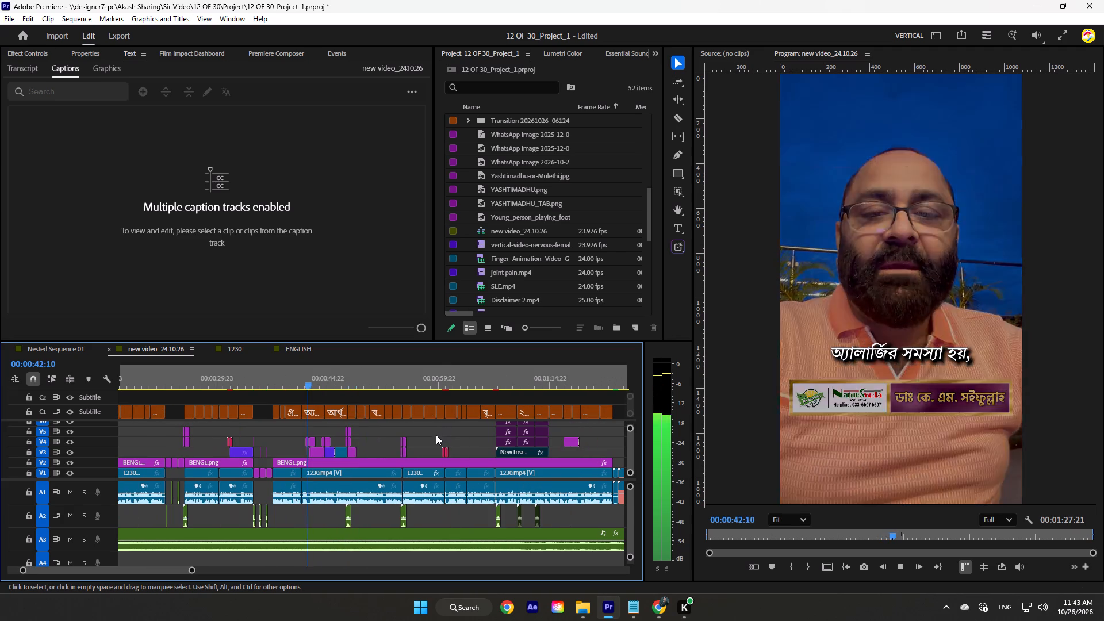
pyautogui.press('=')
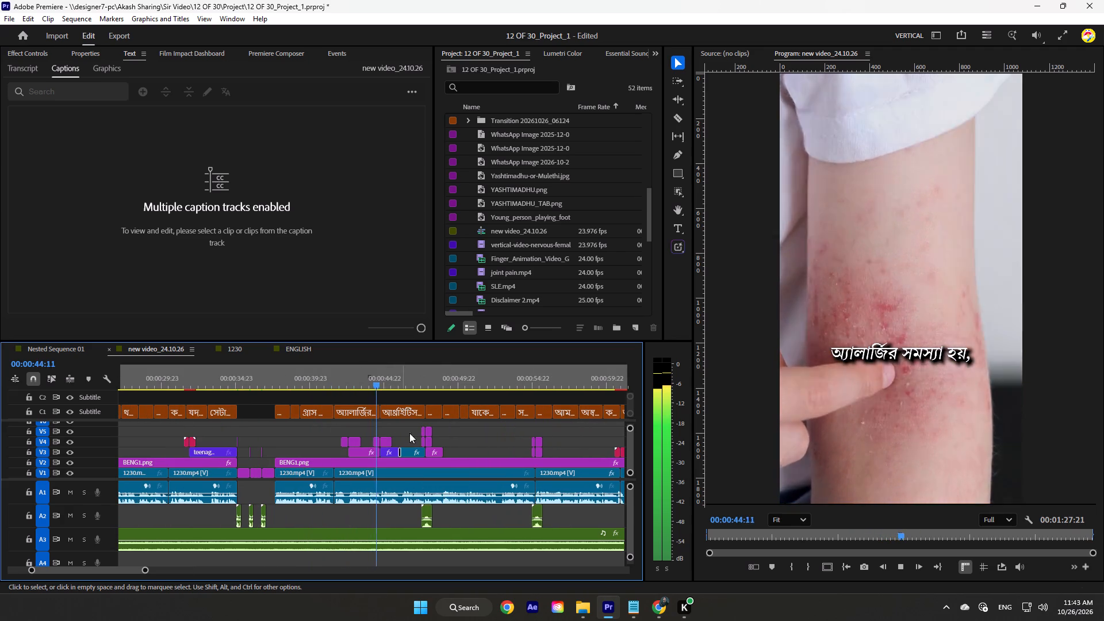
pyautogui.scroll(-5, 439, 422)
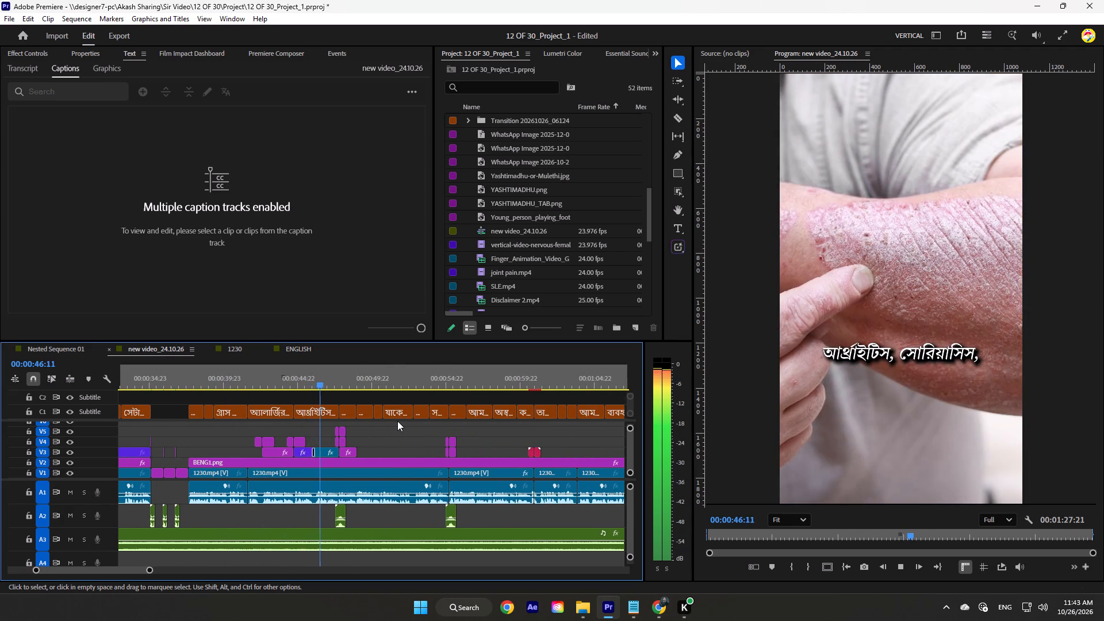
pyautogui.press('-')
pyautogui.scroll(-4, 397, 421)
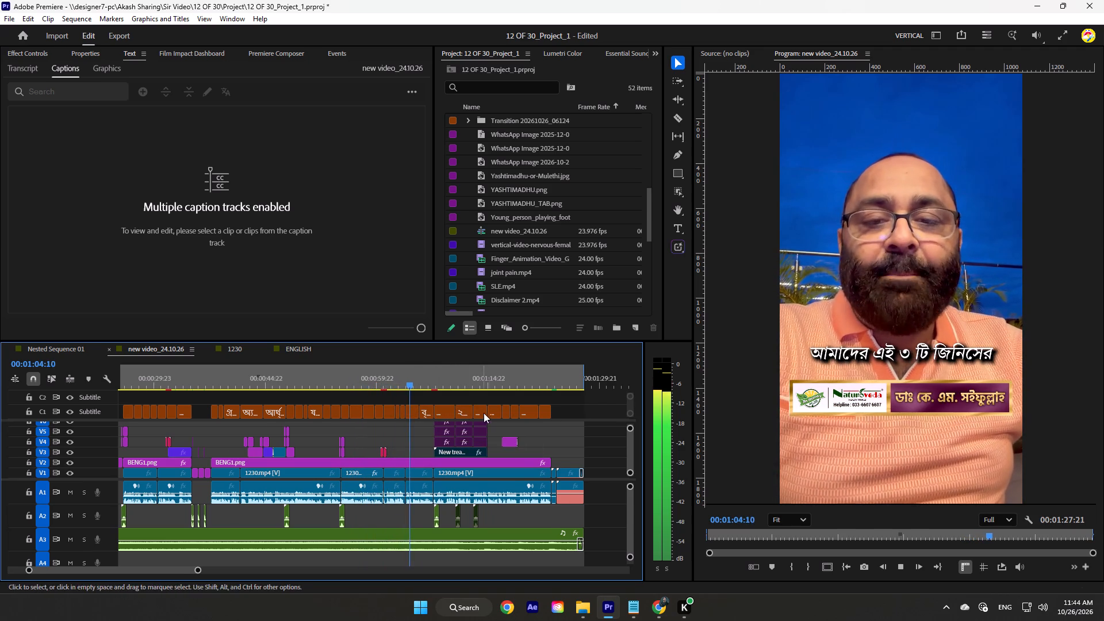
# Review the stacked tablet pictures and their captions during playback, and stop at 00:01:18:15 on the three-picture frame.
pyautogui.scroll(-4, 488, 413)
pyautogui.scroll(-3, 430, 423)
pyautogui.scroll(1, 382, 426)
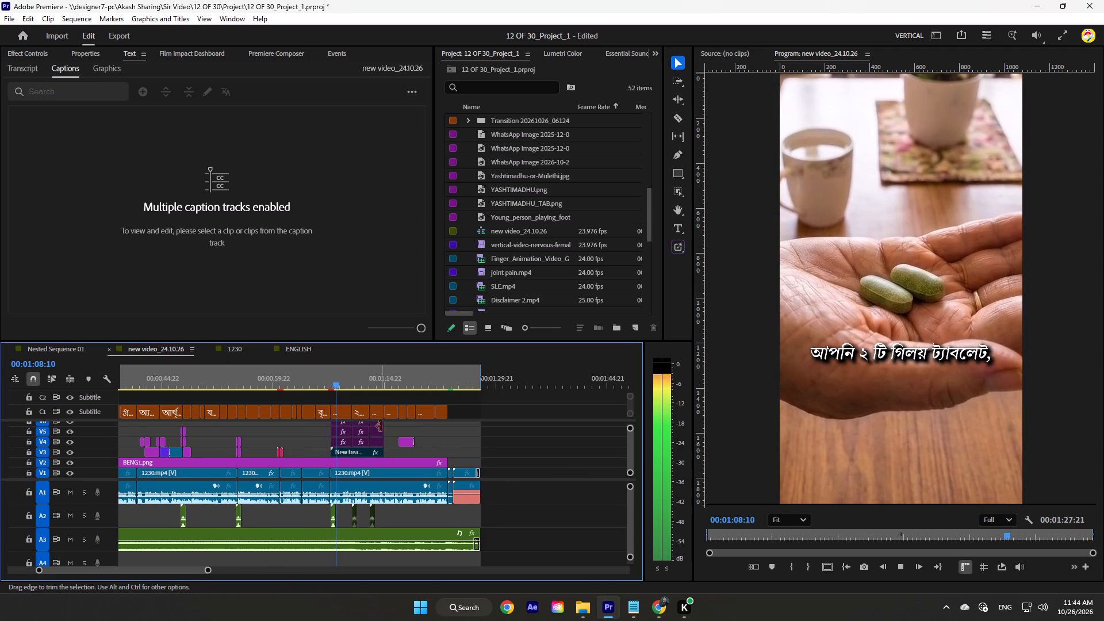
pyautogui.scroll(-6, 381, 426)
pyautogui.scroll(2, 313, 416)
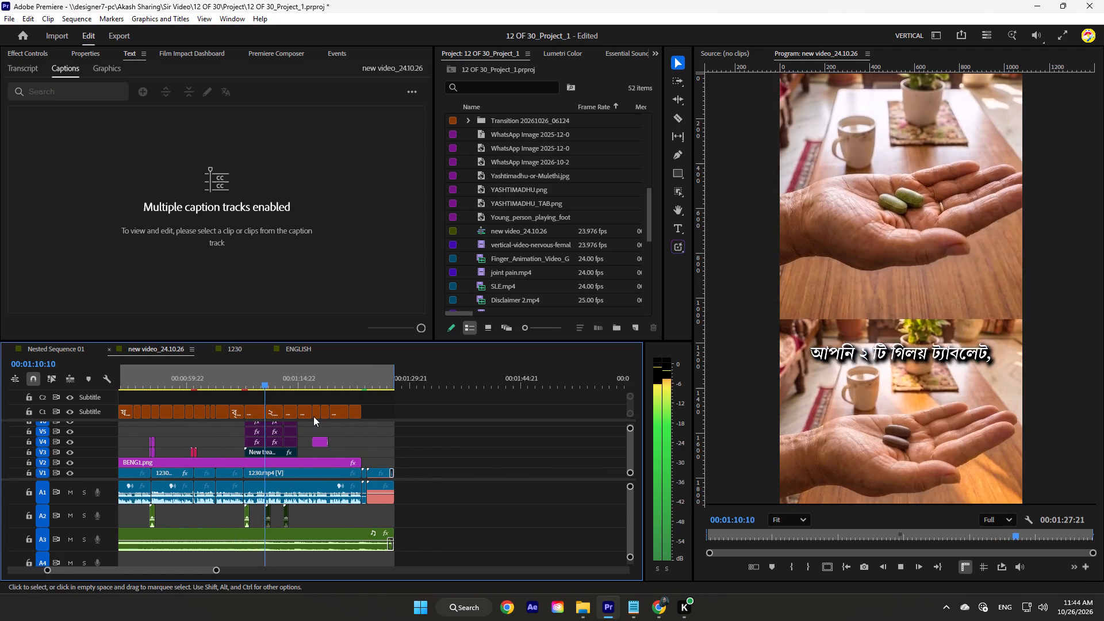
pyautogui.scroll(4, 313, 416)
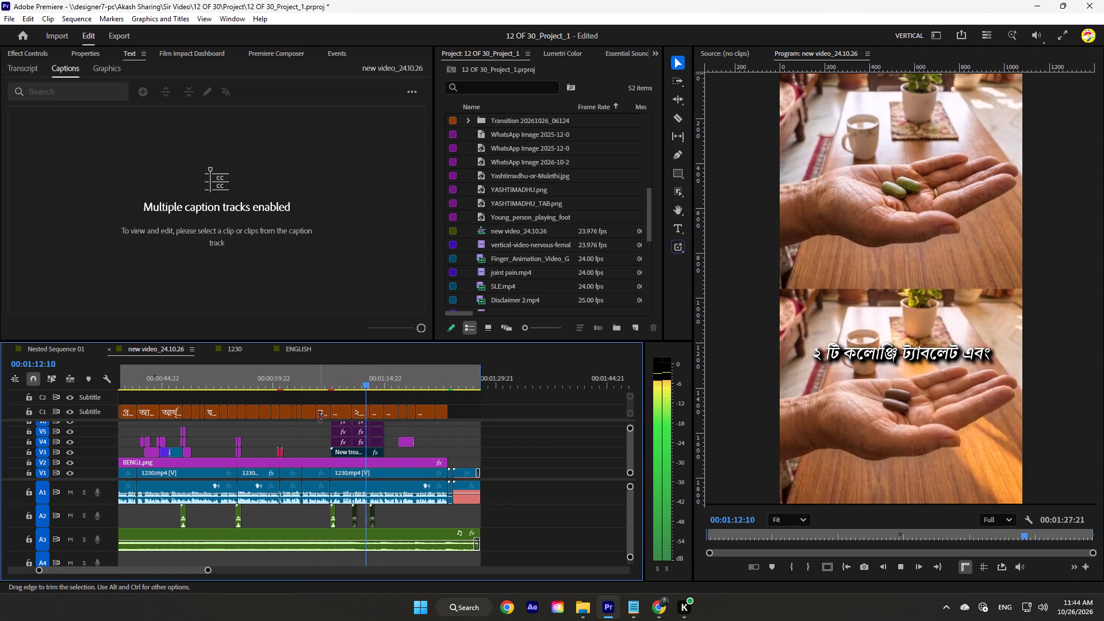
pyautogui.scroll(-3, 319, 417)
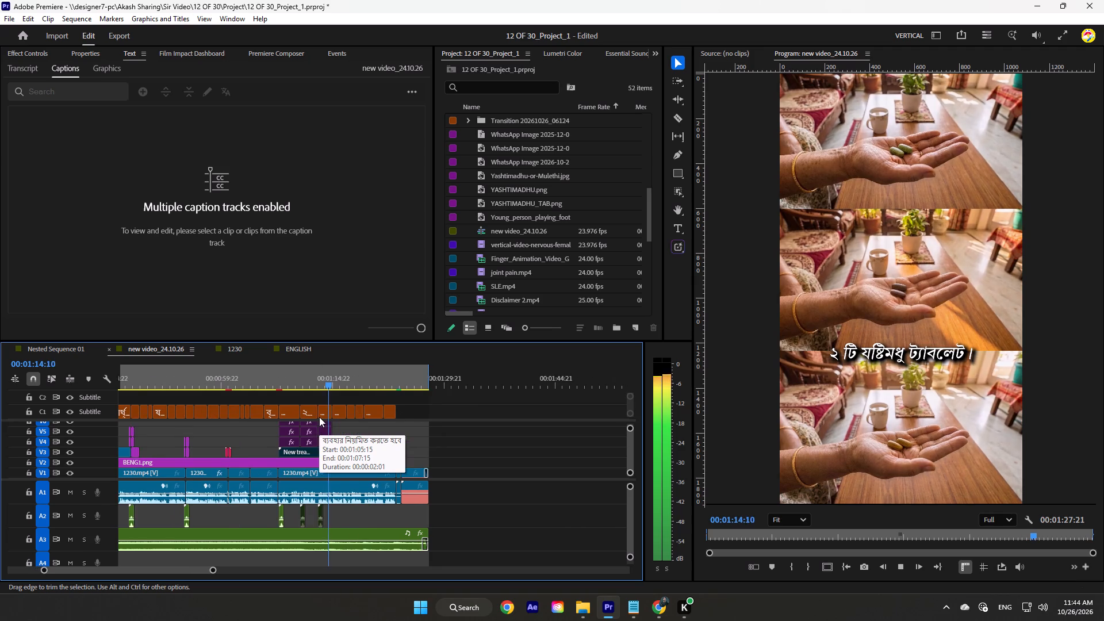
pyautogui.scroll(-1, 319, 417)
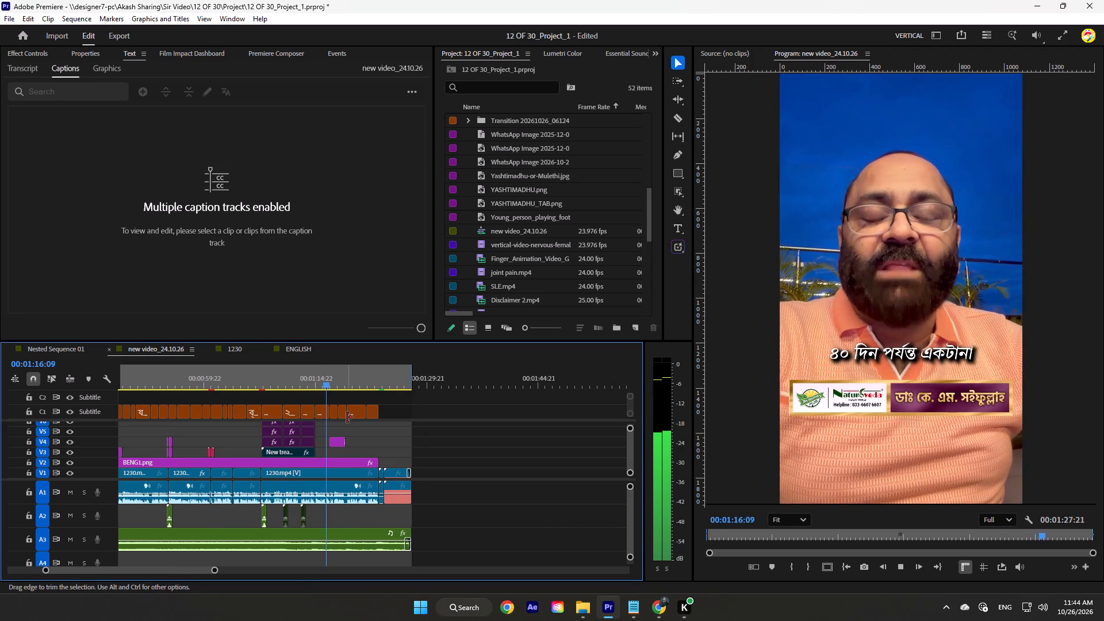
pyautogui.scroll(-2, 347, 417)
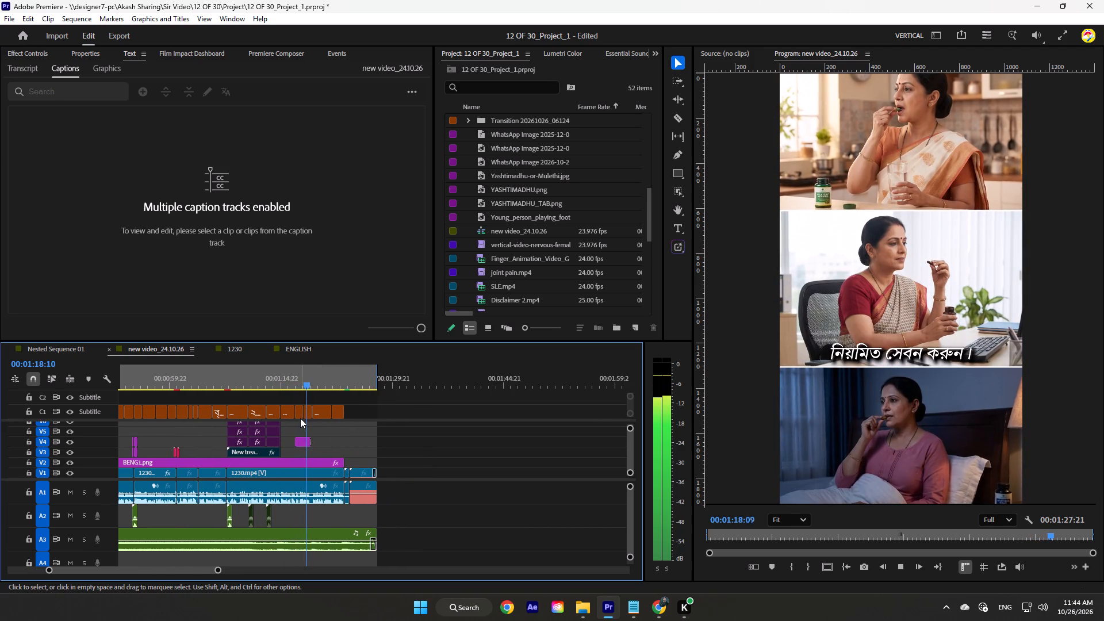
pyautogui.press('space')
# Examine the medicine bottle label in the upper picture at 00:01:18:15 up close, and return the preview to Fit.
pyautogui.scroll(16, 833, 177)
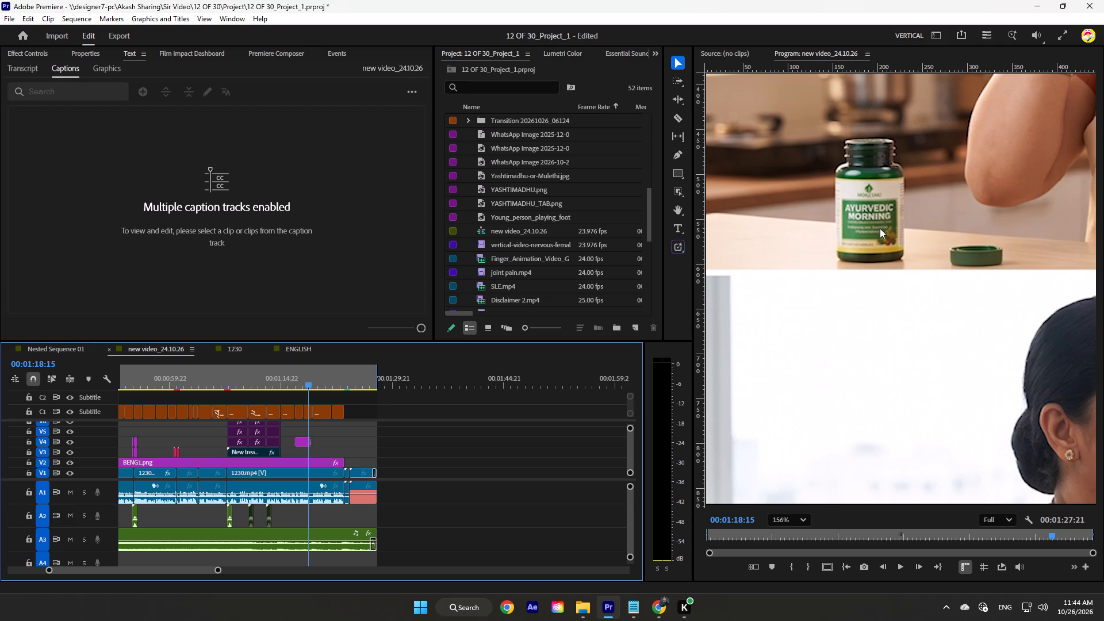
pyautogui.click(791, 516)
pyautogui.click(783, 361)
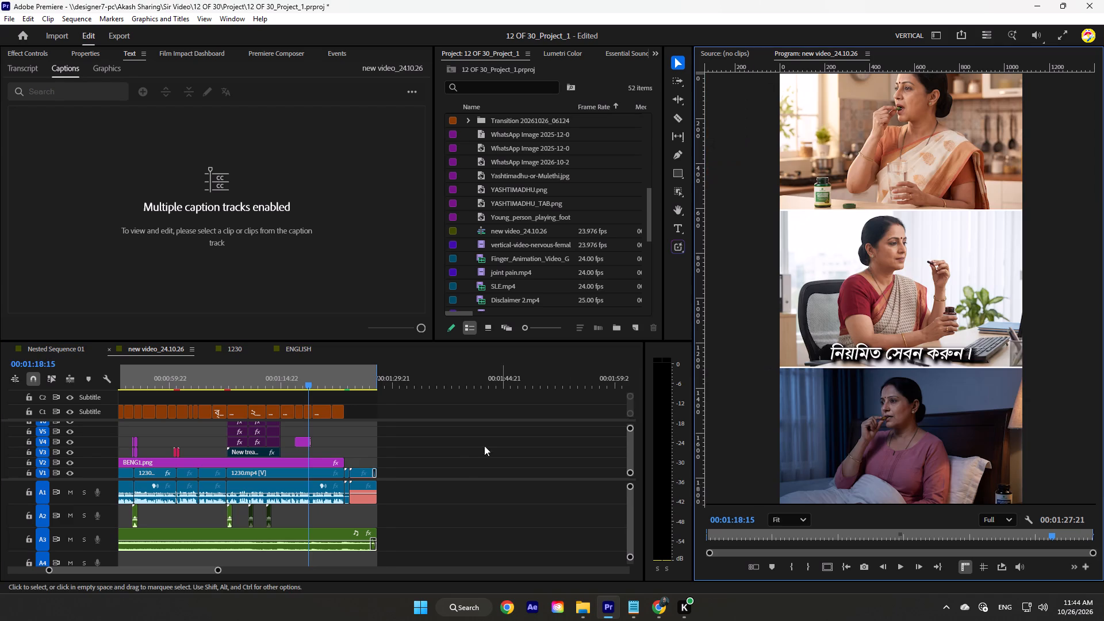
# Recheck the start of the three-picture overlay on V4 around 00:01:16:20, inspecting its lower pictures and caption up close.
pyautogui.press('space')
pyautogui.press('space')
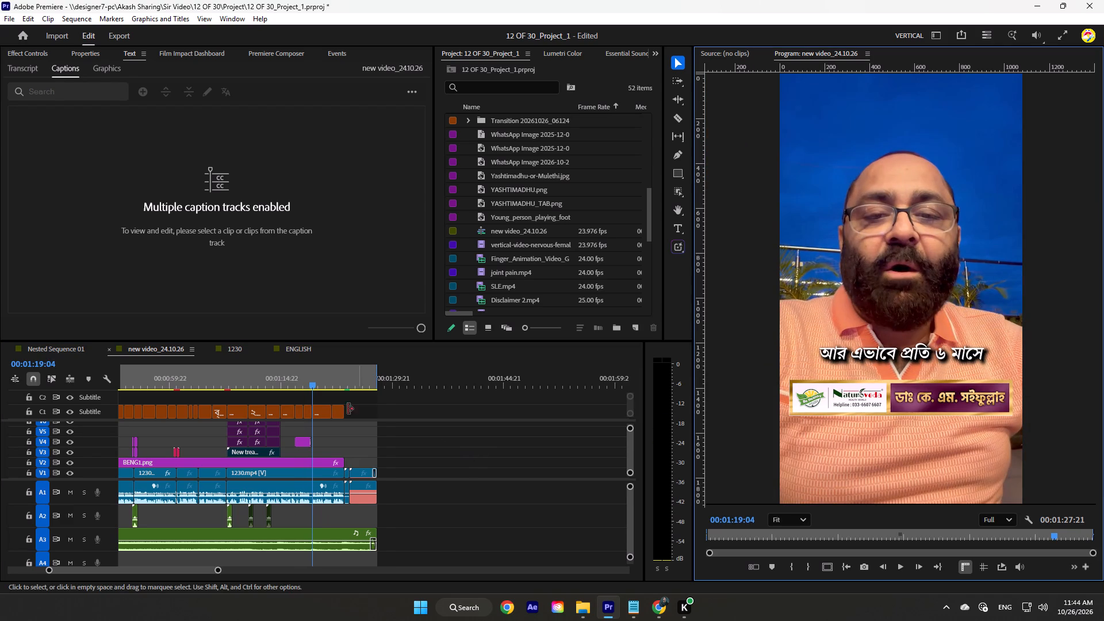
pyautogui.click(310, 384)
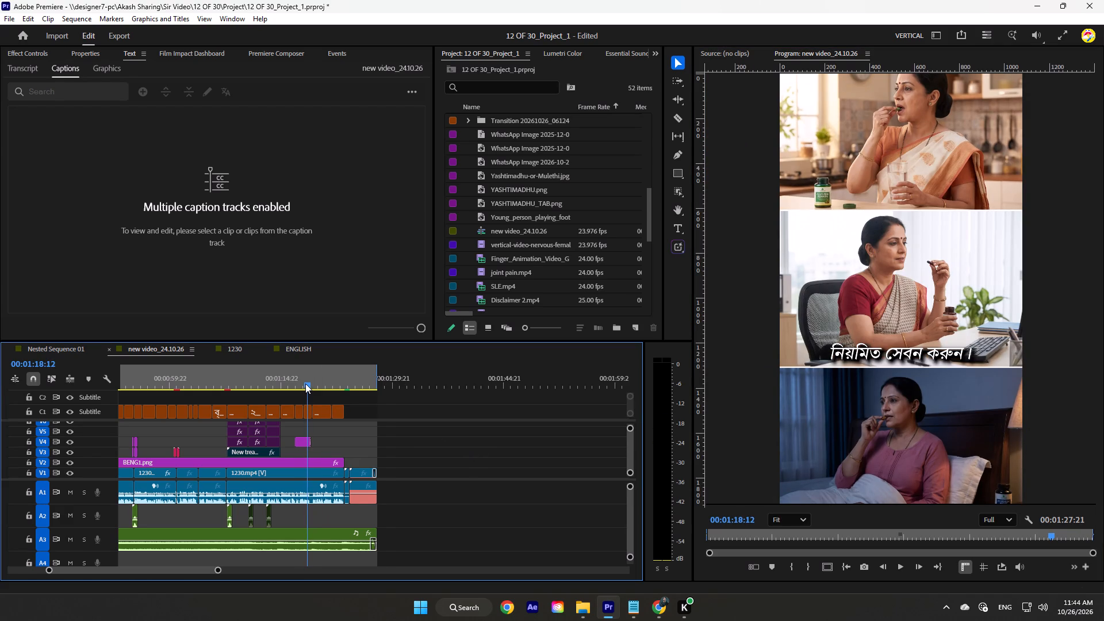
pyautogui.moveTo(305, 384); pyautogui.dragTo(288, 388)
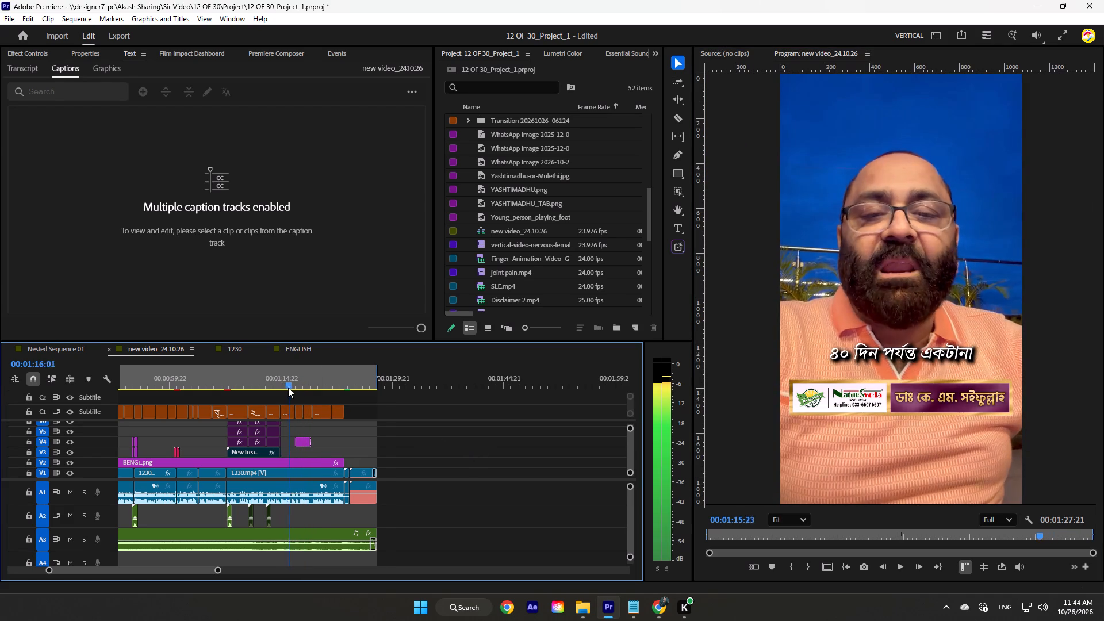
pyautogui.moveTo(288, 388); pyautogui.dragTo(295, 390)
pyautogui.scroll(10, 1027, 513)
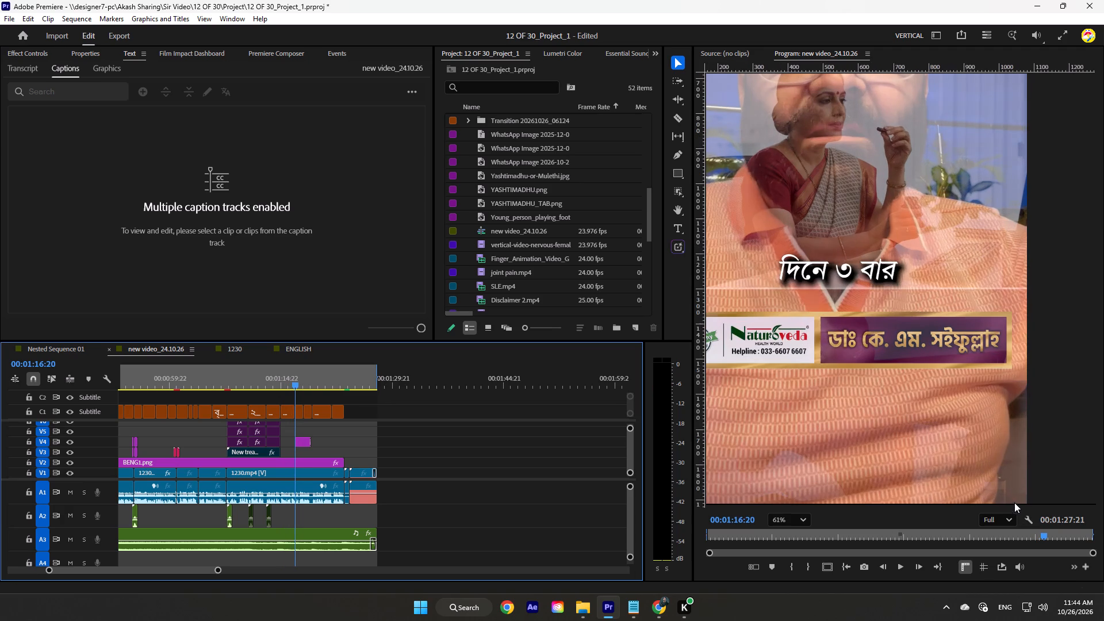
pyautogui.click(294, 380)
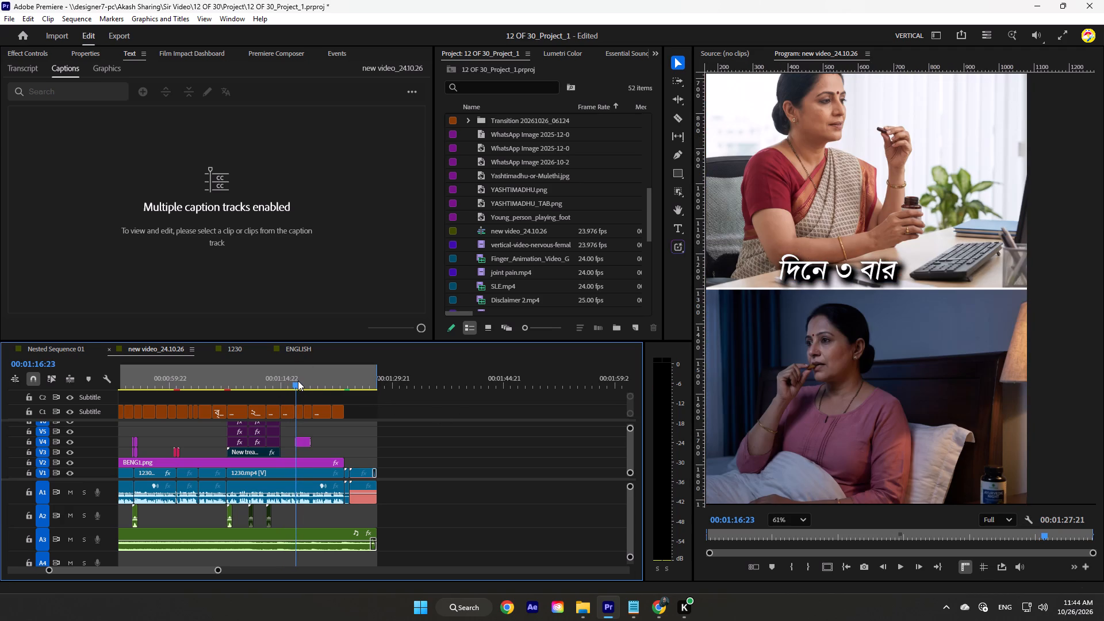
pyautogui.click(798, 520)
pyautogui.click(788, 358)
pyautogui.click(453, 463)
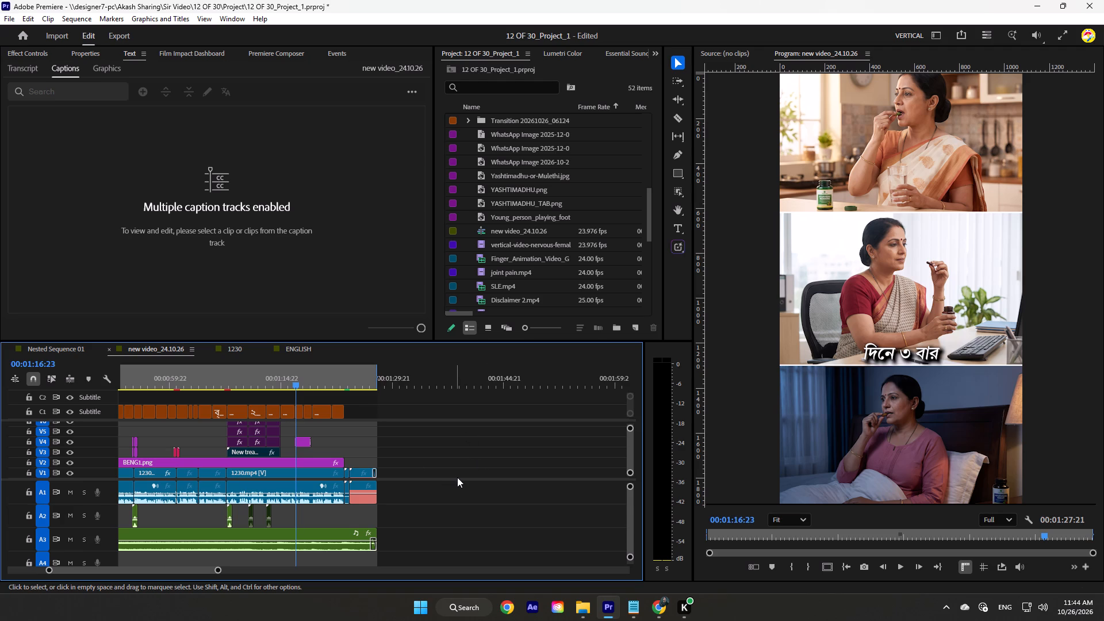
# Play the closing section from 00:01:16:23 and stop at 00:01:25:03.
pyautogui.press('space')
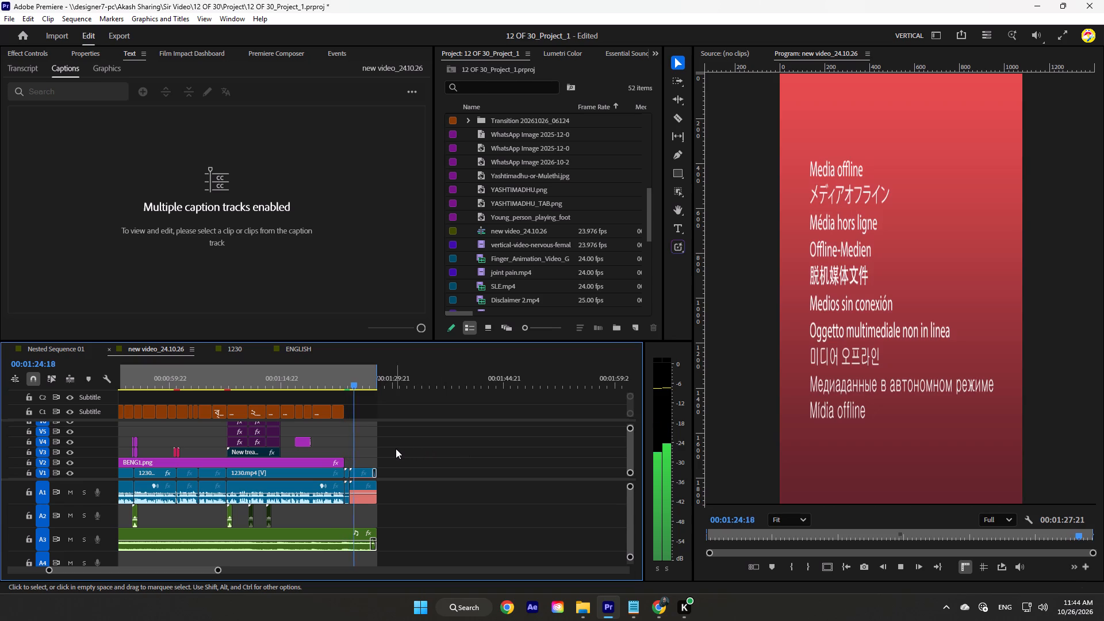
pyautogui.press('space')
# Show the project items as thumbnails and look through the imported media.
pyautogui.click(655, 58)
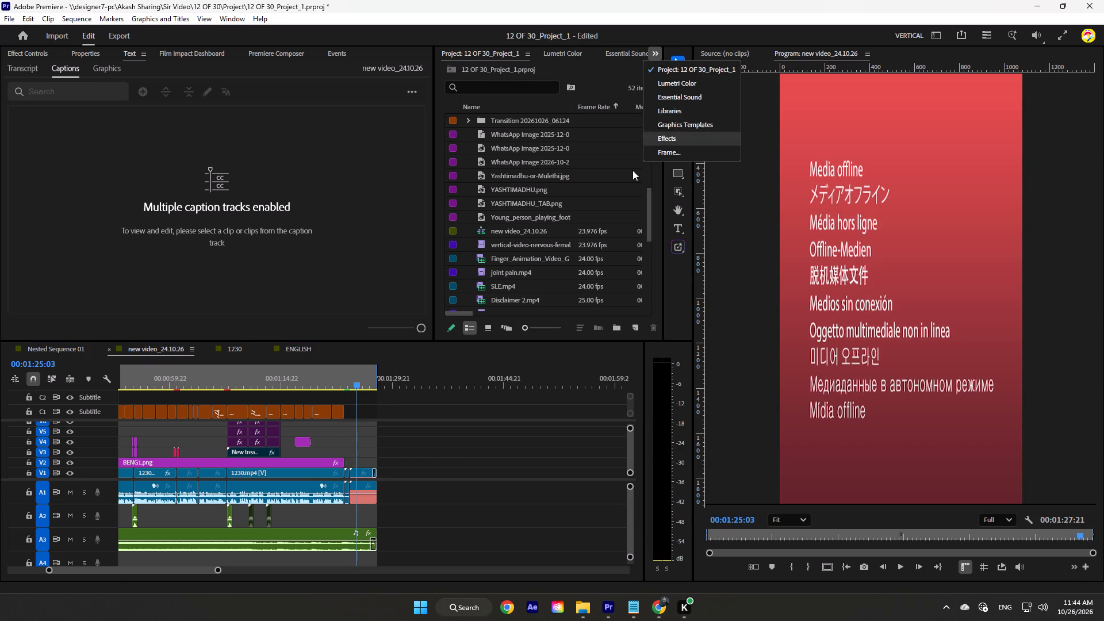
pyautogui.click(491, 327)
pyautogui.scroll(-13, 527, 214)
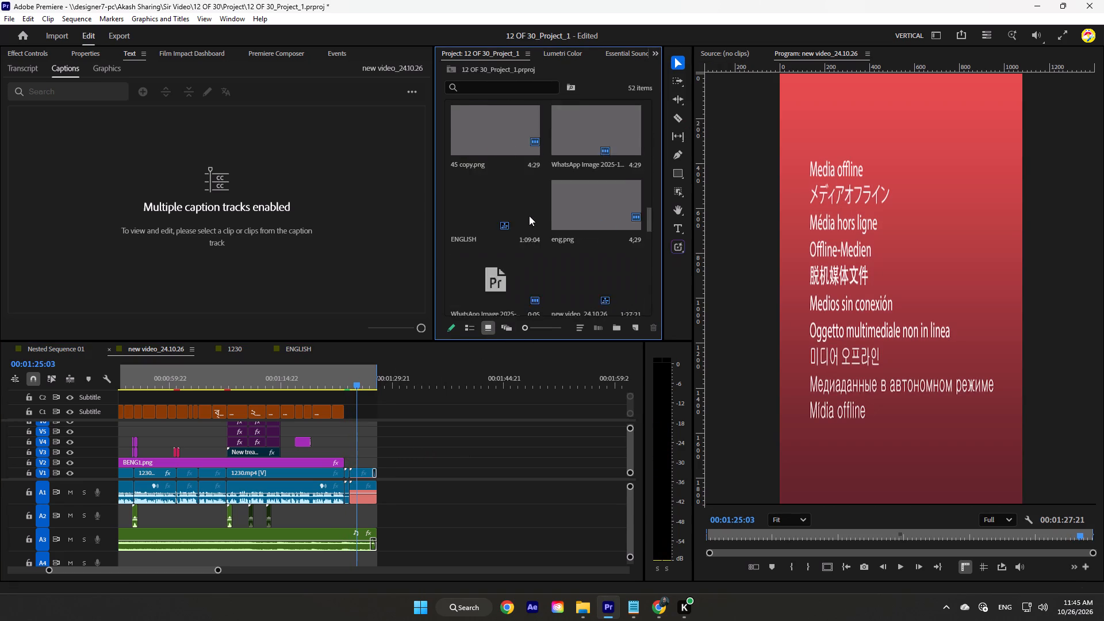
pyautogui.scroll(-20, 529, 216)
pyautogui.scroll(-19, 529, 216)
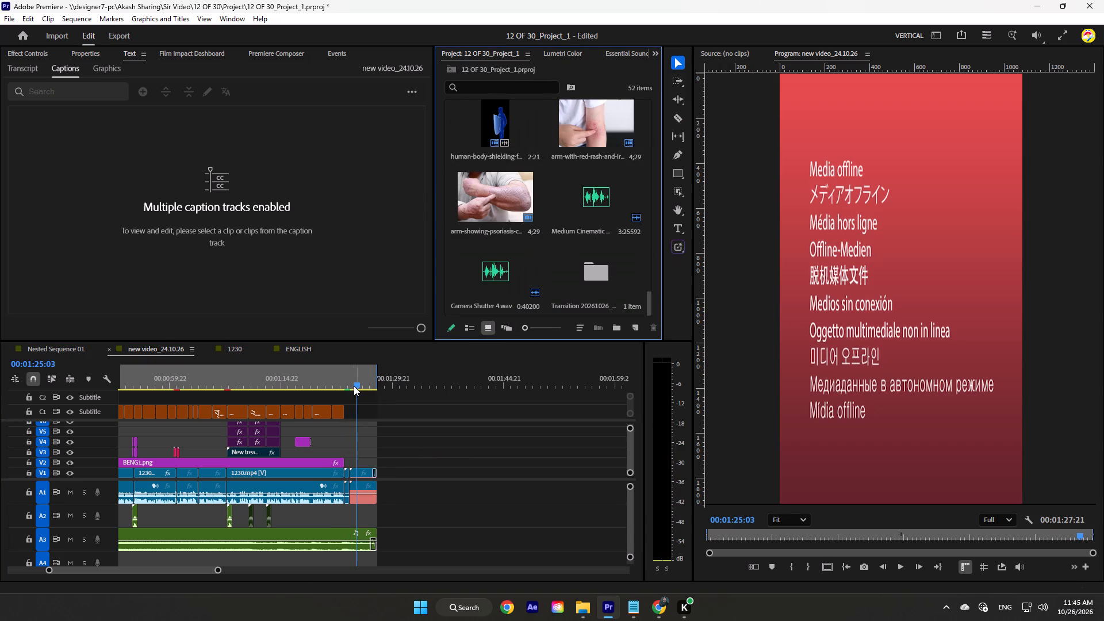
# Return the playhead to the start of new video_24.10.26, and close the 1230 sequence after a brief look at it.
pyautogui.moveTo(351, 381); pyautogui.dragTo(0, 431)
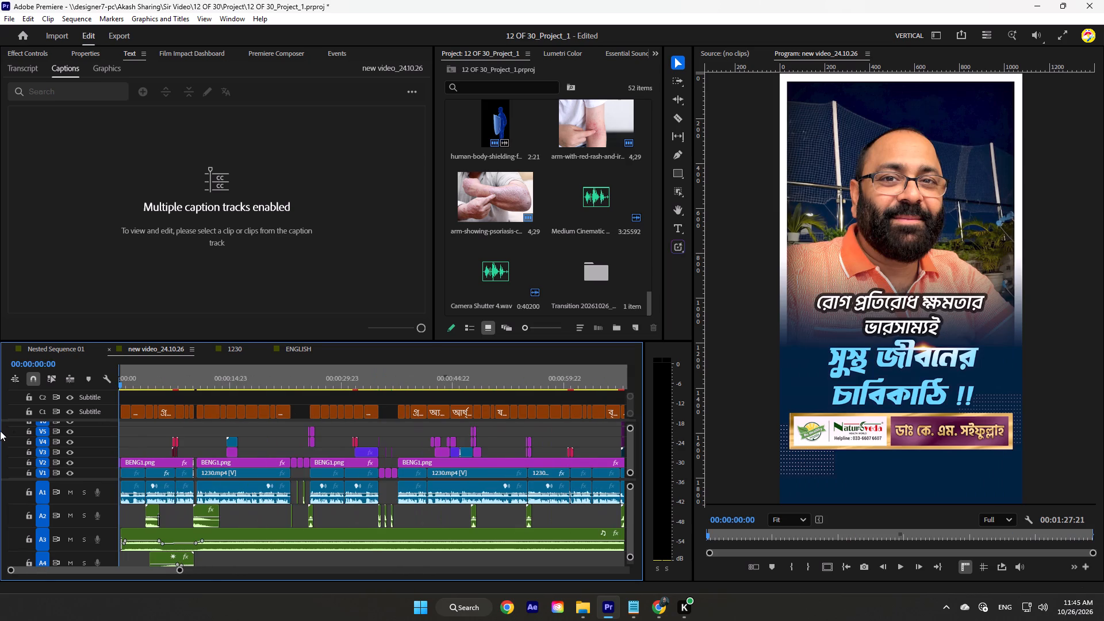
pyautogui.click(239, 349)
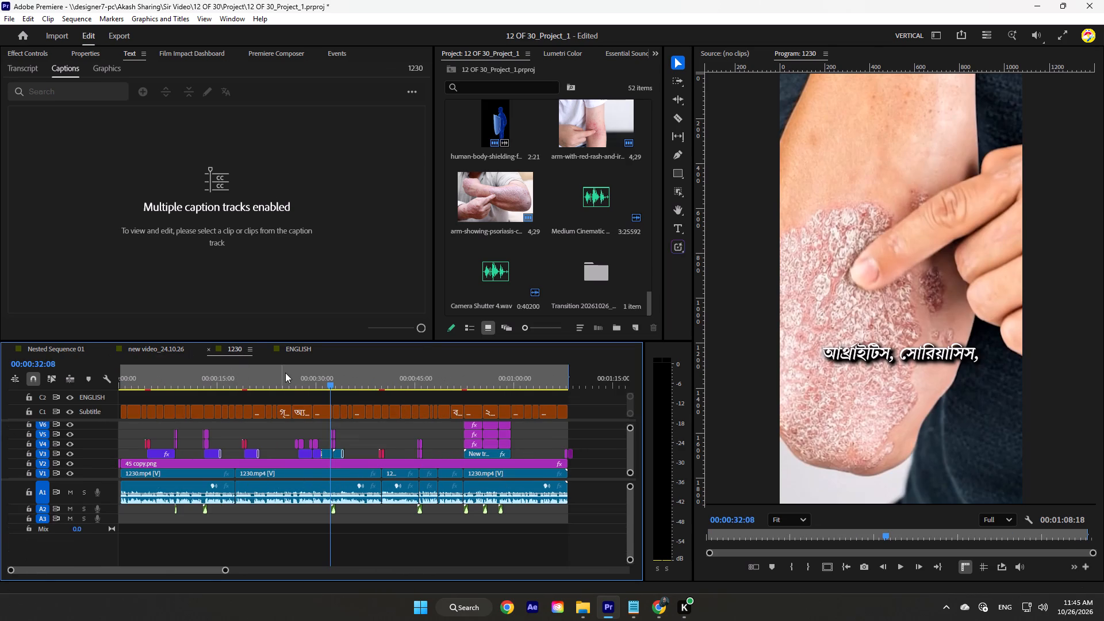
pyautogui.click(209, 347)
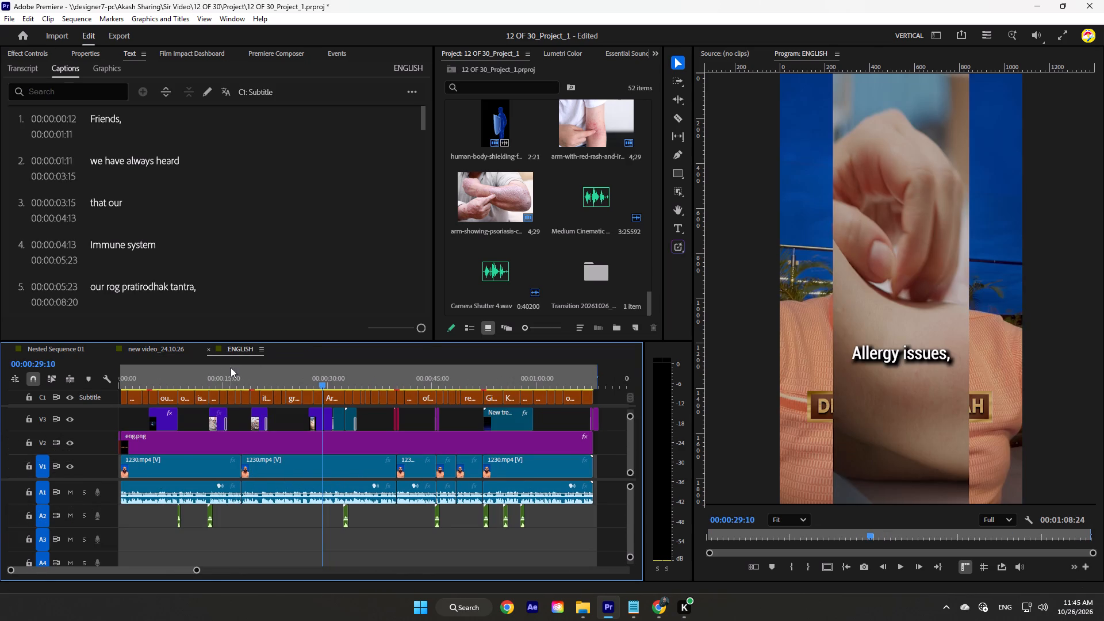
# Play the ENGLISH sequence from its start to about 00:00:01:27, and return to the new video_24.10.26 sequence.
pyautogui.moveTo(230, 374); pyautogui.dragTo(113, 392)
pyautogui.press('space')
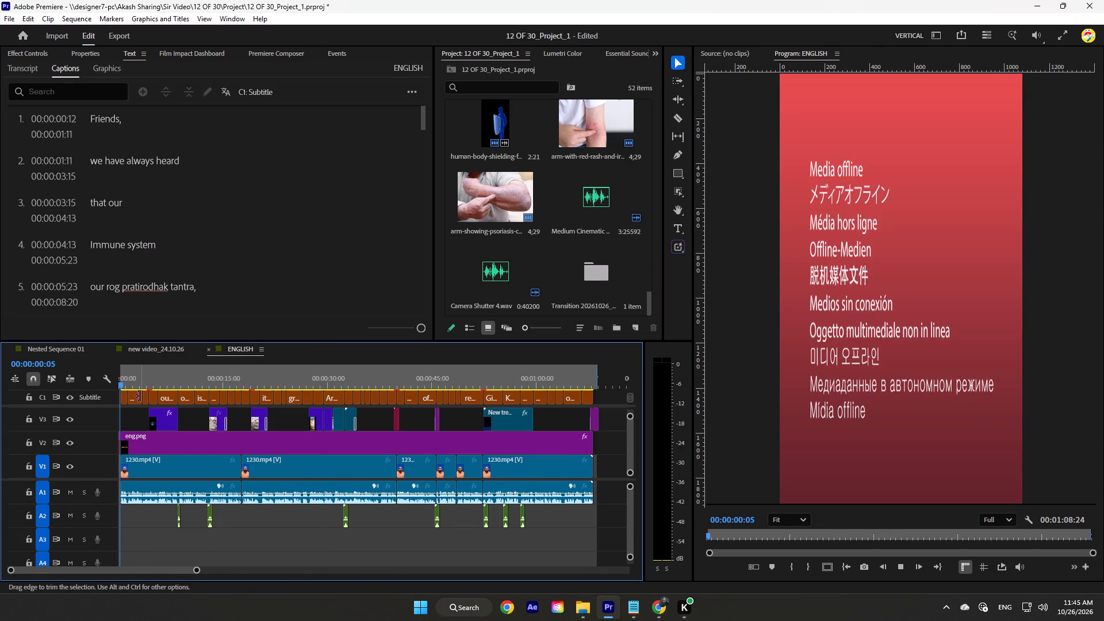
pyautogui.press('space')
pyautogui.click(148, 347)
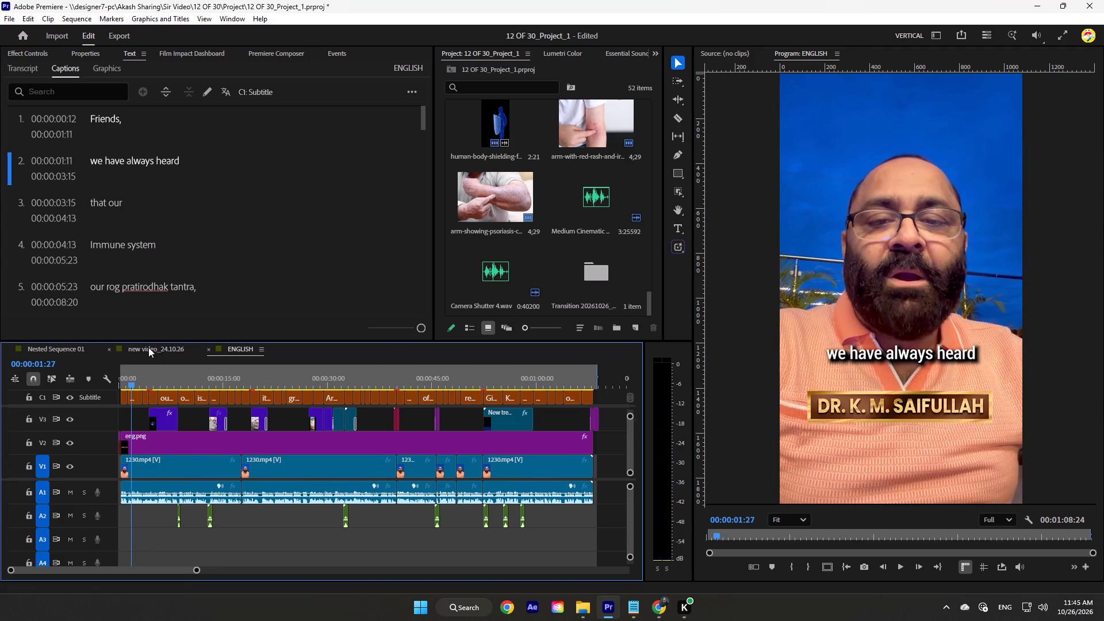
# Play new video_24.10.26 from its start, continue from about 00:00:10, and stop at 00:00:21:19.
pyautogui.click(125, 385)
pyautogui.press('space')
pyautogui.moveTo(126, 382); pyautogui.dragTo(110, 388)
pyautogui.press('space')
pyautogui.click(199, 376)
pyautogui.press('space')
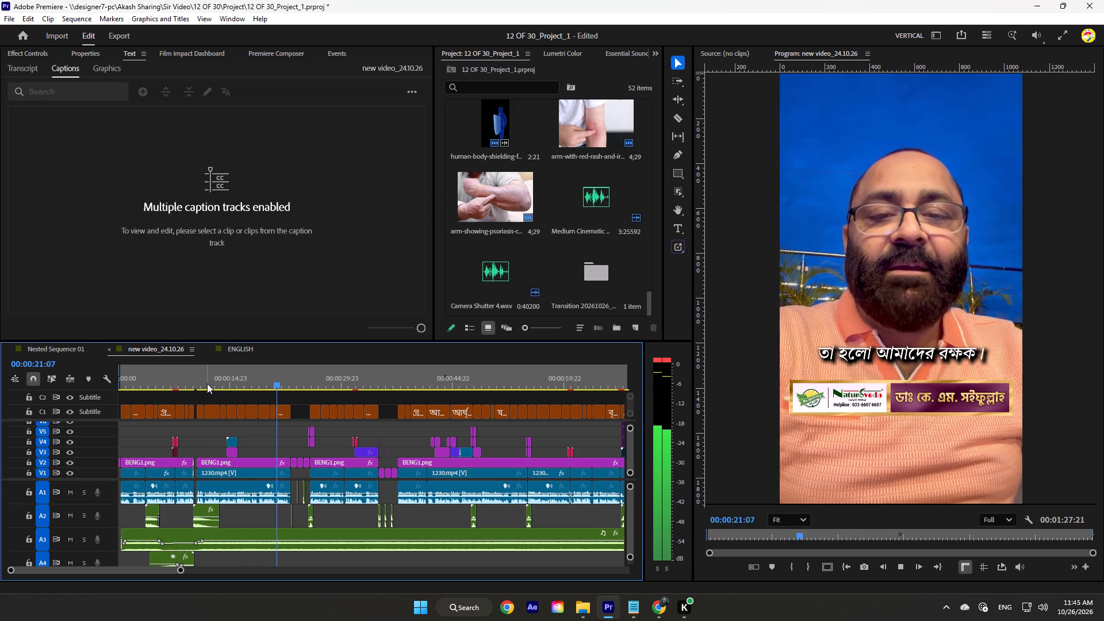
pyautogui.press('space')
# Open 12 OF 30_Project.prproj from the Copied_12 OF 30_Project folder, converting it as 12 OF 30_Project_2 without relinking the missing media.
pyautogui.click(586, 601)
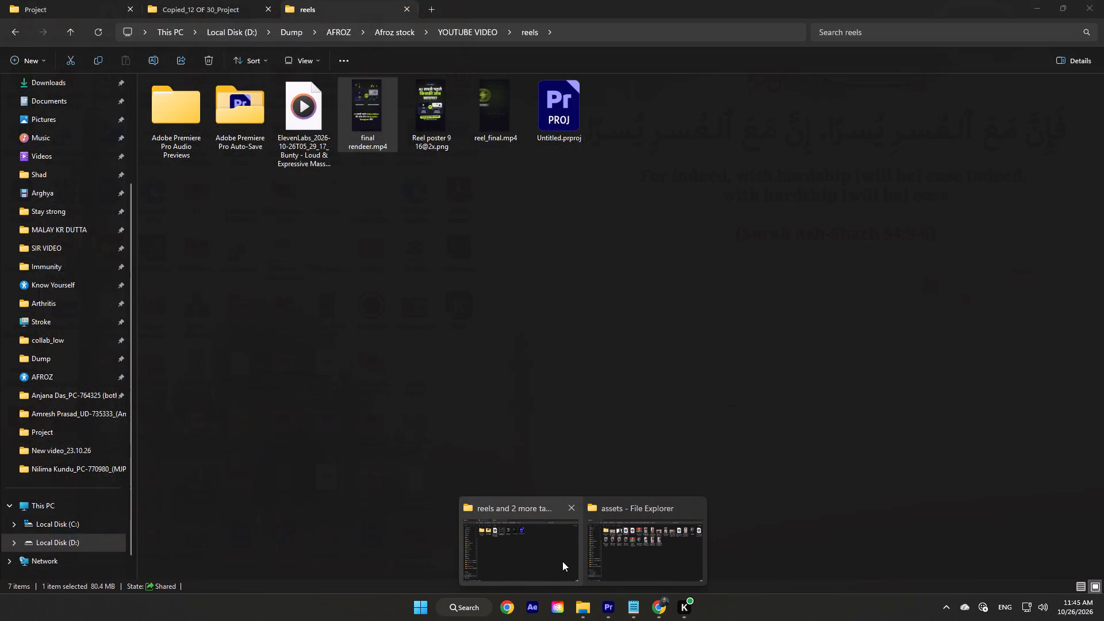
pyautogui.click(562, 561)
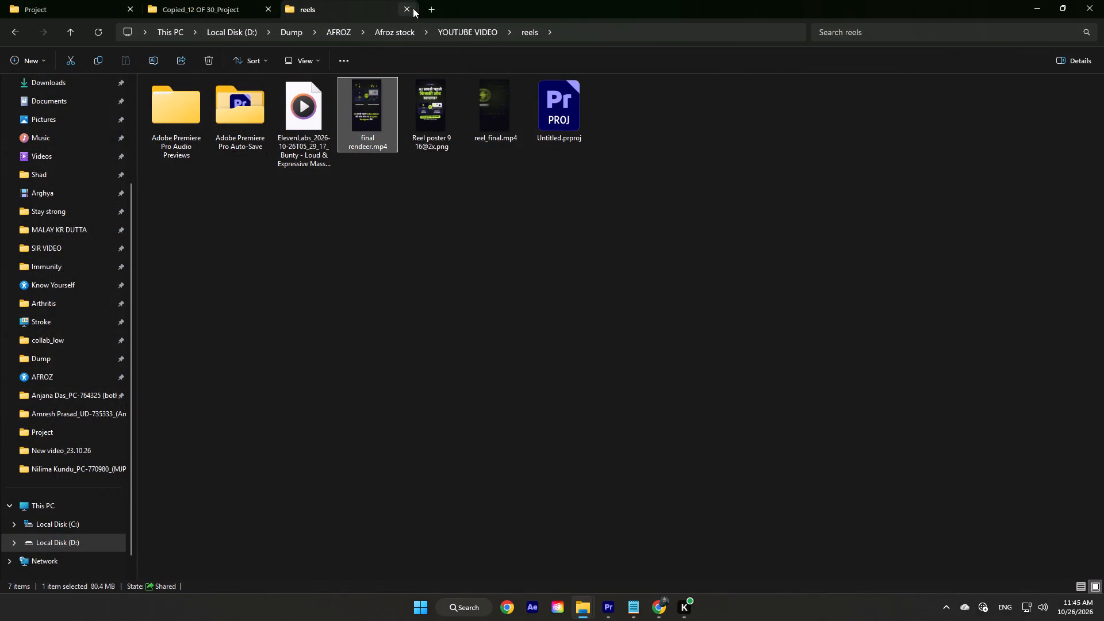
pyautogui.click(411, 8)
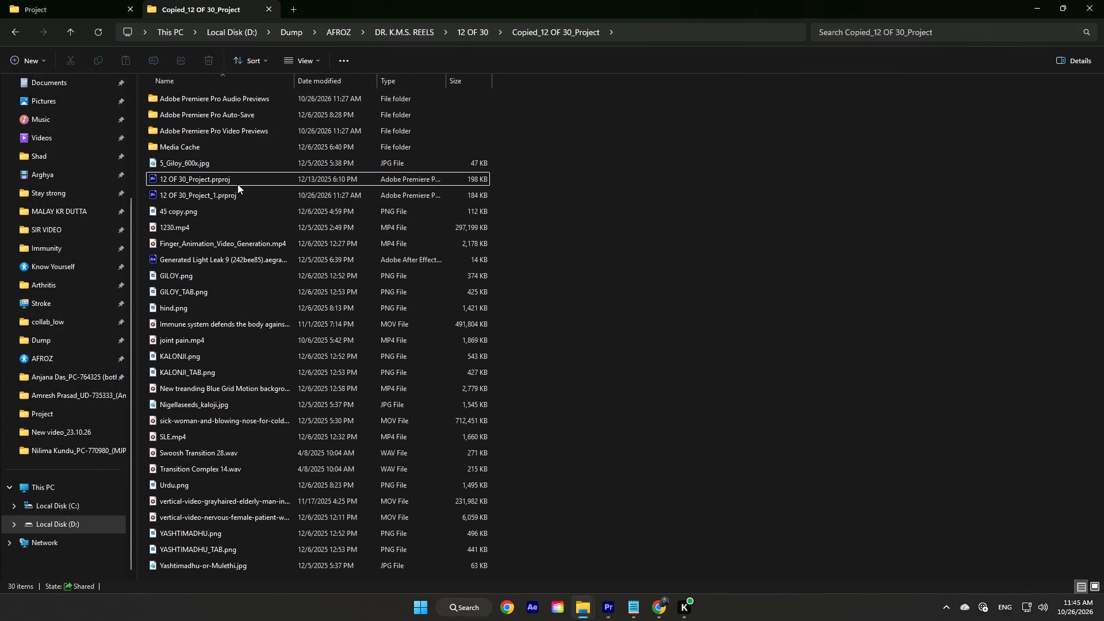
pyautogui.doubleClick(228, 182)
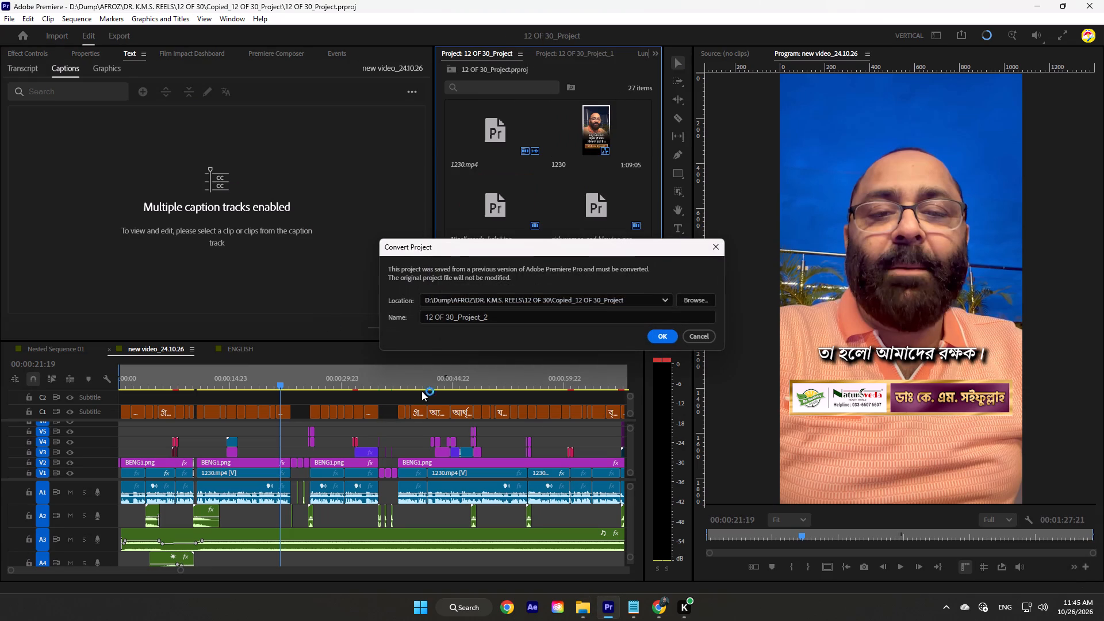
pyautogui.click(650, 343)
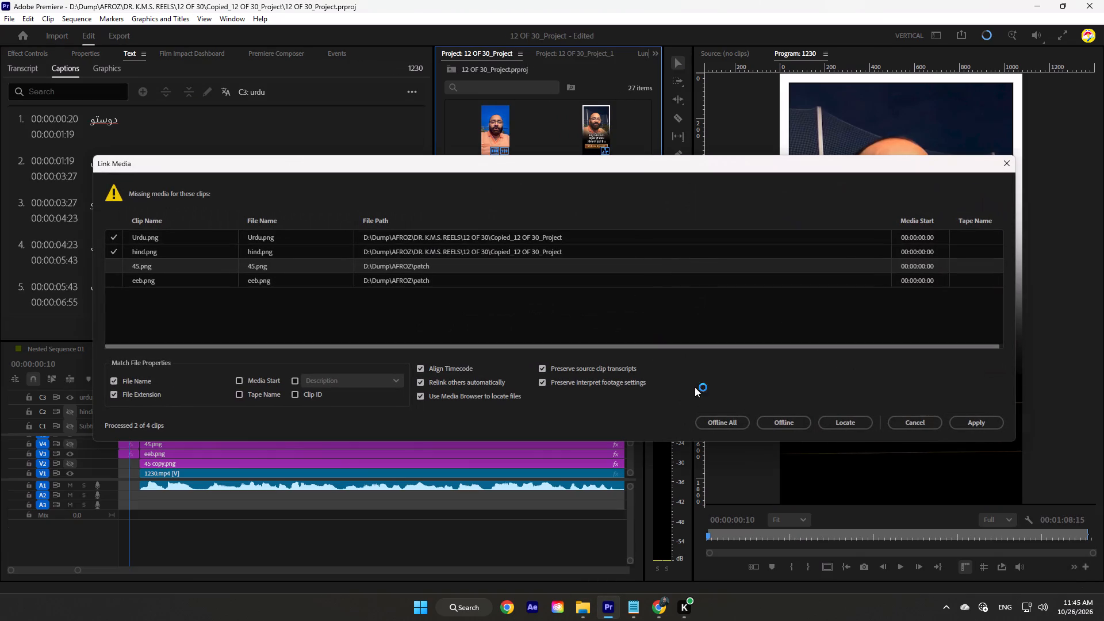
pyautogui.click(925, 419)
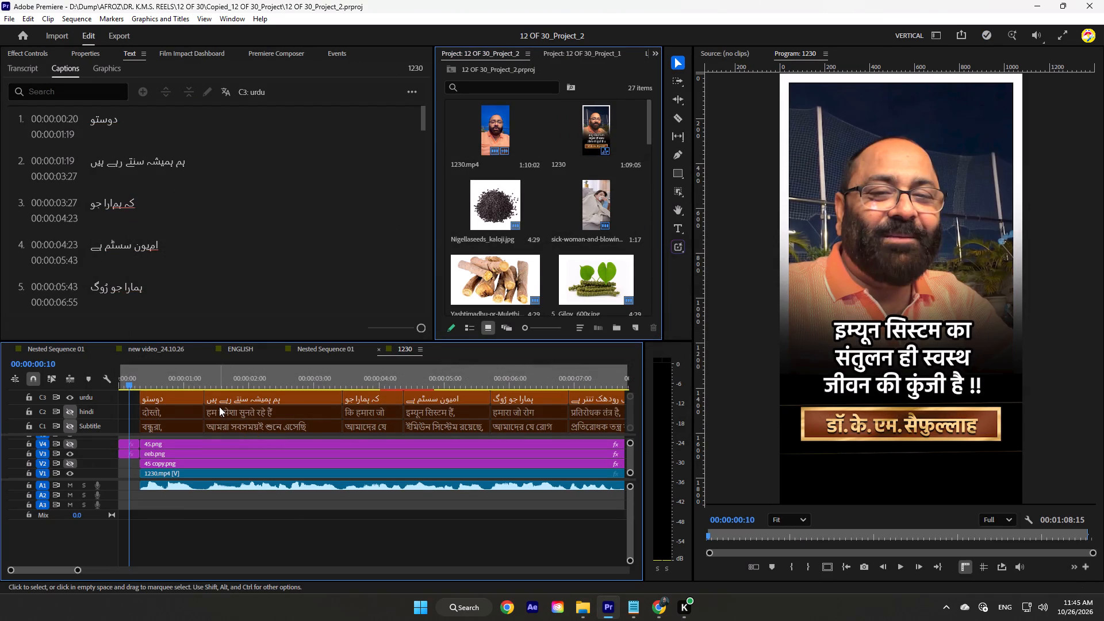
# Copy all urdu and hindi captions from sequence 1230 and paste them into new video_24.10.26 past its end, at 00:01:31:06.
pyautogui.keyDown('alt'); pyautogui.scroll(-20, 219, 407); pyautogui.keyUp('alt')
pyautogui.keyDown('alt'); pyautogui.scroll(-3, 219, 407); pyautogui.keyUp('alt')
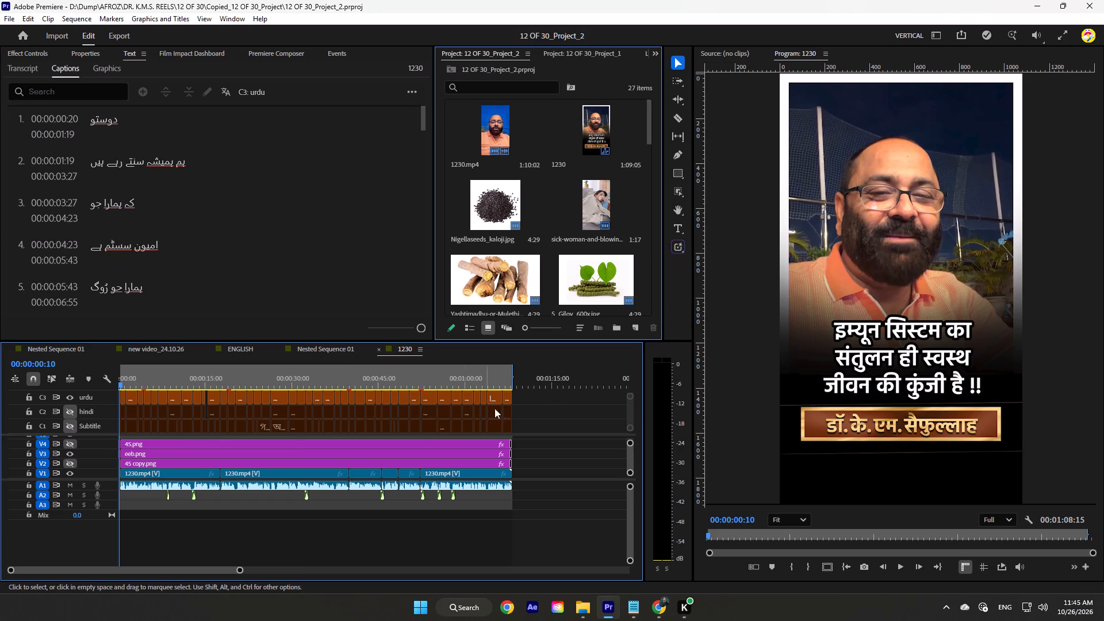
pyautogui.moveTo(553, 398); pyautogui.dragTo(112, 404)
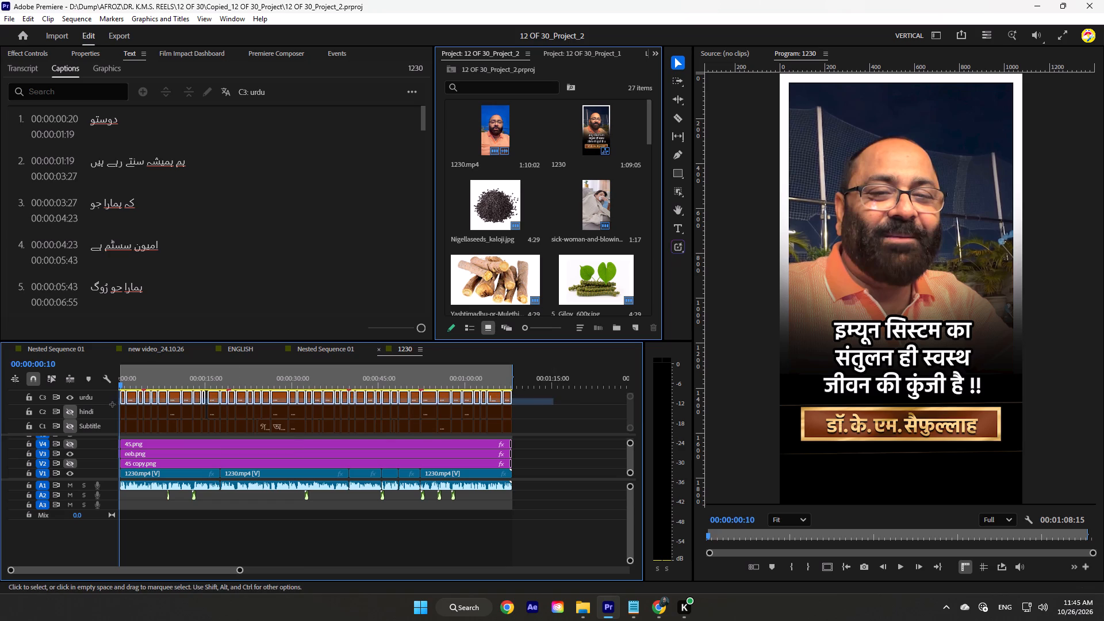
pyautogui.moveTo(112, 404); pyautogui.dragTo(111, 408)
pyautogui.hotkey('ctrl', 'c')
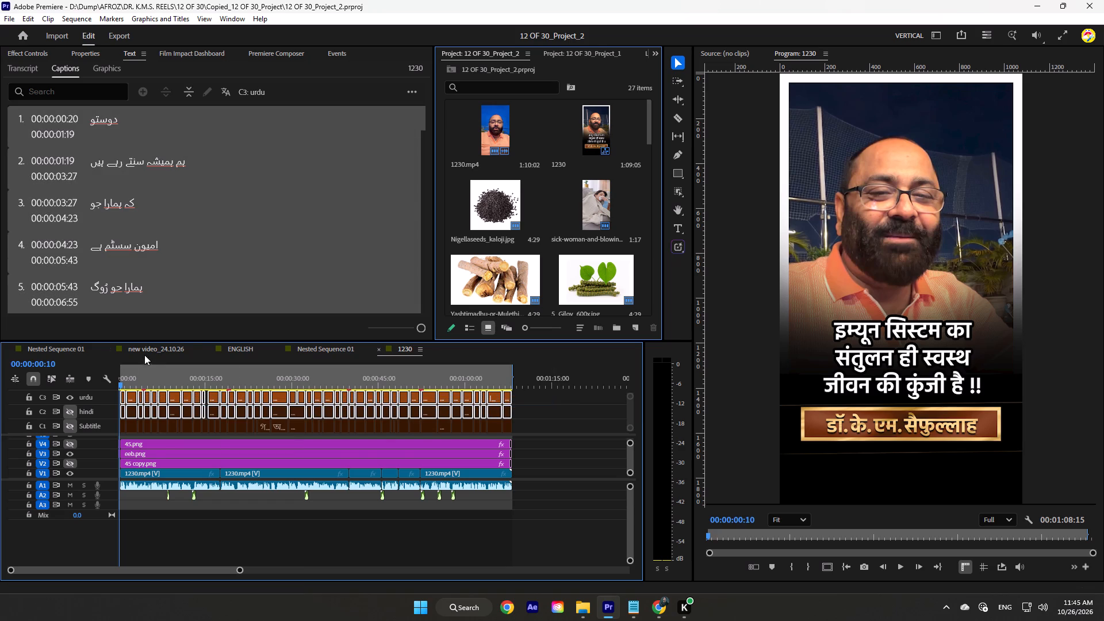
pyautogui.click(151, 344)
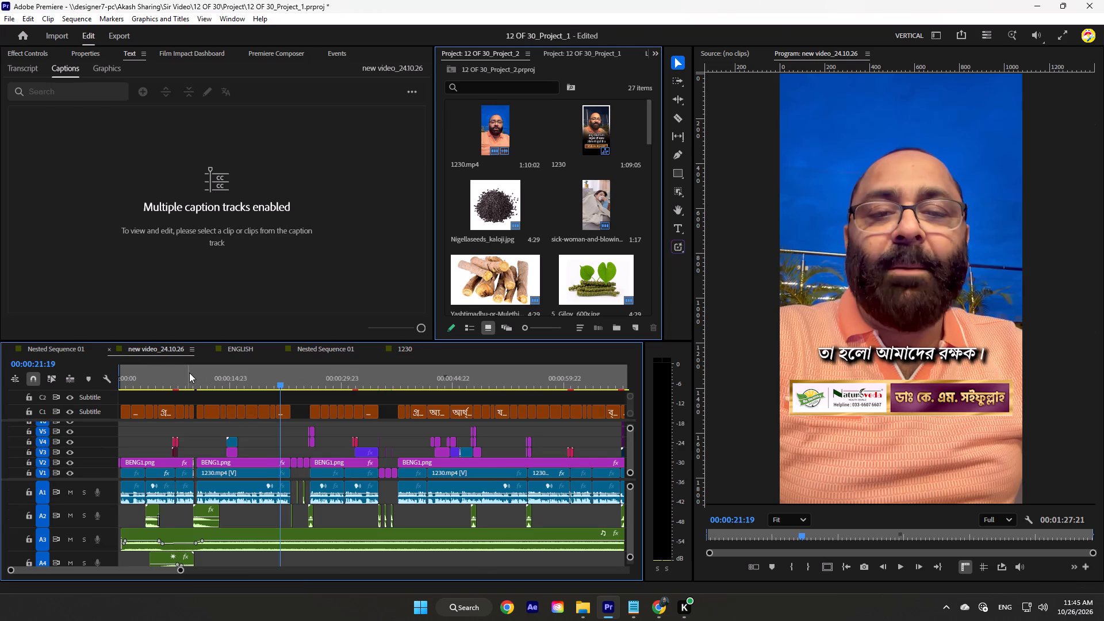
pyautogui.press('`')
pyautogui.click(798, 84)
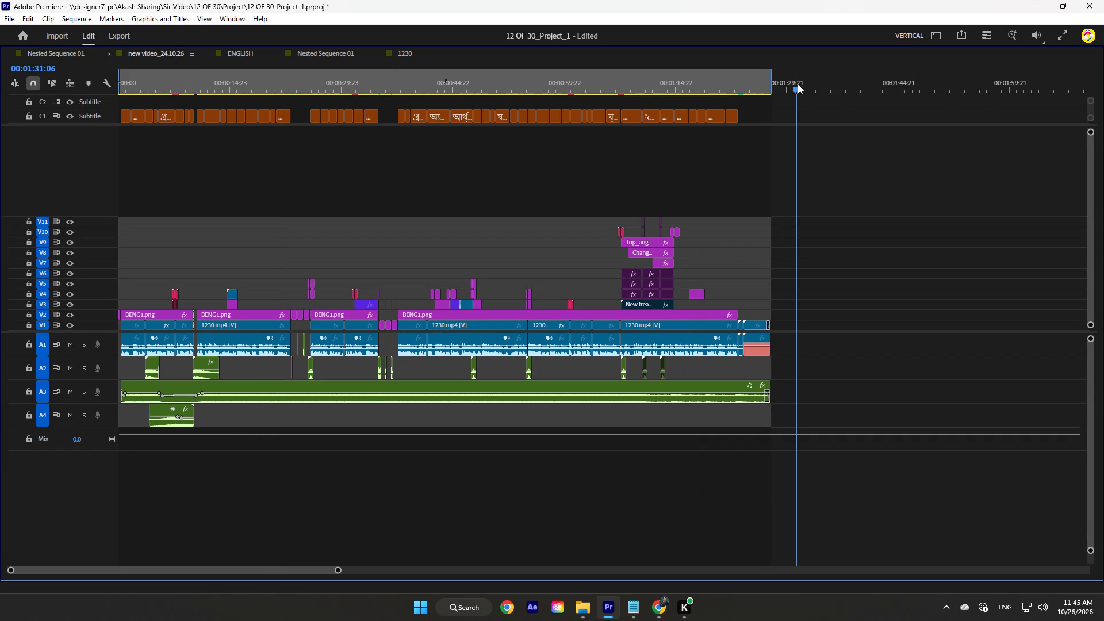
pyautogui.hotkey('ctrl', 'v')
# Move the pasted Hindi and Urdu captions back to start with the 1230.mp4 clip at about 00:00:10:14.
pyautogui.scroll(20, 294, 264)
pyautogui.scroll(9, 294, 264)
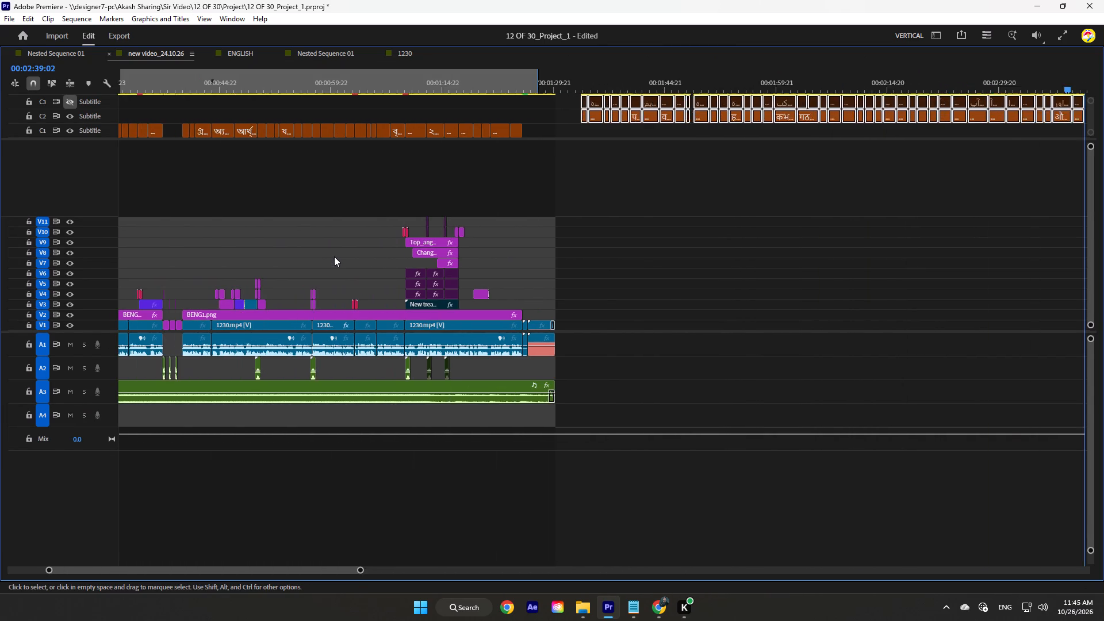
pyautogui.scroll(20, 334, 256)
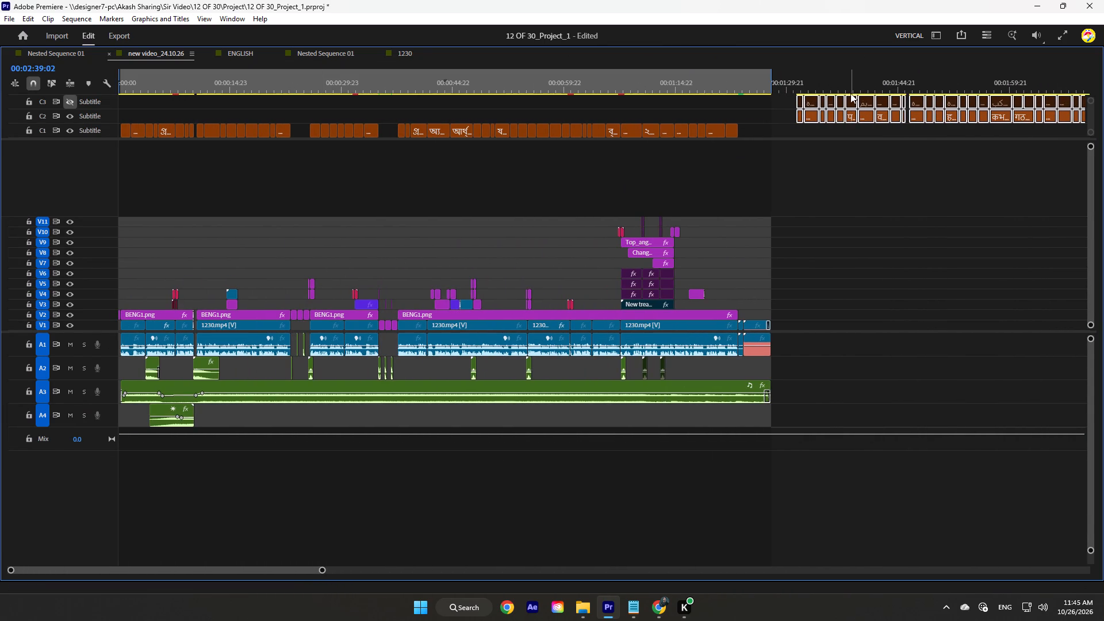
pyautogui.moveTo(853, 98); pyautogui.dragTo(255, 108)
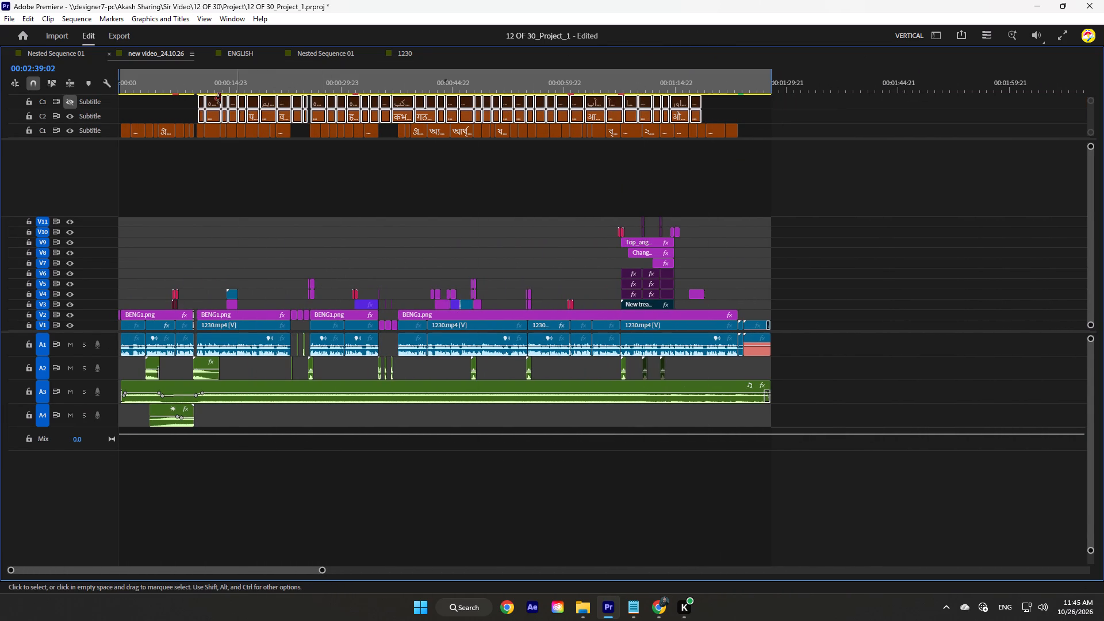
pyautogui.click(198, 84)
pyautogui.write('===')
pyautogui.scroll(-14, 616, 93)
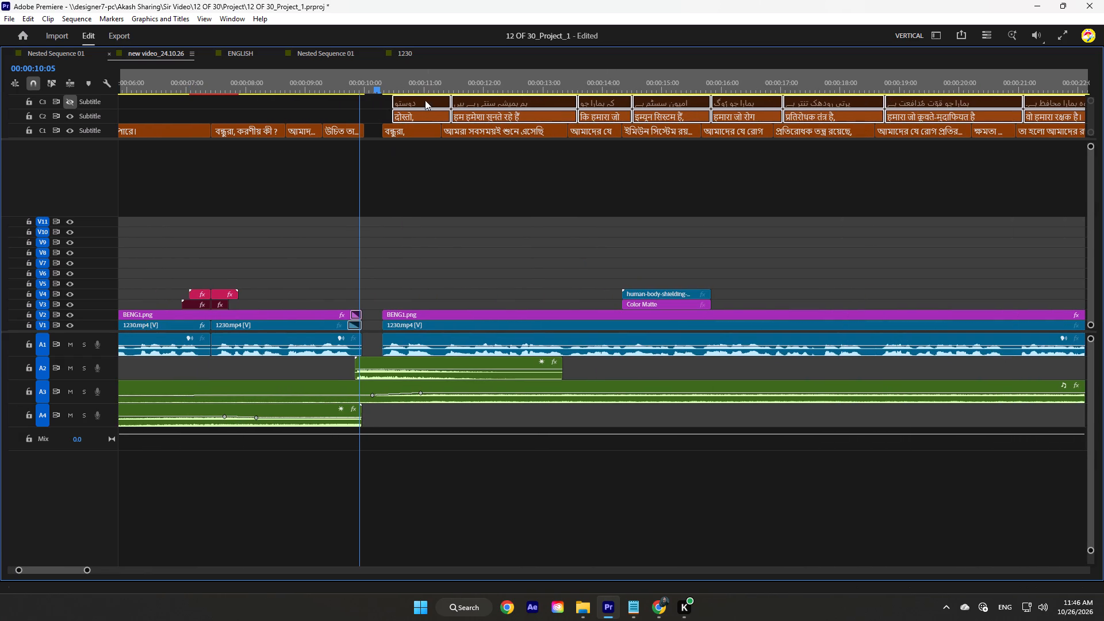
pyautogui.moveTo(422, 115); pyautogui.dragTo(413, 118)
# Play from about 00:00:10:12 to 00:00:24:19, comparing the Hindi and Urdu captions with the speech and the Bengali captions.
pyautogui.click(379, 82)
pyautogui.scroll(-7, 388, 101)
pyautogui.press('space')
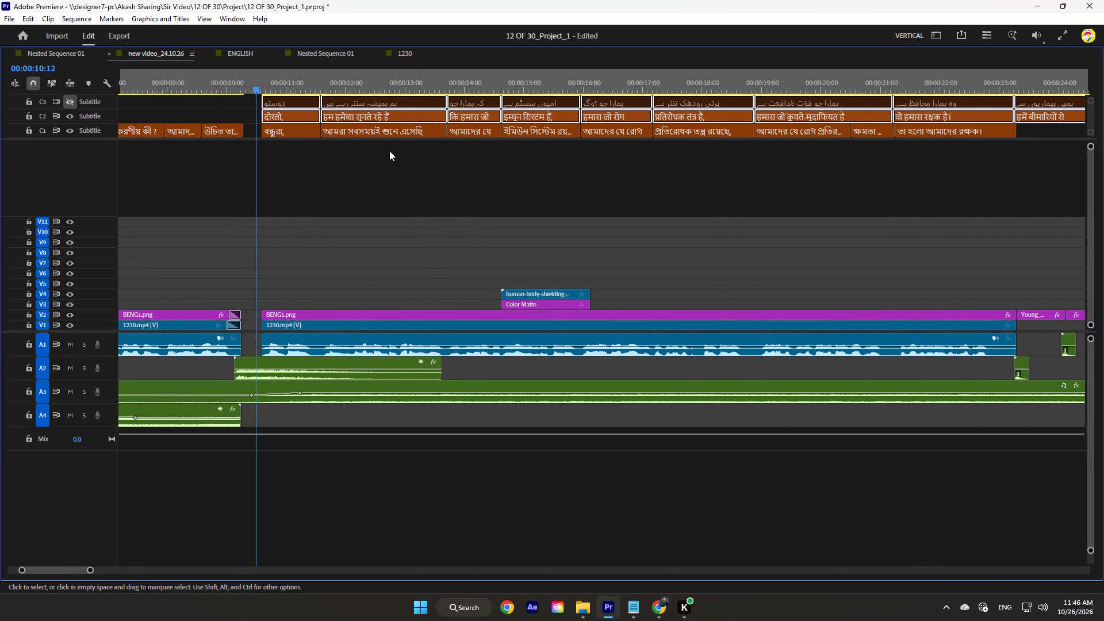
pyautogui.scroll(-6, 383, 155)
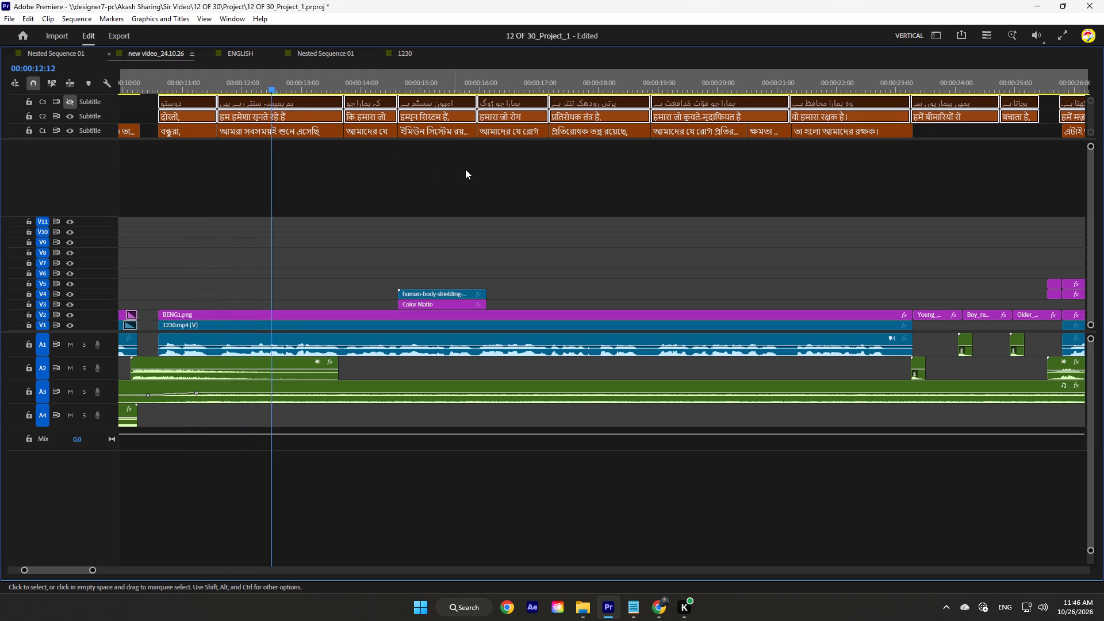
pyautogui.scroll(-5, 469, 169)
pyautogui.press('space')
pyautogui.press('space')
pyautogui.scroll(-2, 435, 168)
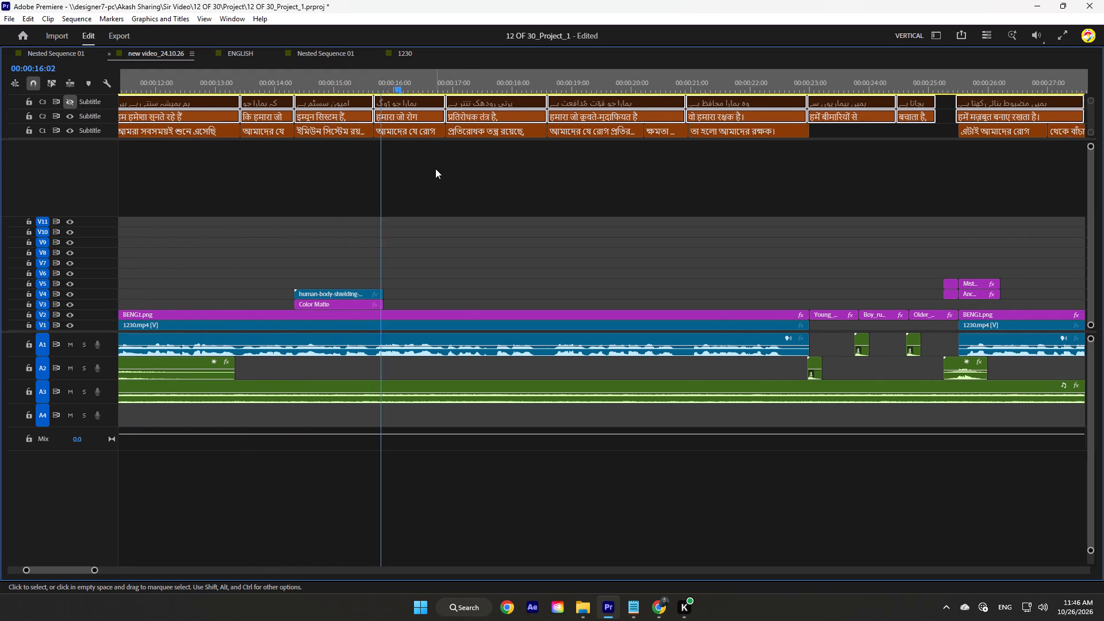
pyautogui.scroll(-4, 435, 168)
pyautogui.scroll(-4, 388, 177)
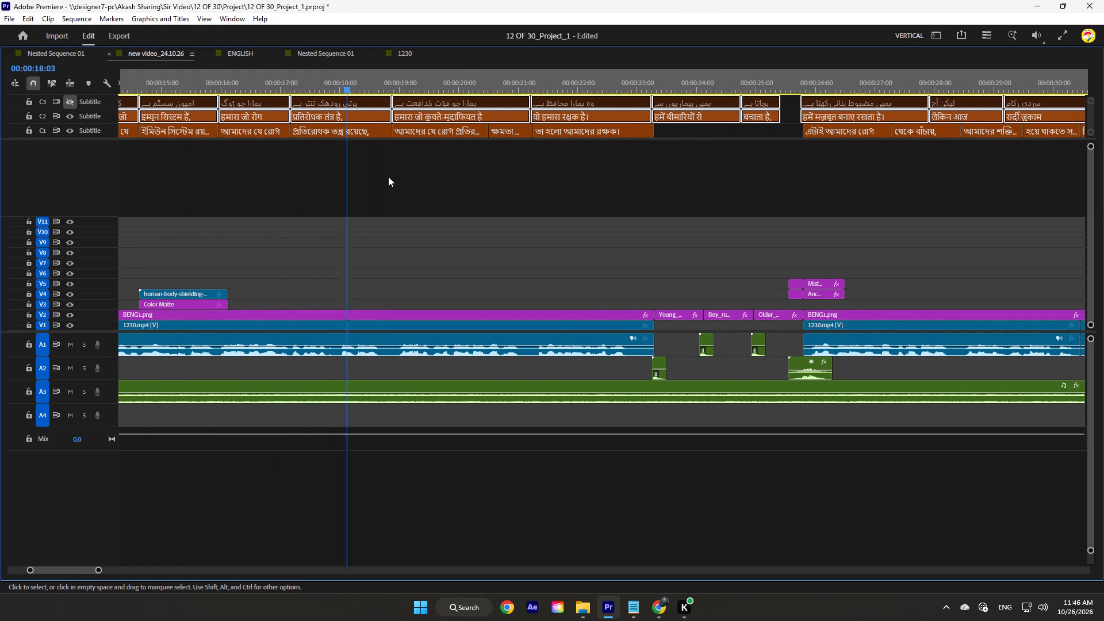
pyautogui.scroll(-13, 388, 177)
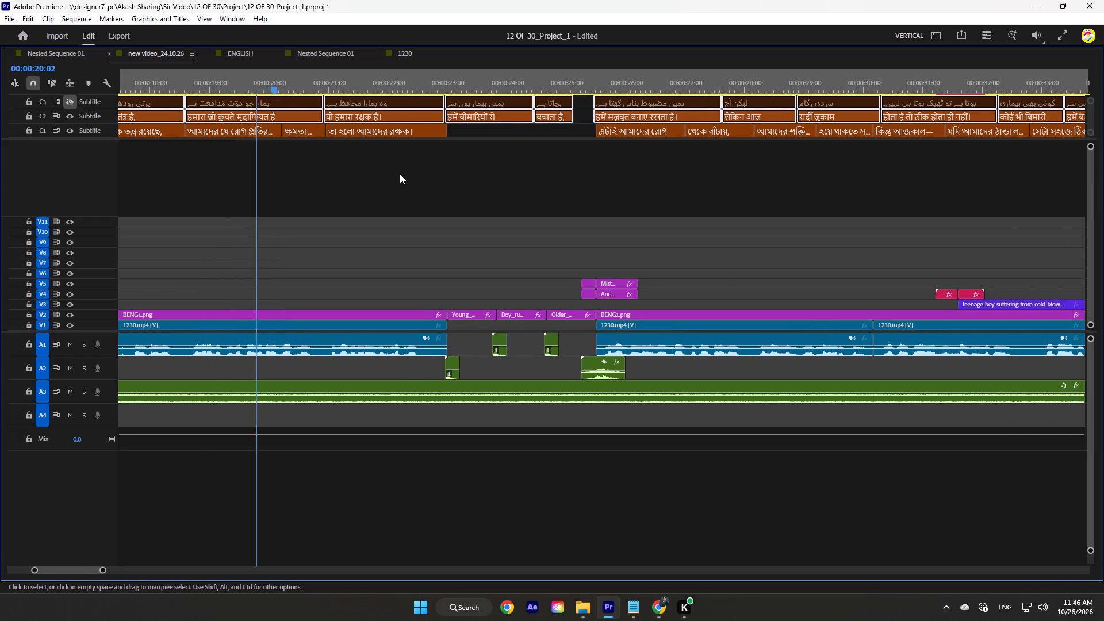
pyautogui.scroll(-4, 364, 160)
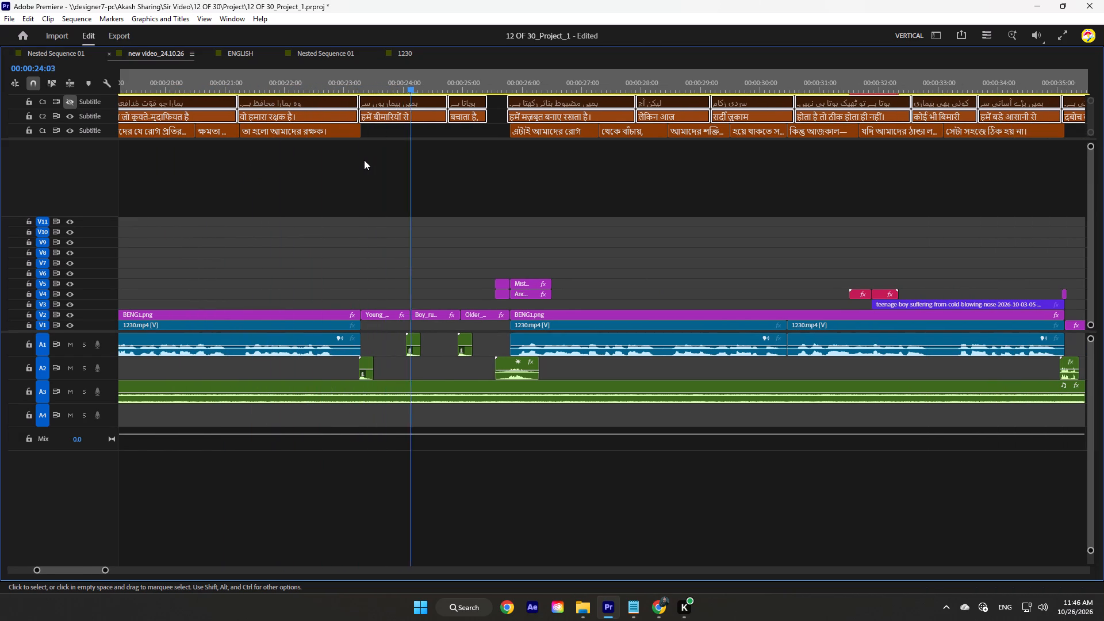
pyautogui.scroll(-4, 364, 160)
pyautogui.press('space')
# Shift all Hindi and Urdu captions from "हमें बीमारियों से" onward to start with the 1230.mp4 clip at about 00:00:25:18.
pyautogui.click(352, 167)
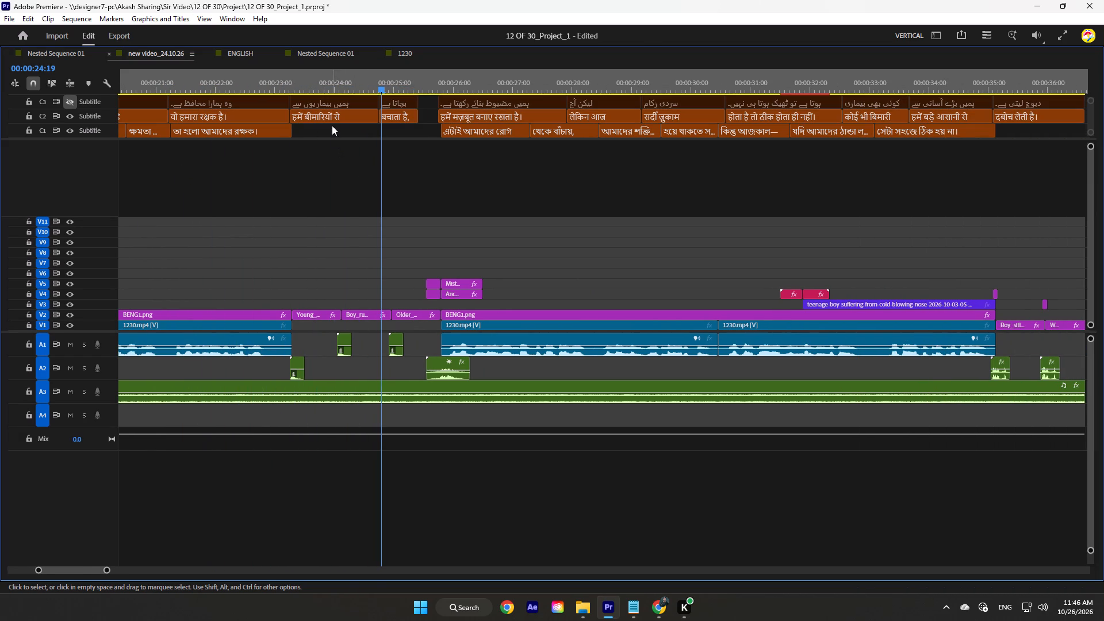
pyautogui.scroll(-2, 329, 128)
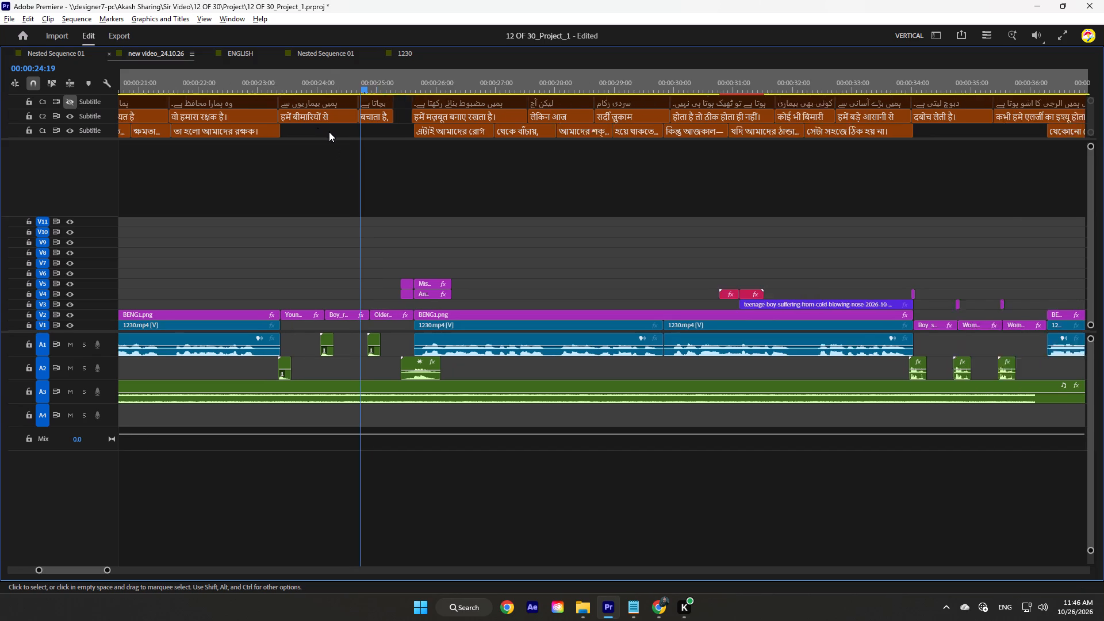
pyautogui.scroll(-14, 329, 132)
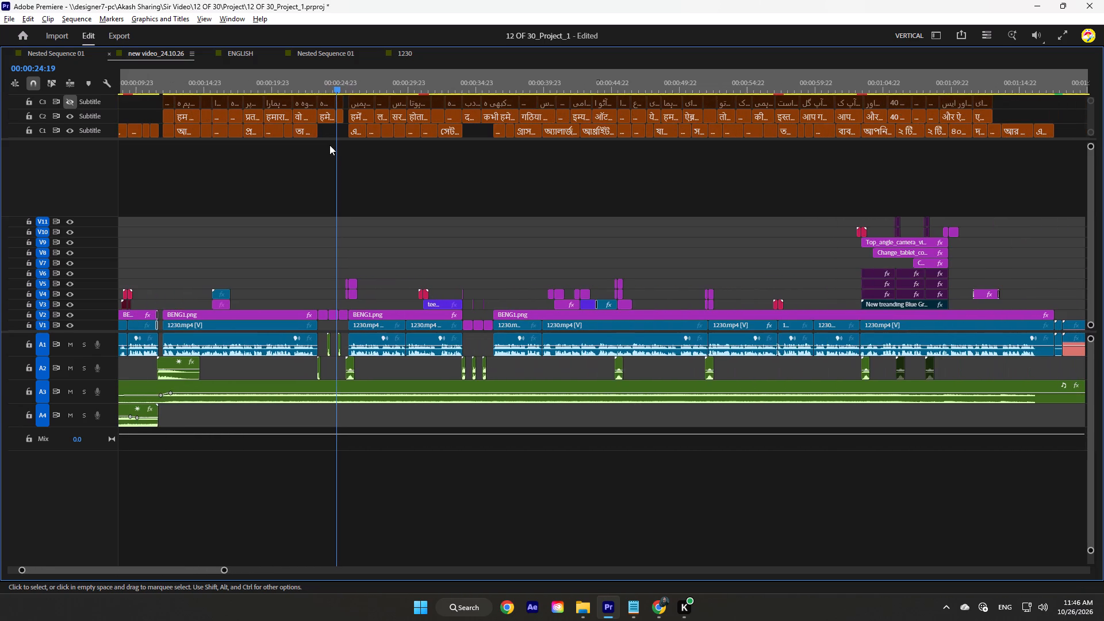
pyautogui.moveTo(1013, 102); pyautogui.dragTo(818, 96)
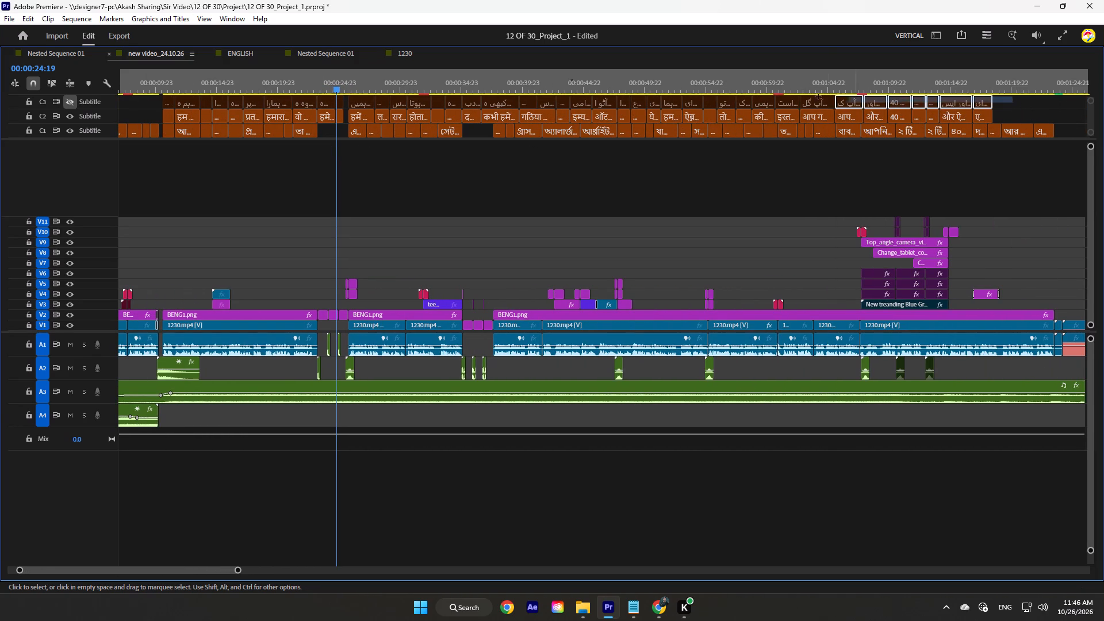
pyautogui.moveTo(818, 96); pyautogui.dragTo(323, 114)
pyautogui.moveTo(324, 104); pyautogui.dragTo(355, 104)
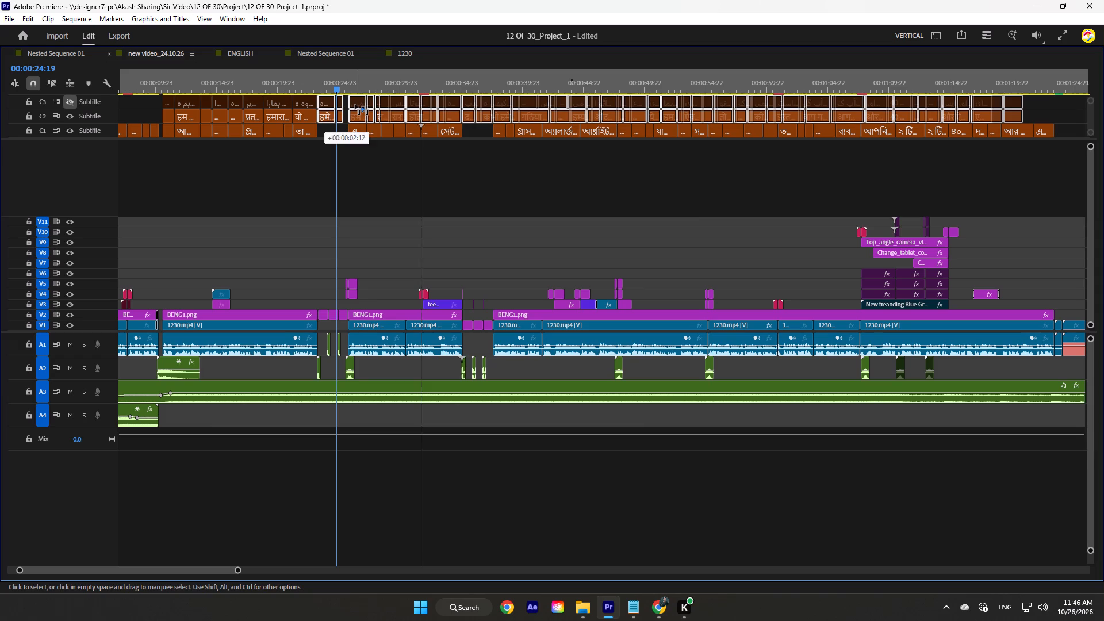
# Check playback from 00:00:25:12 to 00:00:27:00 and nudge the shifted Hindi and Urdu captions one frame later onto the clip start.
pyautogui.moveTo(355, 80); pyautogui.dragTo(346, 79)
pyautogui.write('==')
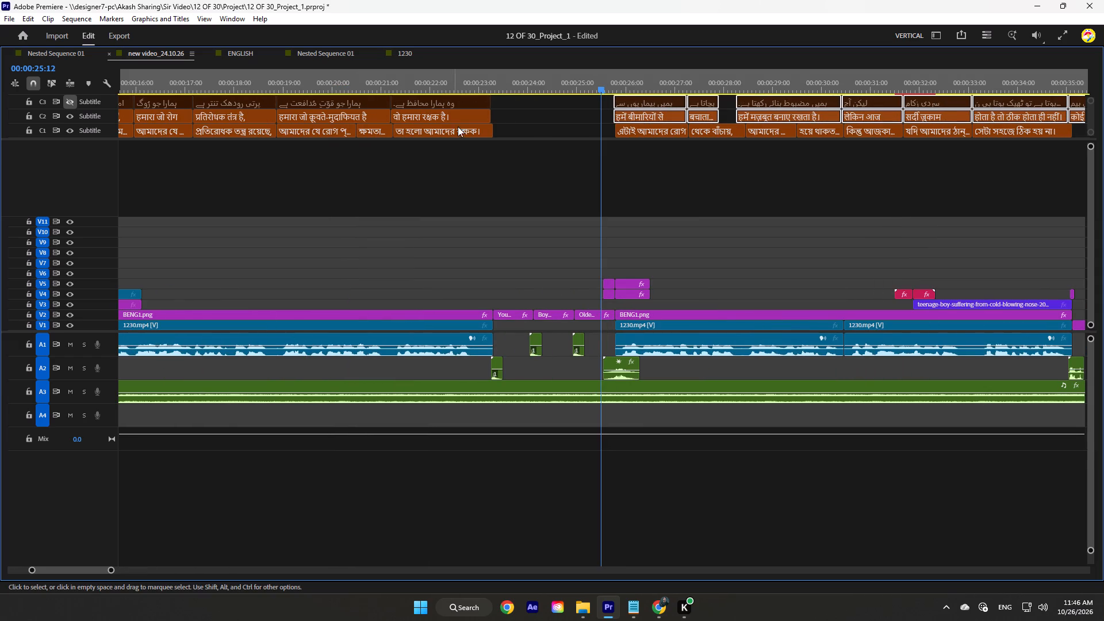
pyautogui.press('space')
pyautogui.scroll(-17, 501, 162)
pyautogui.press('space')
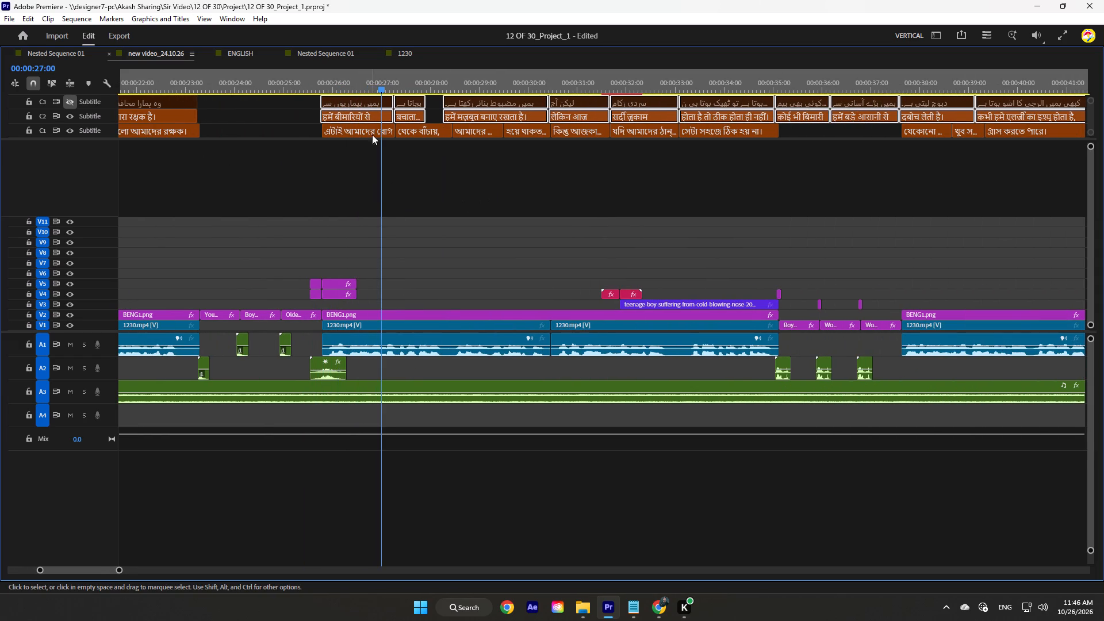
pyautogui.click(341, 104)
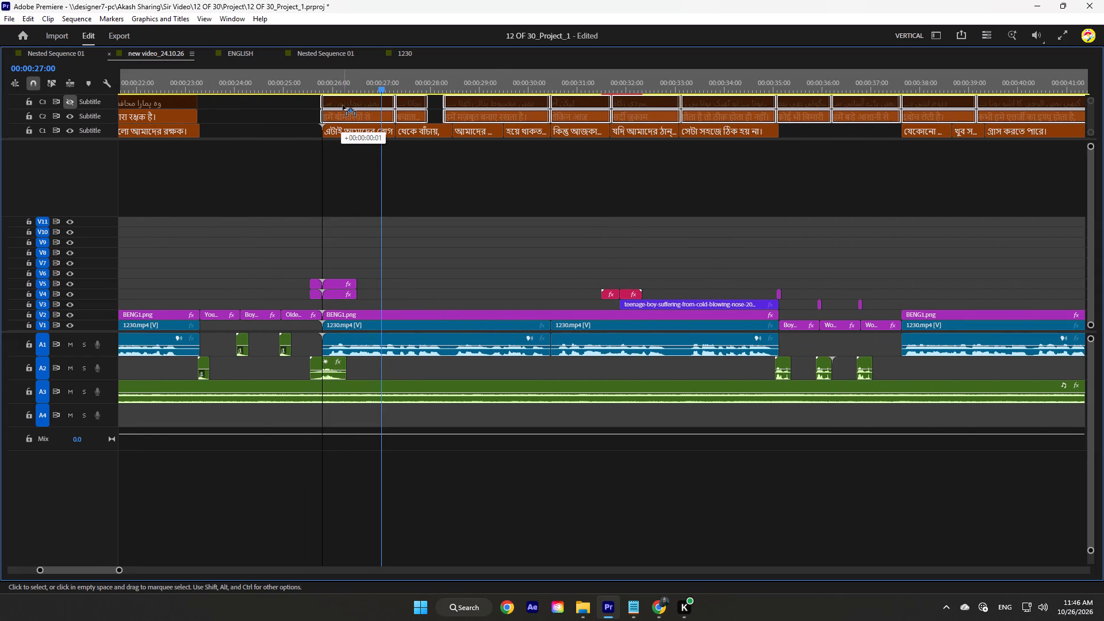
# Play the realigned captions from 00:00:25:16 to about 00:00:28:12, and return the playhead to 00:00:27:12.
pyautogui.moveTo(325, 81); pyautogui.dragTo(318, 79)
pyautogui.press('=')
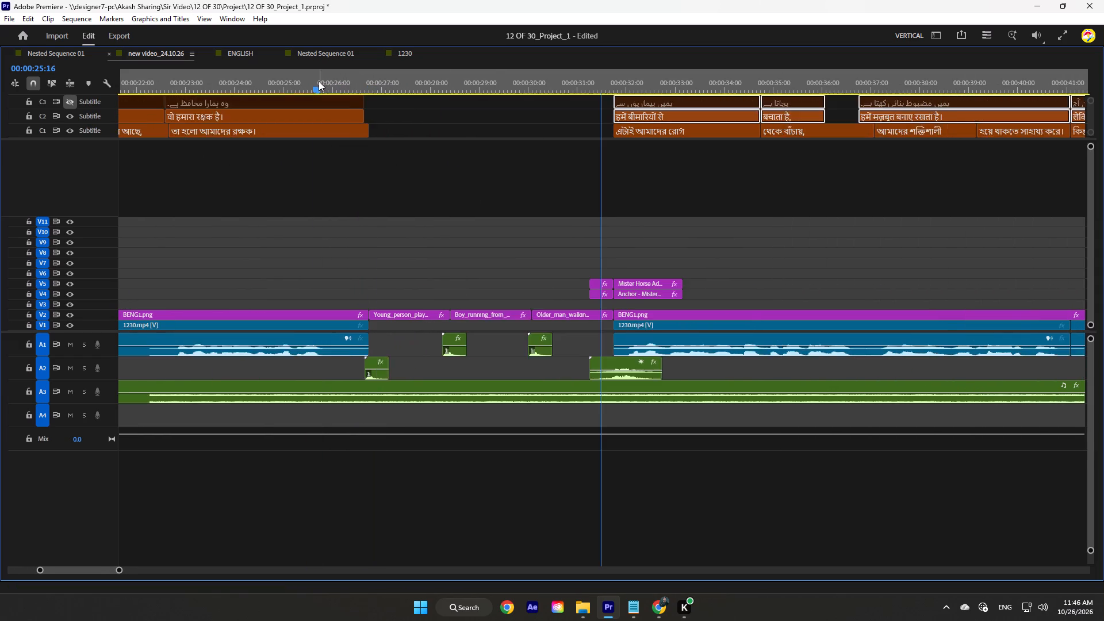
pyautogui.press('=')
pyautogui.press('-')
pyautogui.press('-')
pyautogui.press('-')
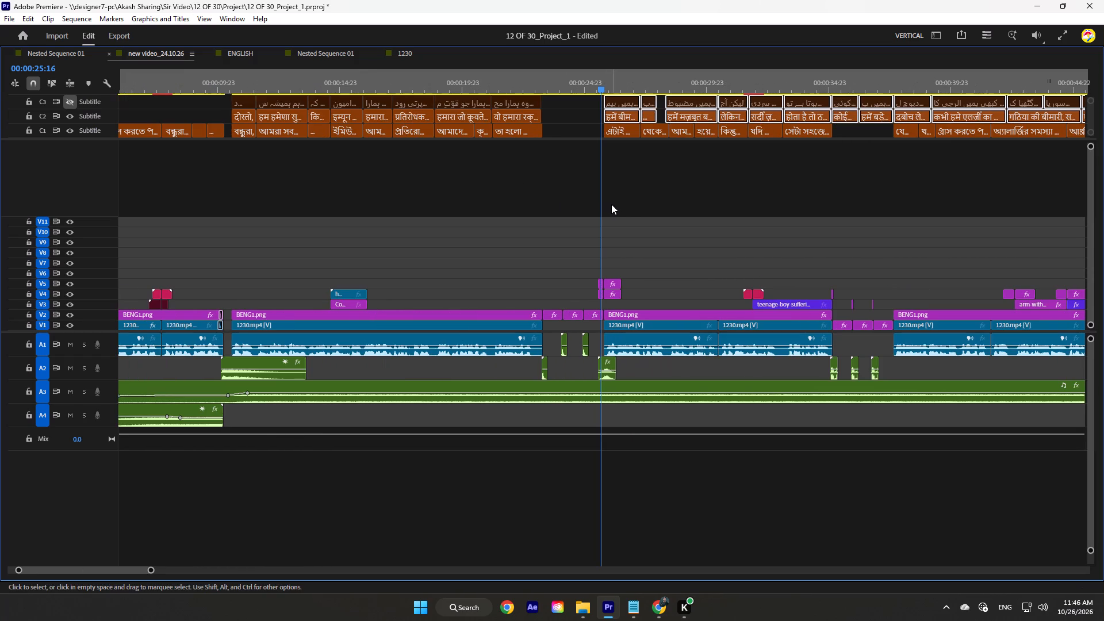
pyautogui.press('space')
pyautogui.scroll(-7, 639, 183)
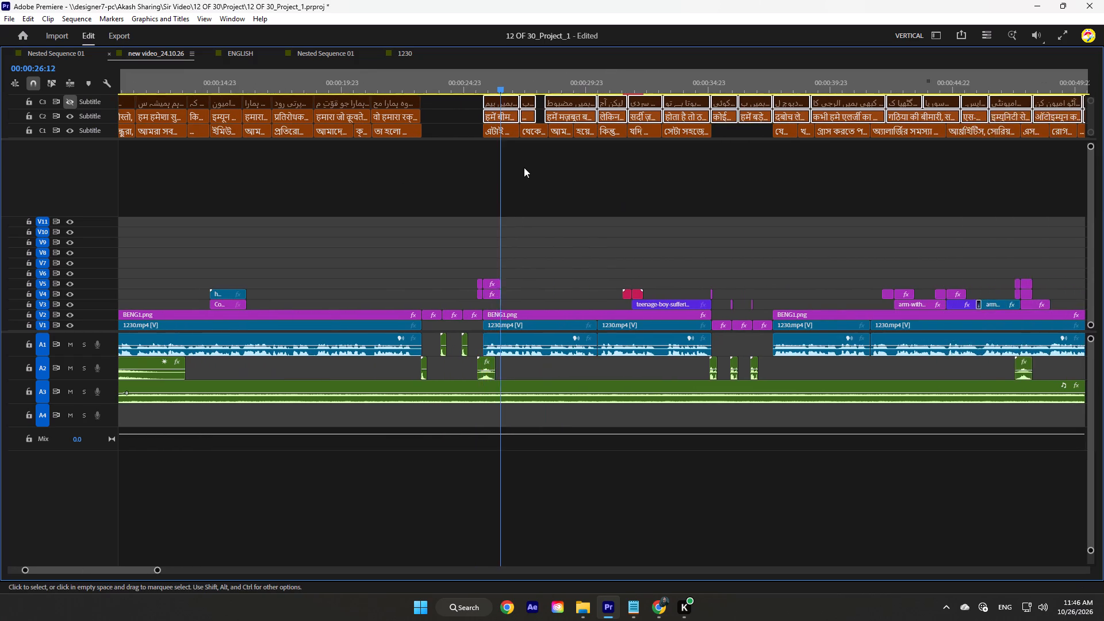
pyautogui.scroll(-4, 524, 167)
pyautogui.press('=')
pyautogui.press('=')
pyautogui.press('=')
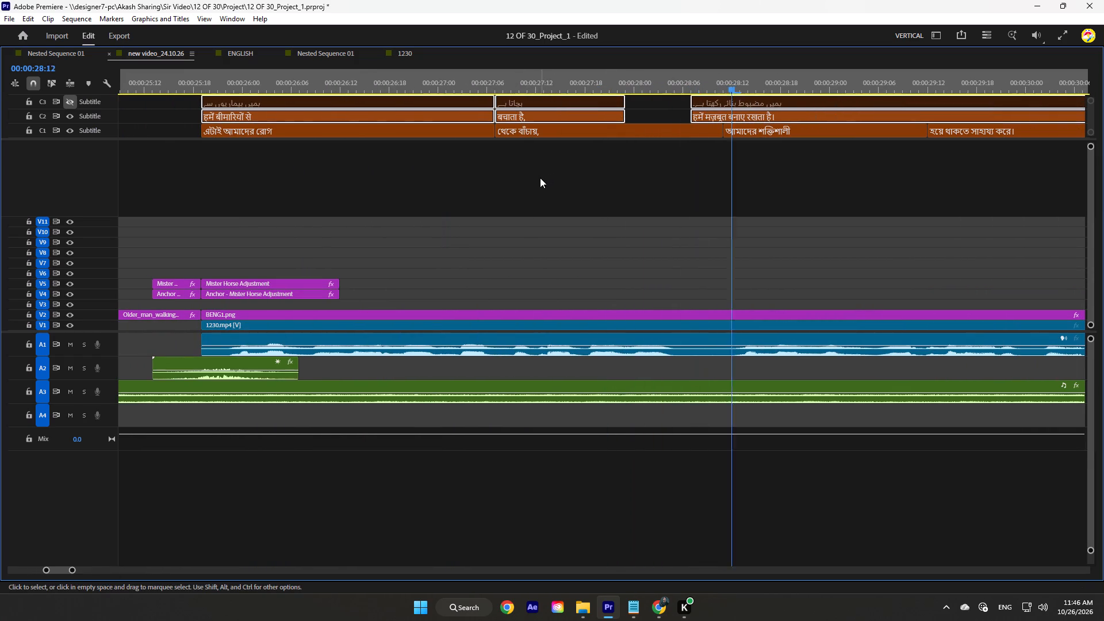
pyautogui.press('space')
pyautogui.moveTo(613, 63); pyautogui.dragTo(536, 85)
pyautogui.click(535, 85)
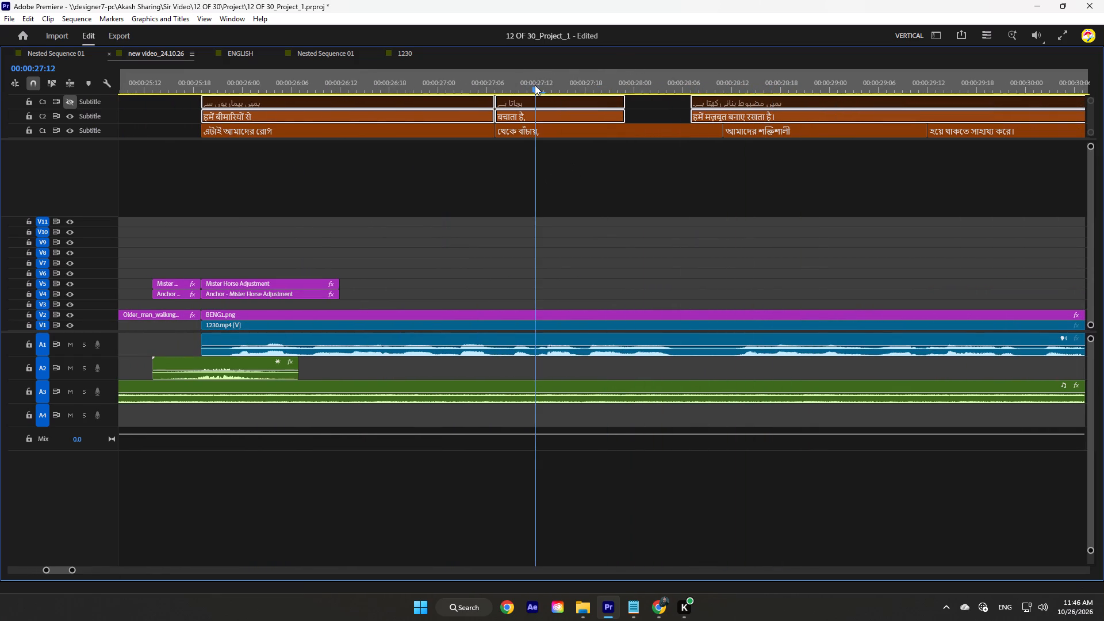
# Play from 00:00:27:12 and replay the stretch to 00:00:28:18, checking the "बचाता है," and "हमें मज़बूत बनाए रखता है।" captions on the picture.
pyautogui.press('space')
pyautogui.press('space')
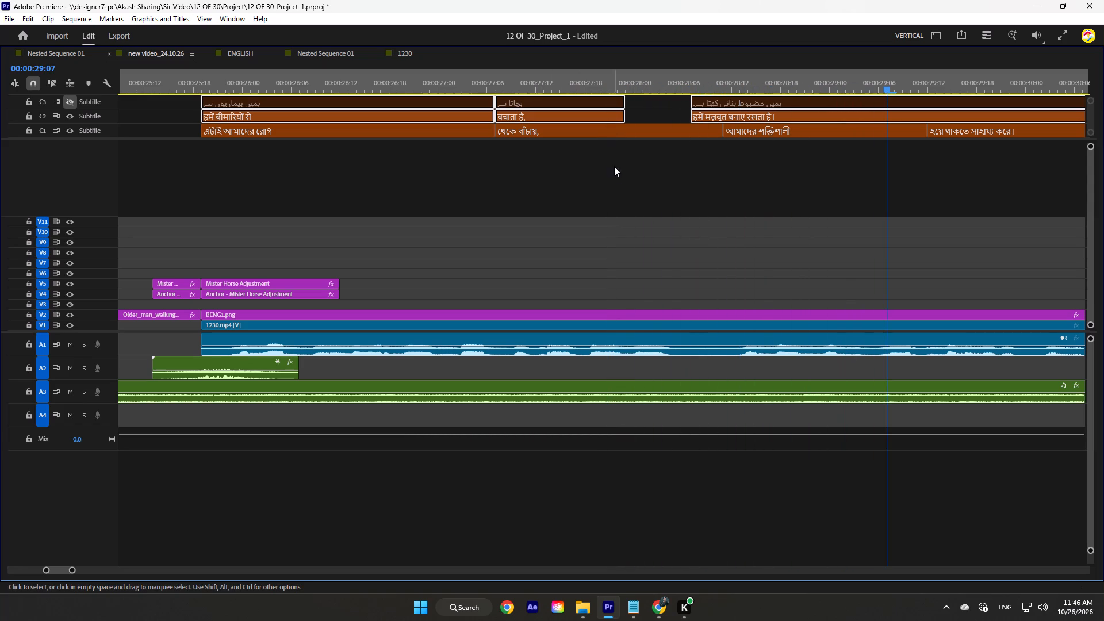
pyautogui.keyDown('alt'); pyautogui.scroll(-9, 639, 206); pyautogui.keyUp('alt')
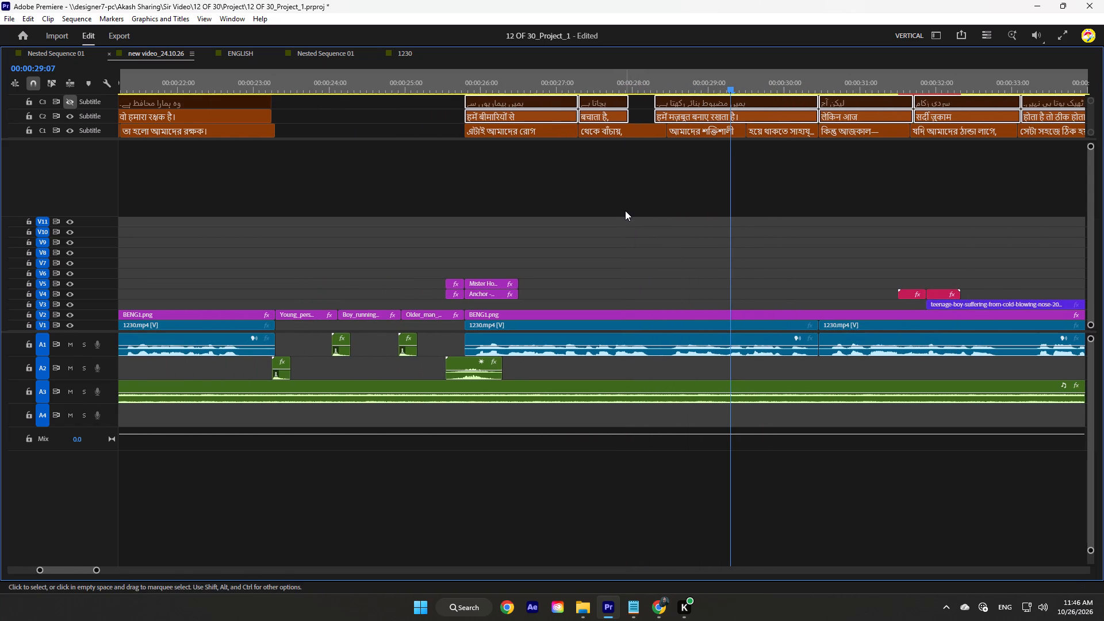
pyautogui.moveTo(595, 67); pyautogui.dragTo(587, 72)
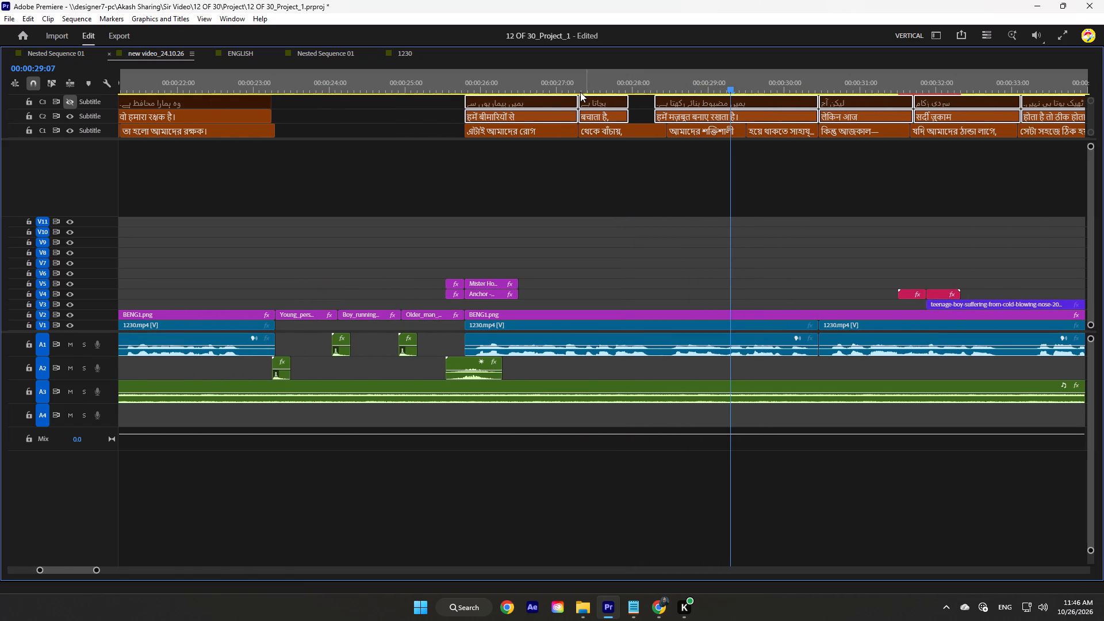
pyautogui.moveTo(584, 80); pyautogui.dragTo(562, 81)
pyautogui.press('`')
pyautogui.press('space')
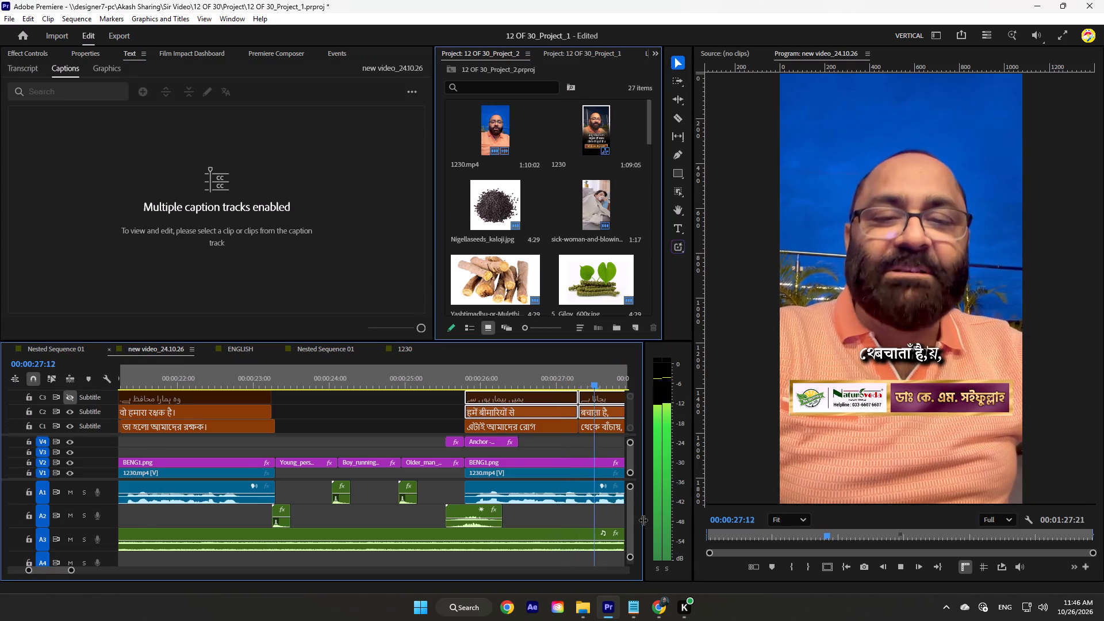
pyautogui.press('space')
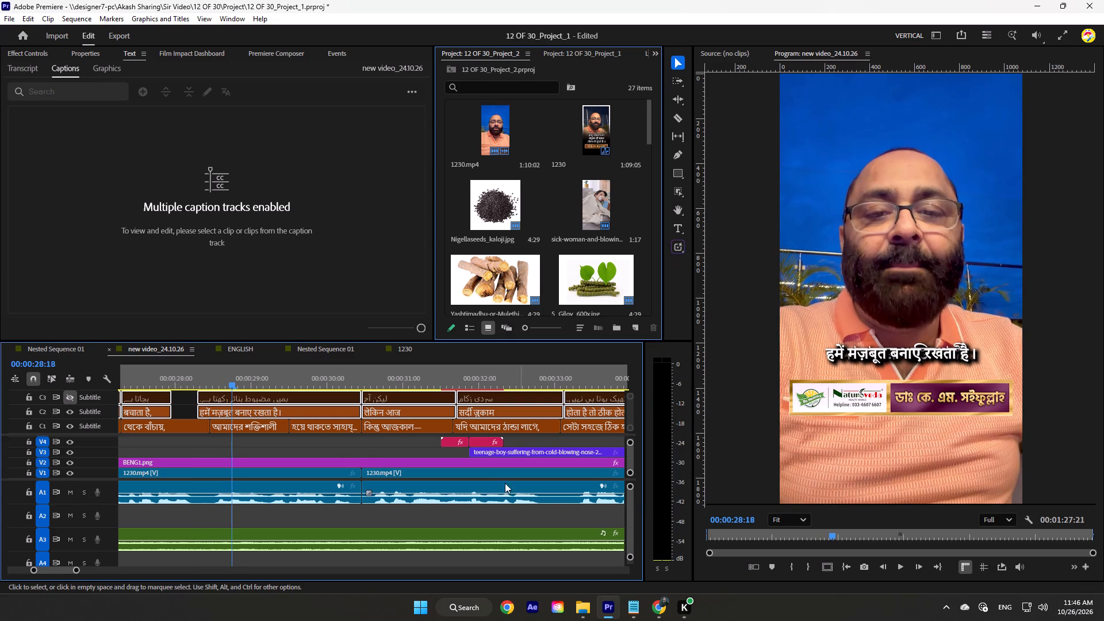
pyautogui.press('`')
# Play from 00:00:28:18 to 00:00:35:05, comparing the Hindi and Urdu captions with the speech and the Bengali captions.
pyautogui.press('space')
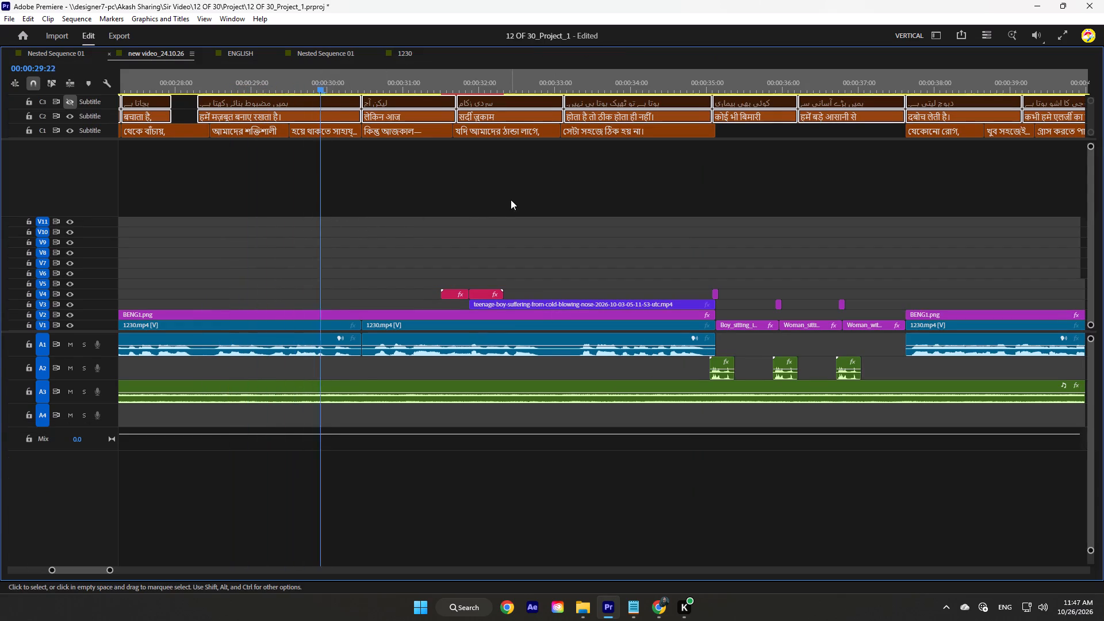
pyautogui.scroll(-3, 496, 205)
pyautogui.scroll(-5, 438, 215)
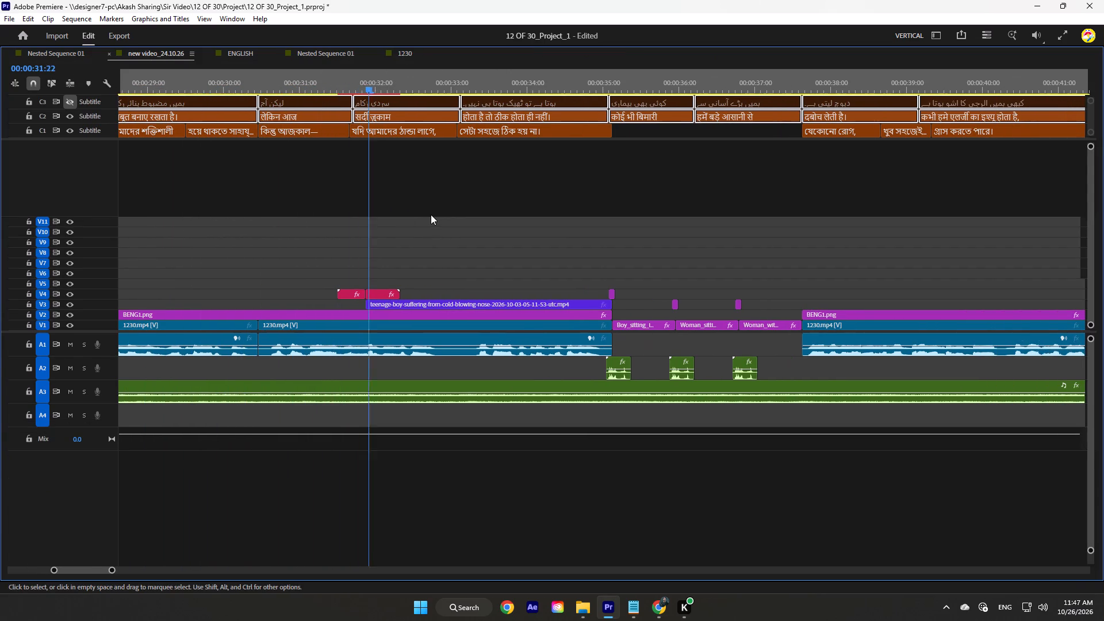
pyautogui.scroll(-7, 431, 214)
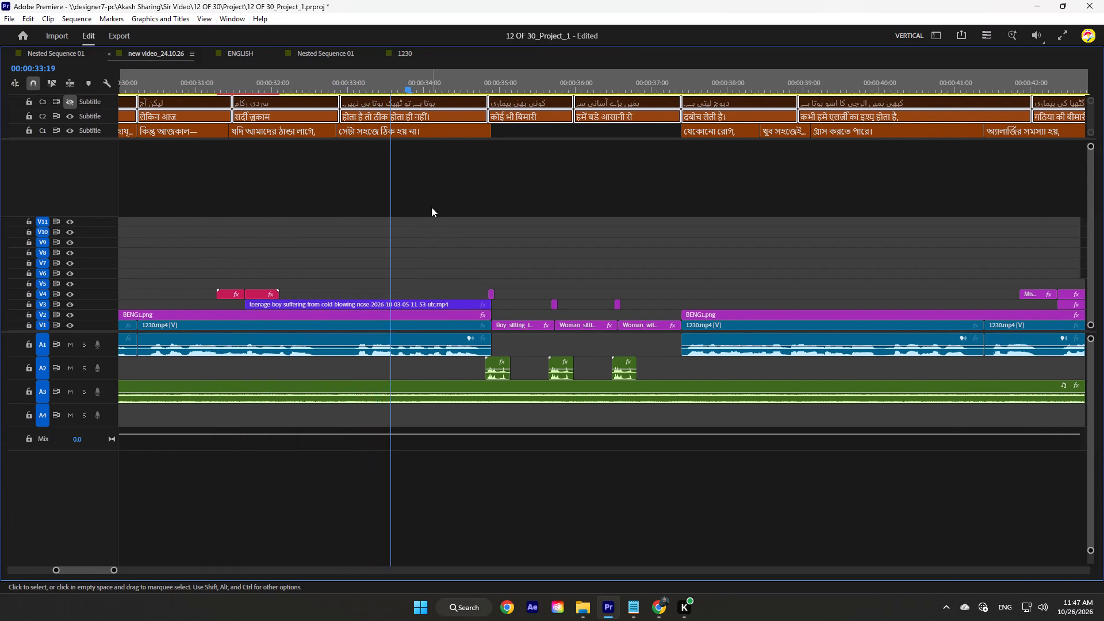
pyautogui.scroll(-3, 431, 206)
pyautogui.press('space')
# Retrim the Hindi and Urdu captions so "होता है तो ठीक होता ही नहीं।" ends and "कोई भी बिमारी" starts at the 1230.mp4 clip end, about 00:00:35:03.
pyautogui.moveTo(448, 132); pyautogui.dragTo(436, 100)
pyautogui.click(448, 149)
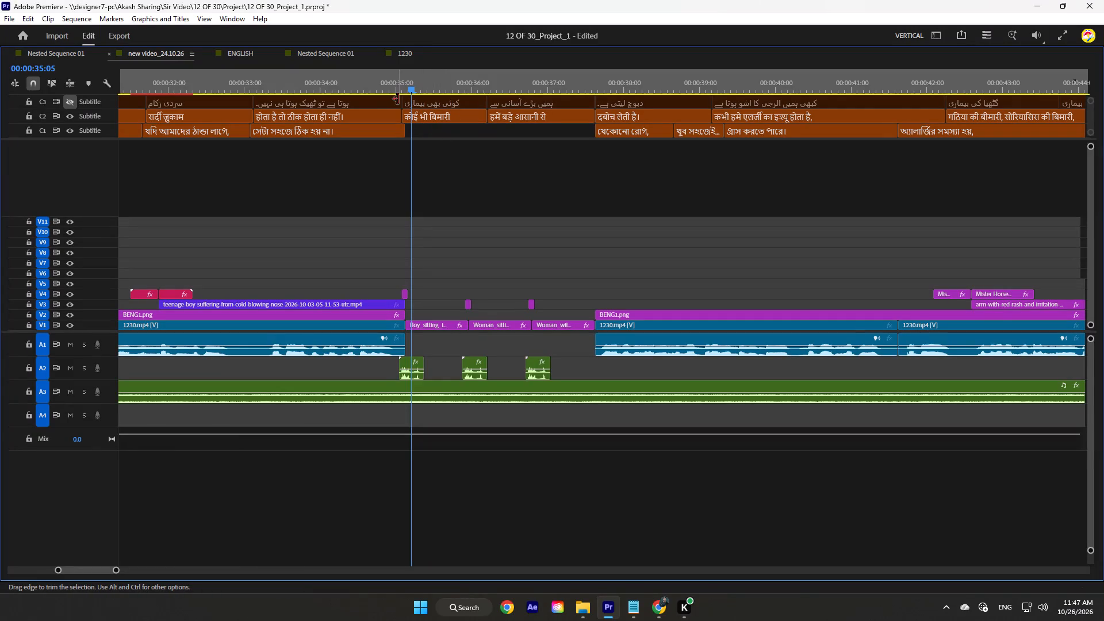
pyautogui.moveTo(398, 99); pyautogui.dragTo(416, 103)
pyautogui.click(405, 99)
pyautogui.click(403, 112)
pyautogui.moveTo(397, 99); pyautogui.dragTo(404, 101)
pyautogui.moveTo(401, 111); pyautogui.dragTo(409, 114)
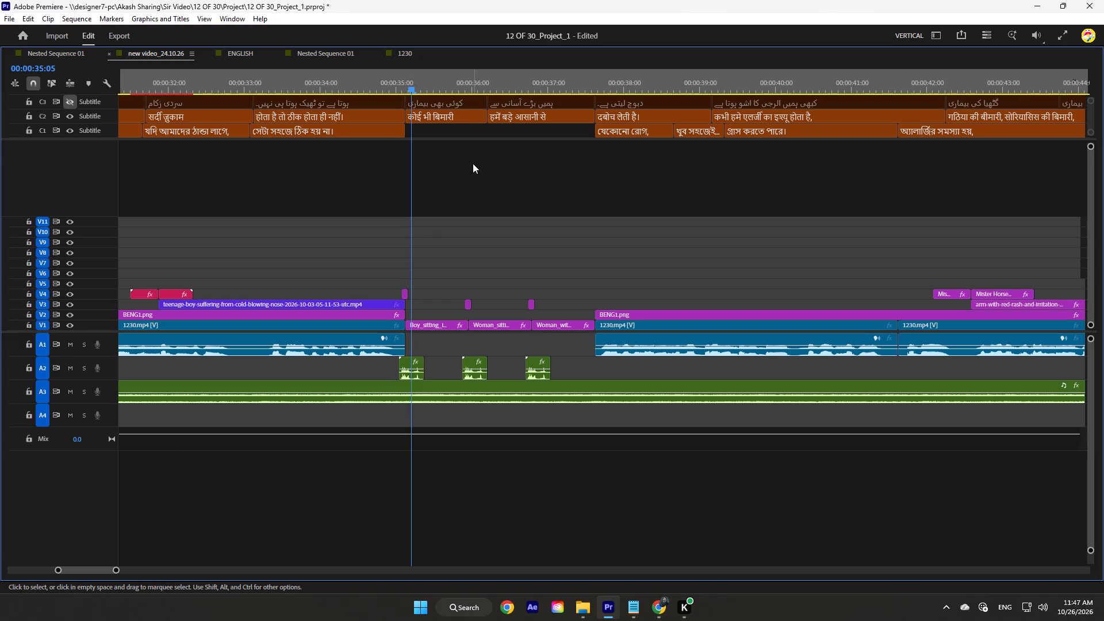
pyautogui.click(473, 163)
# Shift all Hindi and Urdu captions from "कोई भी बिमारी" onward to start with the 1230.mp4 clip at about 00:00:37:15.
pyautogui.scroll(-20, 471, 159)
pyautogui.scroll(-1, 471, 159)
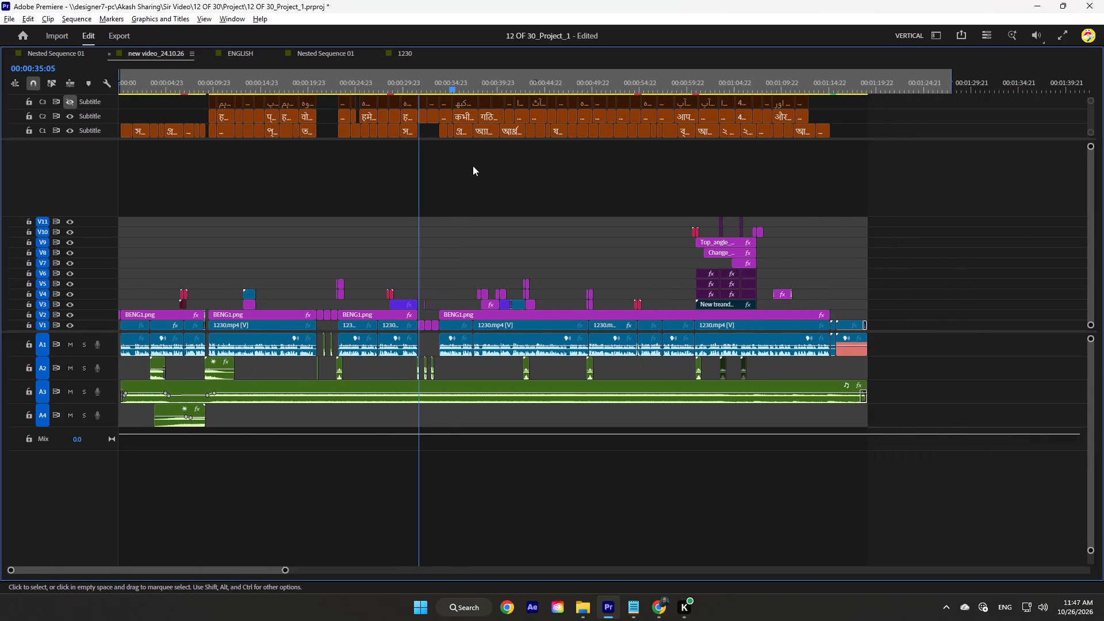
pyautogui.moveTo(825, 99); pyautogui.dragTo(421, 112)
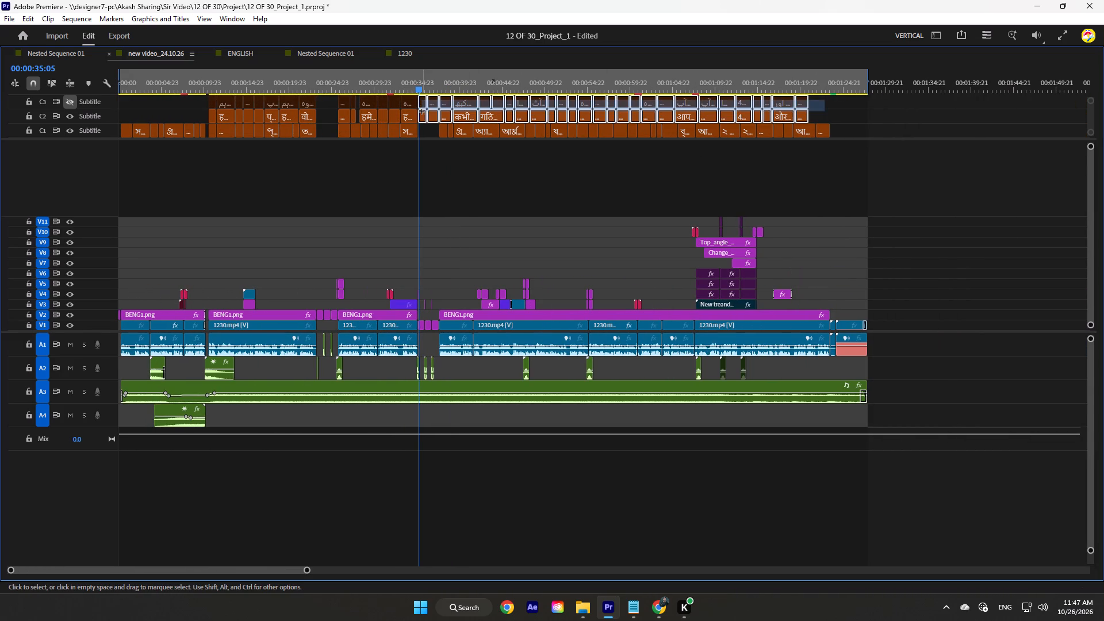
pyautogui.moveTo(421, 112); pyautogui.dragTo(421, 112)
pyautogui.moveTo(462, 100); pyautogui.dragTo(473, 101)
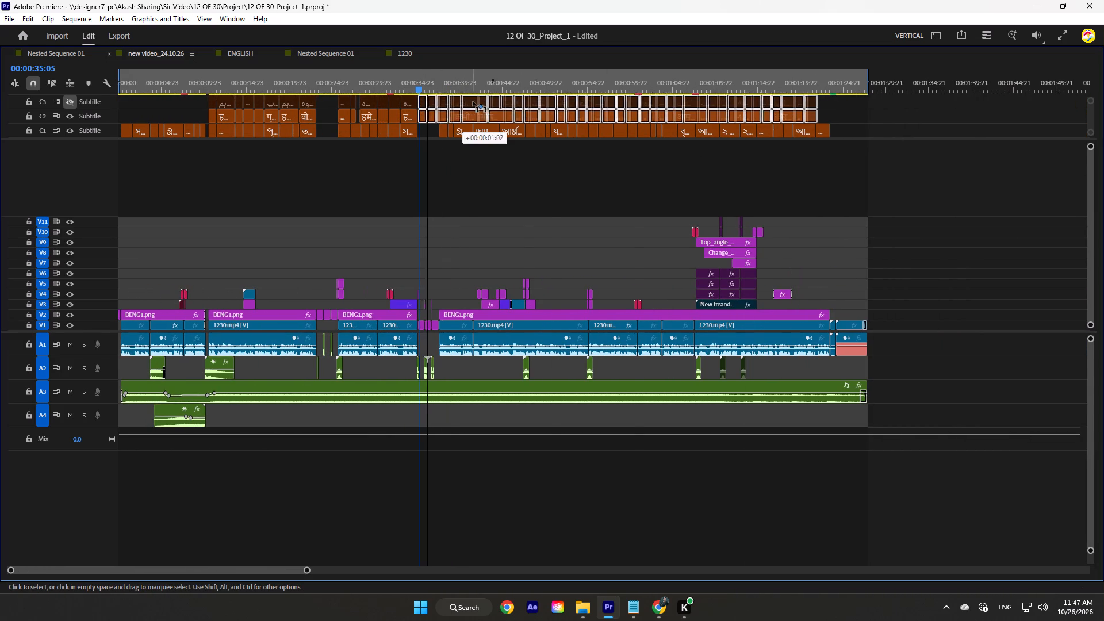
pyautogui.moveTo(473, 101); pyautogui.dragTo(483, 103)
pyautogui.click(440, 84)
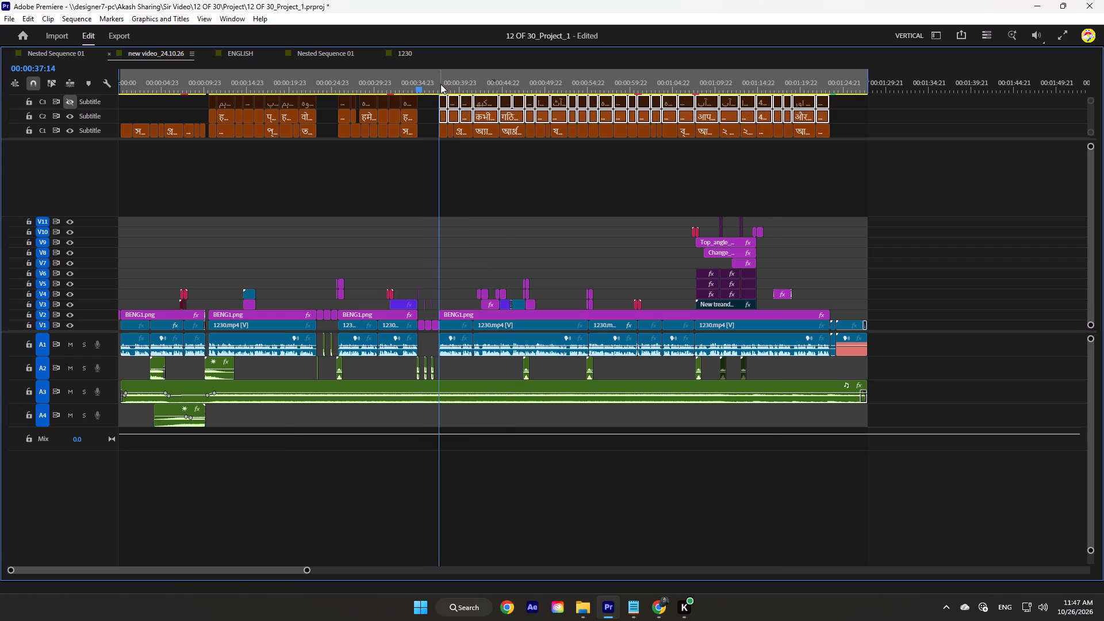
pyautogui.write('===')
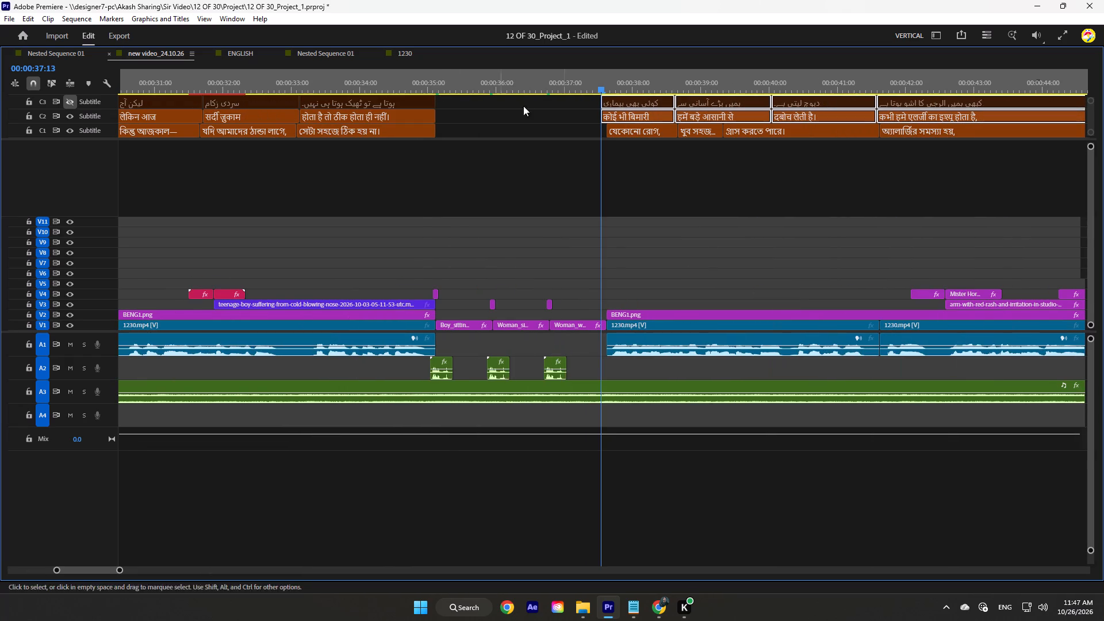
pyautogui.moveTo(637, 102); pyautogui.dragTo(642, 102)
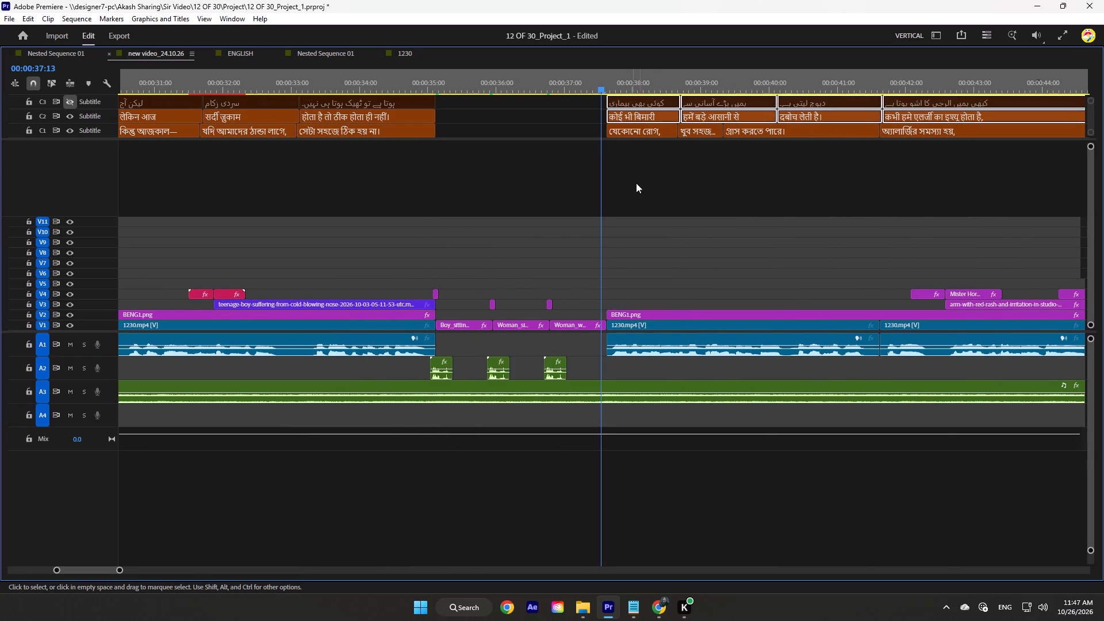
pyautogui.click(642, 172)
# Play from 00:00:37:13 to about 00:00:57:14, comparing the shifted Hindi and Urdu captions with the speech and the Bengali captions.
pyautogui.press('space')
pyautogui.scroll(-11, 635, 168)
pyautogui.scroll(-1, 545, 183)
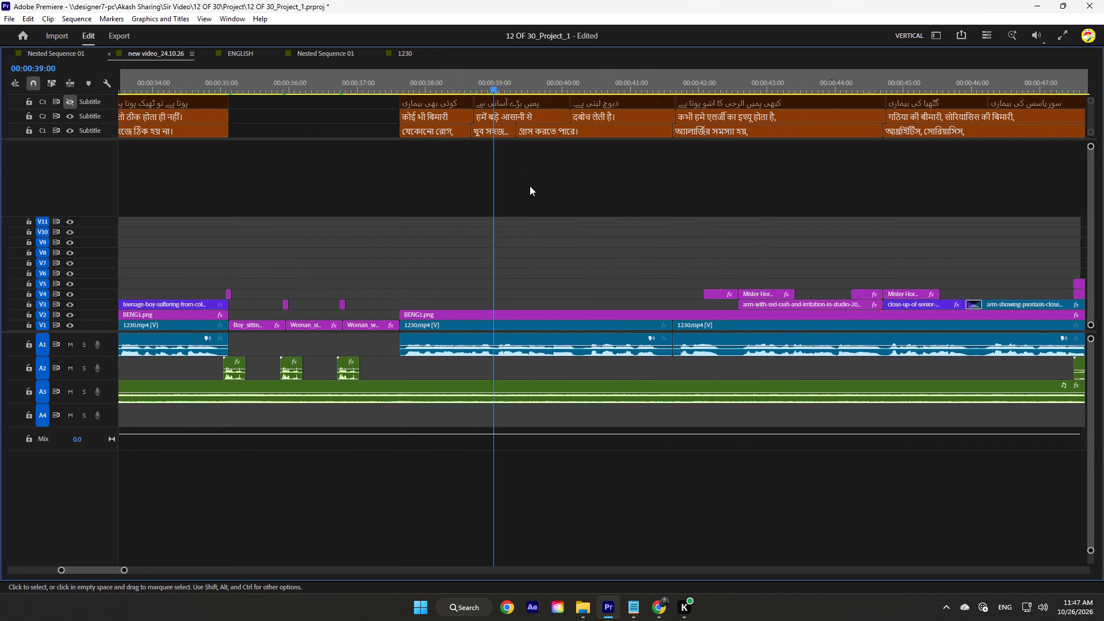
pyautogui.scroll(-1, 530, 186)
pyautogui.press('space')
pyautogui.press('space')
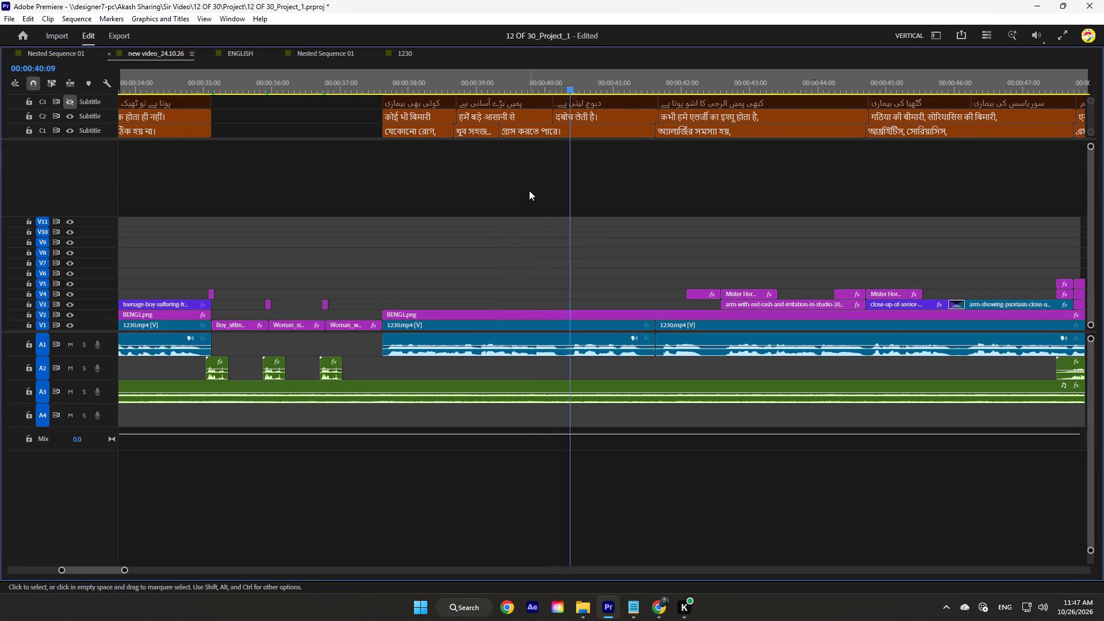
pyautogui.scroll(-15, 529, 190)
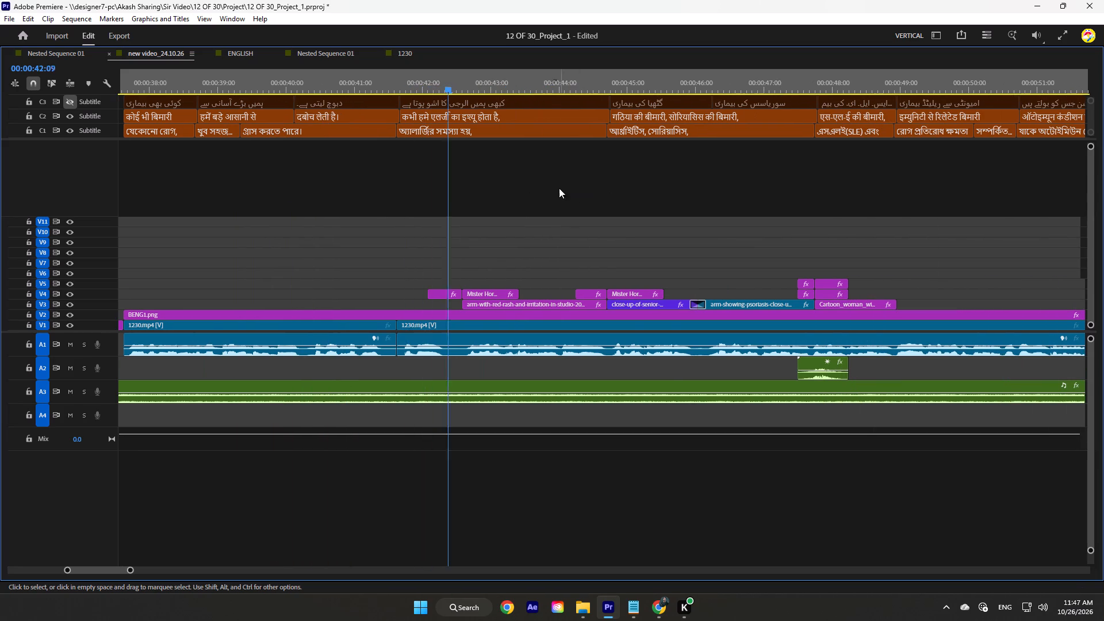
pyautogui.scroll(-7, 603, 171)
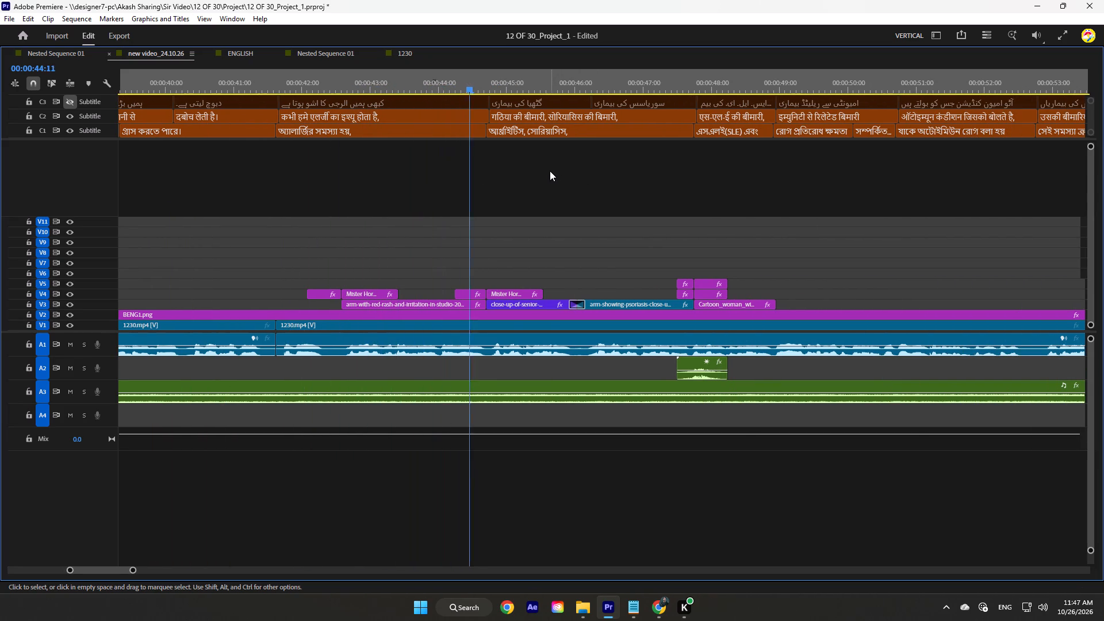
pyautogui.scroll(-9, 550, 171)
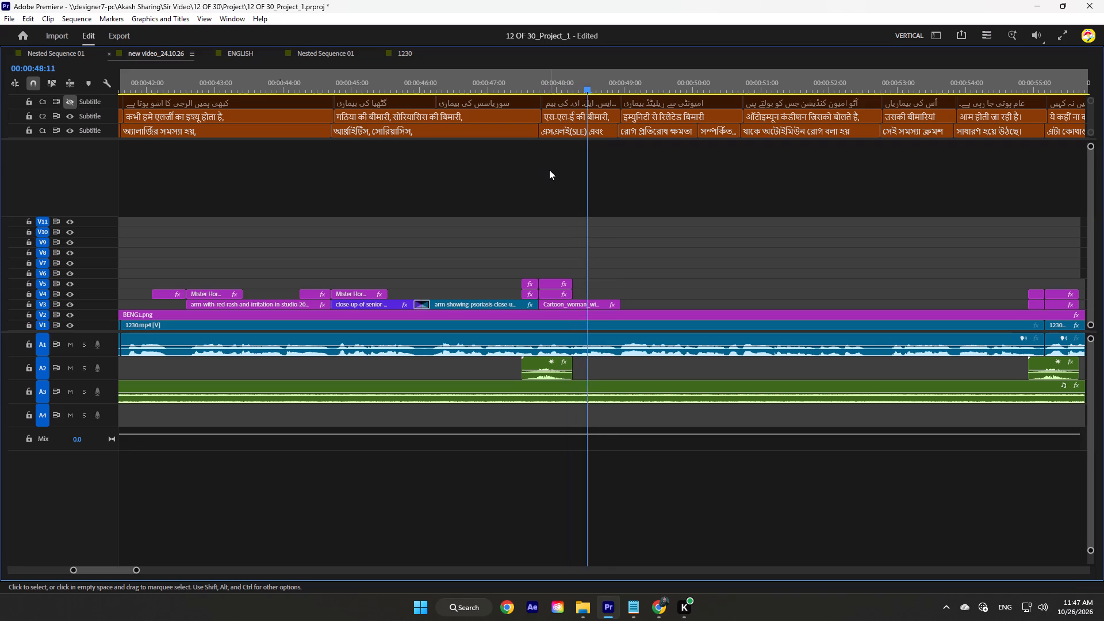
pyautogui.scroll(-10, 549, 170)
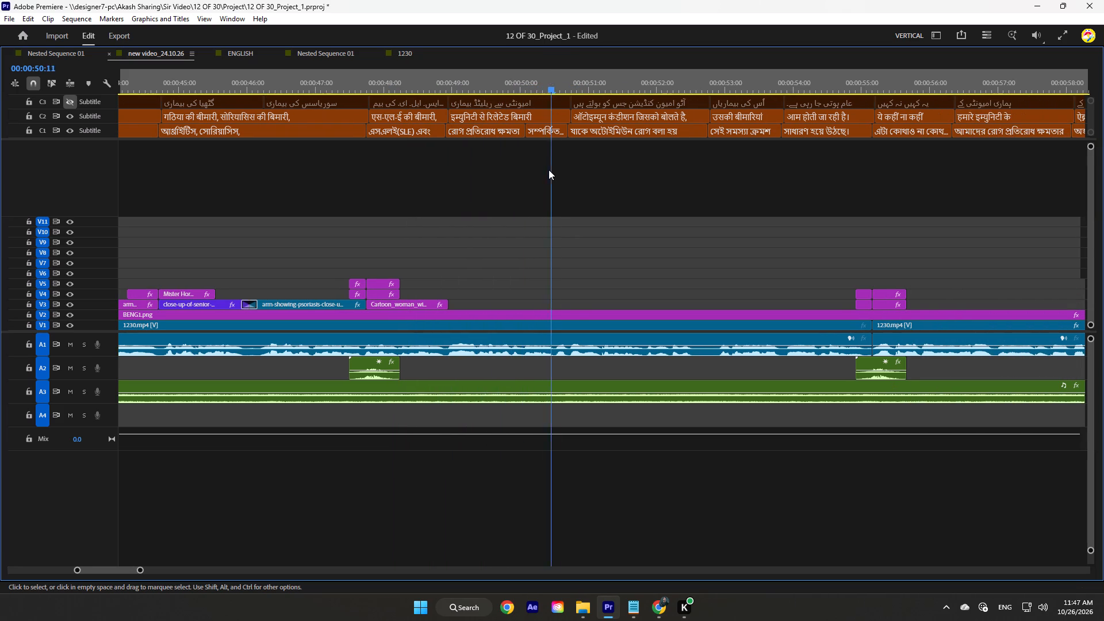
pyautogui.press('space')
pyautogui.scroll(-4, 549, 170)
pyautogui.press('space')
pyautogui.scroll(-5, 549, 170)
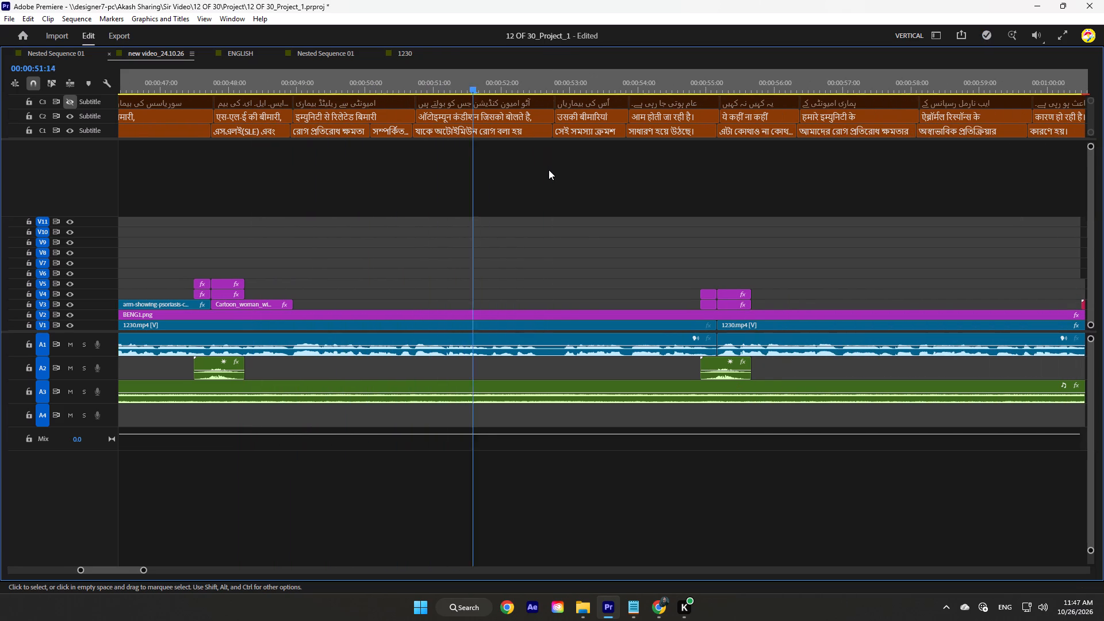
pyautogui.scroll(-4, 601, 164)
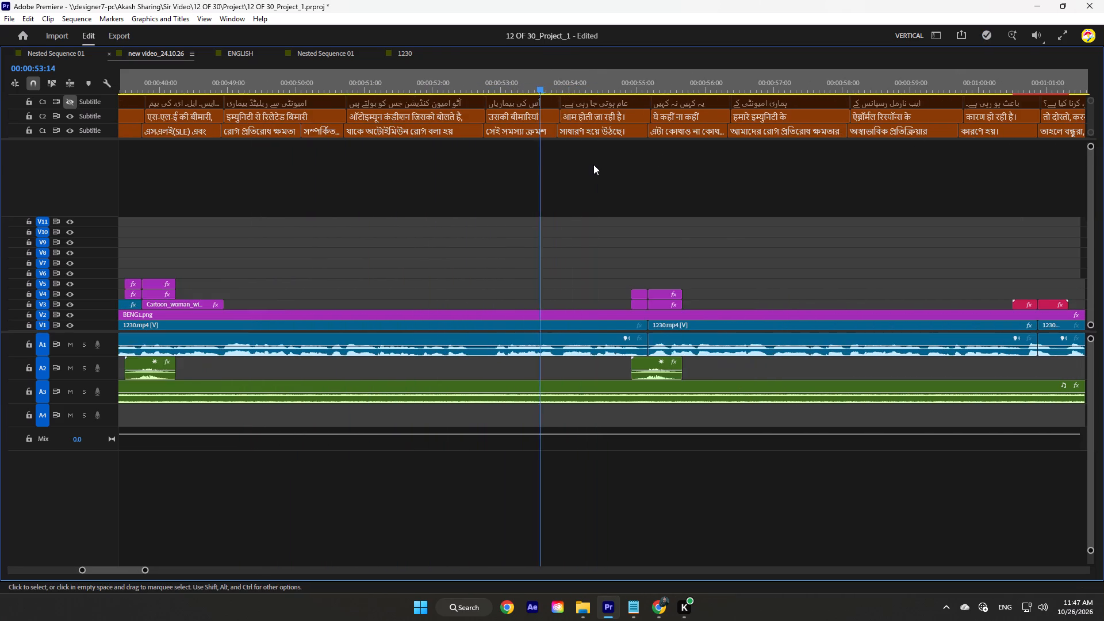
pyautogui.scroll(-12, 593, 164)
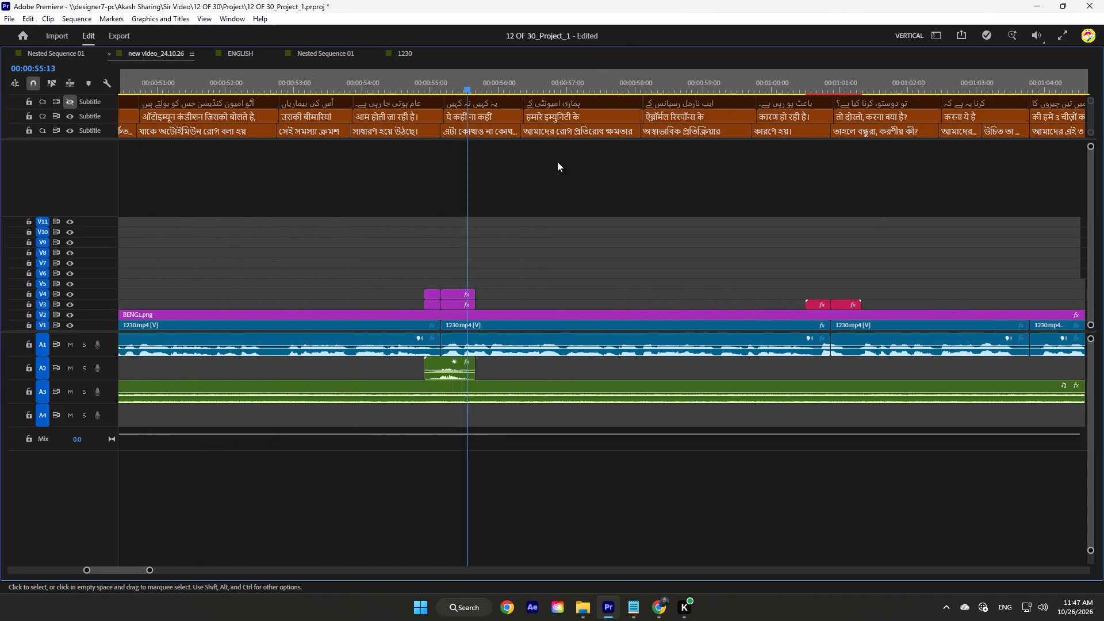
pyautogui.scroll(-15, 557, 162)
pyautogui.scroll(-7, 553, 162)
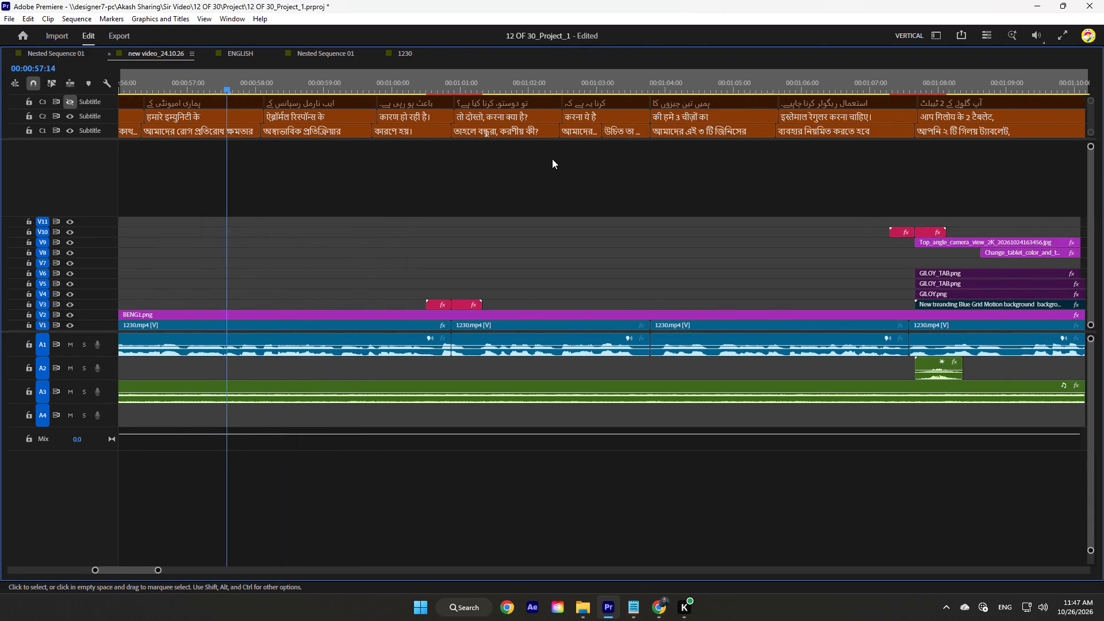
# Continue playback to about 00:01:03:13 with the program picture visible, checking the Hindi captions against the speech.
pyautogui.press('`')
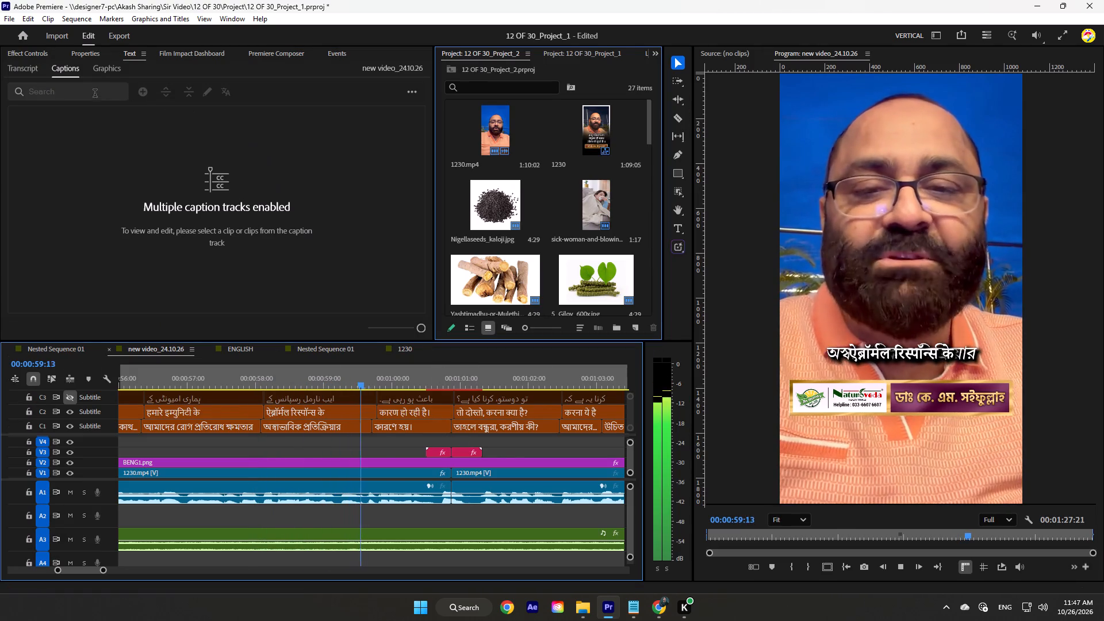
pyautogui.scroll(-16, 439, 442)
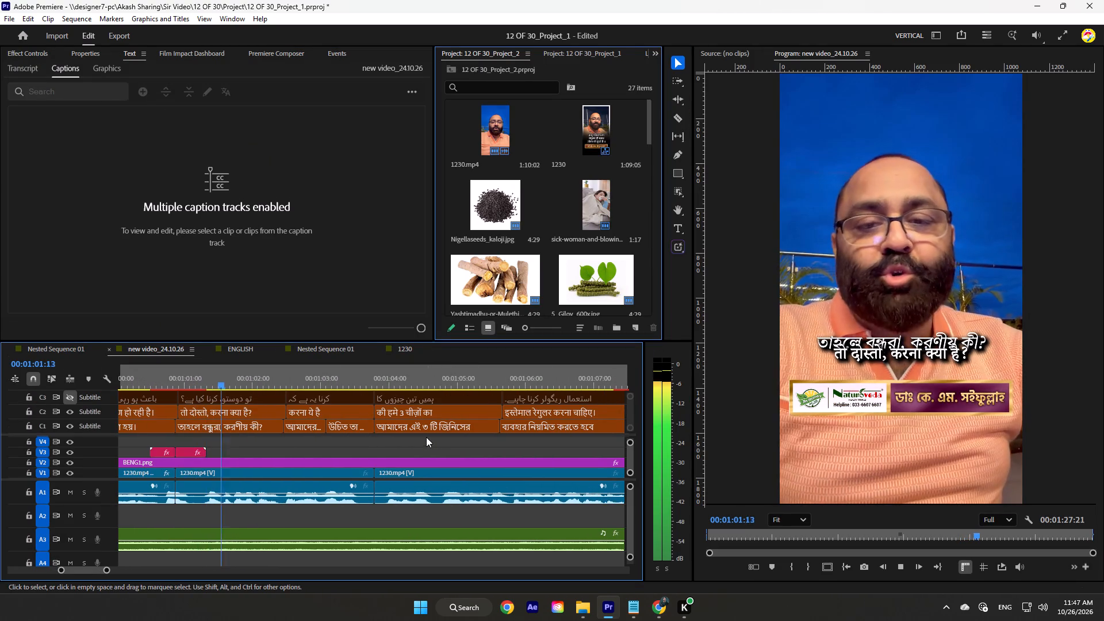
pyautogui.scroll(-16, 426, 437)
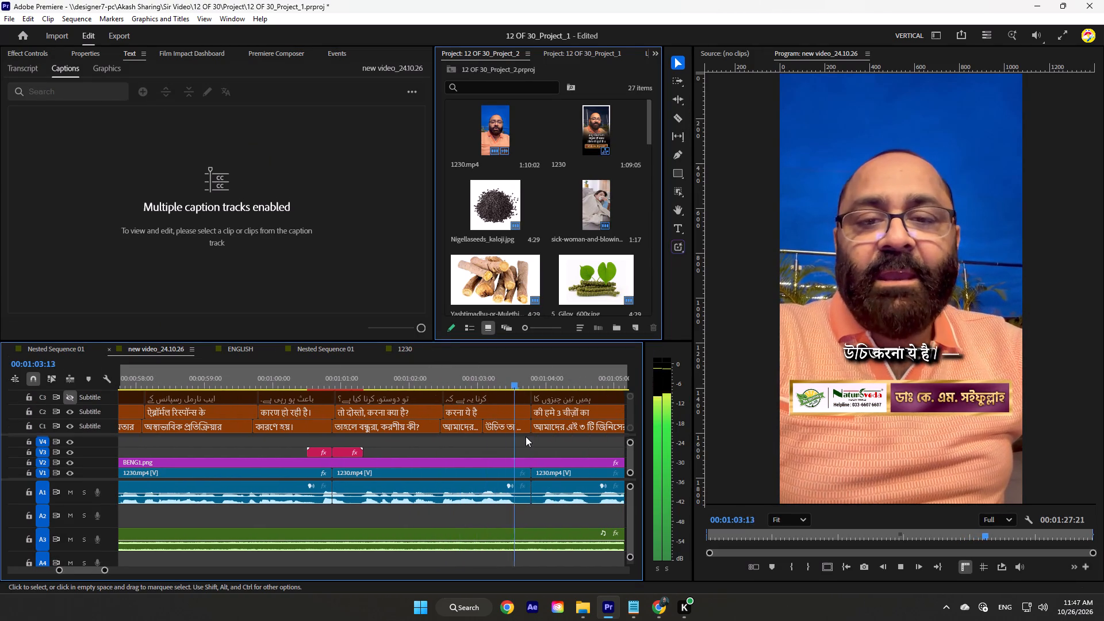
pyautogui.press('`')
# Continue playback from about 00:01:03:13 to the last captions, checking the Hindi and Urdu captions against the speech, clips and Bengali captions.
pyautogui.scroll(-4, 772, 164)
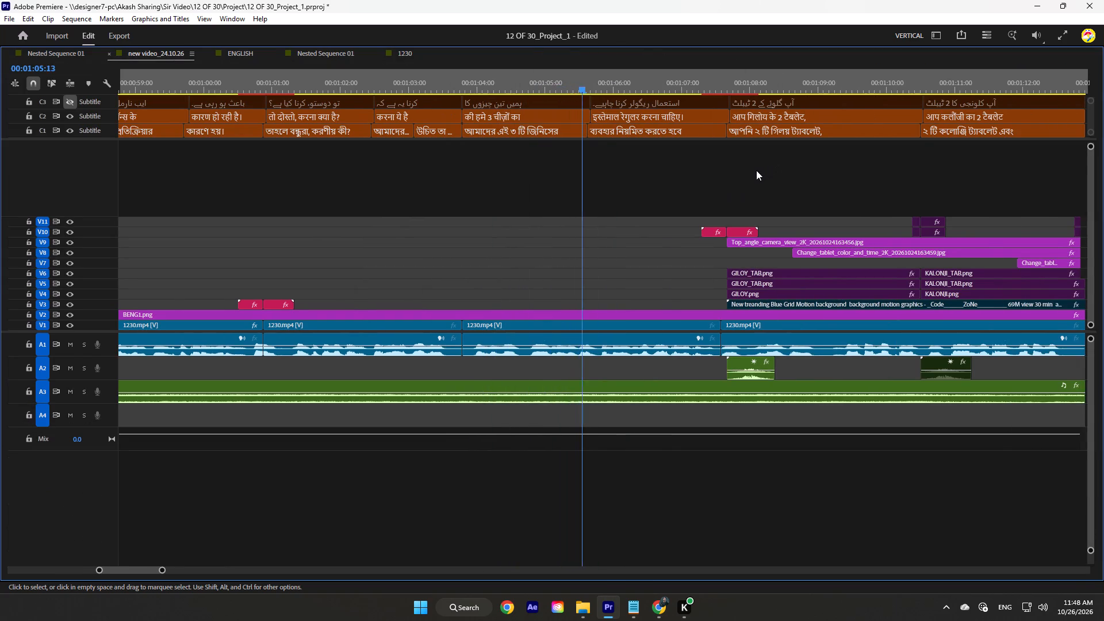
pyautogui.keyDown('alt'); pyautogui.scroll(-11, 756, 171); pyautogui.keyUp('alt')
pyautogui.keyDown('alt'); pyautogui.scroll(-3, 827, 176); pyautogui.keyUp('alt')
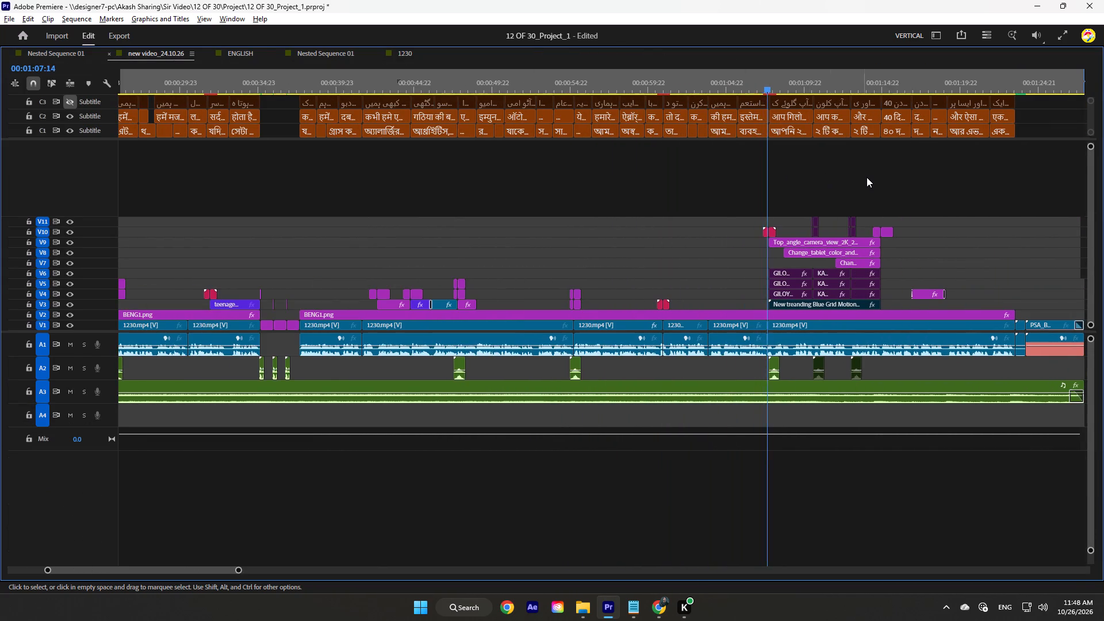
pyautogui.keyDown('alt'); pyautogui.scroll(9, 867, 177); pyautogui.keyUp('alt')
pyautogui.scroll(3, 672, 200)
pyautogui.scroll(-6, 672, 200)
pyautogui.scroll(-7, 796, 167)
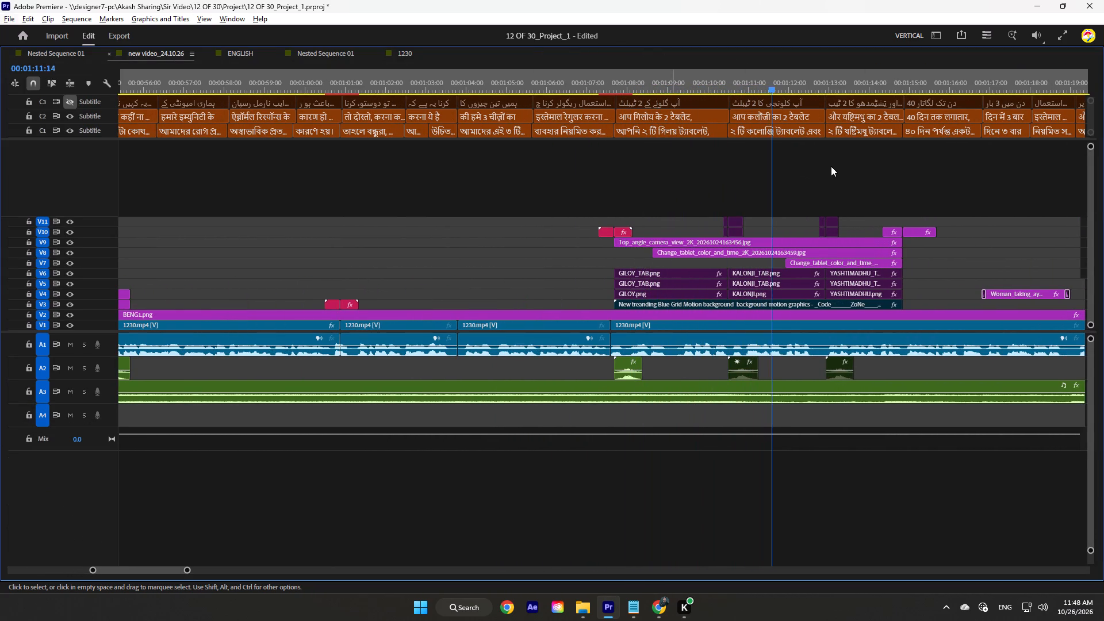
pyautogui.scroll(-1, 831, 166)
pyautogui.scroll(-4, 923, 113)
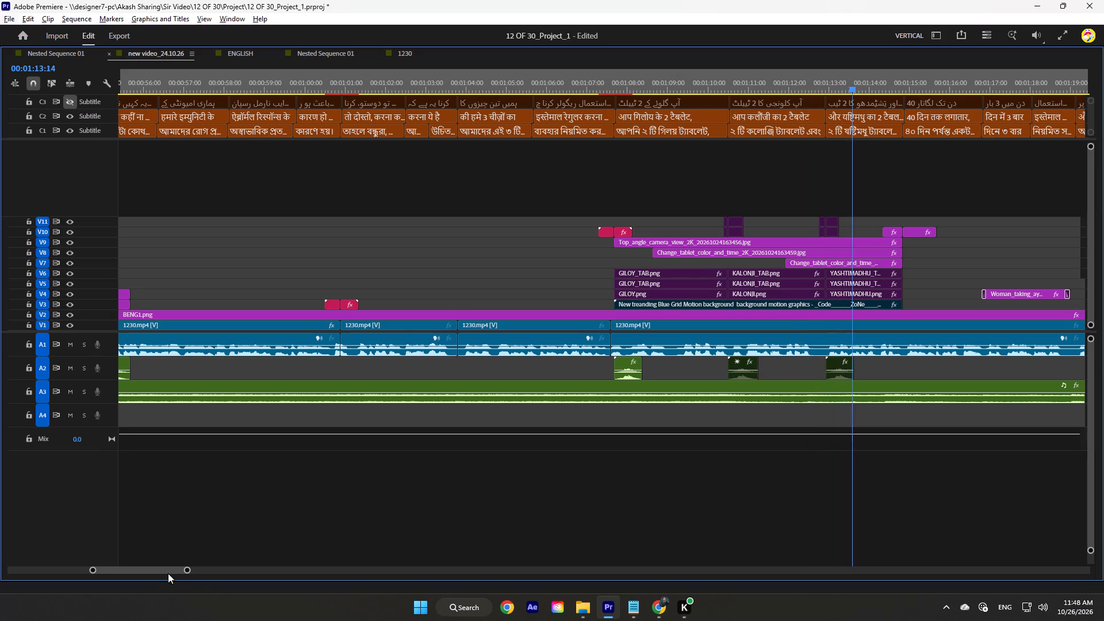
pyautogui.moveTo(168, 571); pyautogui.dragTo(190, 571)
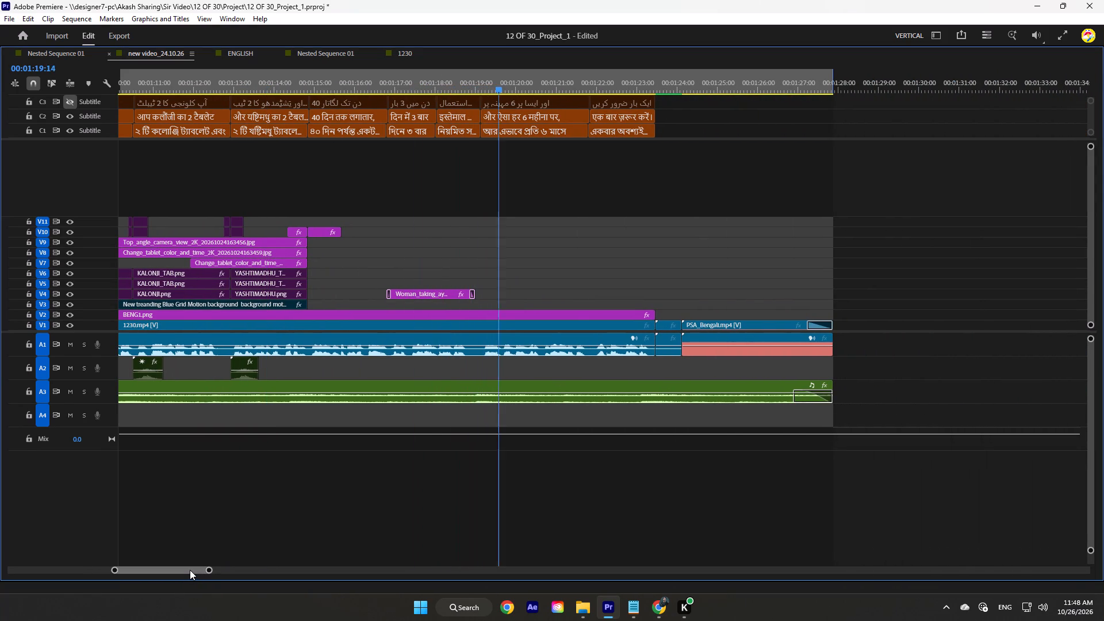
pyautogui.moveTo(190, 570); pyautogui.dragTo(27, 559)
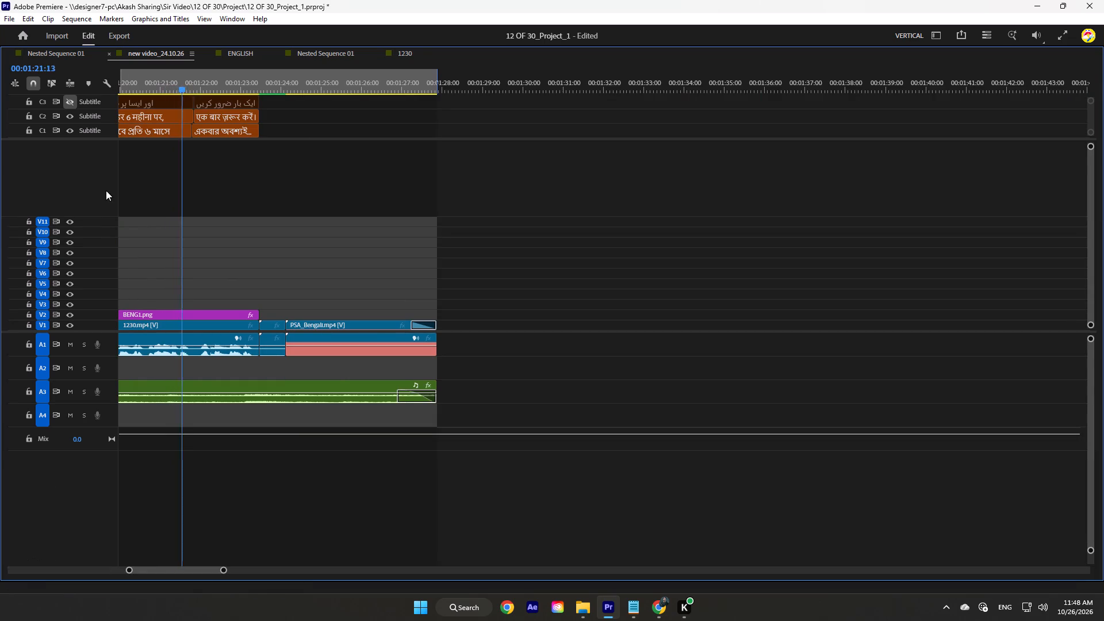
pyautogui.moveTo(184, 565); pyautogui.dragTo(0, 536)
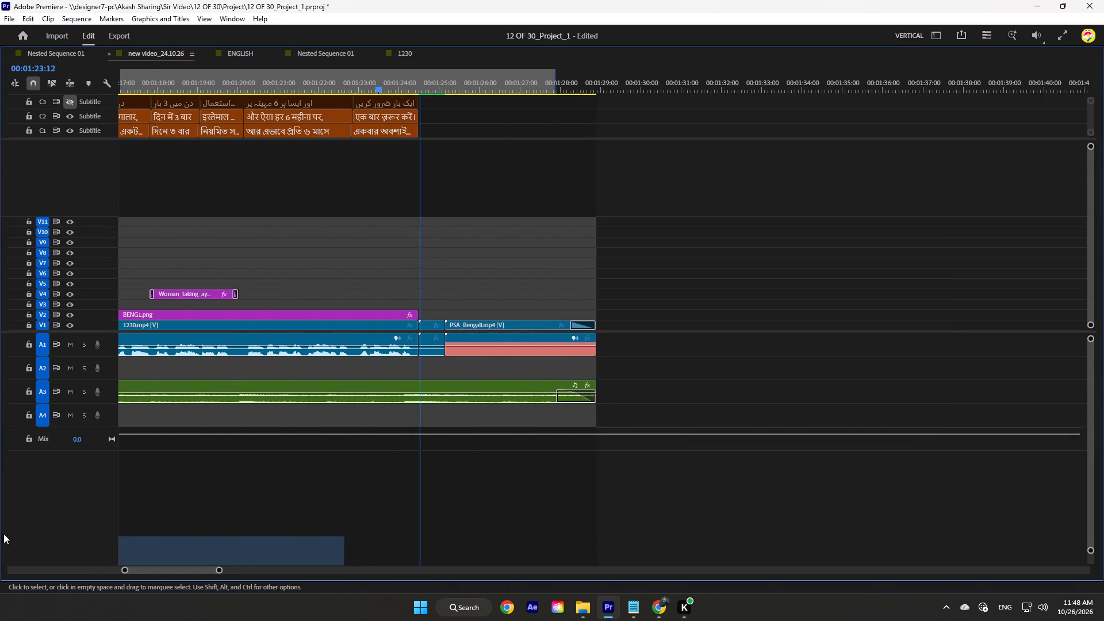
# Play the opening from the sequence start to about 00:00:10:03, listening to the section without Hindi and Urdu captions.
pyautogui.moveTo(263, 78); pyautogui.dragTo(0, 162)
pyautogui.press('space')
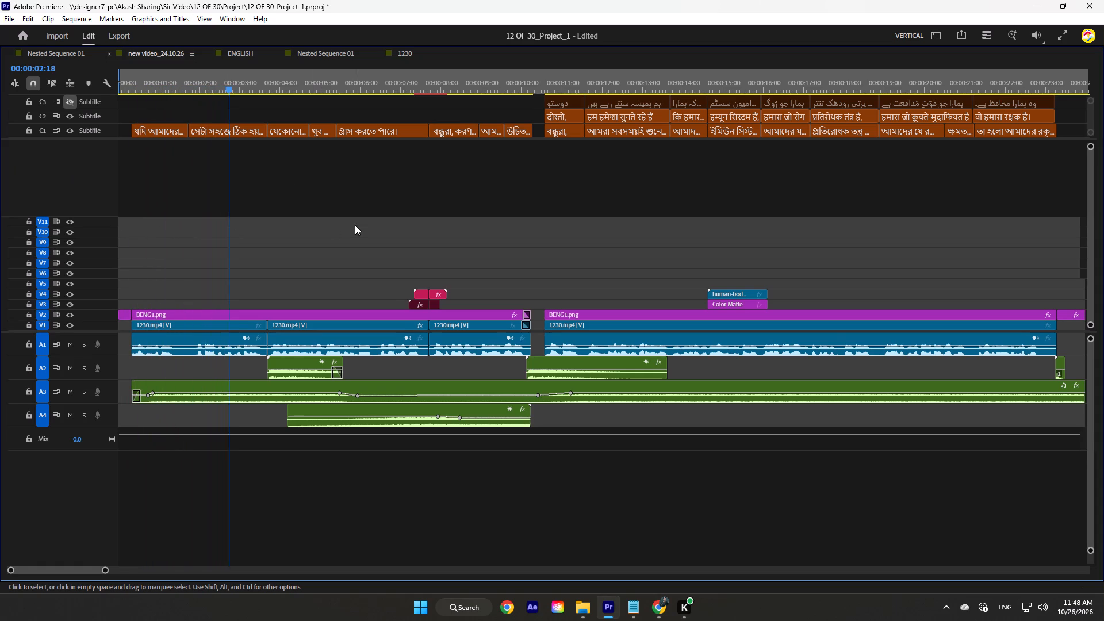
pyautogui.scroll(-6, 389, 223)
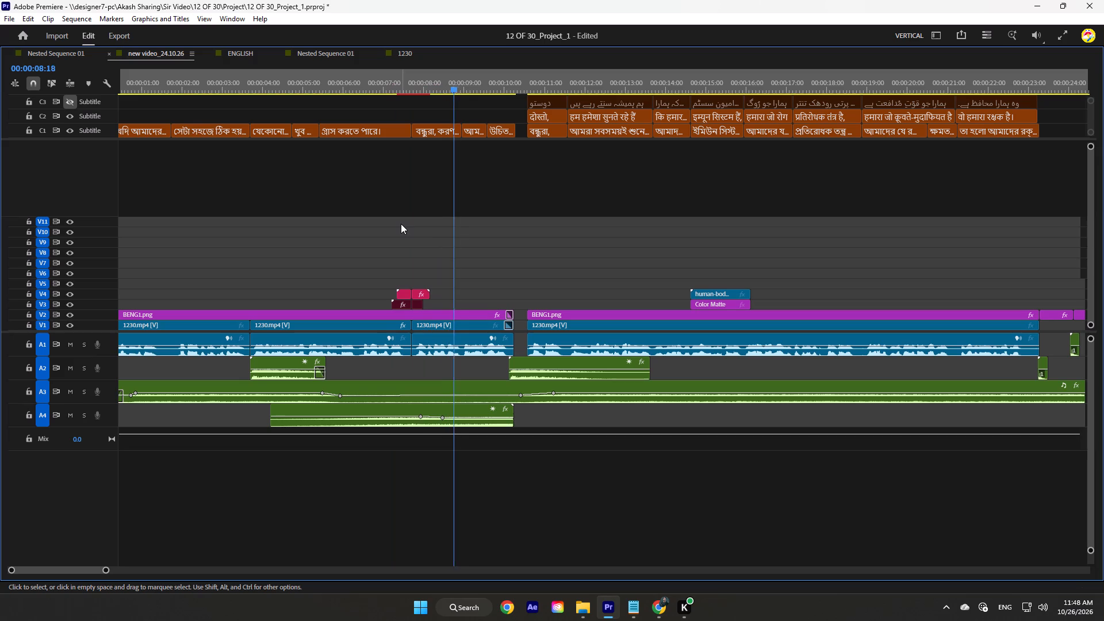
pyautogui.scroll(-7, 401, 224)
pyautogui.press('space')
# Find the captions matching the opening speech and play from about 00:00:31:14 to 00:00:32:14 to compare them.
pyautogui.scroll(-8, 807, 194)
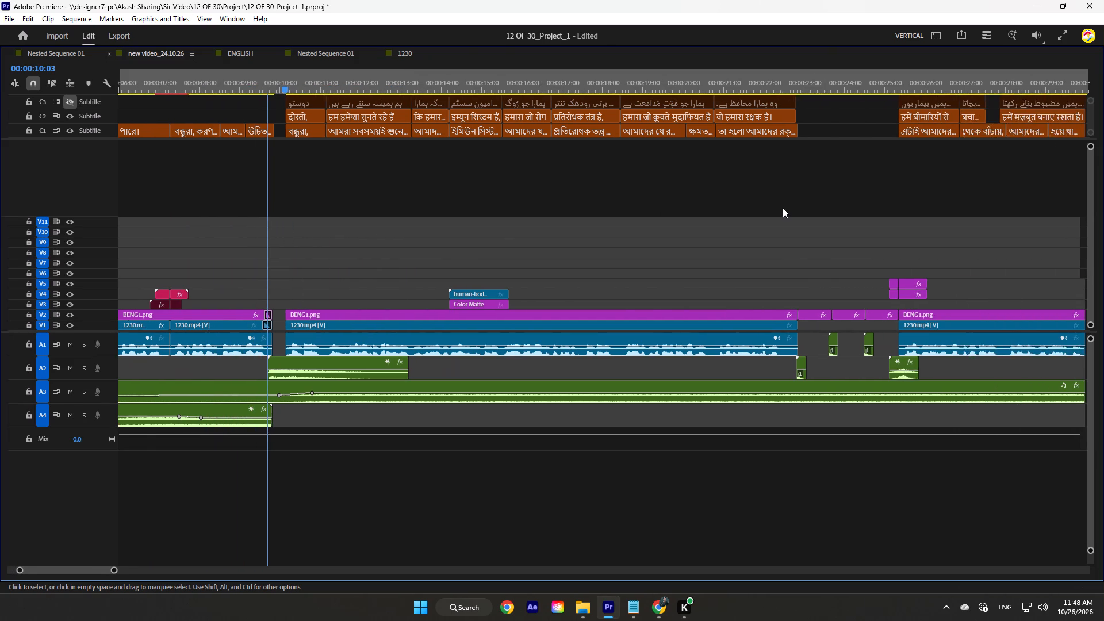
pyautogui.scroll(-20, 783, 208)
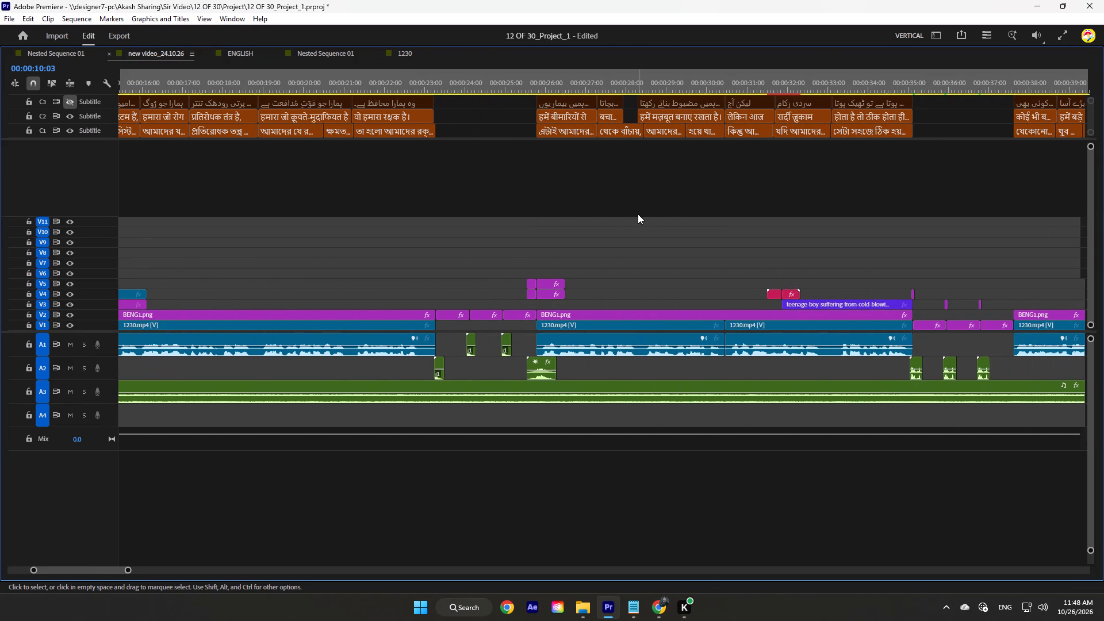
pyautogui.scroll(-14, 638, 214)
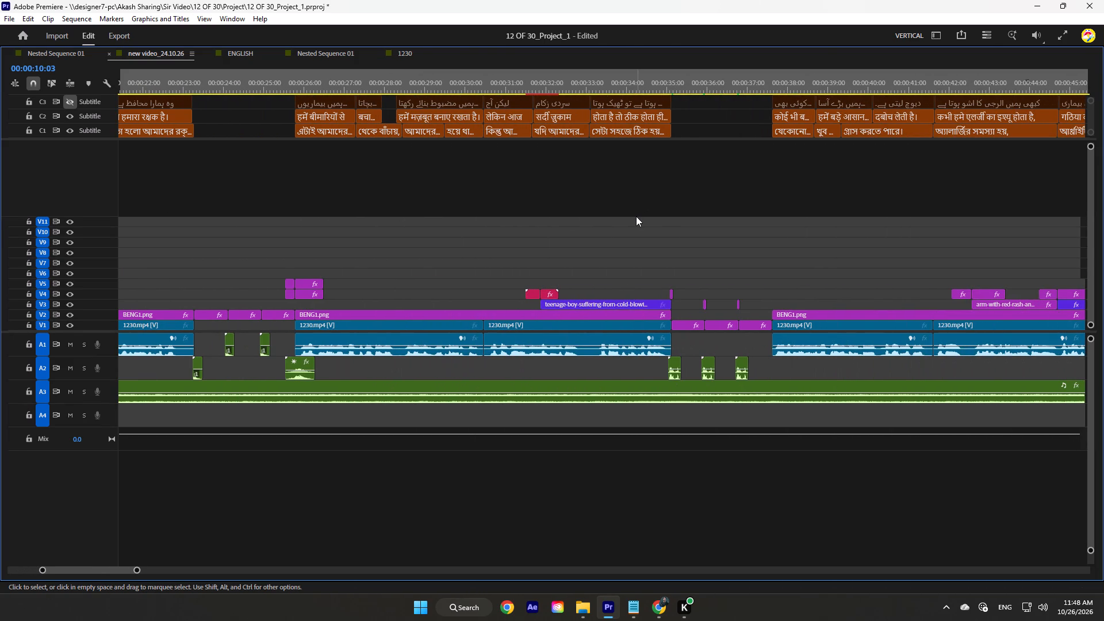
pyautogui.scroll(-9, 636, 216)
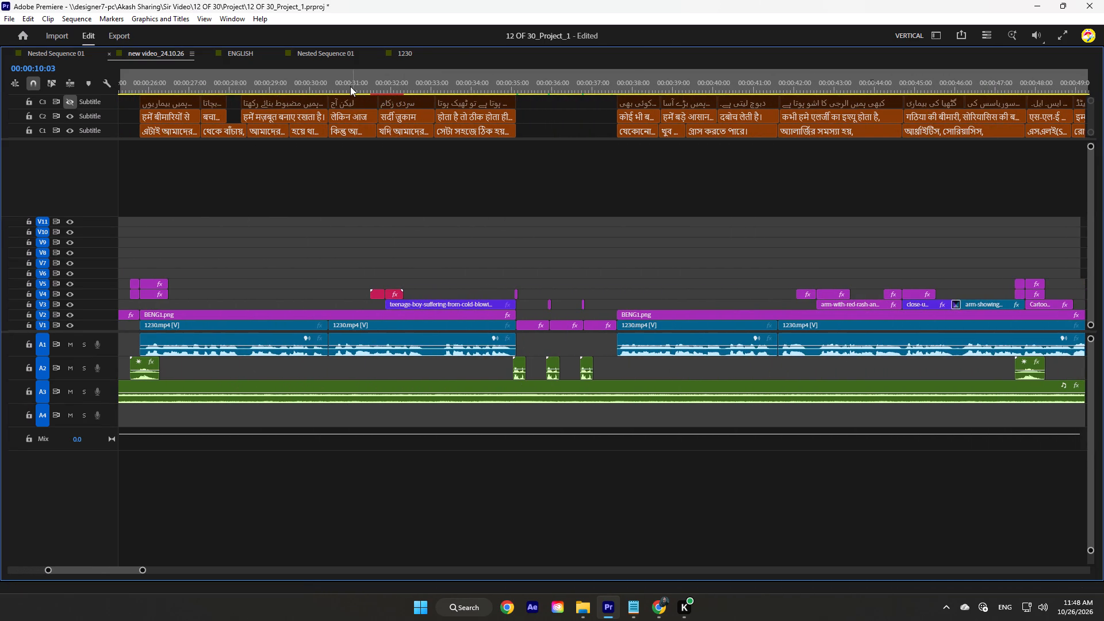
pyautogui.moveTo(350, 86); pyautogui.dragTo(375, 87)
pyautogui.press('space')
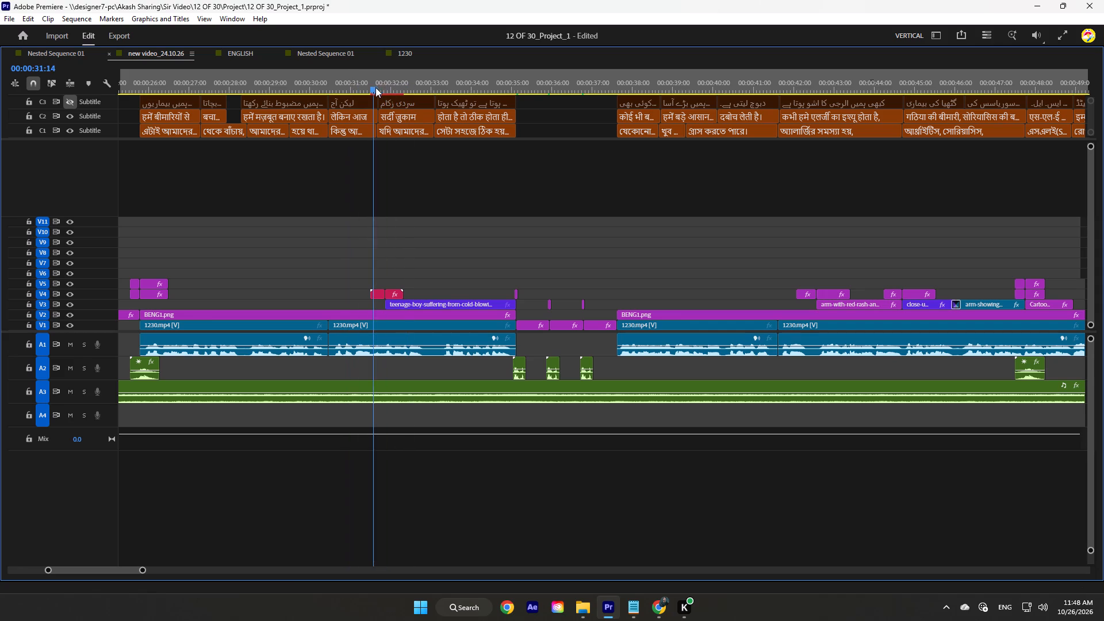
pyautogui.press('space')
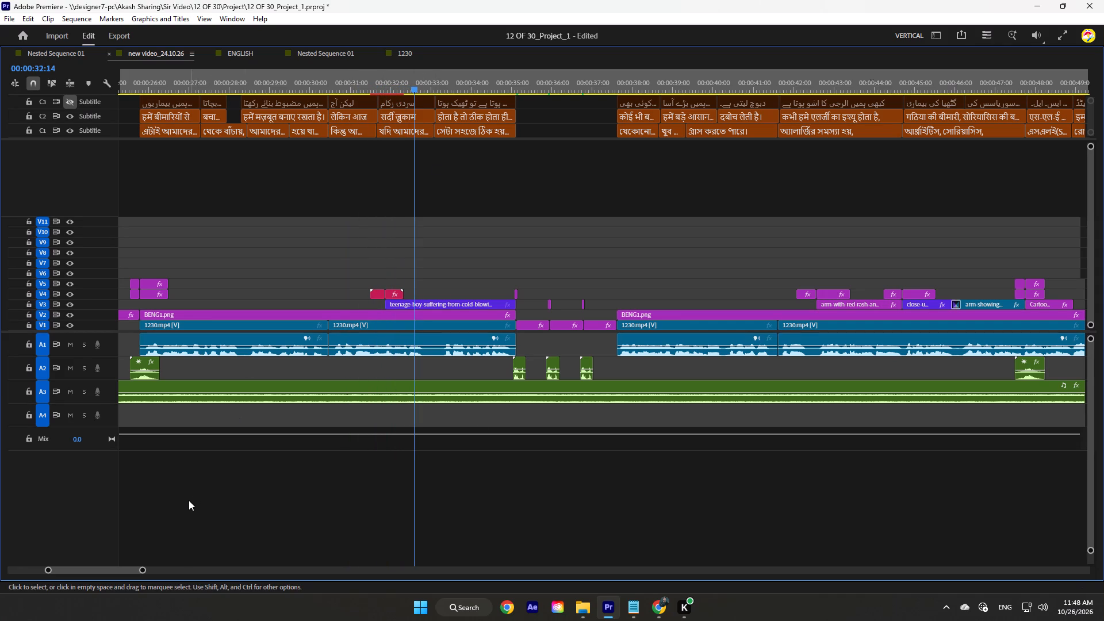
# Replay the opening to about 00:00:01:03 and compare it with the speech from about 00:00:31 to 00:00:35:11.
pyautogui.moveTo(91, 572); pyautogui.dragTo(0, 566)
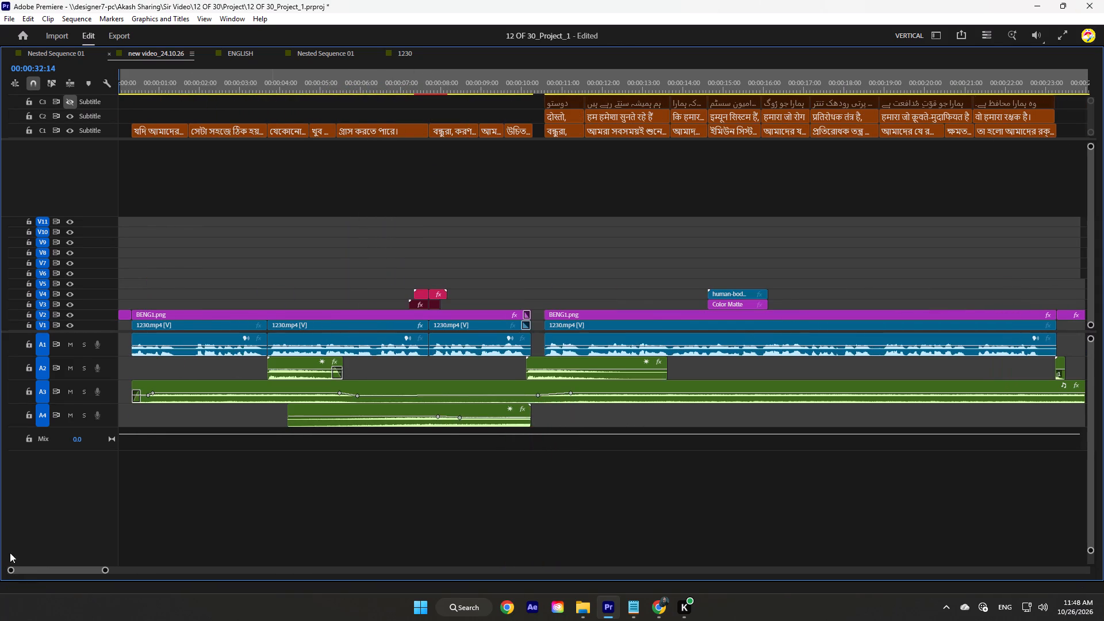
pyautogui.moveTo(148, 80); pyautogui.dragTo(131, 78)
pyautogui.press('space')
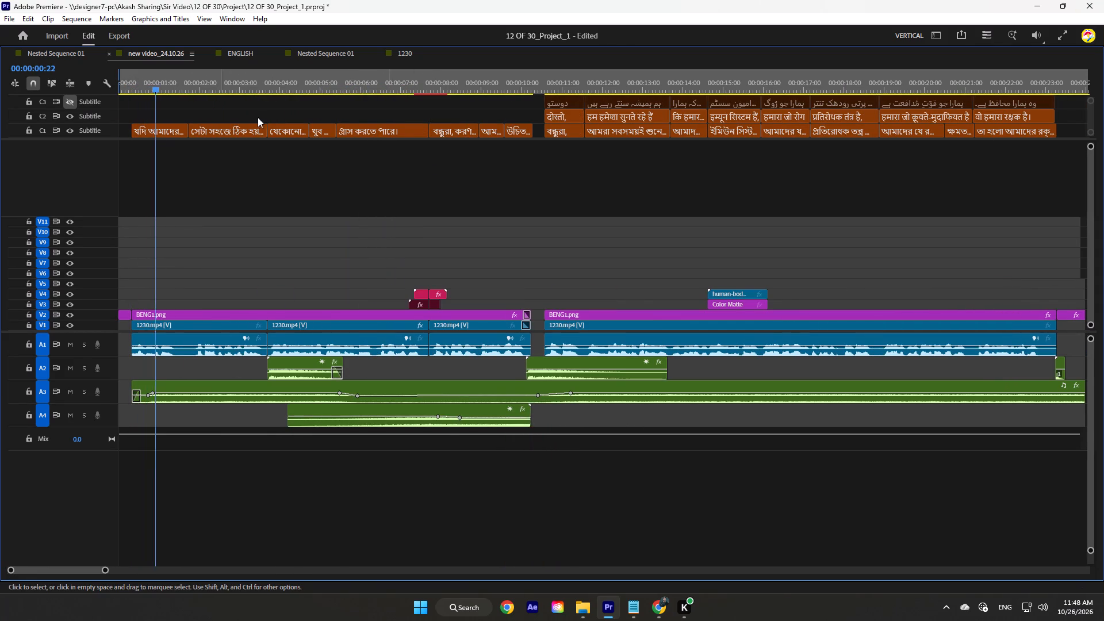
pyautogui.press('space')
pyautogui.scroll(-20, 448, 211)
pyautogui.scroll(-20, 448, 211)
pyautogui.scroll(-5, 448, 211)
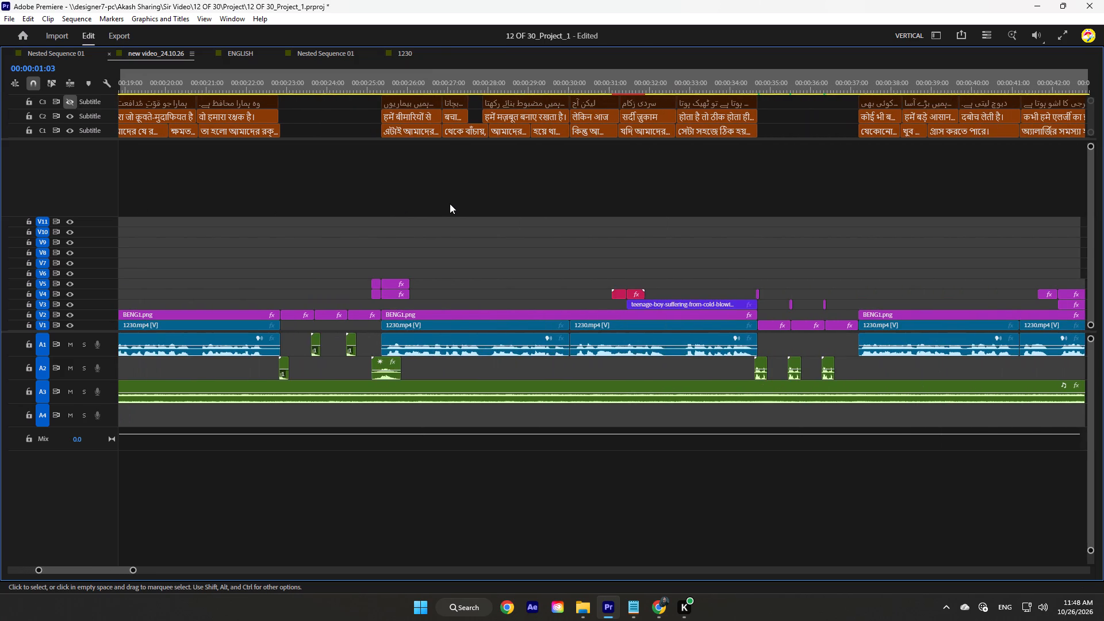
pyautogui.click(624, 80)
pyautogui.press('space')
pyautogui.scroll(-7, 608, 110)
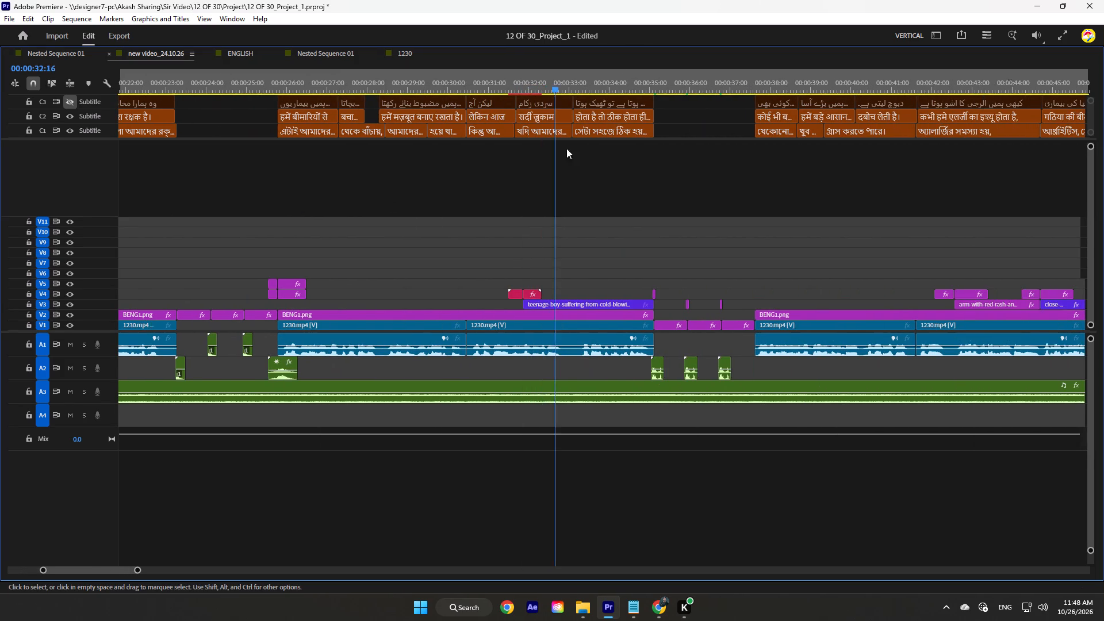
pyautogui.scroll(-11, 566, 148)
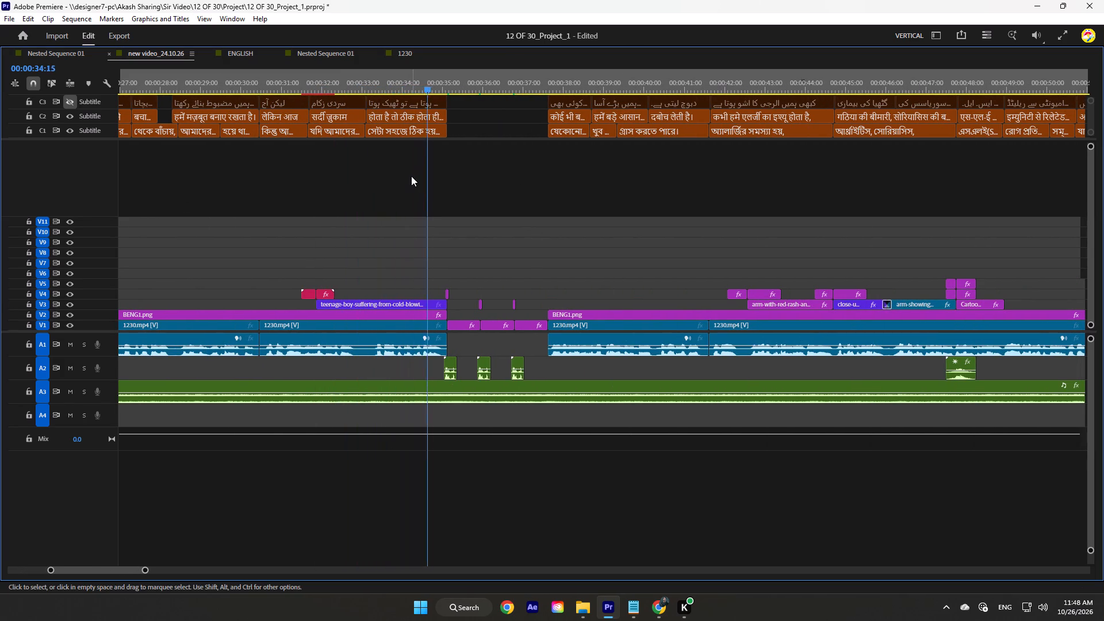
pyautogui.press('space')
# Copy the Hindi and Urdu captions "सर्दी जुकाम" and "होता है तो ठीक होता ही नहीं।" to the start of the opening 1230.mp4 clip.
pyautogui.moveTo(474, 102); pyautogui.dragTo(328, 119)
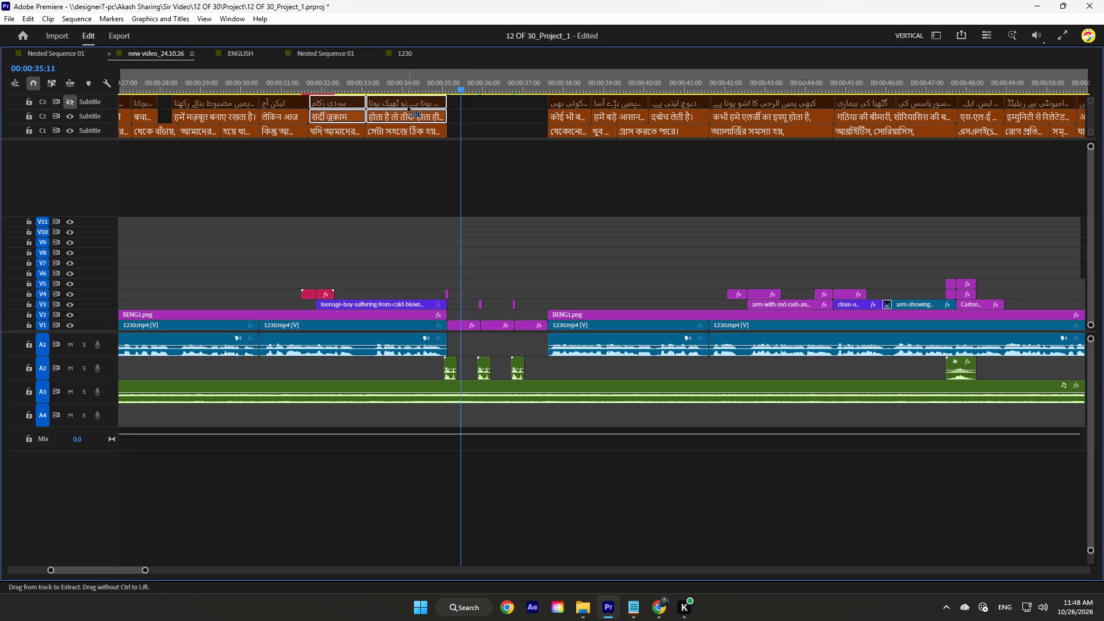
pyautogui.hotkey('ctrl', 'c')
pyautogui.scroll(20, 373, 162)
pyautogui.scroll(20, 373, 162)
pyautogui.scroll(6, 373, 162)
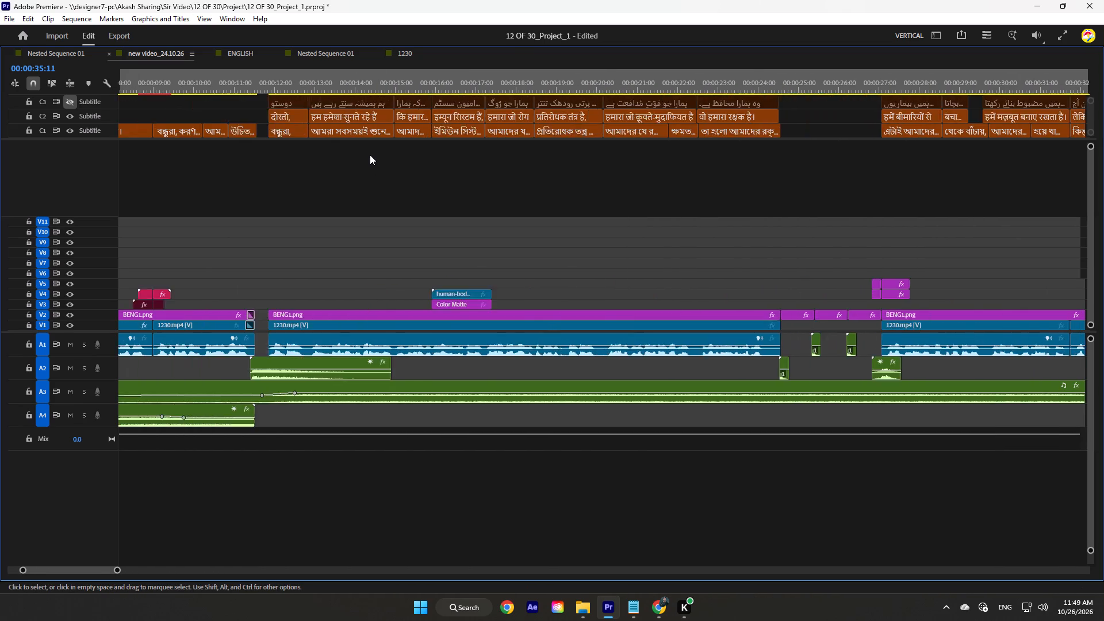
pyautogui.scroll(20, 370, 155)
pyautogui.scroll(5, 370, 155)
pyautogui.moveTo(136, 83); pyautogui.dragTo(129, 81)
pyautogui.hotkey('ctrl', 'v')
pyautogui.click(143, 98)
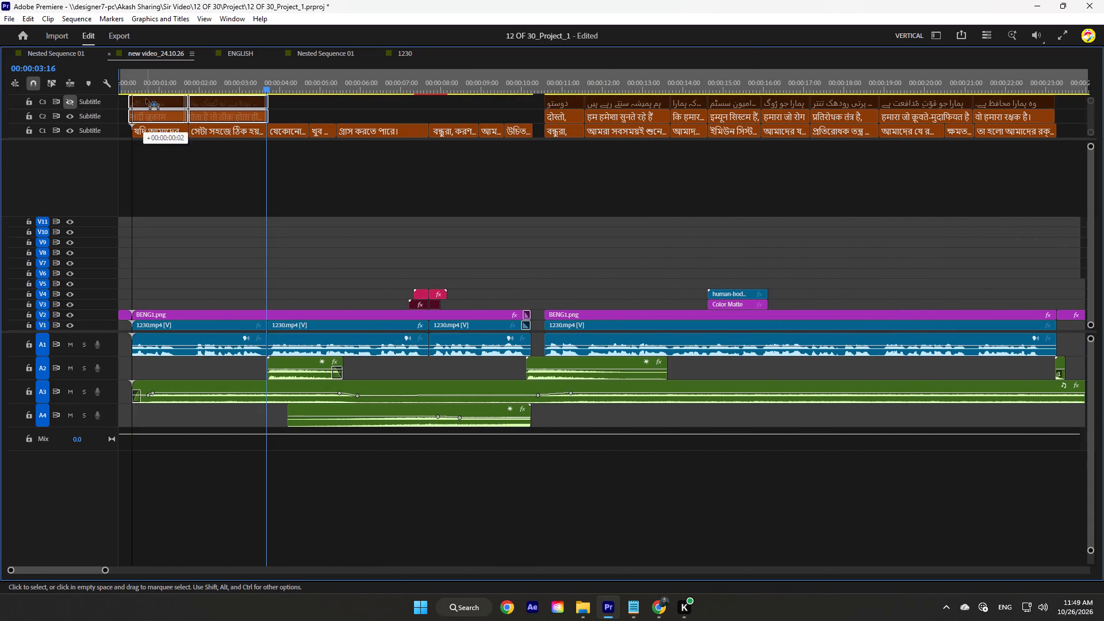
# Play from 00:00:00:05 to about 00:00:05:15, checking the copied Hindi and Urdu captions against the opening speech.
pyautogui.moveTo(143, 79); pyautogui.dragTo(125, 76)
pyautogui.press('space')
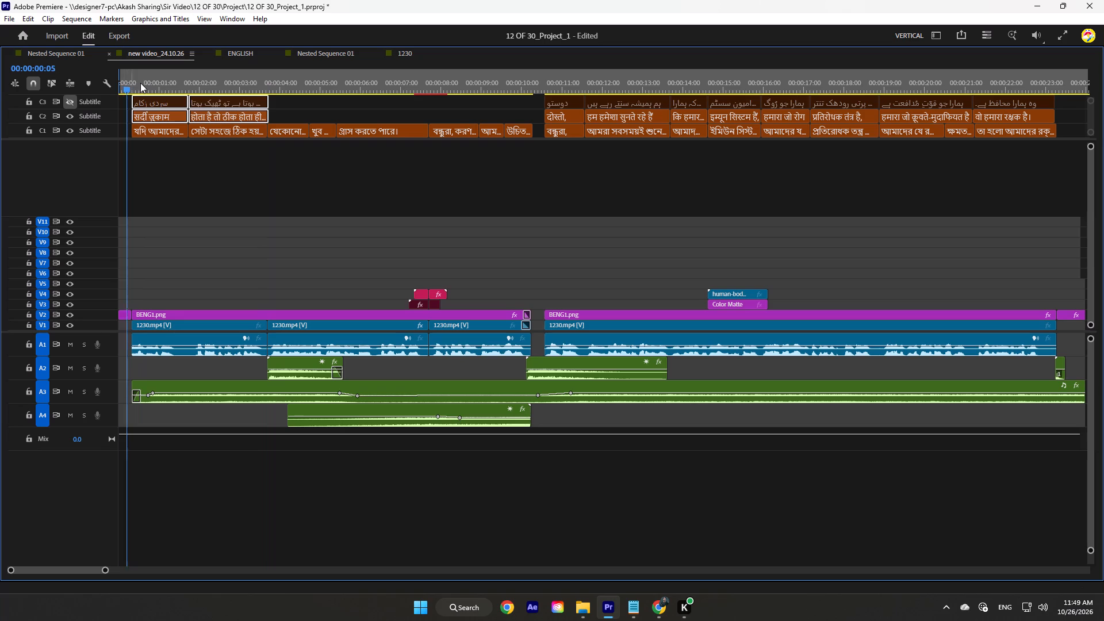
pyautogui.click(232, 164)
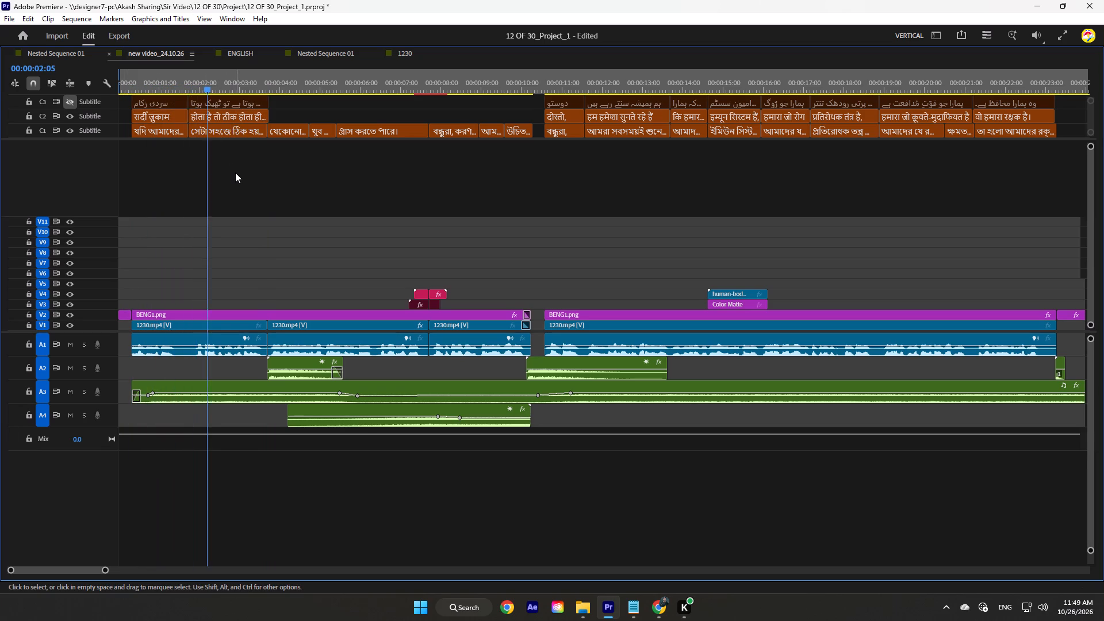
pyautogui.scroll(-1, 237, 174)
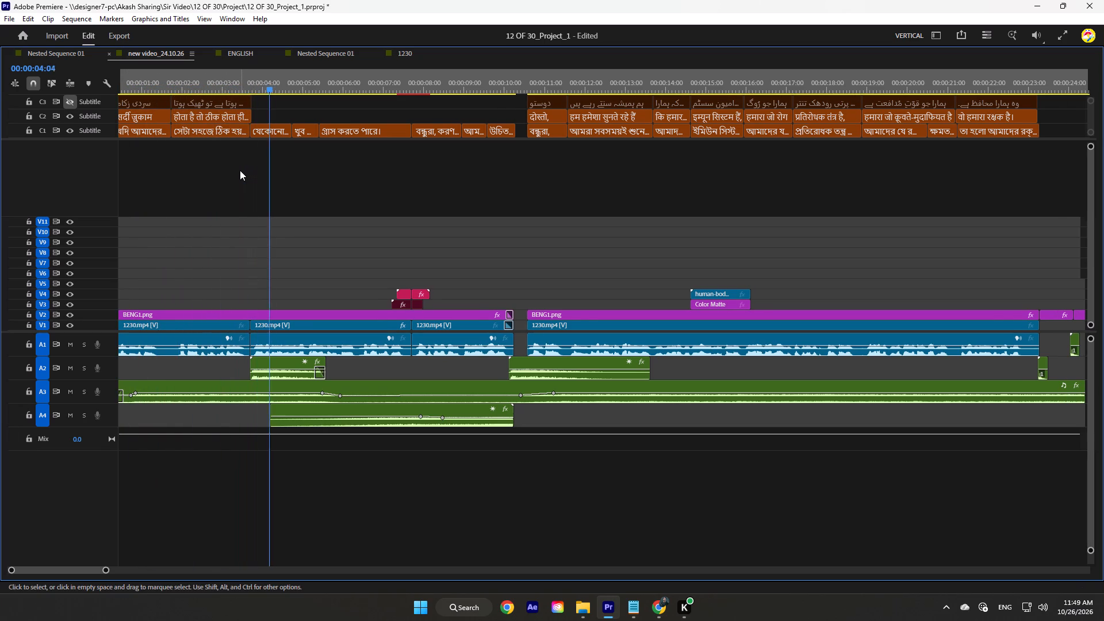
pyautogui.press('space')
# Copy the three Hindi and Urdu captions from "कोई भी ब…" through "दबोच लेती है।" to the opening, directly after the captions already copied there.
pyautogui.scroll(-15, 597, 190)
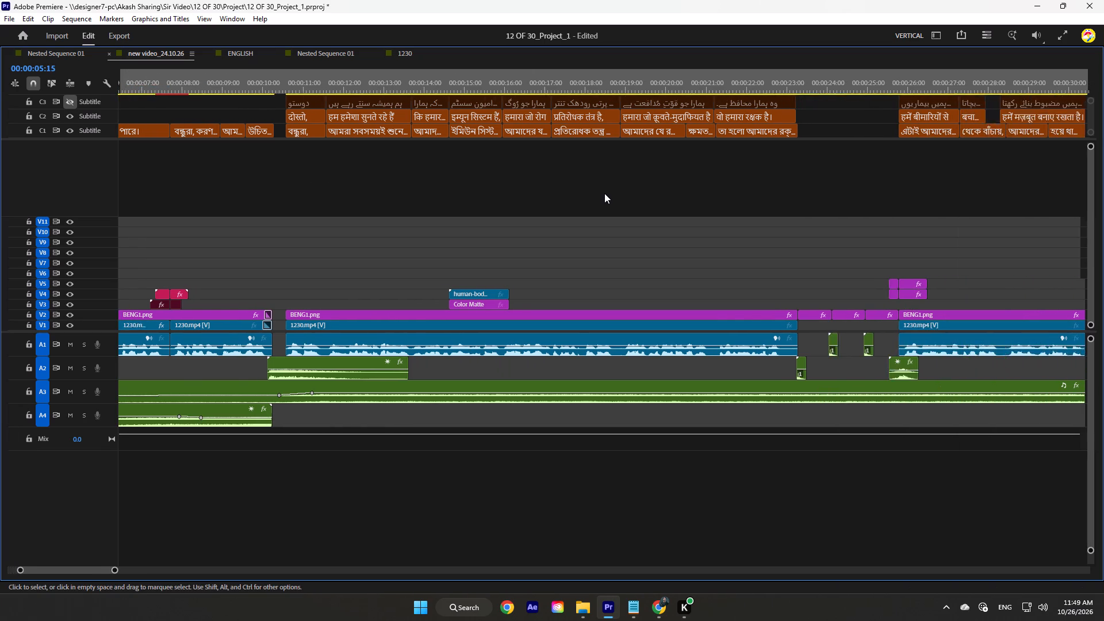
pyautogui.scroll(-20, 604, 193)
pyautogui.scroll(-20, 604, 193)
pyautogui.scroll(-19, 604, 193)
pyautogui.scroll(2, 591, 191)
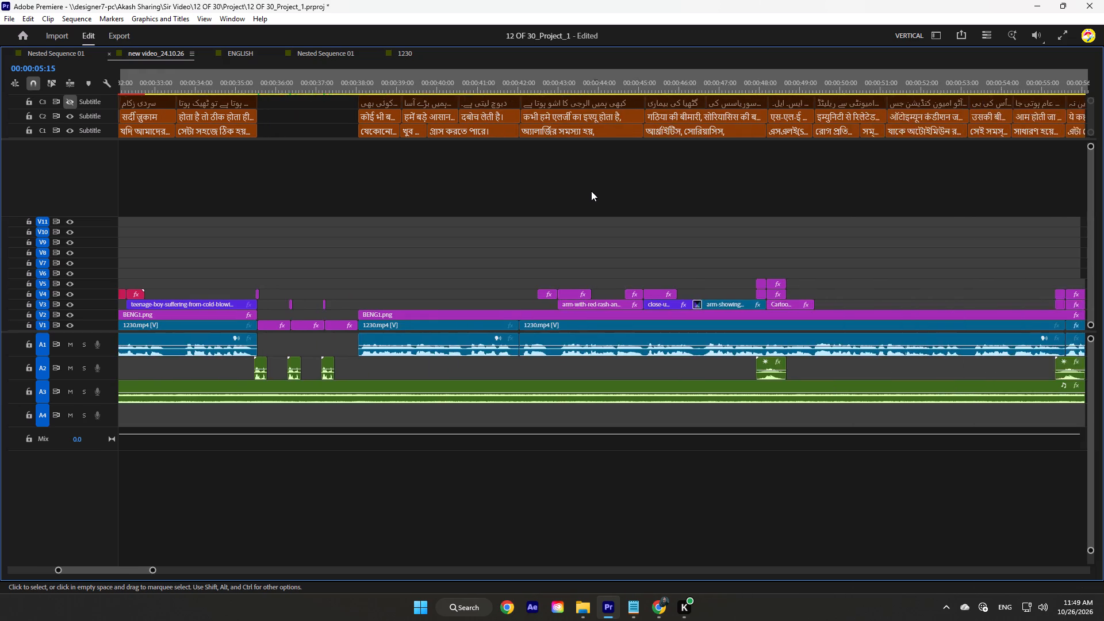
pyautogui.scroll(-14, 591, 191)
pyautogui.scroll(1, 591, 191)
pyautogui.scroll(-20, 591, 191)
pyautogui.scroll(-6, 591, 191)
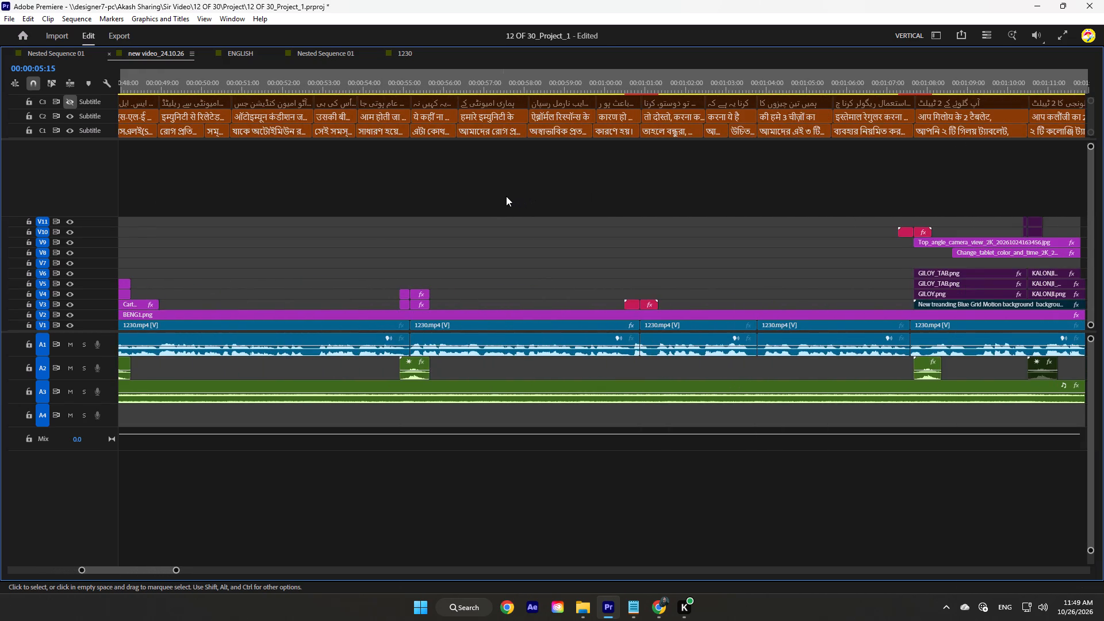
pyautogui.scroll(20, 499, 195)
pyautogui.scroll(15, 499, 195)
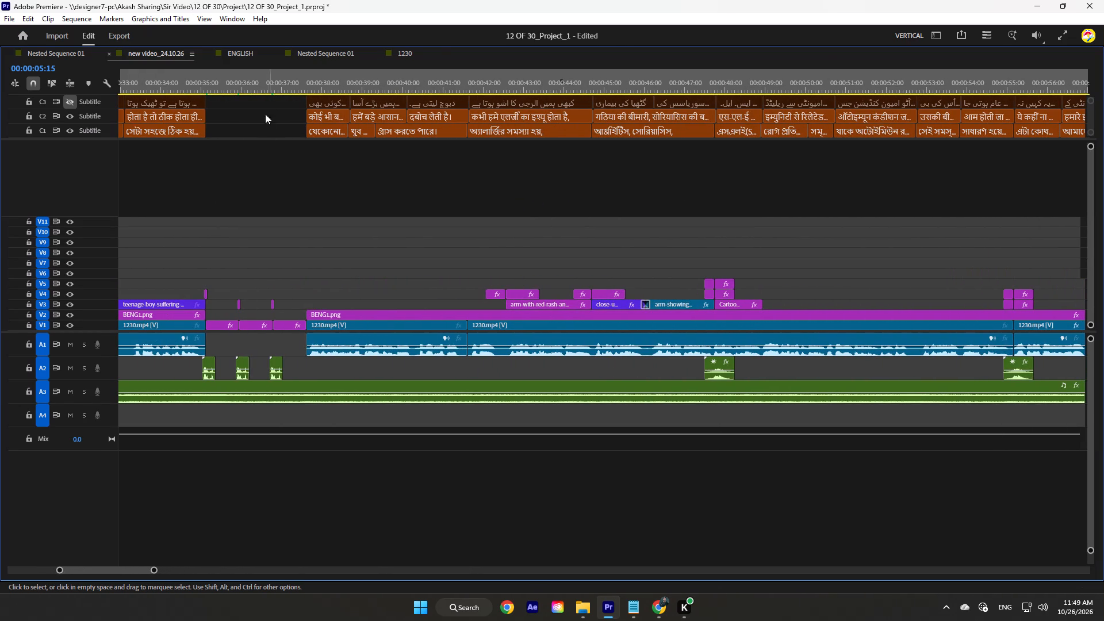
pyautogui.click(338, 74)
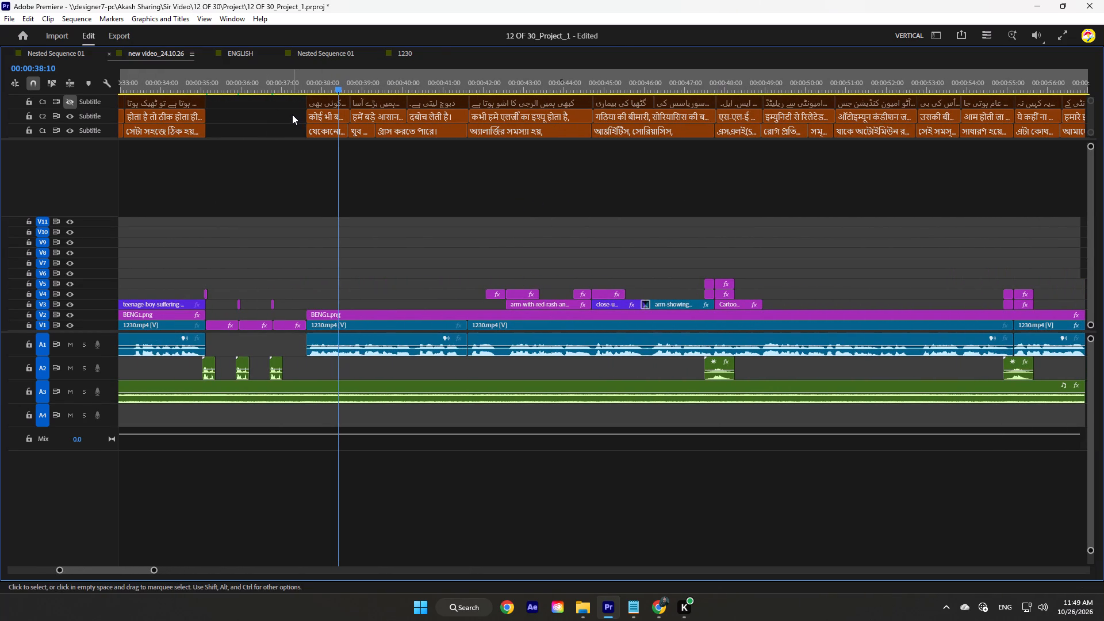
pyautogui.moveTo(289, 99); pyautogui.dragTo(450, 106)
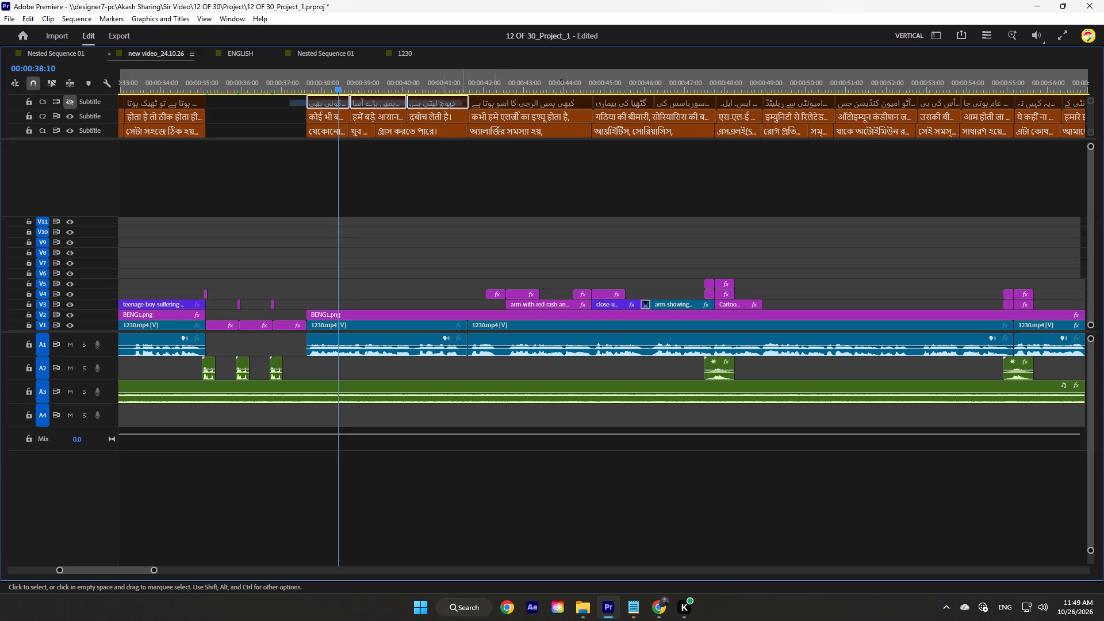
pyautogui.moveTo(450, 106); pyautogui.dragTo(435, 110)
pyautogui.hotkey('ctrl', 'c')
pyautogui.hotkey('ctrl', 'c')
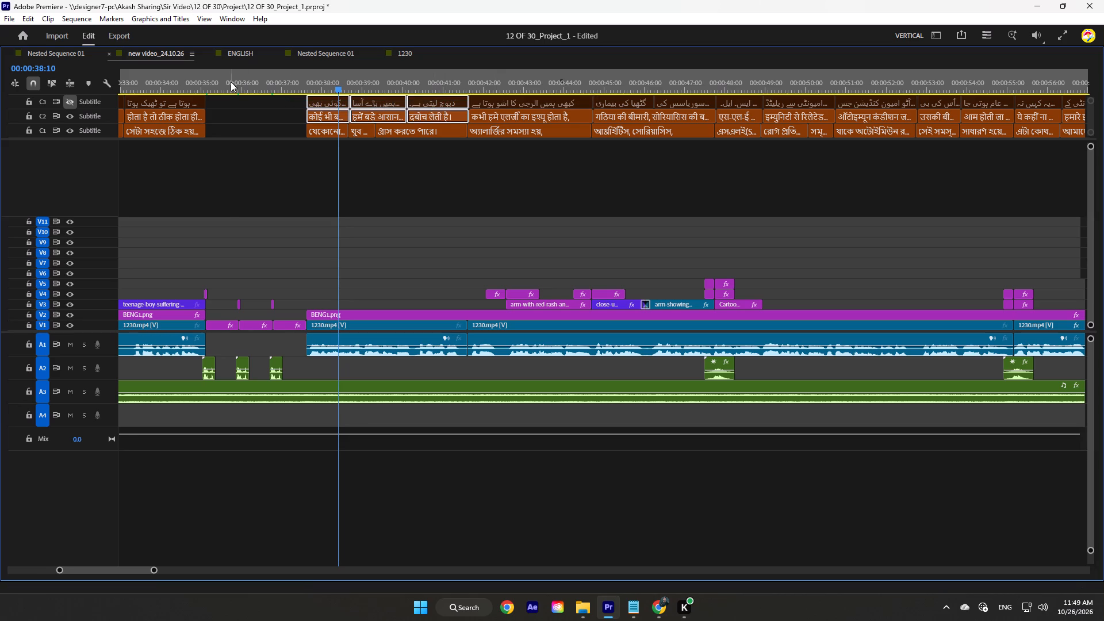
pyautogui.moveTo(231, 82); pyautogui.dragTo(299, 77)
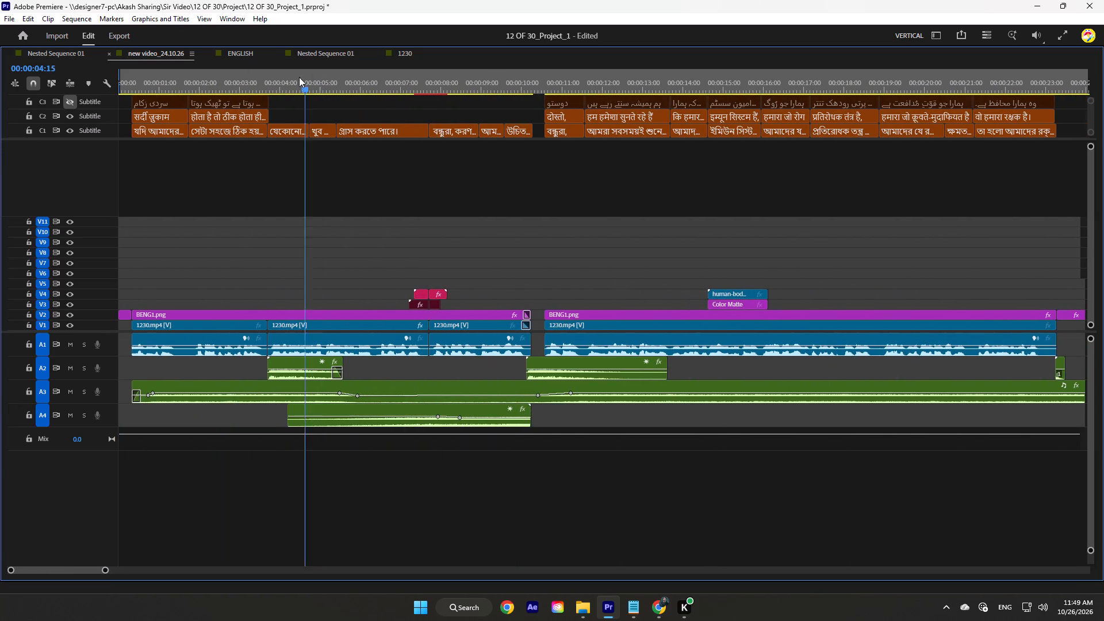
pyautogui.moveTo(299, 77); pyautogui.dragTo(285, 80)
pyautogui.hotkey('ctrl', 'v')
pyautogui.moveTo(299, 99); pyautogui.dragTo(294, 99)
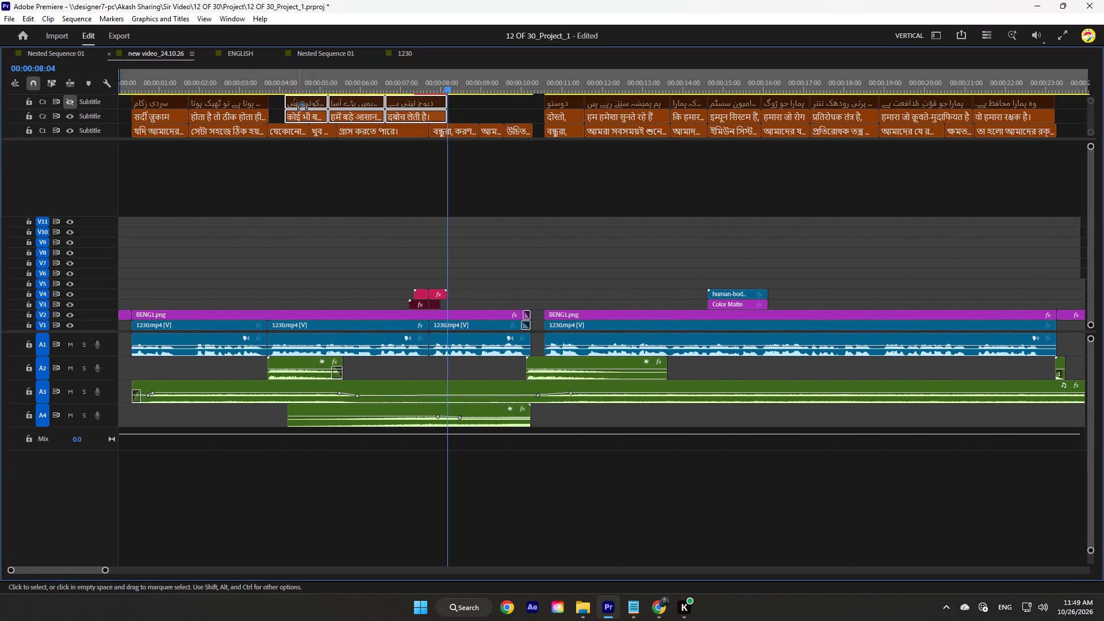
pyautogui.moveTo(294, 99); pyautogui.dragTo(283, 98)
# Play from about 00:00:03:13 to 00:00:10:05, checking the newly copied Hindi and Urdu captions against the opening speech.
pyautogui.click(261, 87)
pyautogui.press('space')
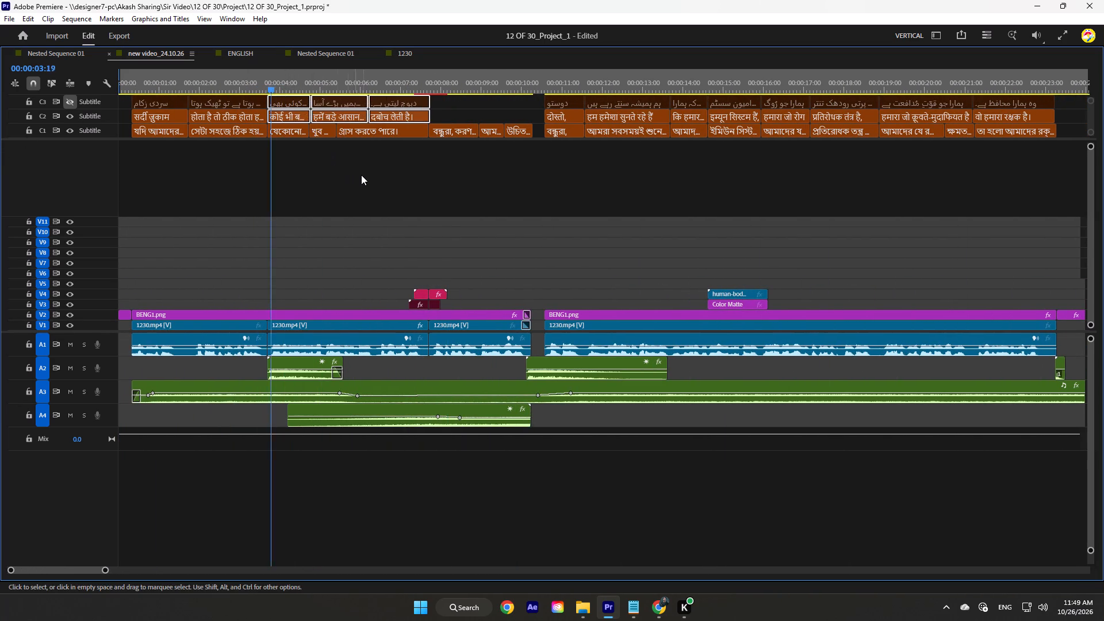
pyautogui.click(364, 173)
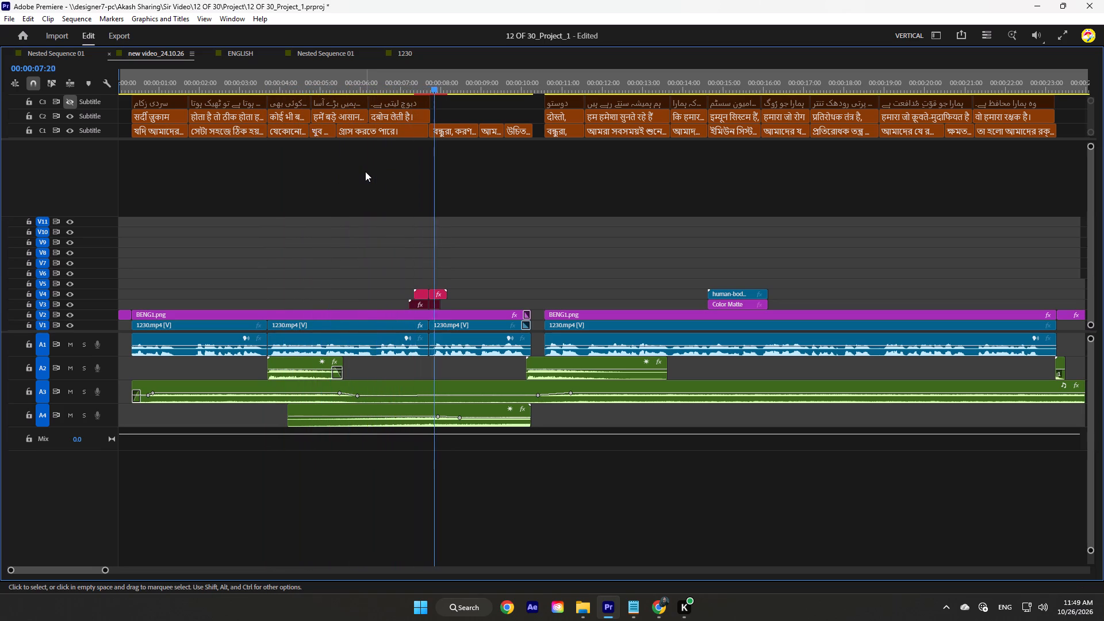
pyautogui.scroll(-4, 365, 171)
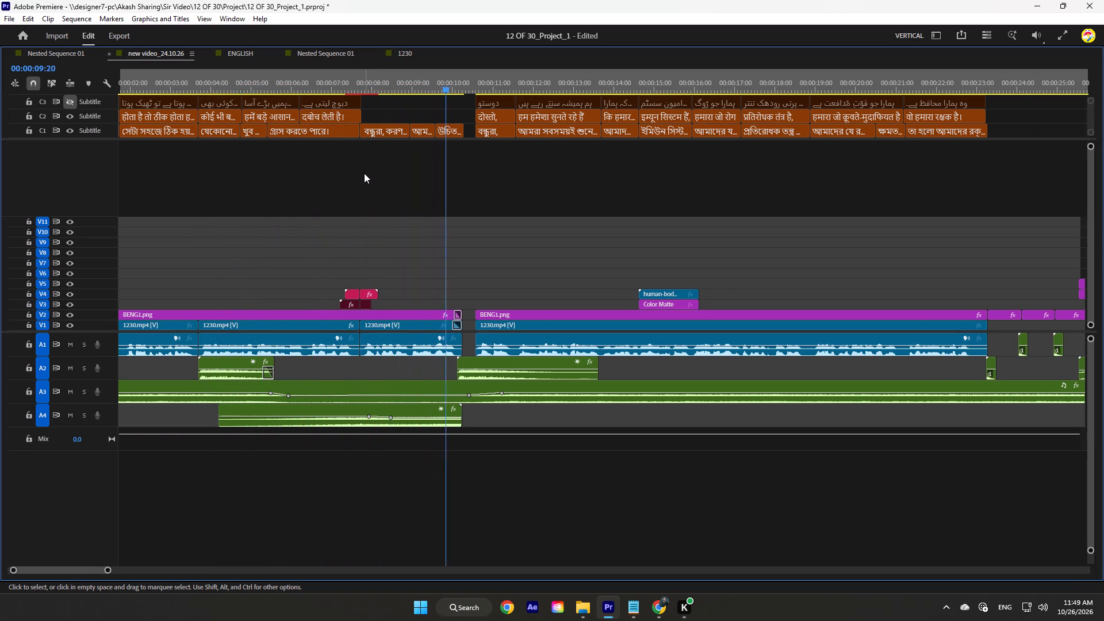
pyautogui.press('space')
pyautogui.scroll(-20, 601, 187)
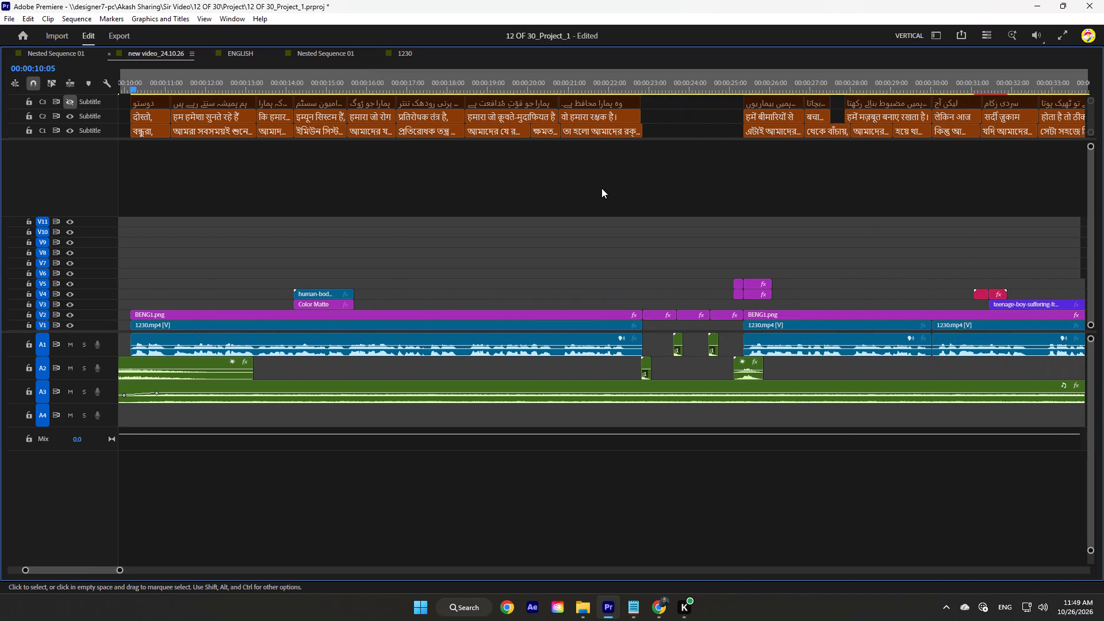
# Save the project.
pyautogui.hotkey('ctrl', 's')
# Look through the caption tracks up to about 00:01:25 for Hindi and Urdu captions matching the rest of the opening speech.
pyautogui.scroll(-20, 601, 188)
pyautogui.scroll(-8, 601, 188)
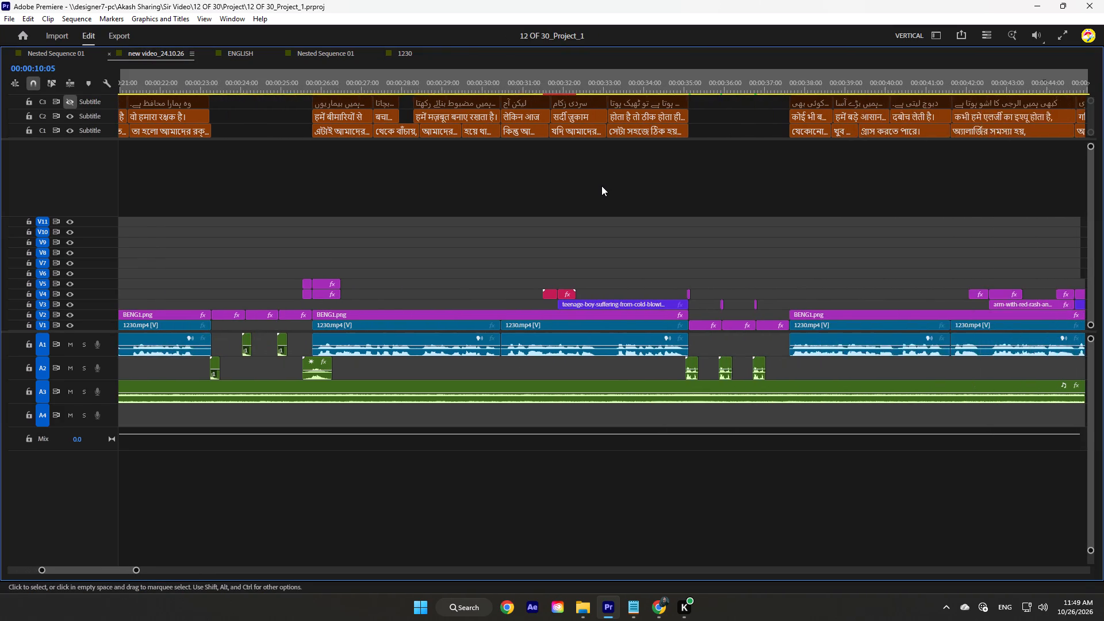
pyautogui.scroll(-19, 601, 186)
pyautogui.scroll(-14, 600, 187)
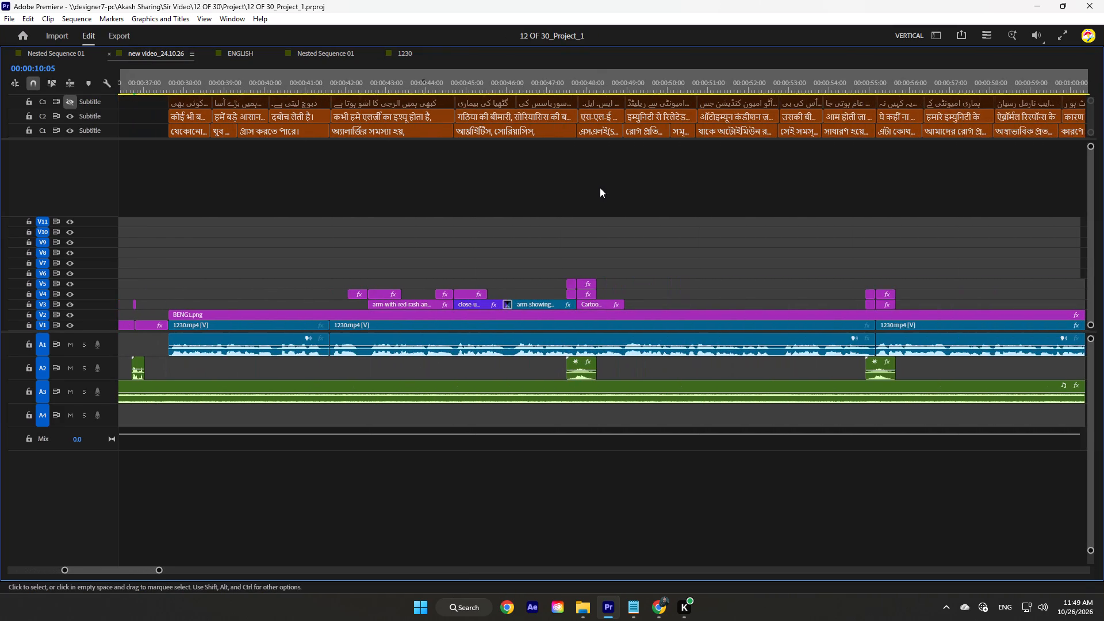
pyautogui.scroll(-6, 600, 187)
pyautogui.scroll(-18, 600, 187)
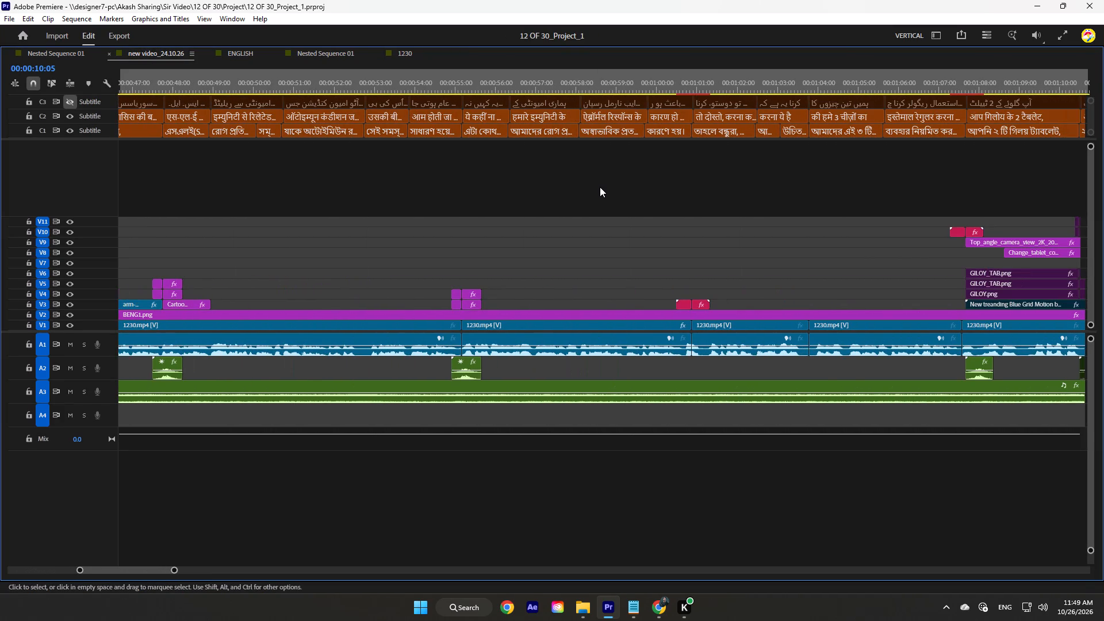
pyautogui.scroll(-14, 600, 187)
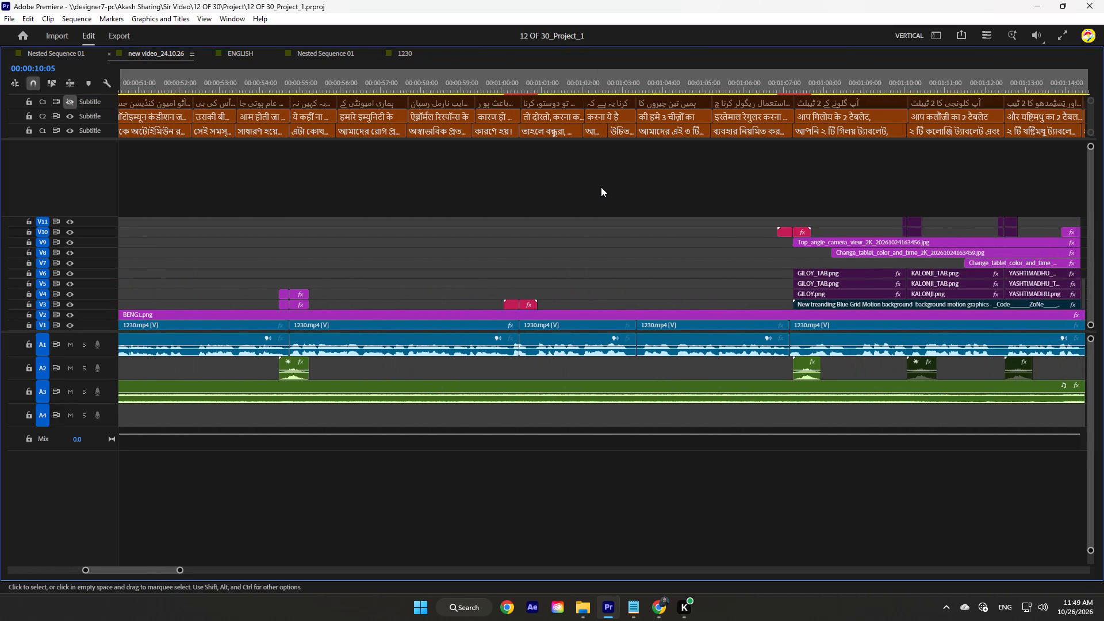
pyautogui.scroll(-15, 601, 187)
pyautogui.scroll(-7, 603, 187)
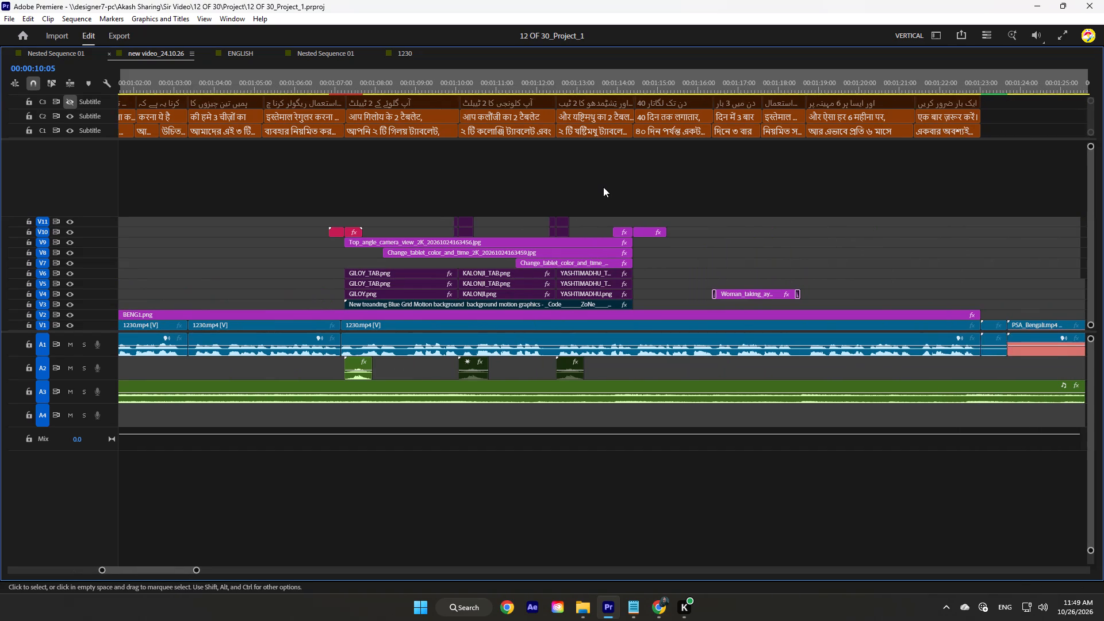
pyautogui.scroll(15, 603, 187)
pyautogui.scroll(-2, 604, 179)
pyautogui.scroll(14, 604, 178)
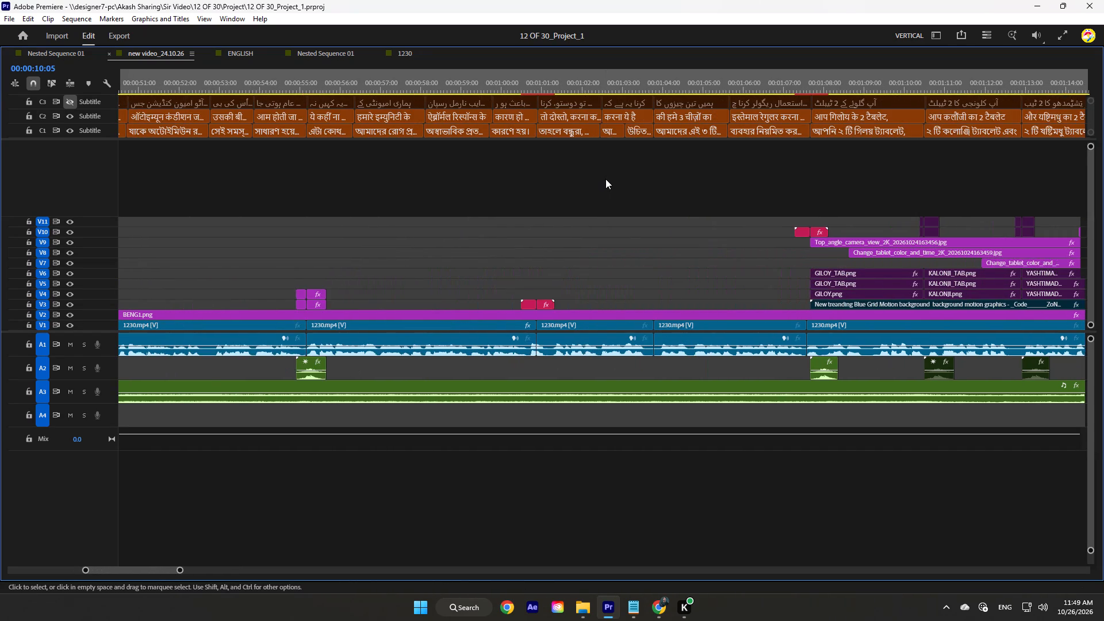
pyautogui.scroll(19, 605, 179)
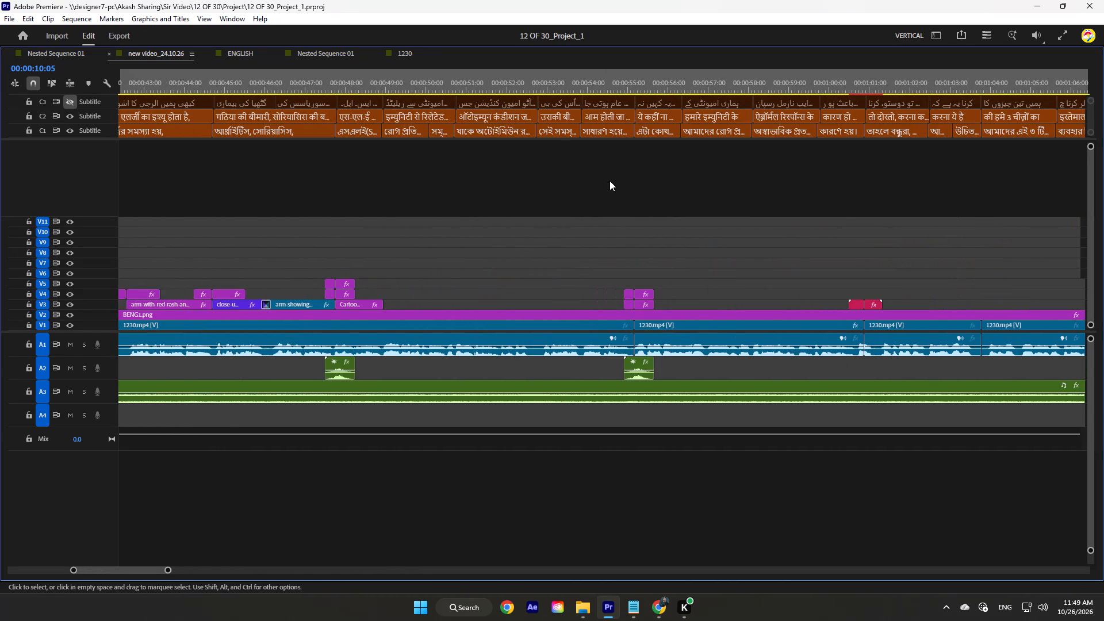
pyautogui.scroll(12, 381, 189)
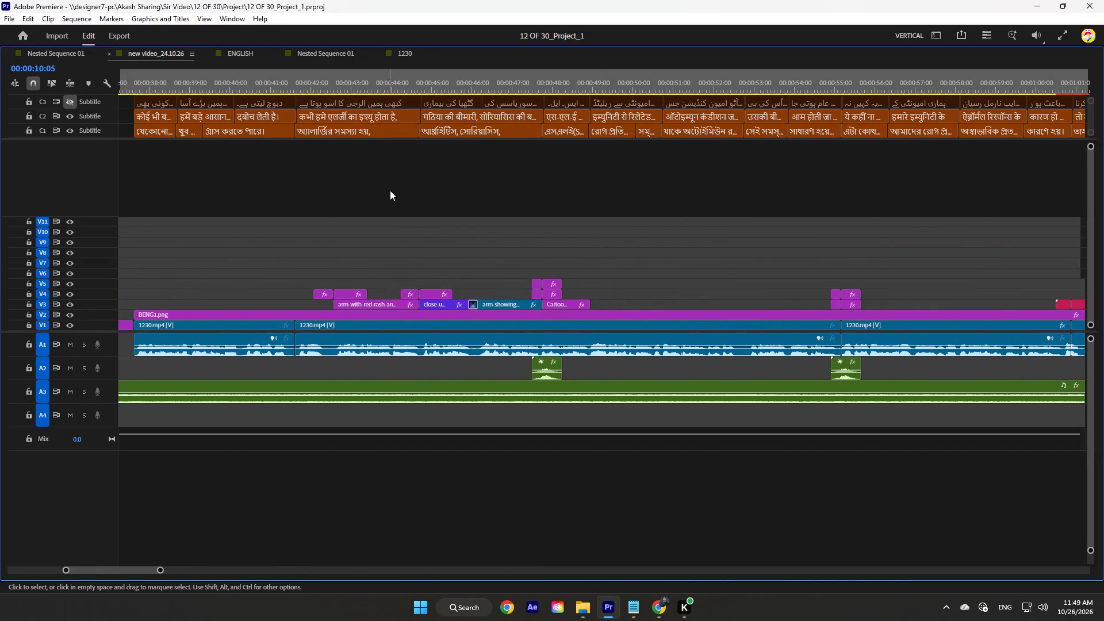
pyautogui.scroll(7, 396, 195)
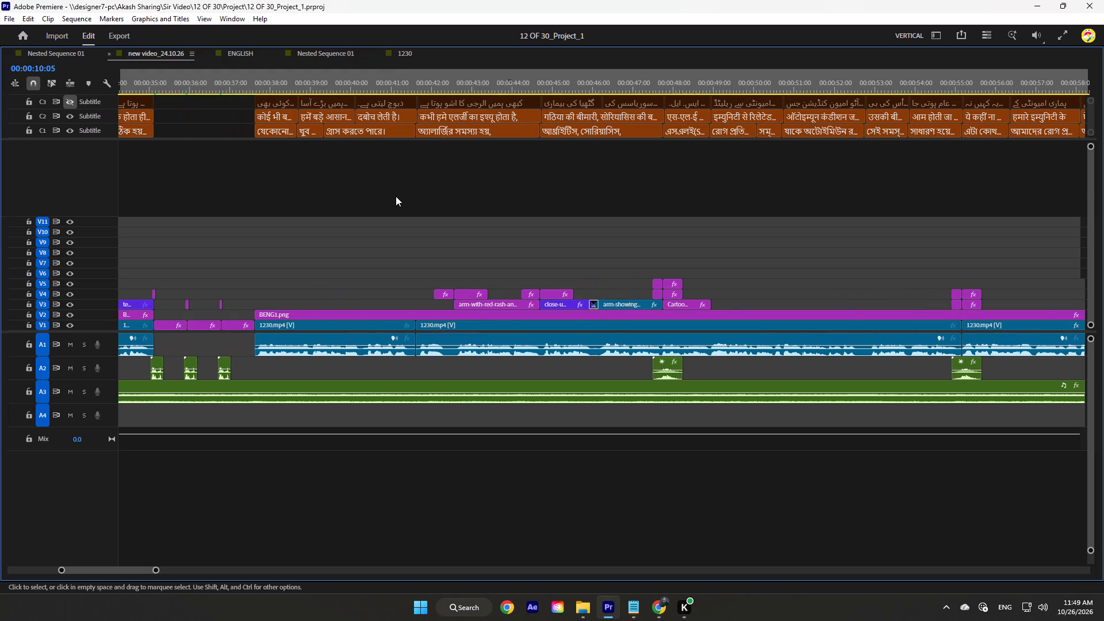
# Play from 00:00:46:01 to 00:01:02:11, checking the captions against the speech and locating the lines that match the opening.
pyautogui.click(595, 87)
pyautogui.press('space')
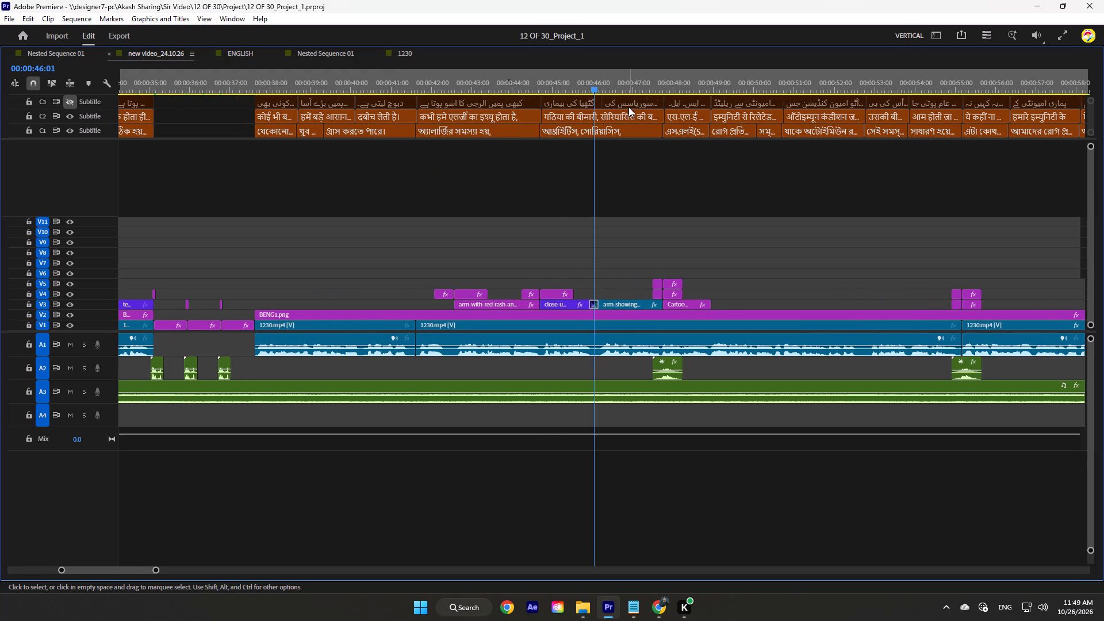
pyautogui.scroll(-5, 628, 106)
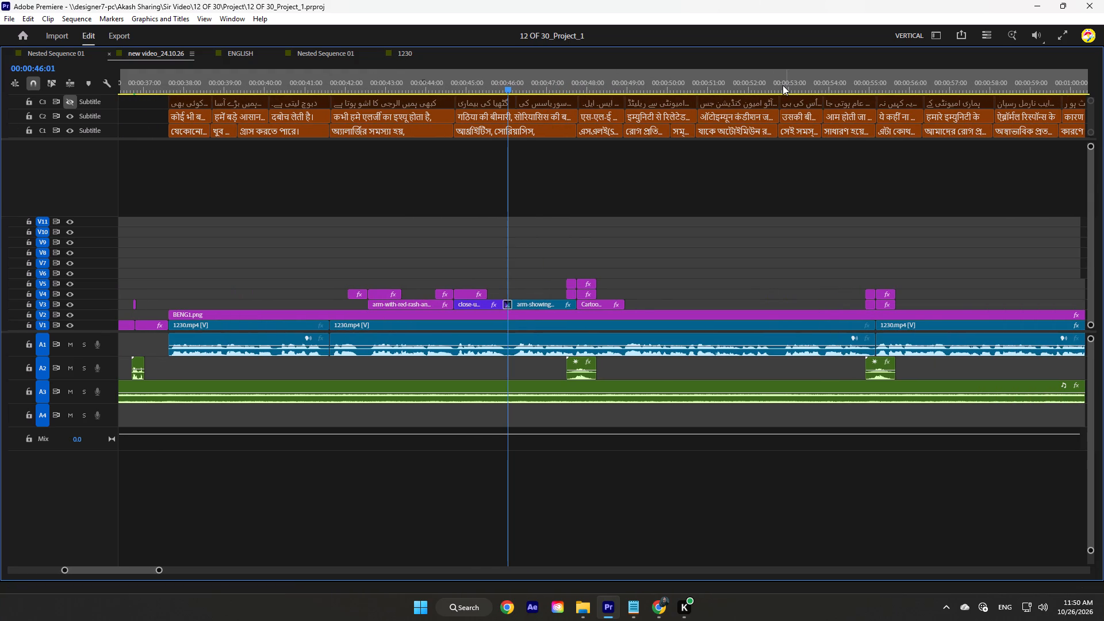
pyautogui.scroll(-6, 609, 98)
pyautogui.scroll(-7, 578, 151)
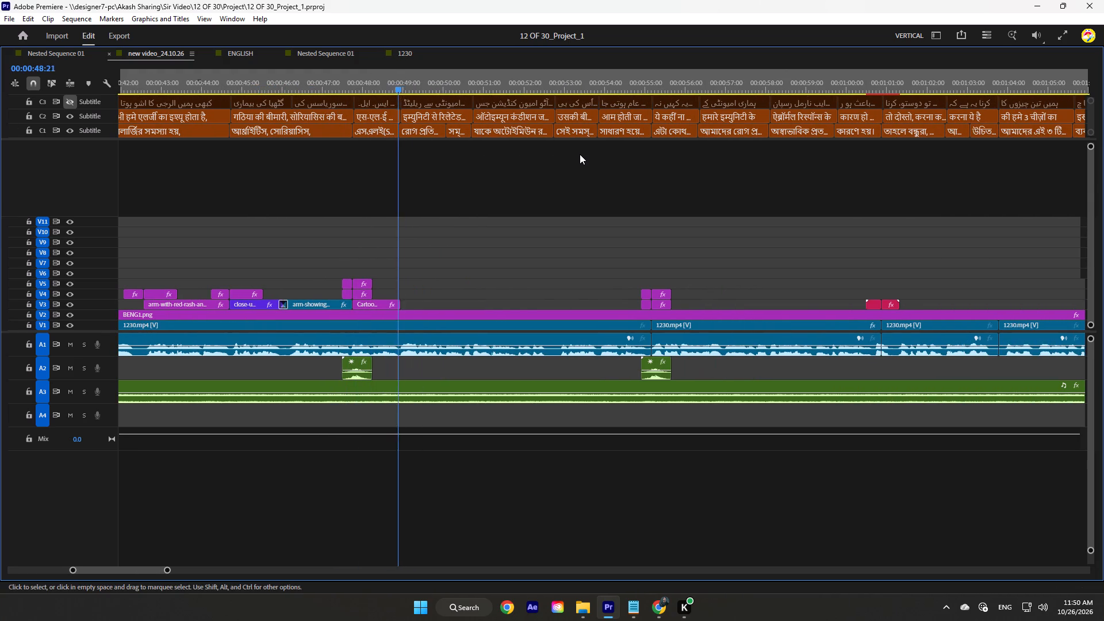
pyautogui.scroll(-10, 577, 154)
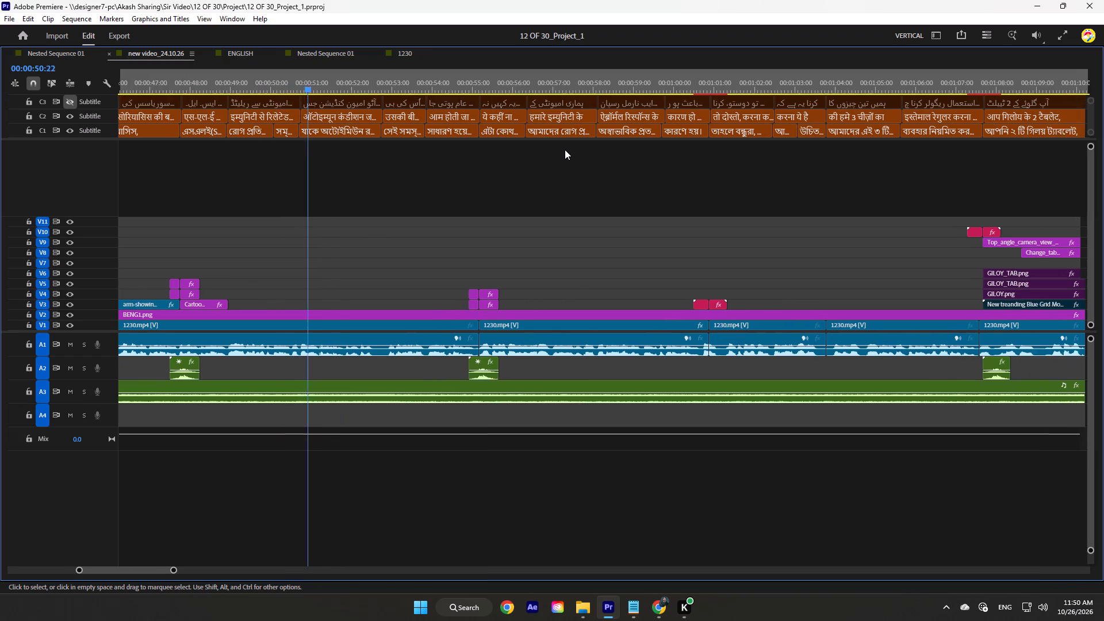
pyautogui.scroll(-2, 565, 149)
pyautogui.scroll(-4, 678, 179)
pyautogui.scroll(-1, 599, 170)
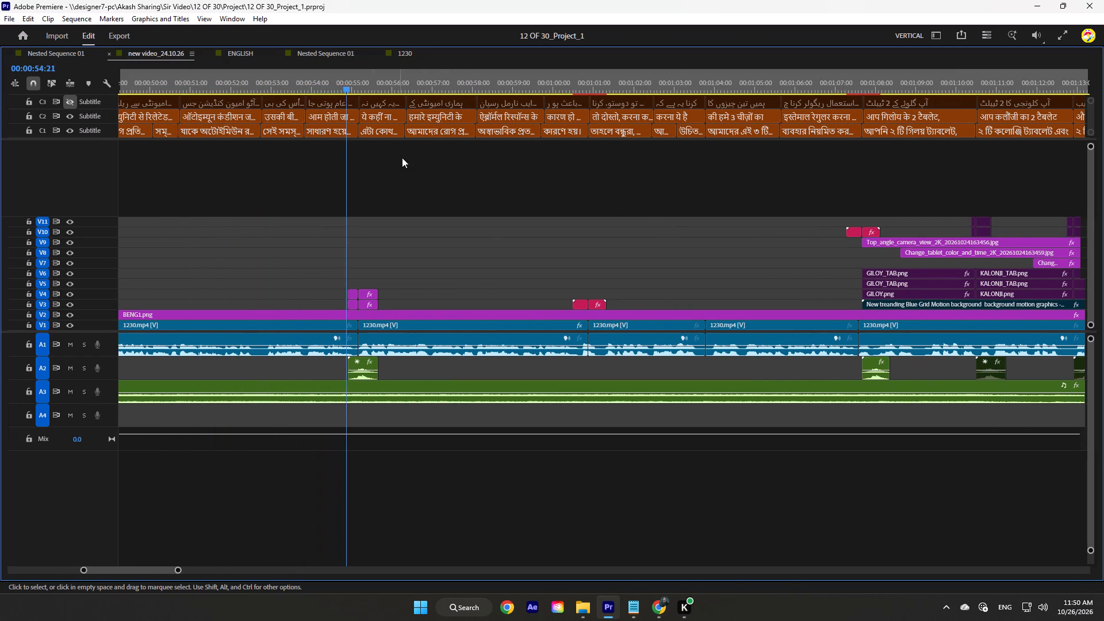
pyautogui.scroll(-4, 455, 189)
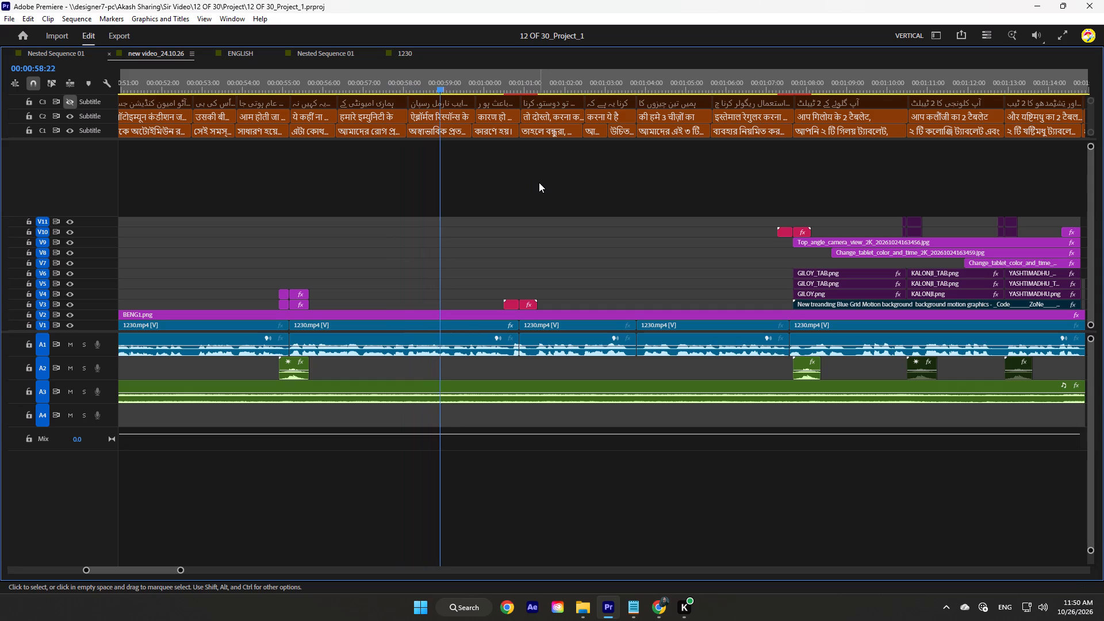
pyautogui.scroll(-5, 540, 176)
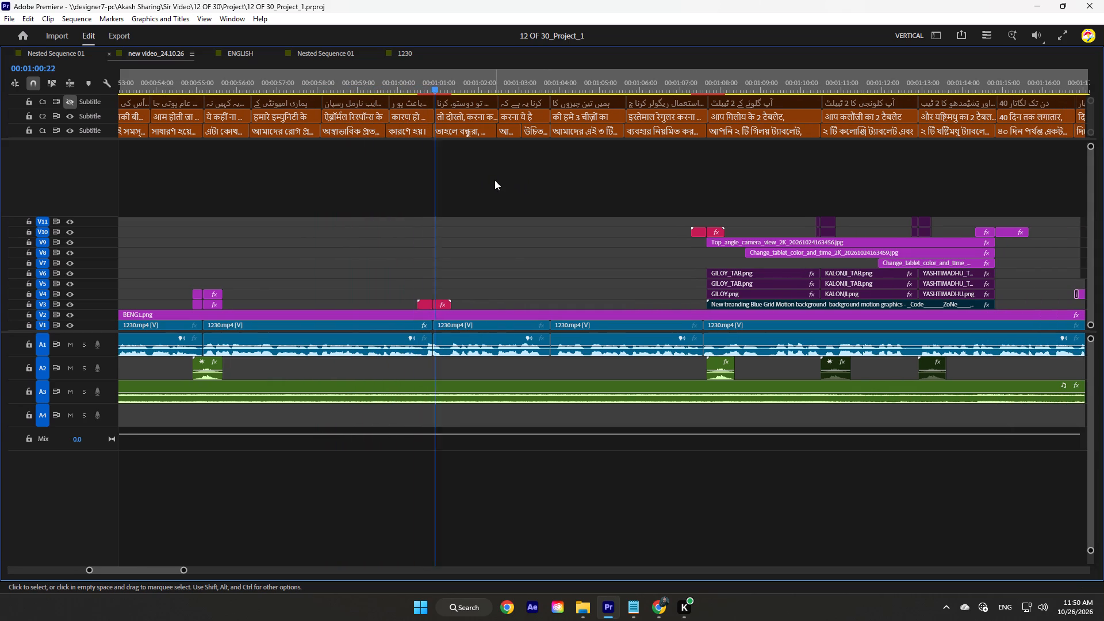
pyautogui.press('space')
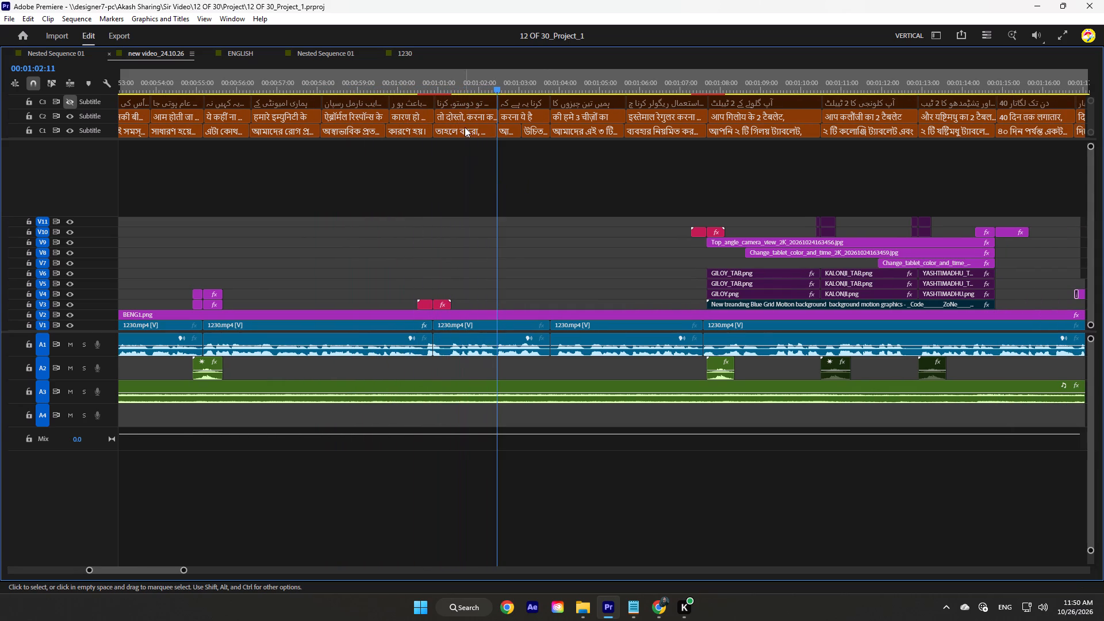
# Copy the two consecutive Hindi captions and two matching Urdu captions spanning about 00:01:01 to 00:01:04.
pyautogui.click(457, 102)
pyautogui.keyDown('shift'); pyautogui.click(456, 114); pyautogui.keyUp('shift')
pyautogui.keyDown('shift'); pyautogui.click(533, 116); pyautogui.keyUp('shift')
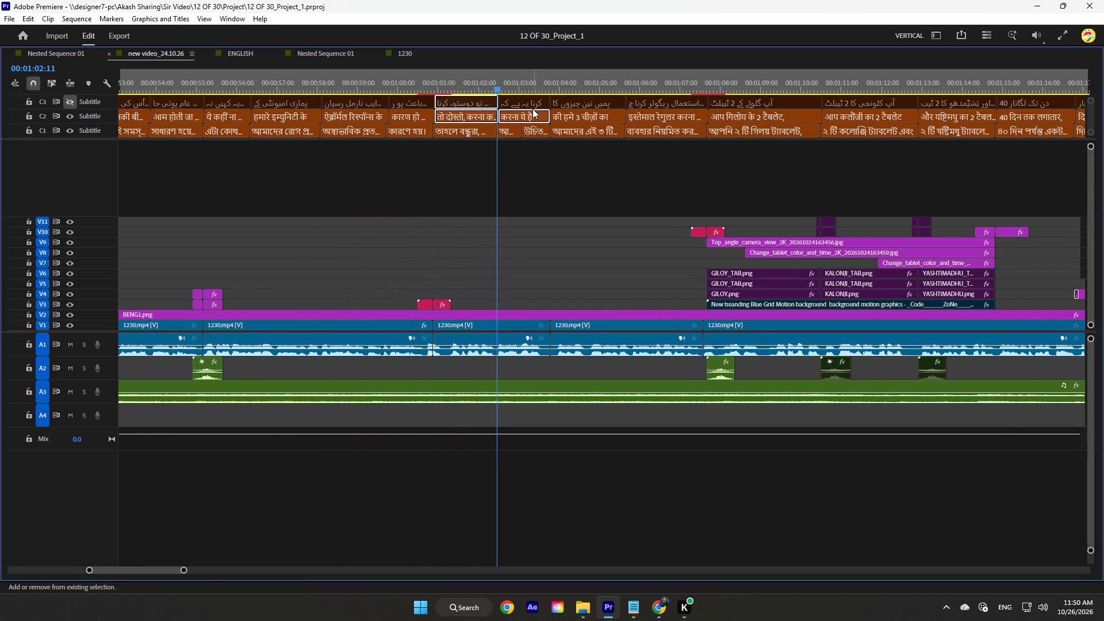
pyautogui.keyDown('shift'); pyautogui.click(532, 106); pyautogui.keyUp('shift')
pyautogui.hotkey('ctrl', 'c')
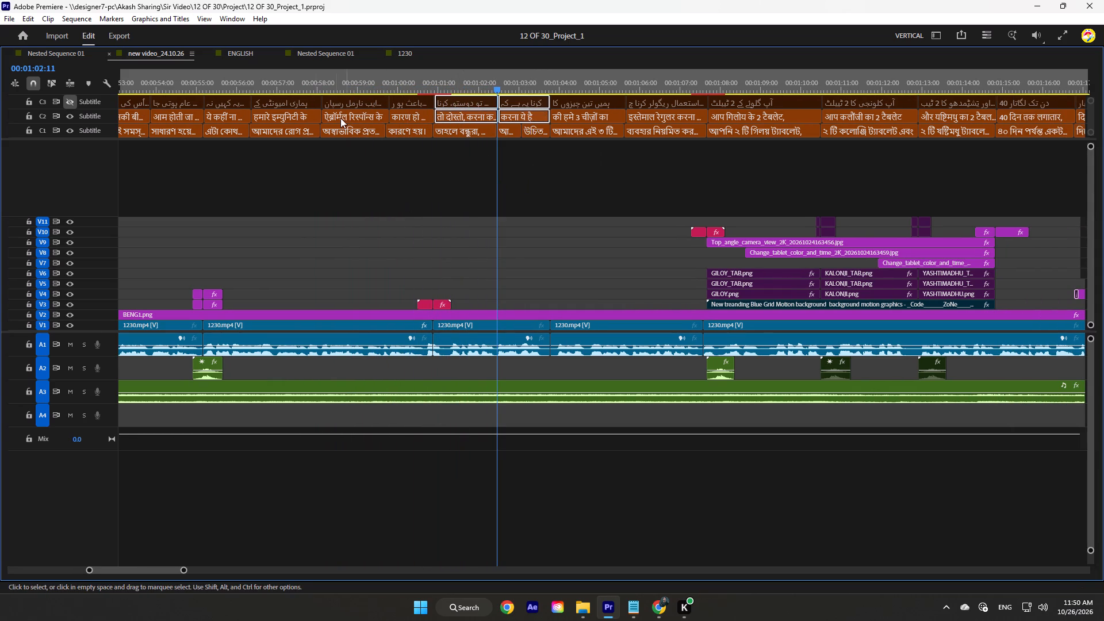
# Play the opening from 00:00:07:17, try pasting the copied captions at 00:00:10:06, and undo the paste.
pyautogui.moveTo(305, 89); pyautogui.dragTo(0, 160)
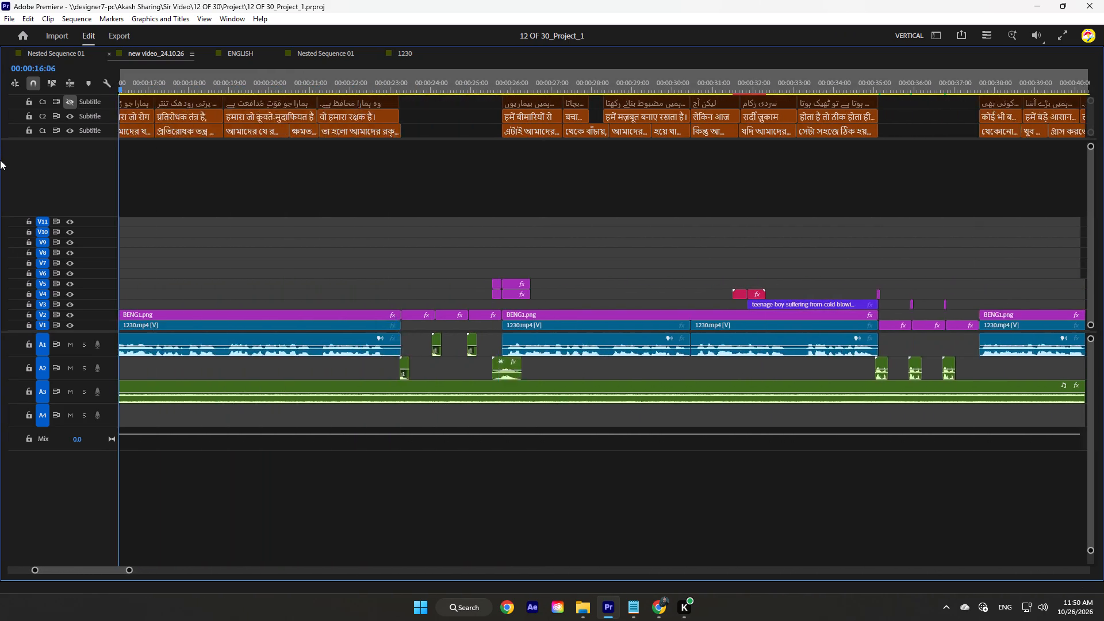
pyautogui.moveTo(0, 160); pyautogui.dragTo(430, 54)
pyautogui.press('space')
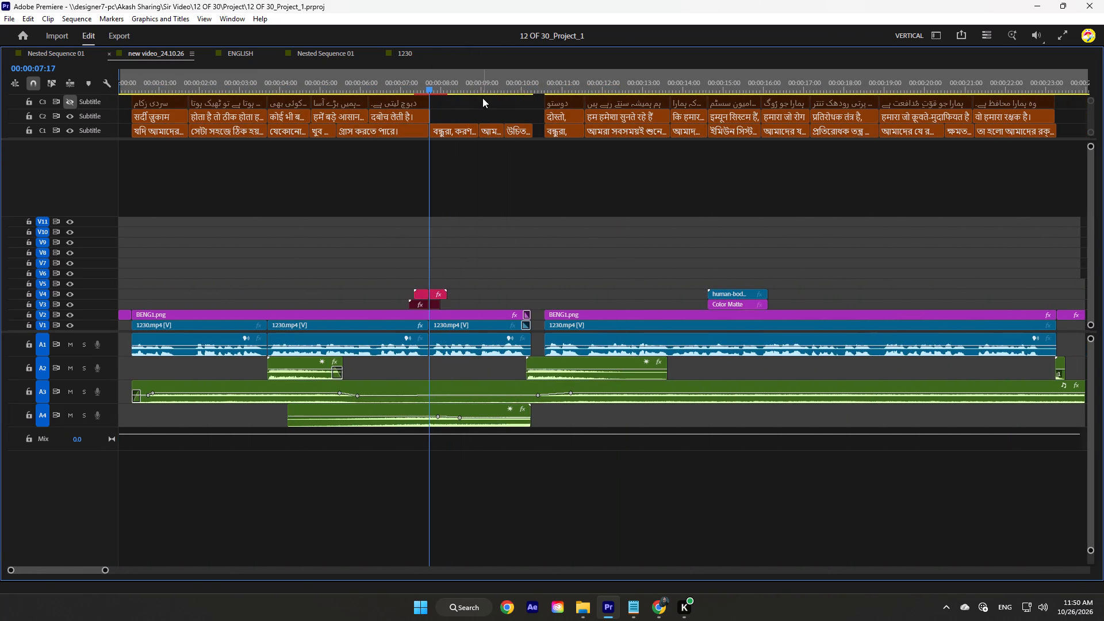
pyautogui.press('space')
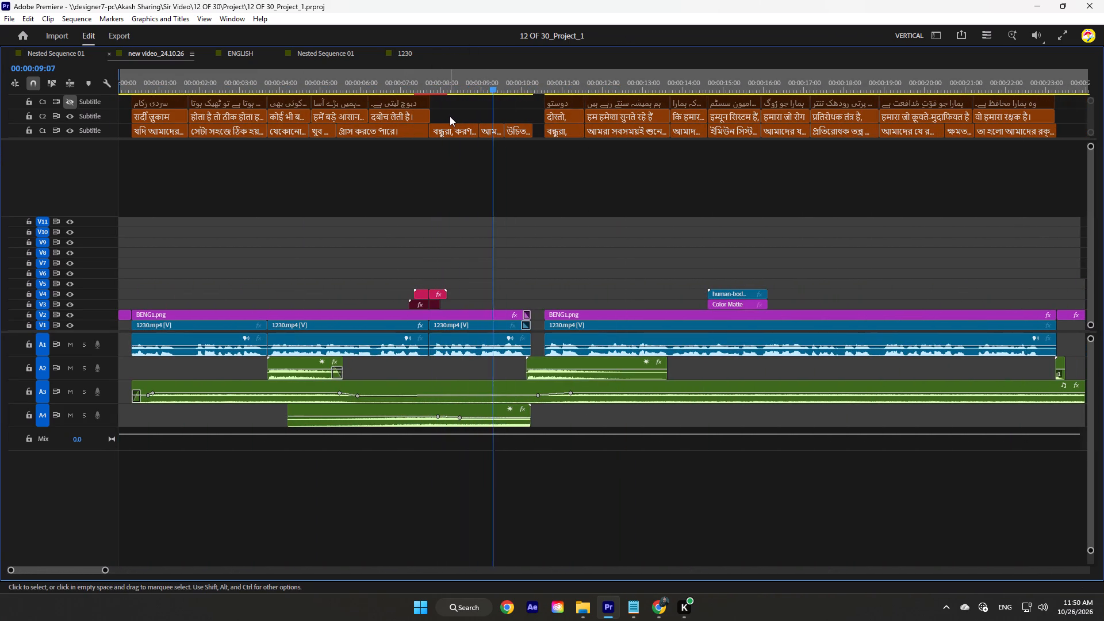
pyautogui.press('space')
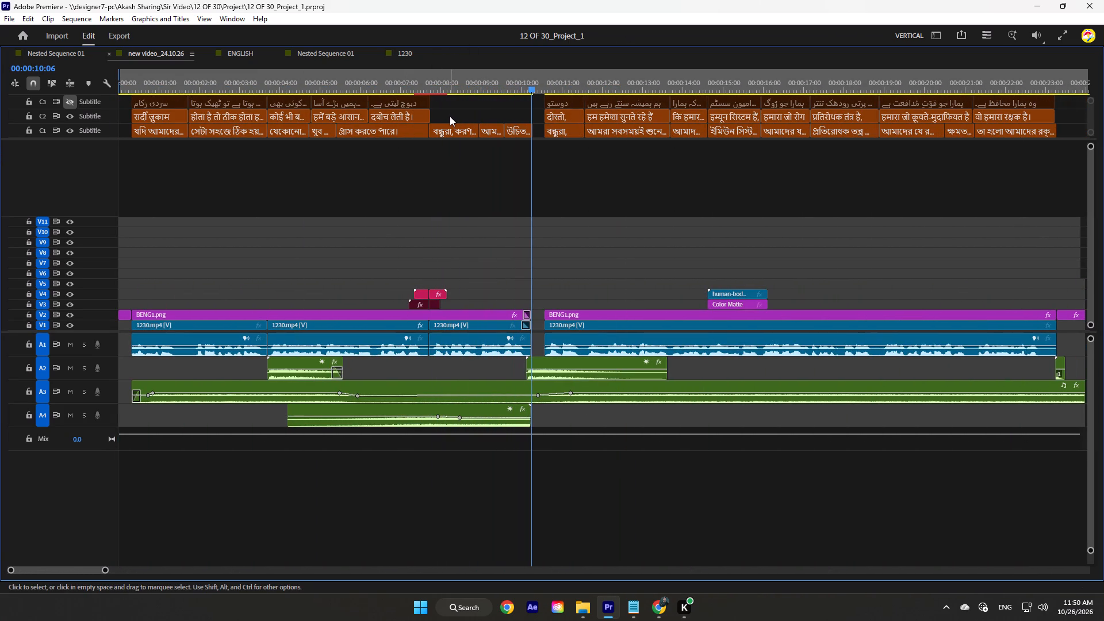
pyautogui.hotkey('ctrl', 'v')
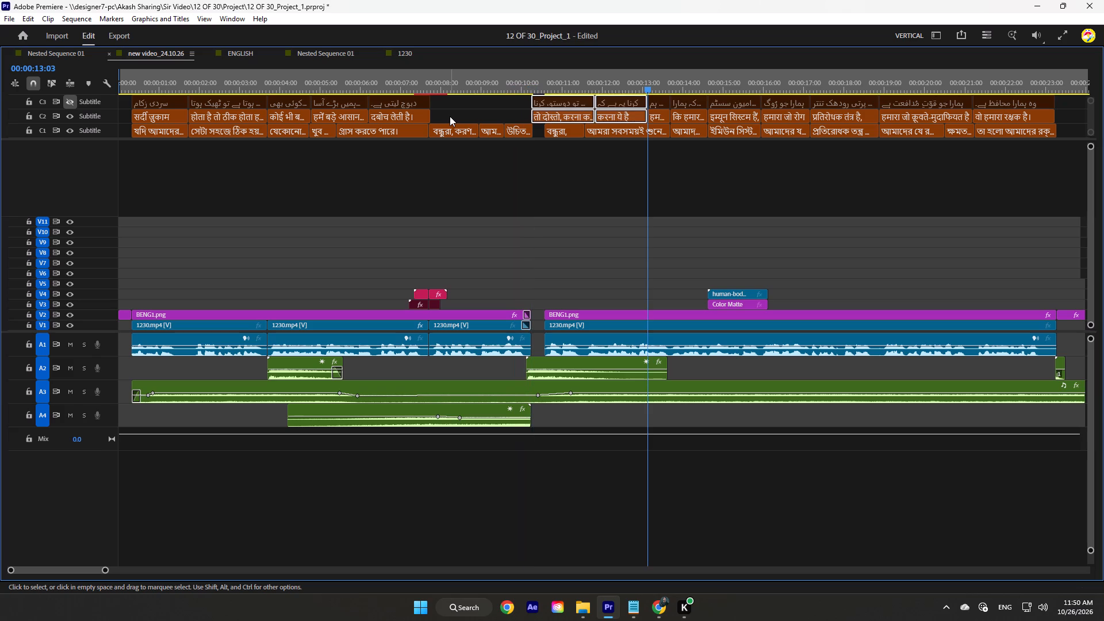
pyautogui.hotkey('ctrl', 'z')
# Trim the Hindi and Urdu captions before the gap to end at 00:00:07:17 and paste the four copied captions there.
pyautogui.moveTo(448, 80); pyautogui.dragTo(431, 80)
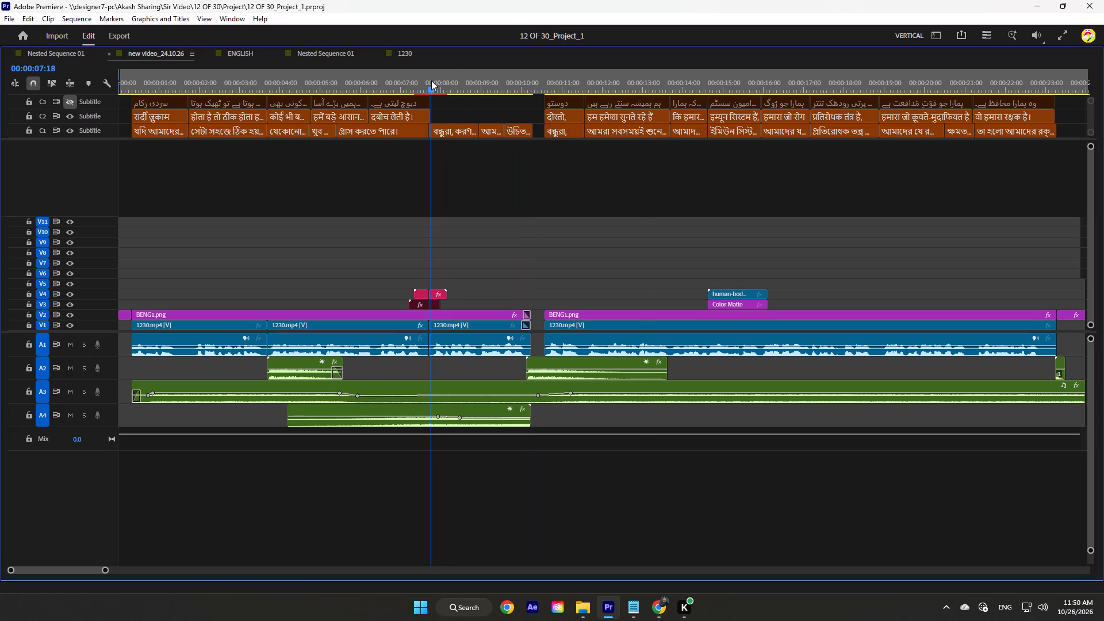
pyautogui.click(431, 80)
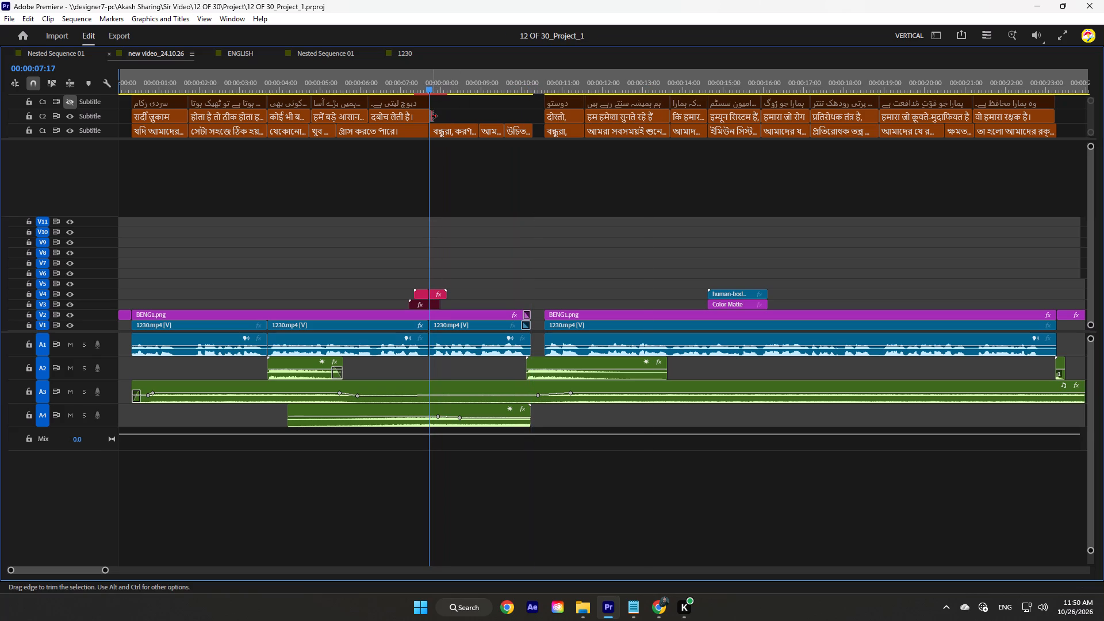
pyautogui.click(431, 116)
pyautogui.click(430, 100)
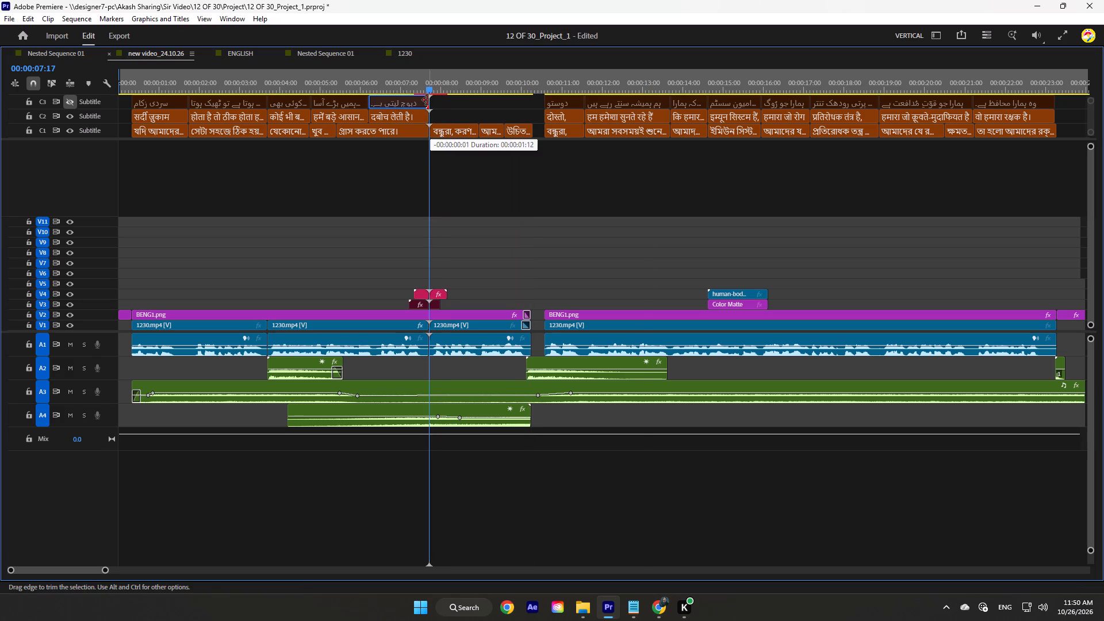
pyautogui.hotkey('ctrl', 'v')
# Play the pasted section to find the phrase break, and trim the first pasted Hindi and Urdu captions to end at 00:00:08:23.
pyautogui.moveTo(451, 76); pyautogui.dragTo(443, 75)
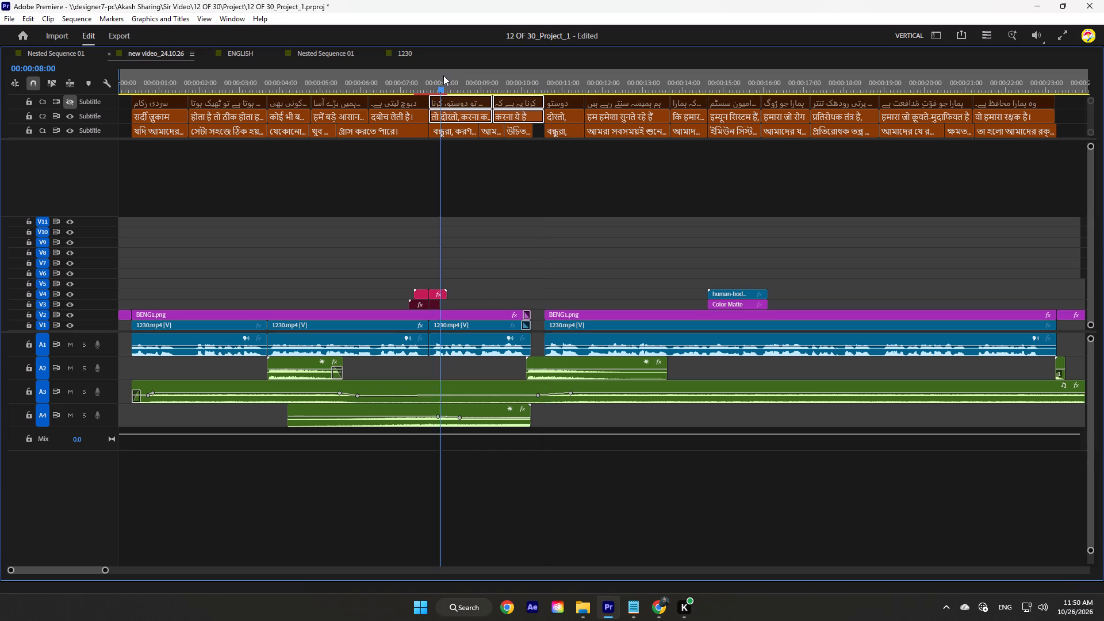
pyautogui.moveTo(443, 75); pyautogui.dragTo(430, 76)
pyautogui.press('space')
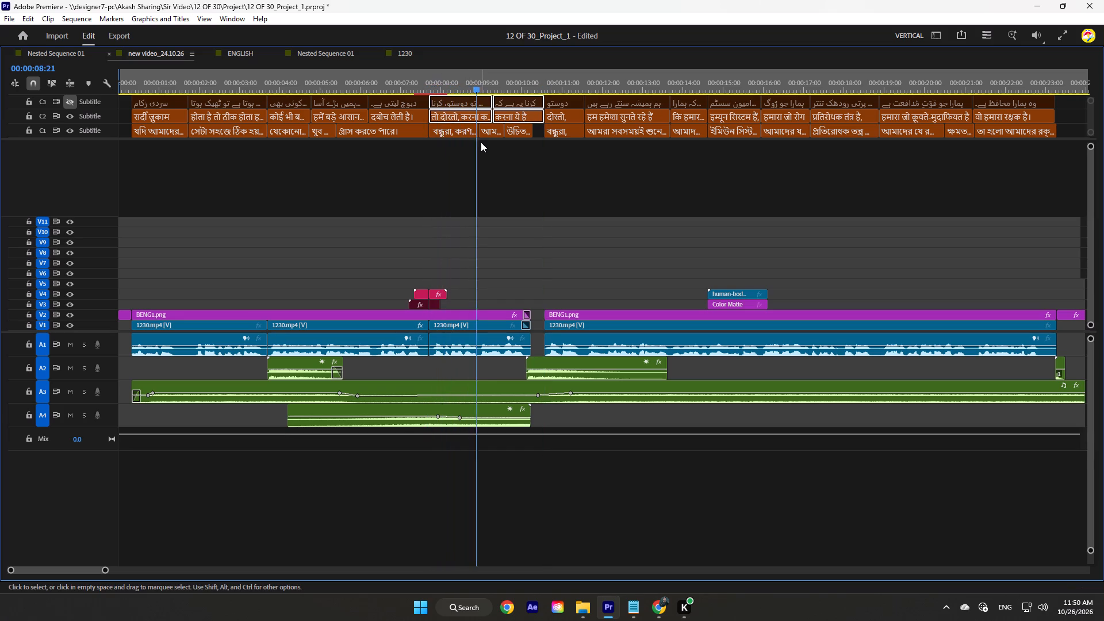
pyautogui.press('space')
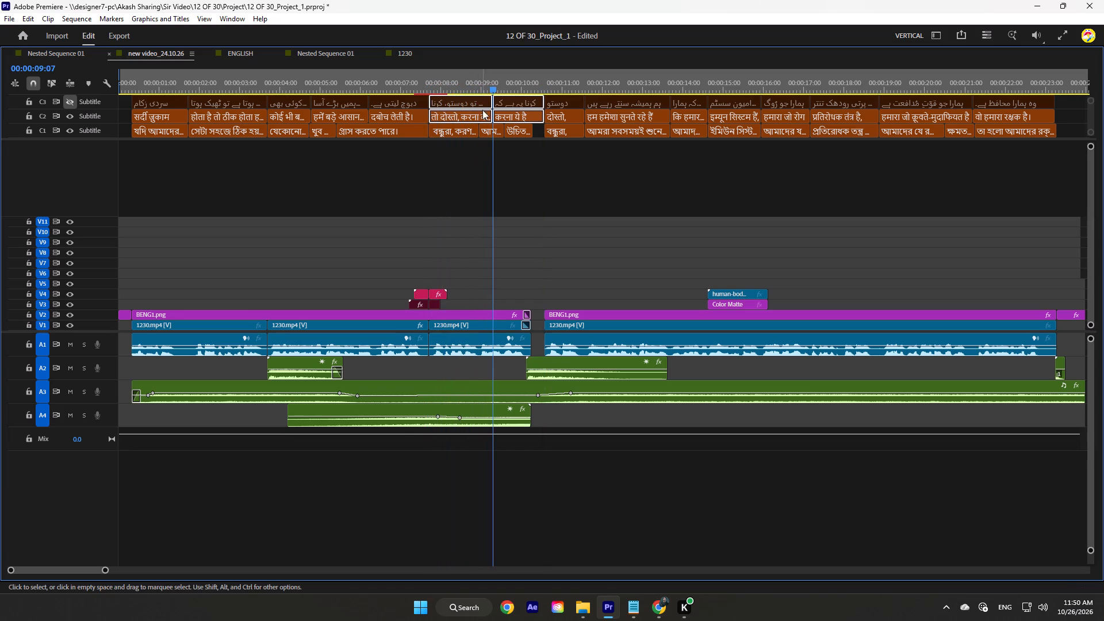
pyautogui.moveTo(480, 78); pyautogui.dragTo(466, 82)
pyautogui.press('space')
pyautogui.press('space')
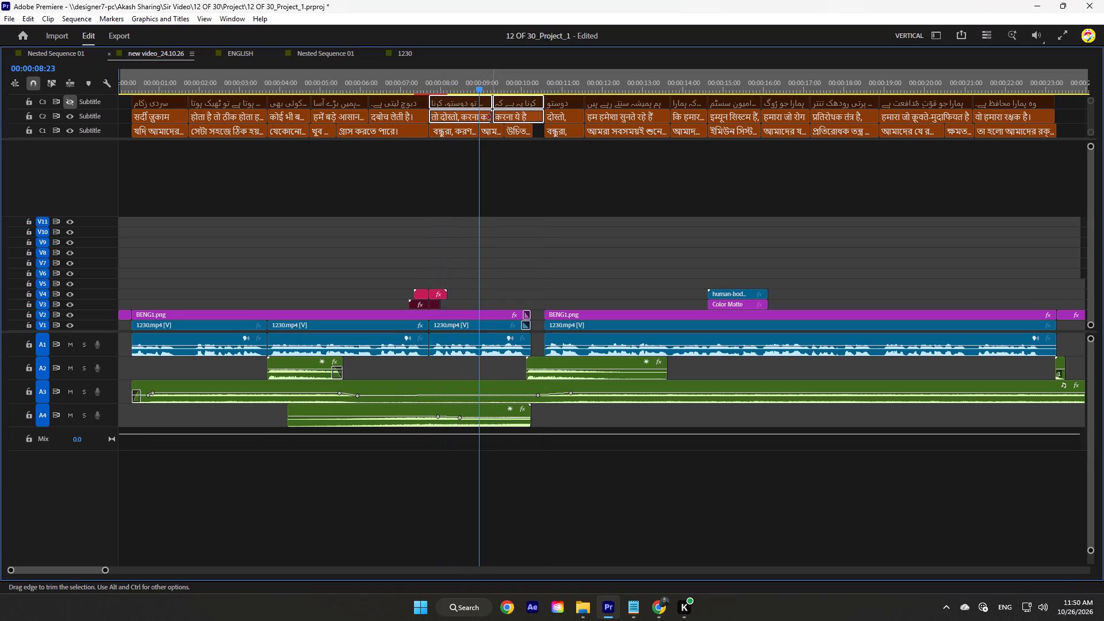
pyautogui.moveTo(492, 115); pyautogui.dragTo(478, 113)
pyautogui.moveTo(490, 101); pyautogui.dragTo(478, 100)
# Move the second pasted Hindi and Urdu captions earlier so they start at 00:00:08:23.
pyautogui.moveTo(486, 103); pyautogui.dragTo(499, 103)
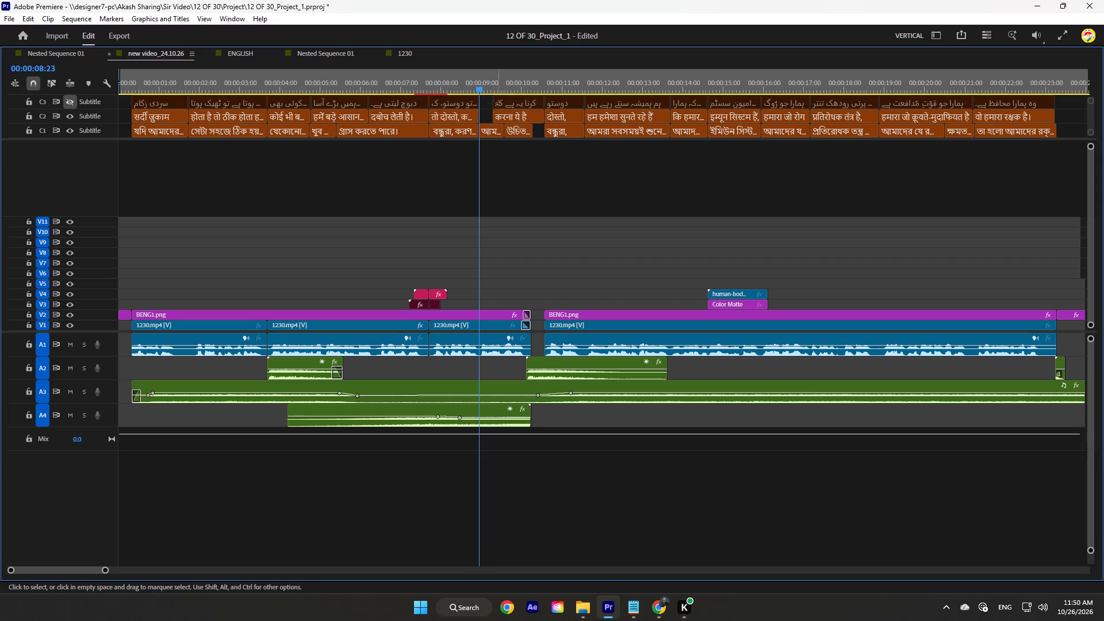
pyautogui.moveTo(499, 103); pyautogui.dragTo(517, 114)
pyautogui.moveTo(520, 105); pyautogui.dragTo(507, 106)
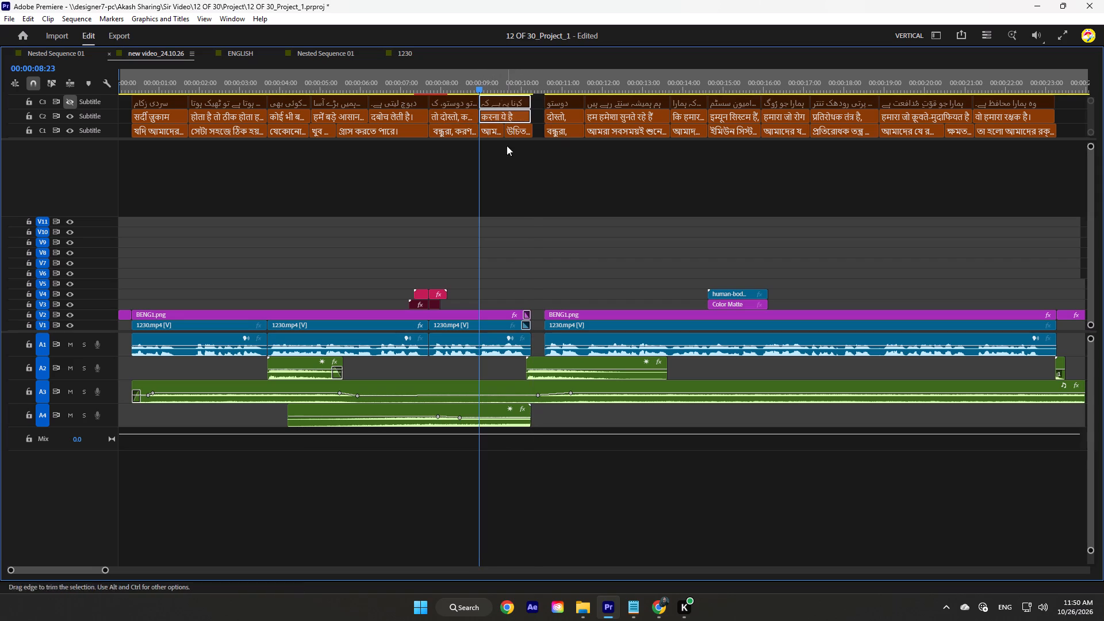
# Play to 00:00:10:09 and extend the second pasted Hindi and Urdu captions to the end of the Bengali caption below.
pyautogui.click(520, 197)
pyautogui.press('space')
pyautogui.scroll(-6, 520, 197)
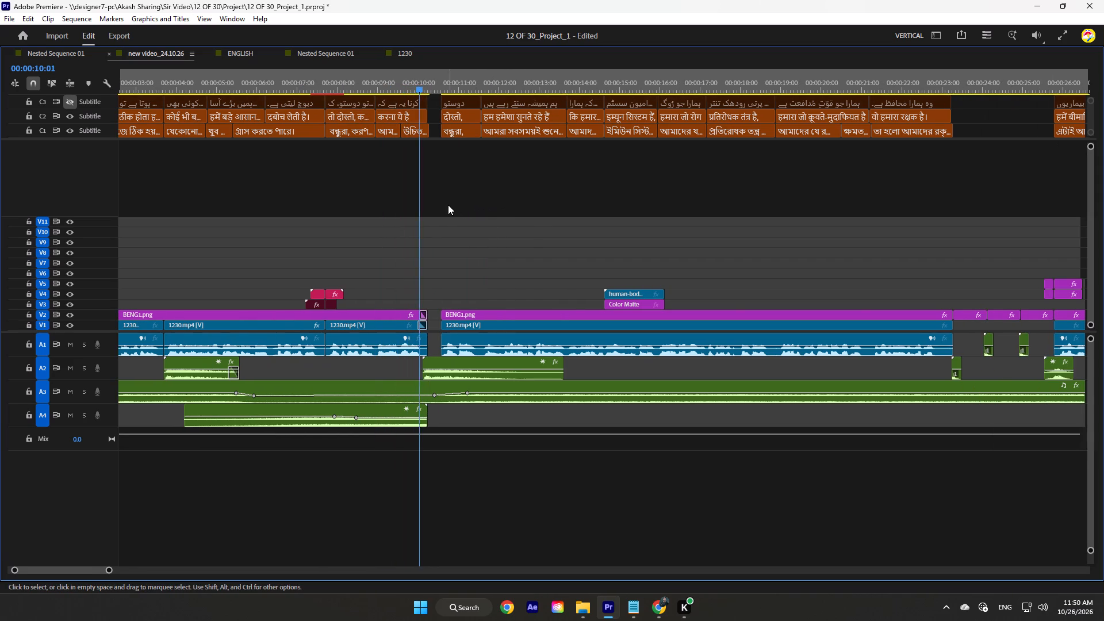
pyautogui.press('space')
pyautogui.click(430, 118)
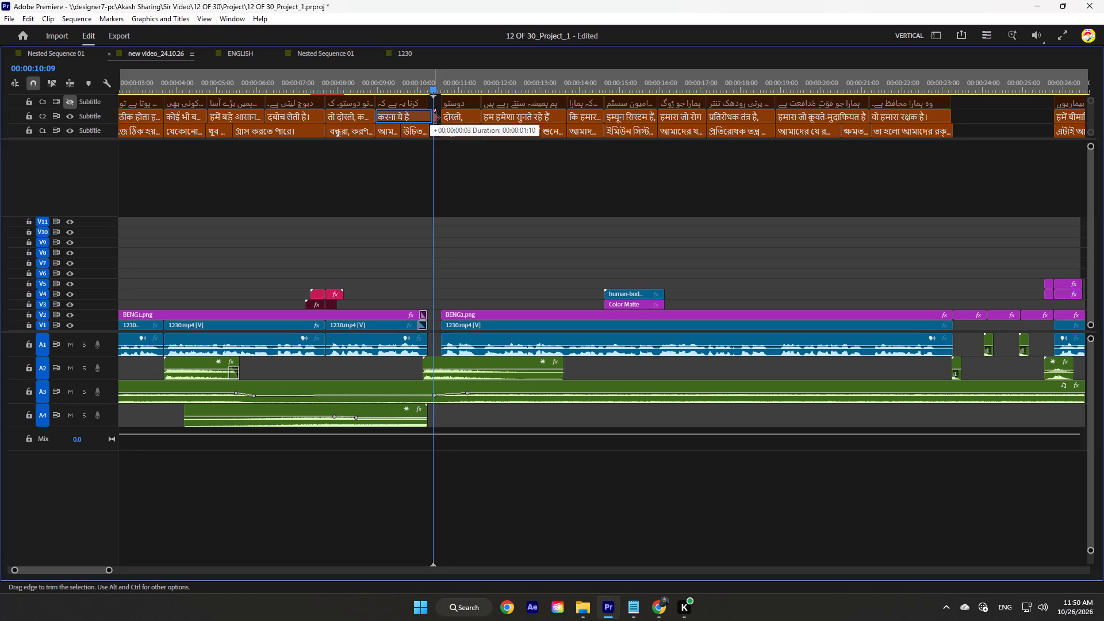
pyautogui.click(433, 114)
pyautogui.click(425, 104)
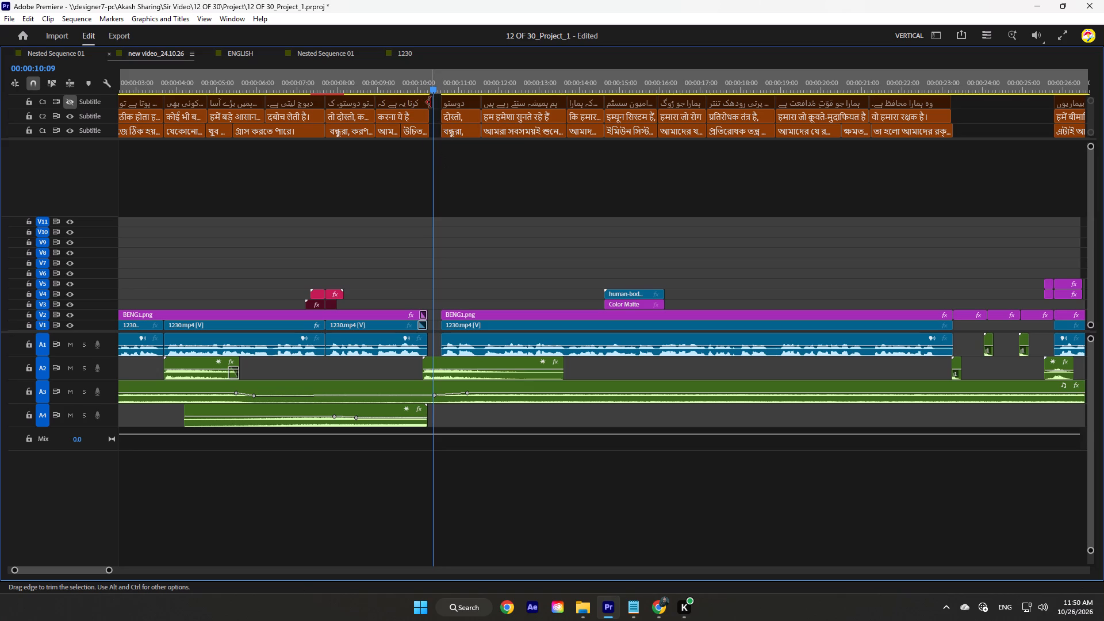
pyautogui.click(431, 102)
pyautogui.click(465, 200)
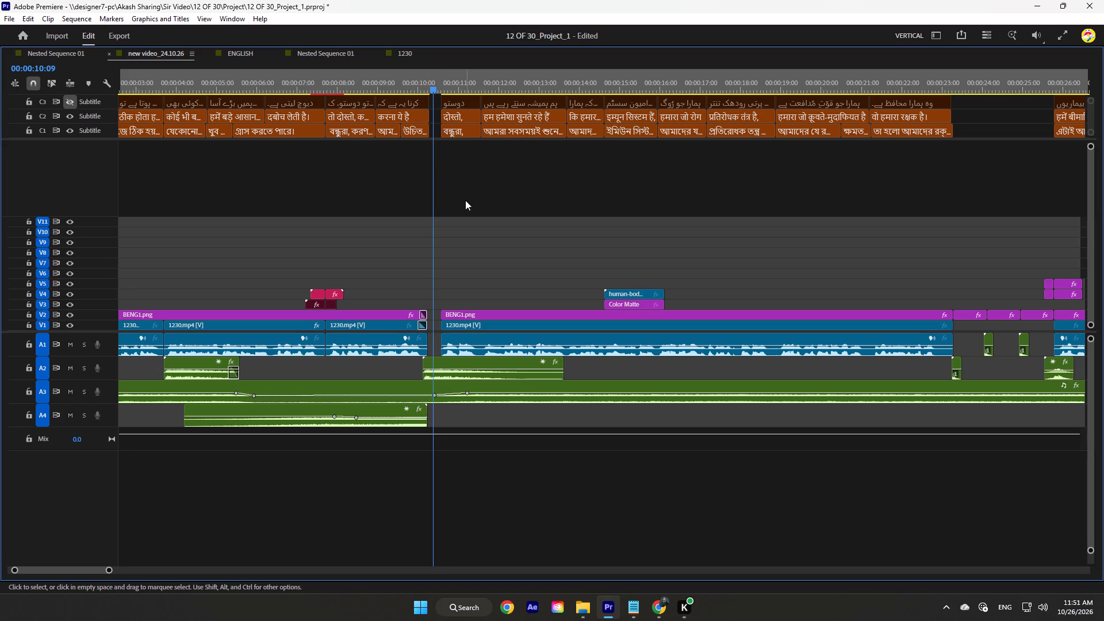
# Return to the sequence start, hide the Bengali caption track C1, and restore the full workspace with the program preview.
pyautogui.moveTo(428, 83); pyautogui.dragTo(41, 125)
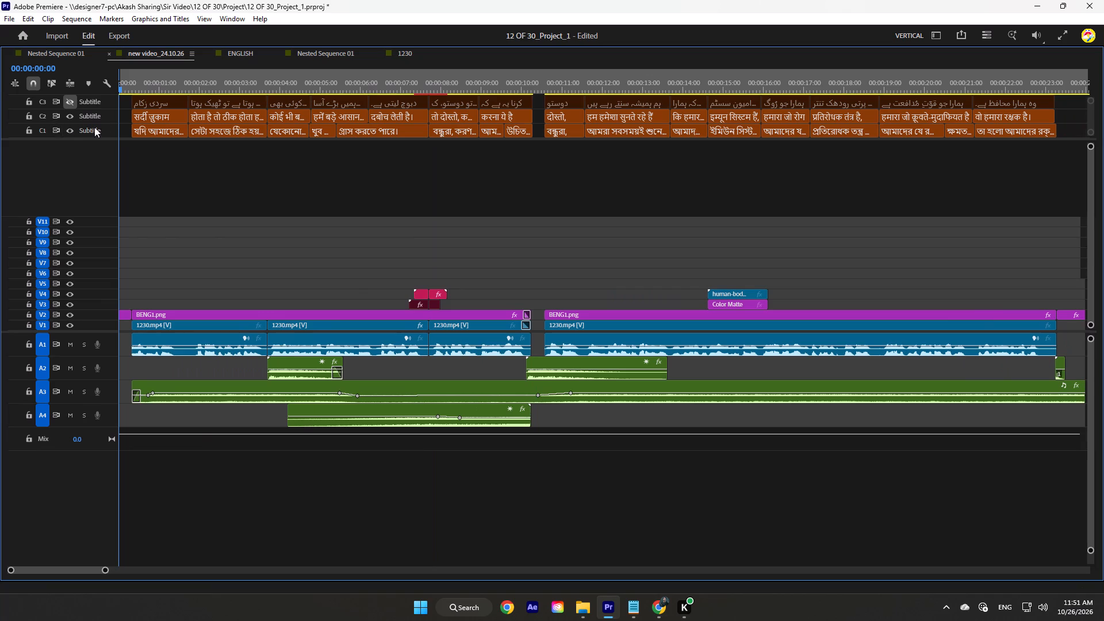
pyautogui.click(64, 133)
pyautogui.click(187, 194)
pyautogui.press('`')
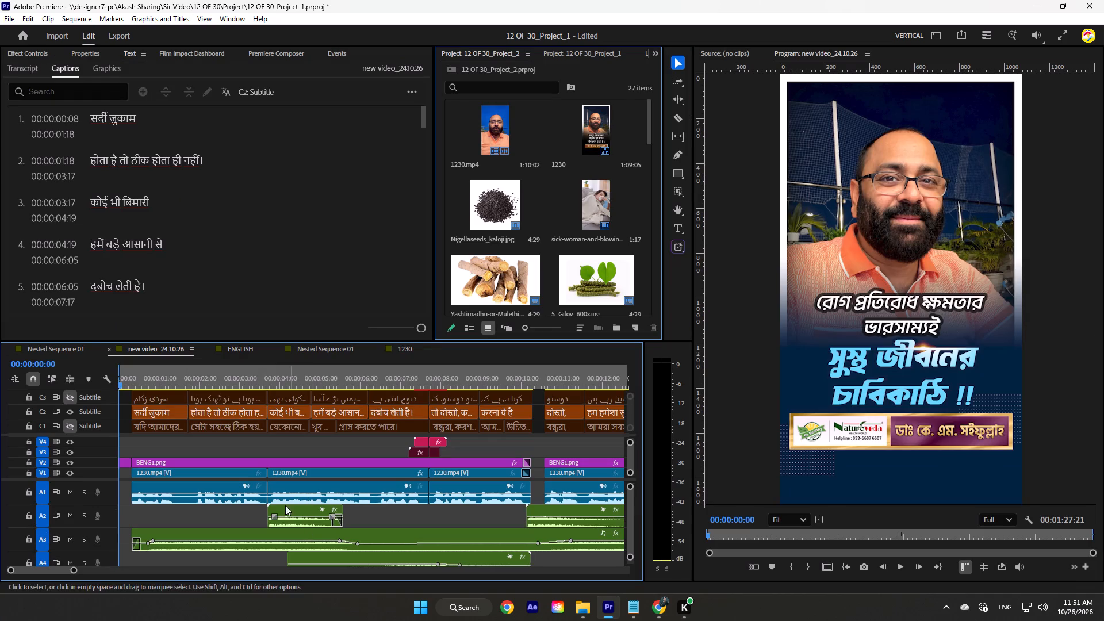
# Play from 00:00:00:00 to about 00:00:05:16, checking the Hindi captions in the preview against the opening speech.
pyautogui.press('space')
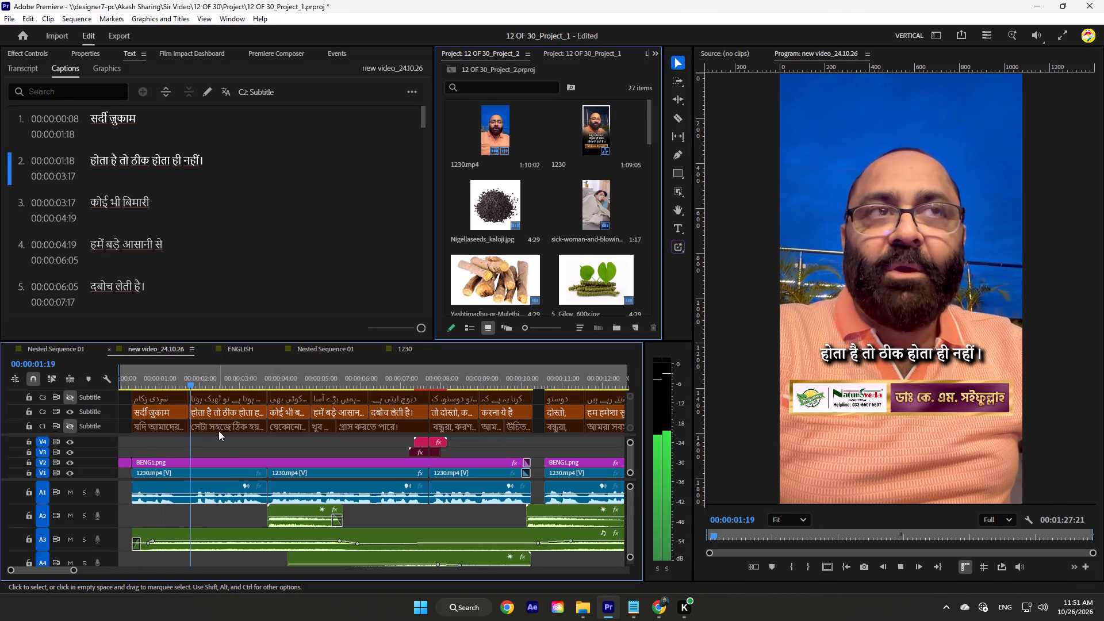
pyautogui.moveTo(136, 383); pyautogui.dragTo(76, 392)
pyautogui.press('space')
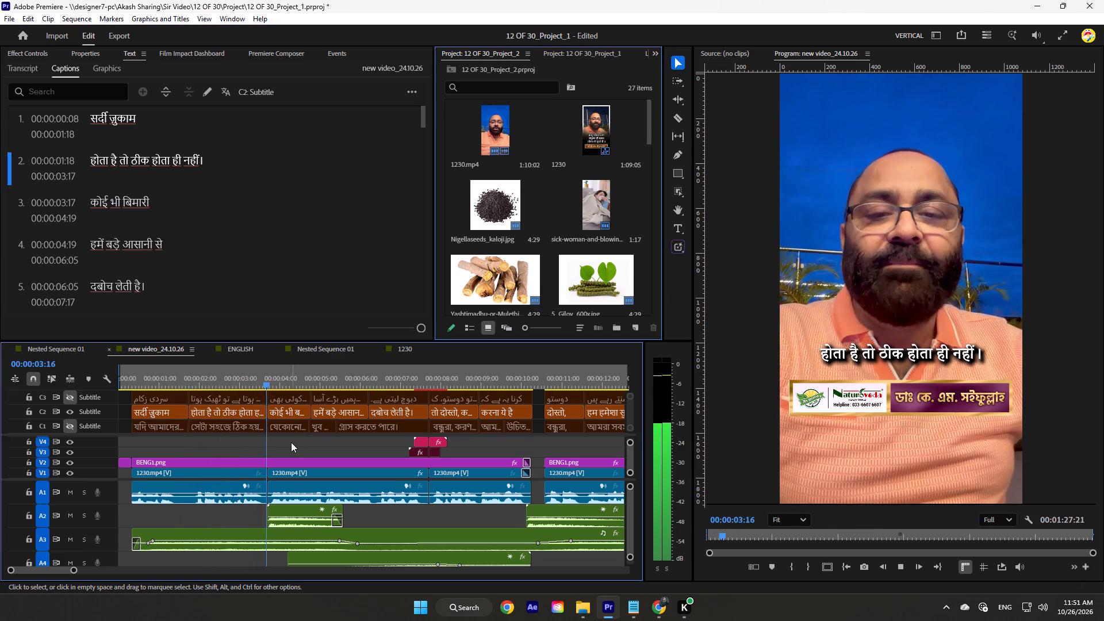
pyautogui.keyDown('alt'); pyautogui.scroll(-10, 291, 442); pyautogui.keyUp('alt')
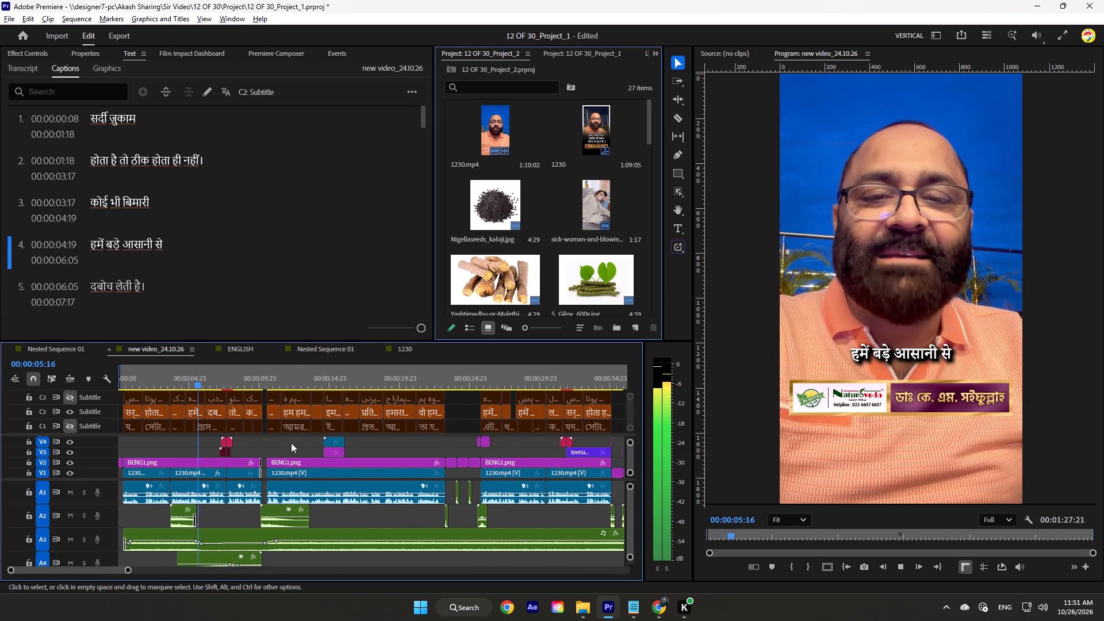
pyautogui.keyDown('alt'); pyautogui.scroll(-2, 291, 443); pyautogui.keyUp('alt')
# Save the project.
pyautogui.hotkey('ctrl', 's')
# Continue playback to 00:00:32:18, checking the Hindi captions against the speech in the preview.
pyautogui.press('space')
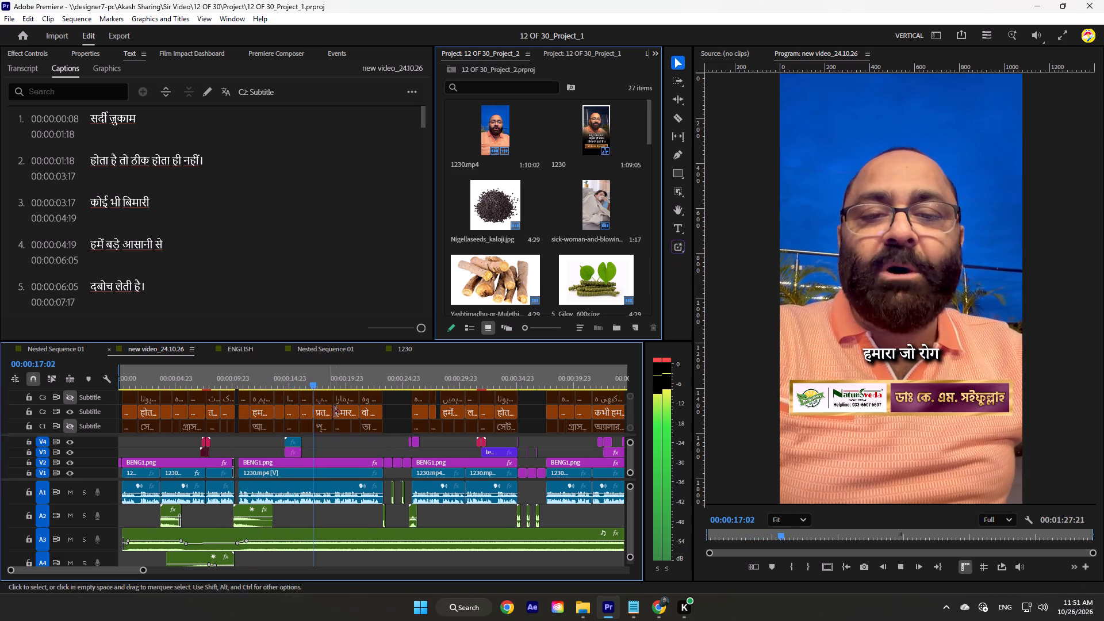
pyautogui.scroll(-9, 336, 412)
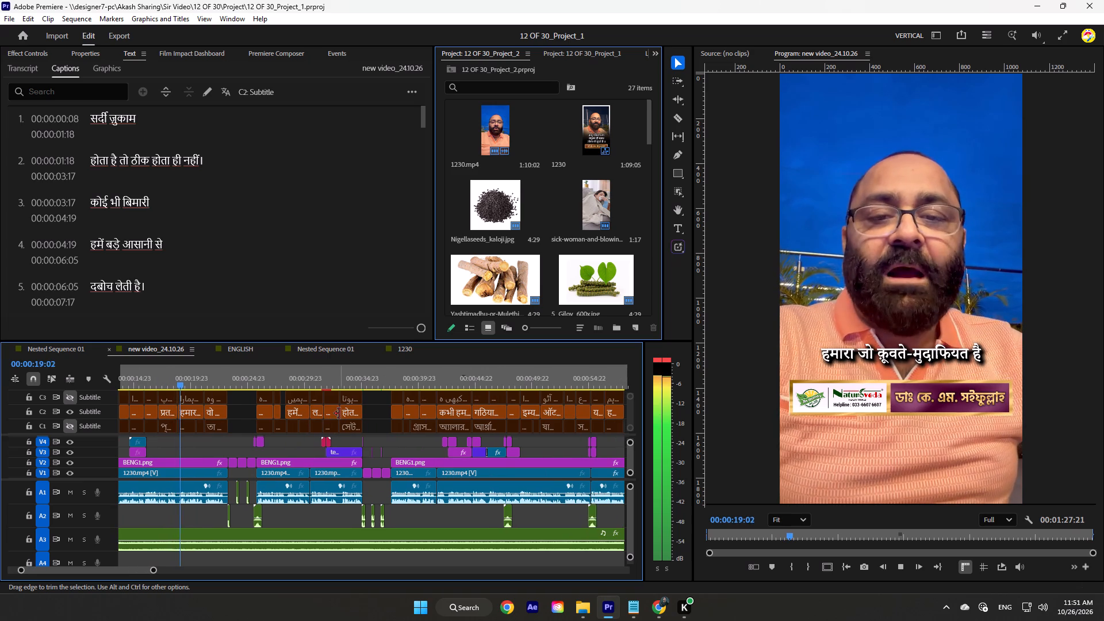
pyautogui.scroll(1, 339, 413)
pyautogui.scroll(-2, 340, 413)
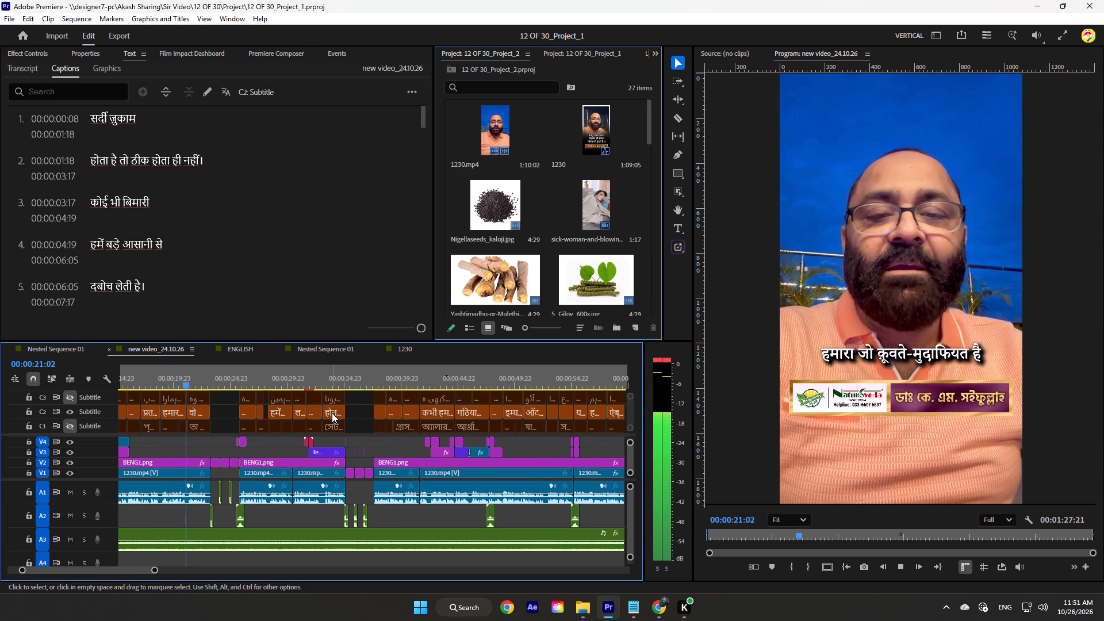
pyautogui.scroll(-4, 332, 412)
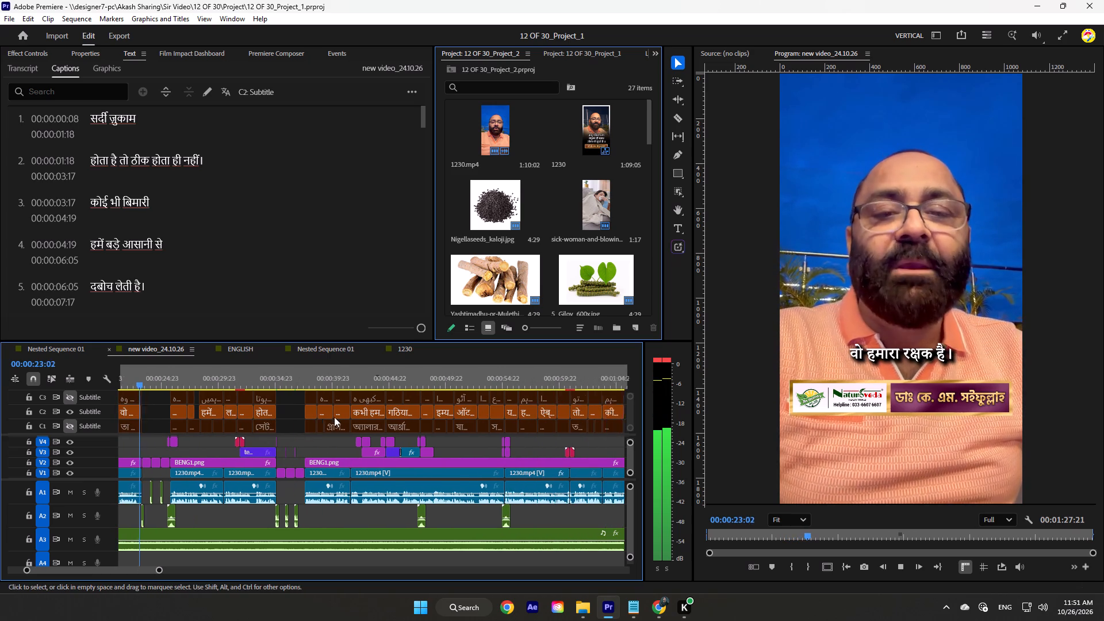
pyautogui.scroll(-1, 334, 417)
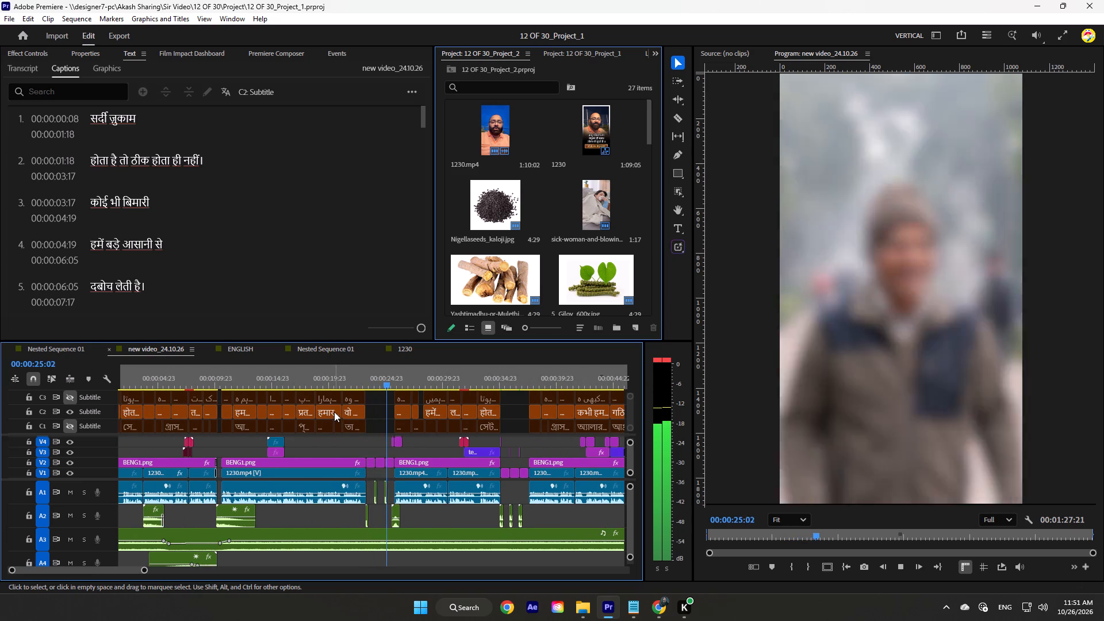
pyautogui.scroll(-2, 334, 412)
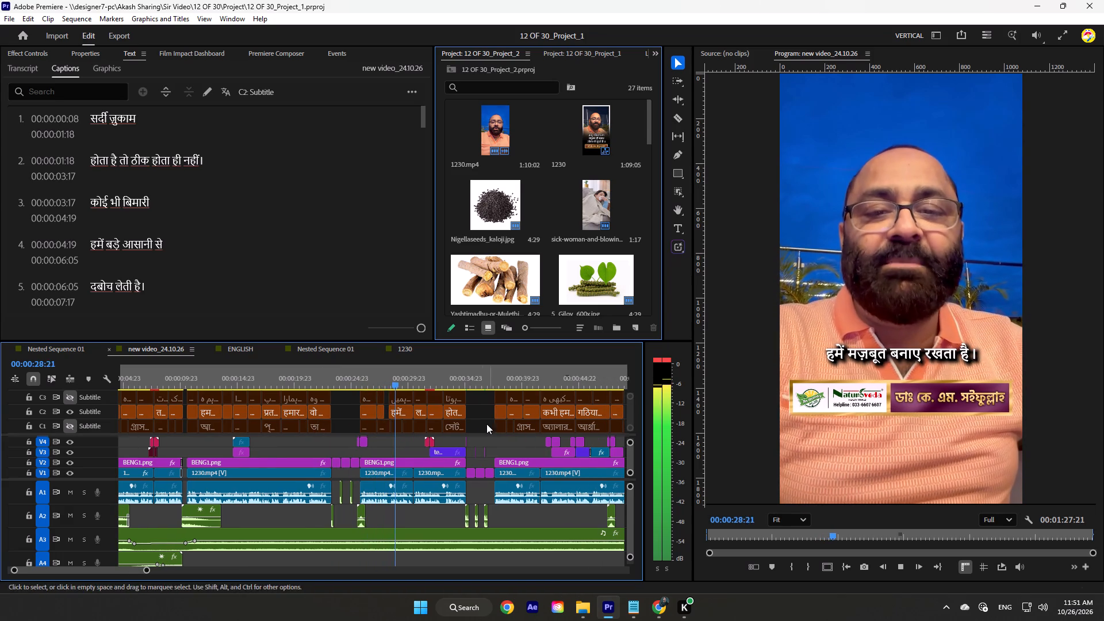
pyautogui.press('space')
pyautogui.press('space')
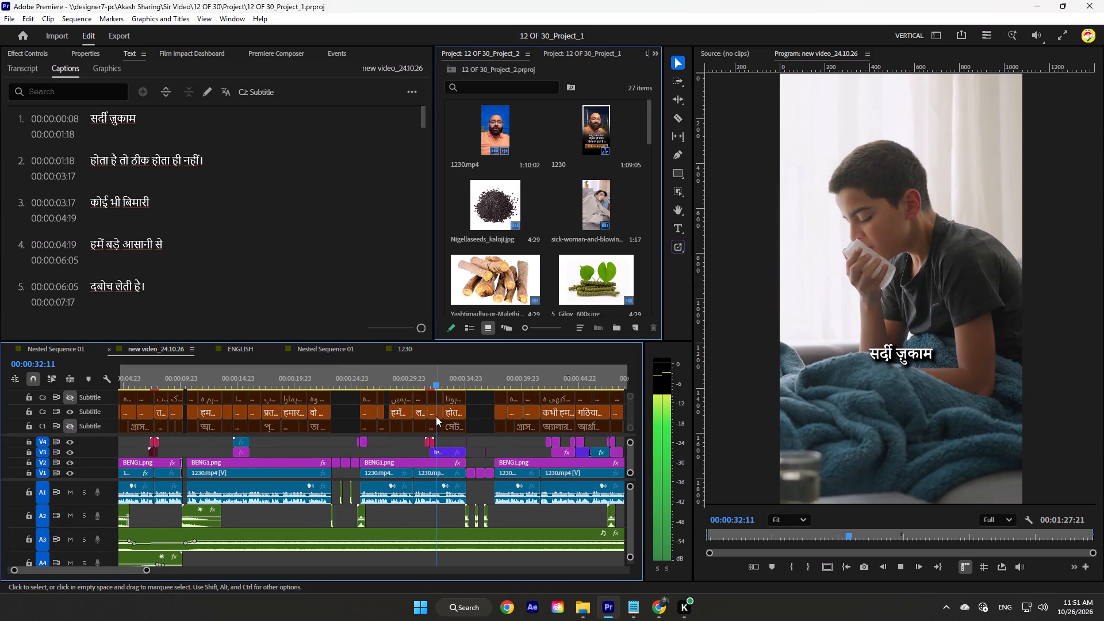
pyautogui.press('space')
# Move all clips on V3 and the video tracks above it up three tracks, keeping their timing, so they start at V6.
pyautogui.write('`')
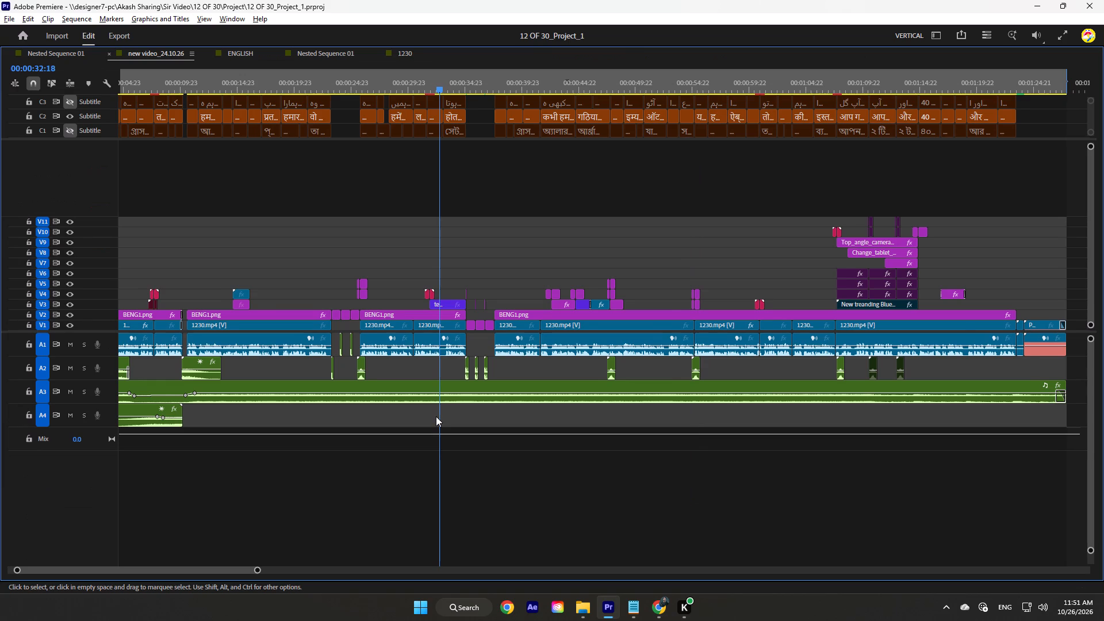
pyautogui.keyDown('alt'); pyautogui.scroll(-1, 436, 416); pyautogui.keyUp('alt')
pyautogui.keyDown('alt'); pyautogui.scroll(-3, 288, 498); pyautogui.keyUp('alt')
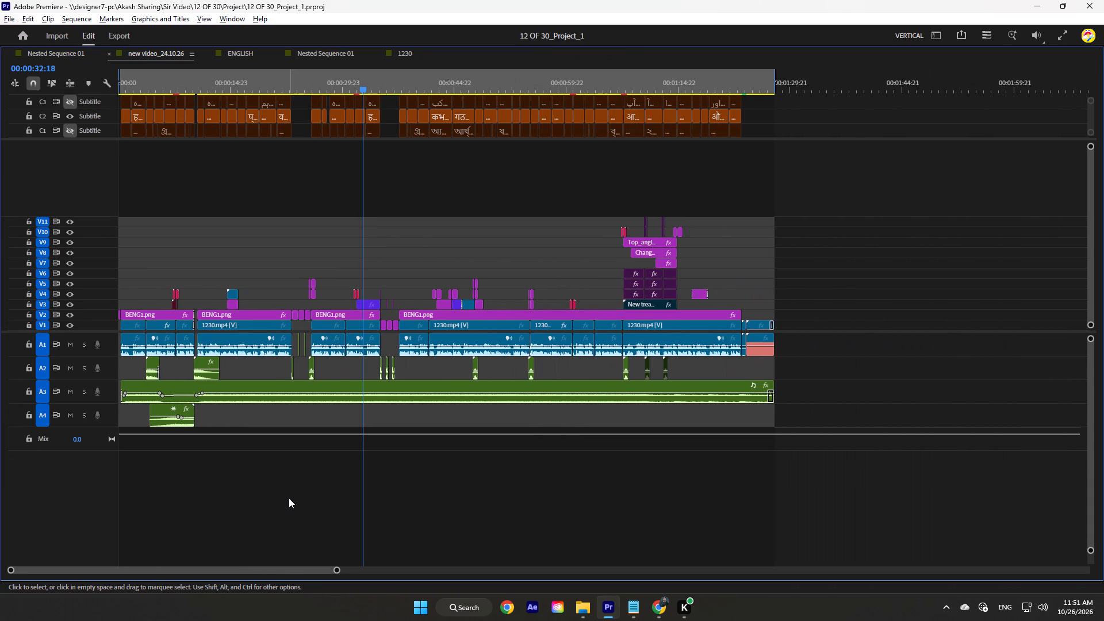
pyautogui.moveTo(135, 195); pyautogui.dragTo(761, 275)
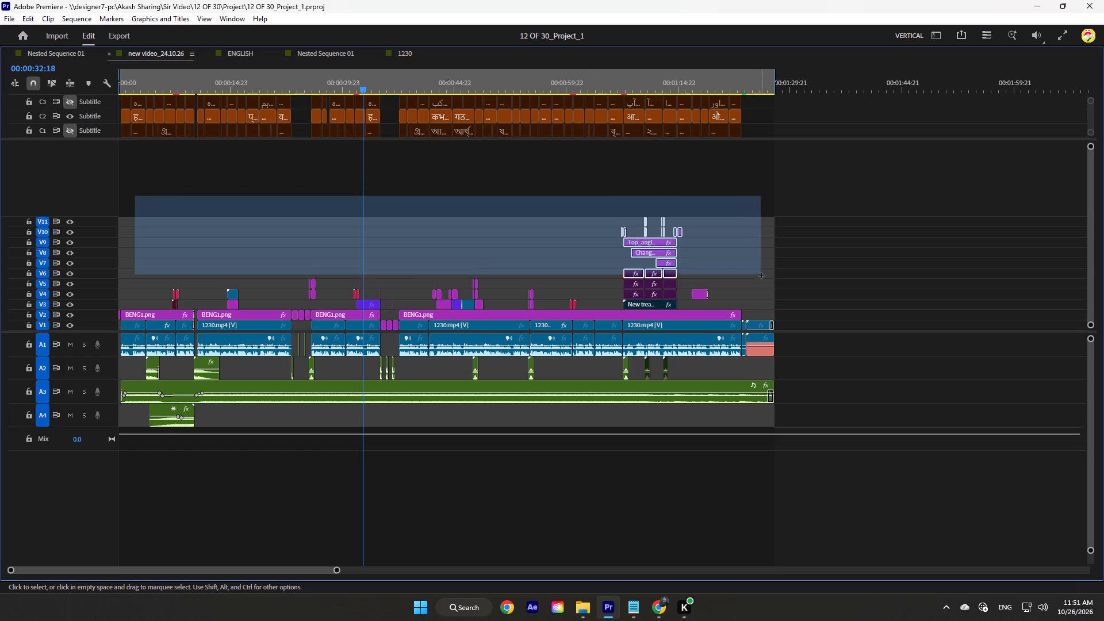
pyautogui.moveTo(761, 275); pyautogui.dragTo(770, 305)
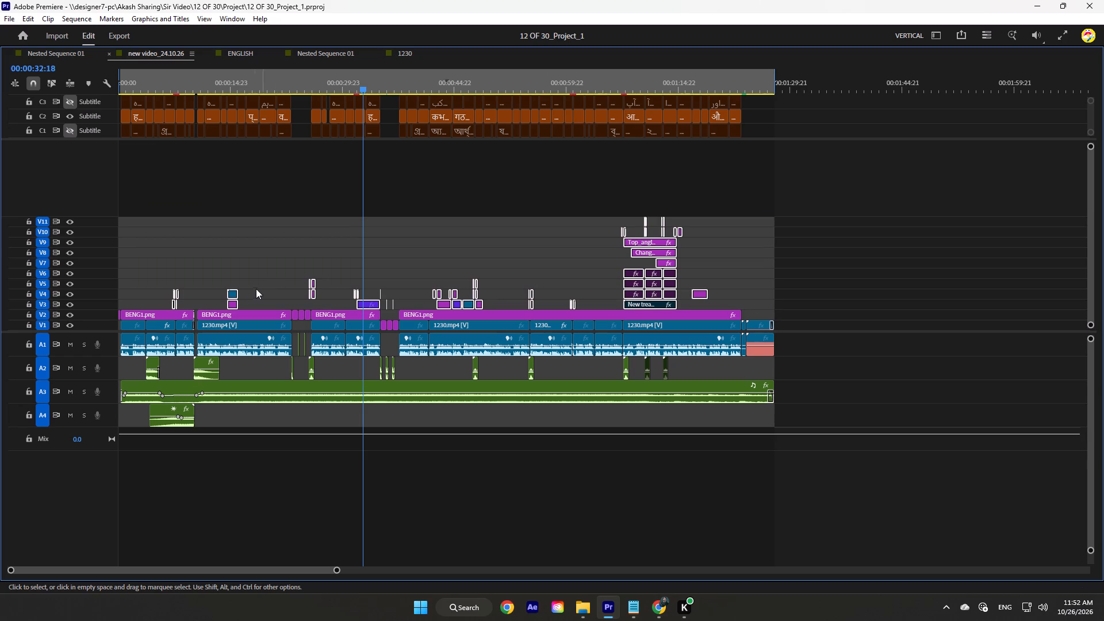
pyautogui.moveTo(235, 293); pyautogui.dragTo(237, 267)
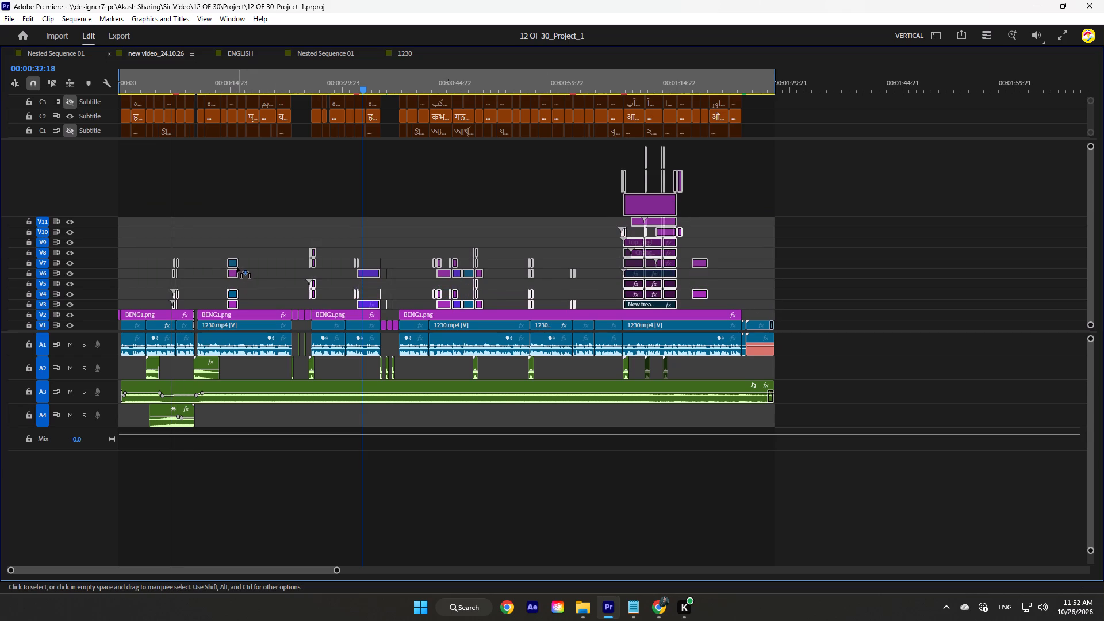
pyautogui.moveTo(237, 267); pyautogui.dragTo(237, 266)
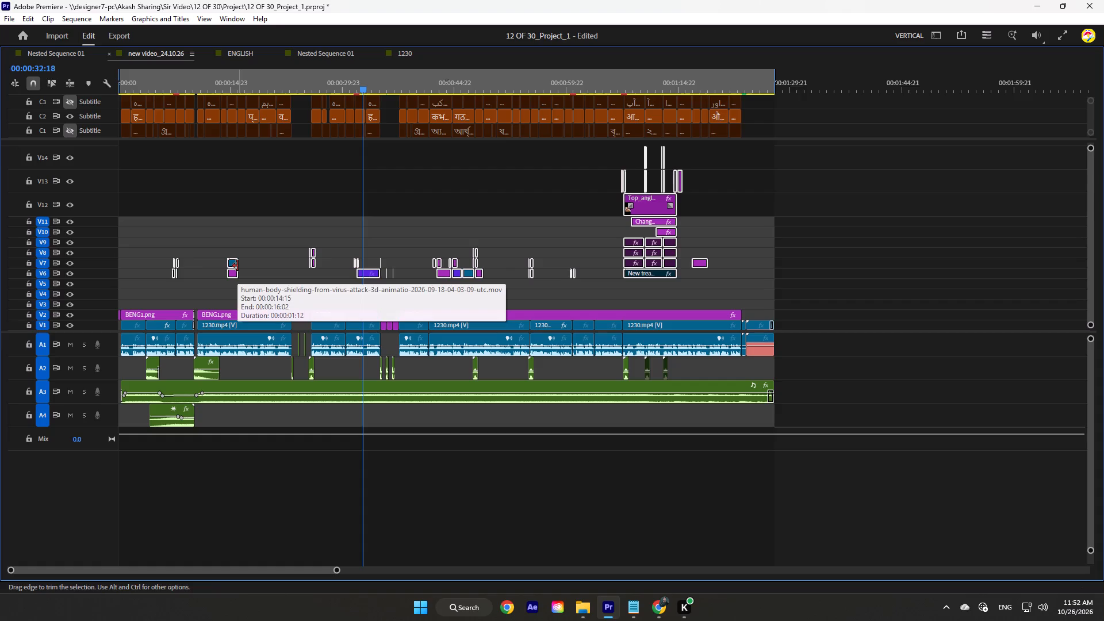
pyautogui.click(835, 220)
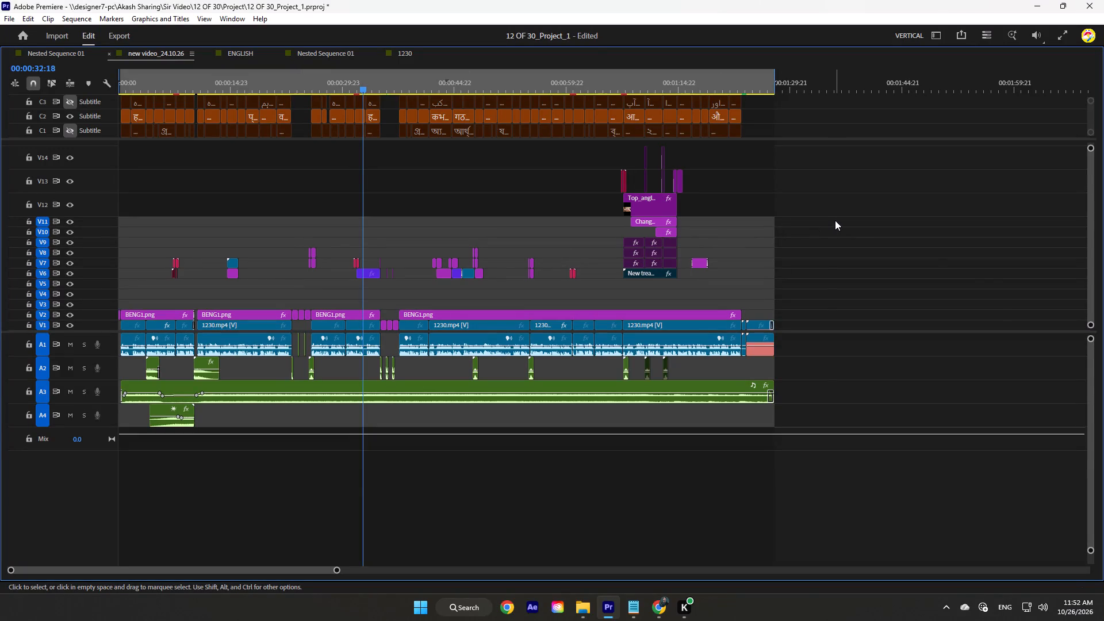
# Select the four long BENG1.png clips on V2.
pyautogui.click(137, 312)
pyautogui.keyDown('shift'); pyautogui.click(224, 314); pyautogui.keyUp('shift')
pyautogui.keyDown('shift'); pyautogui.click(338, 311); pyautogui.keyUp('shift')
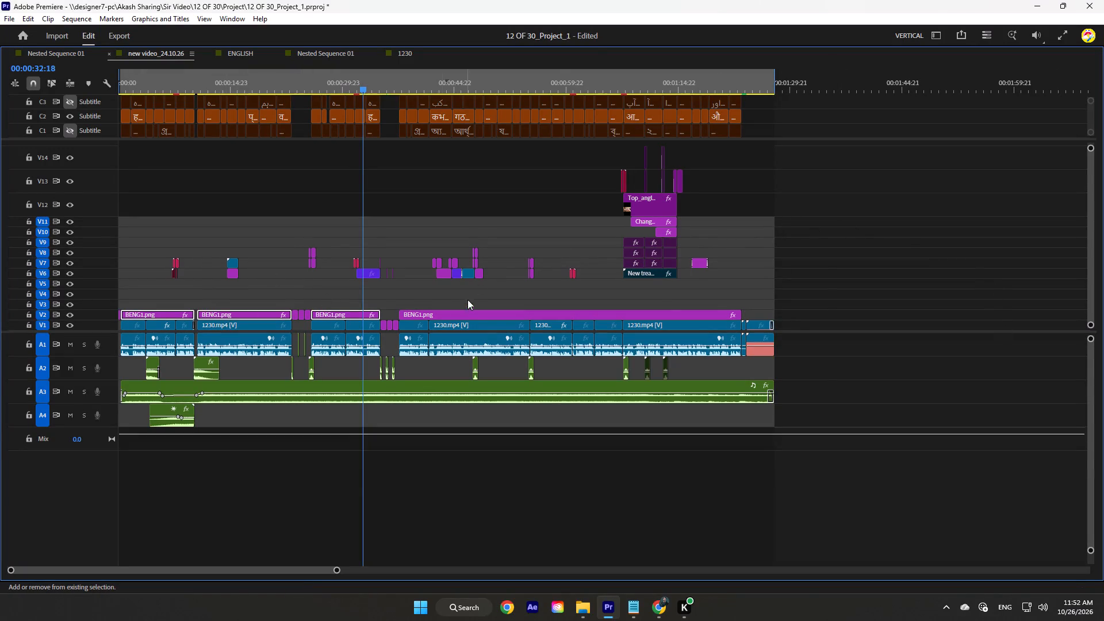
pyautogui.keyDown('shift'); pyautogui.click(467, 310); pyautogui.keyUp('shift')
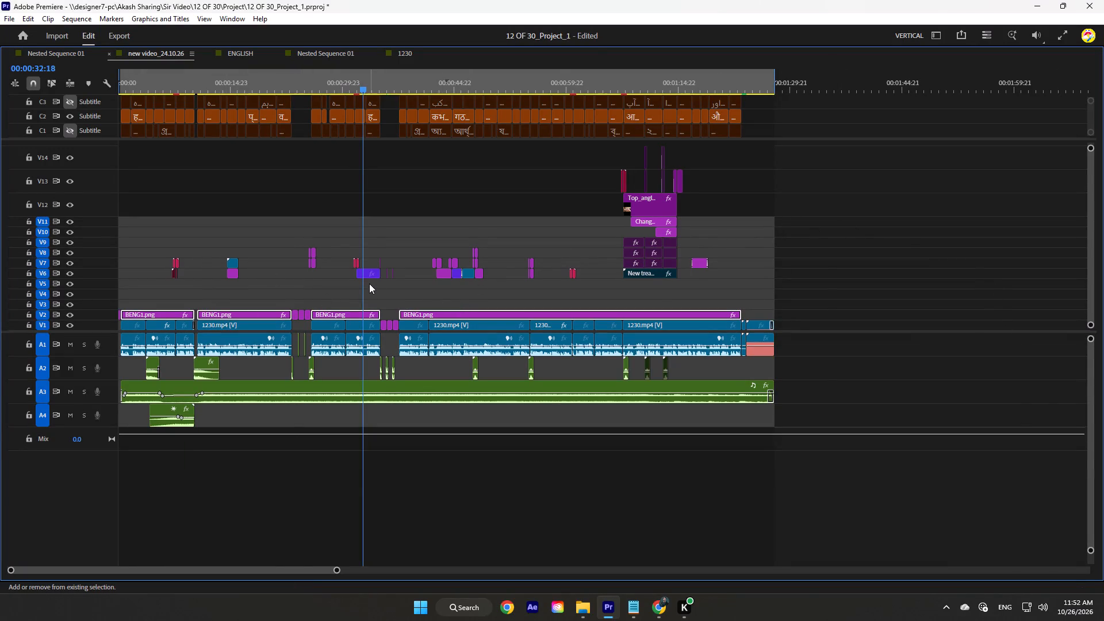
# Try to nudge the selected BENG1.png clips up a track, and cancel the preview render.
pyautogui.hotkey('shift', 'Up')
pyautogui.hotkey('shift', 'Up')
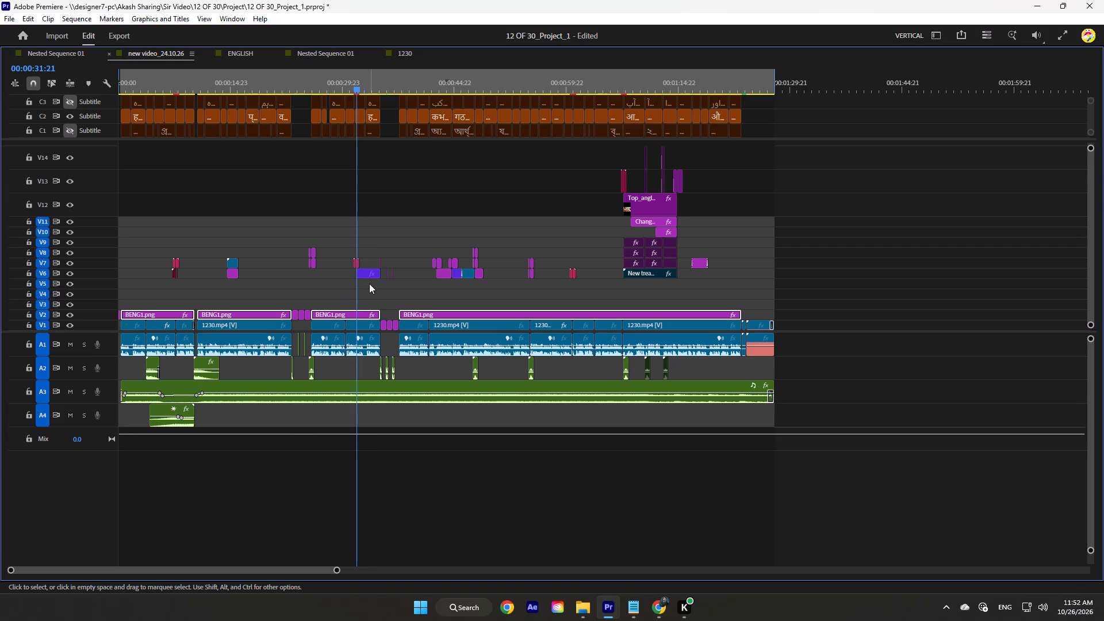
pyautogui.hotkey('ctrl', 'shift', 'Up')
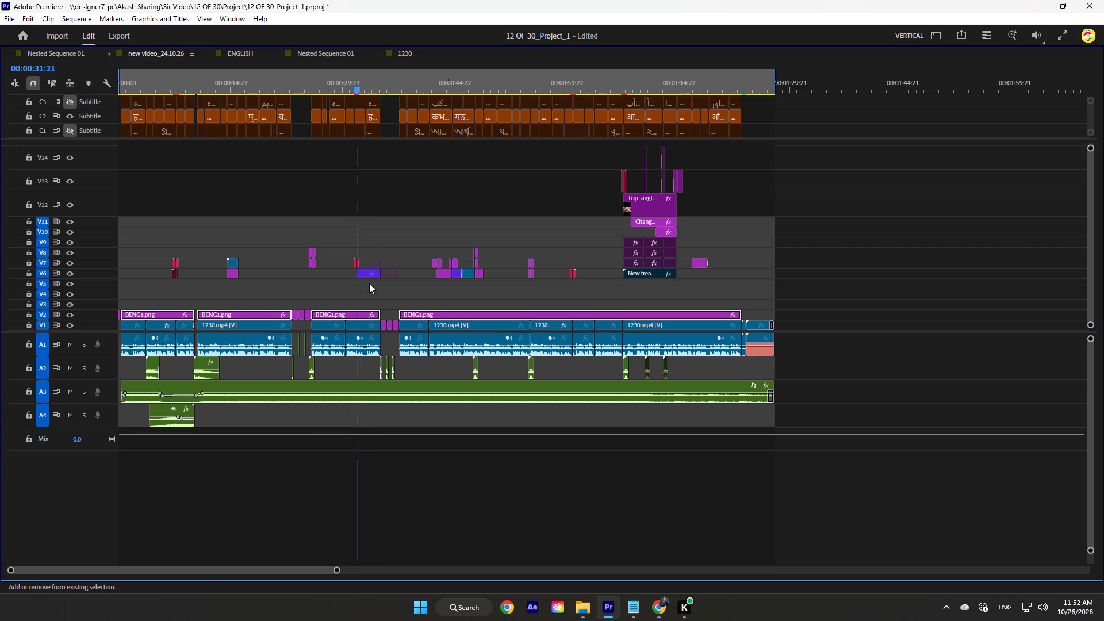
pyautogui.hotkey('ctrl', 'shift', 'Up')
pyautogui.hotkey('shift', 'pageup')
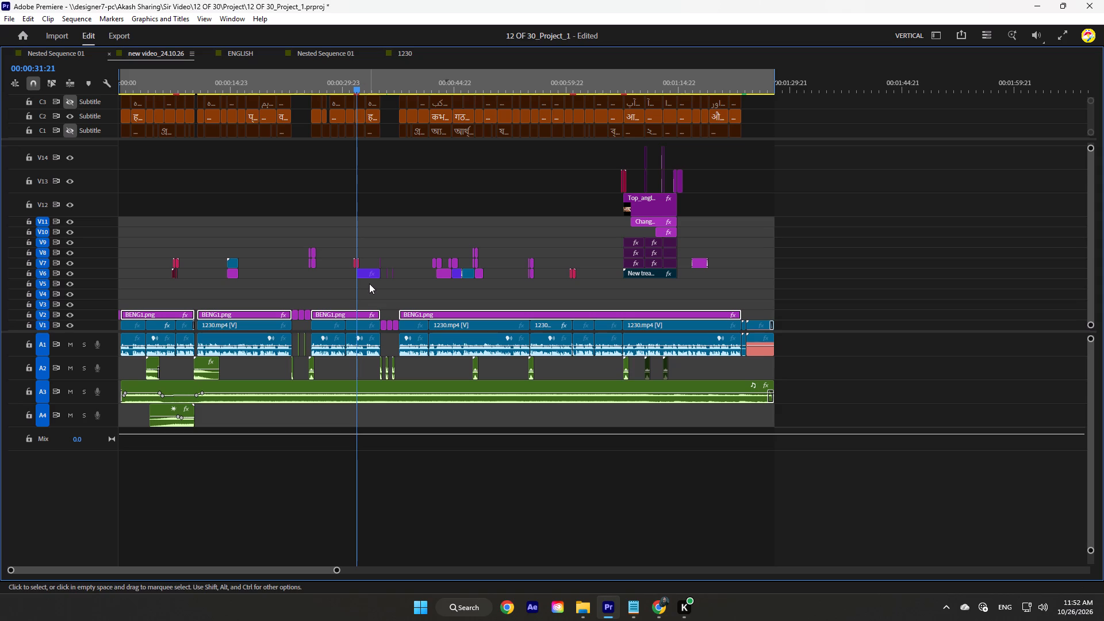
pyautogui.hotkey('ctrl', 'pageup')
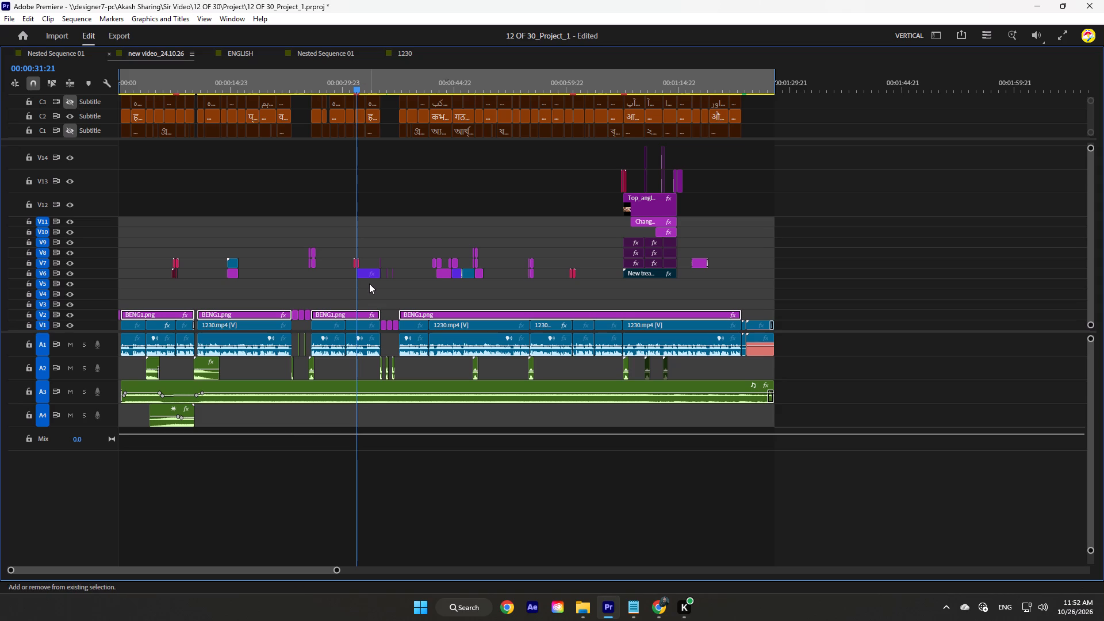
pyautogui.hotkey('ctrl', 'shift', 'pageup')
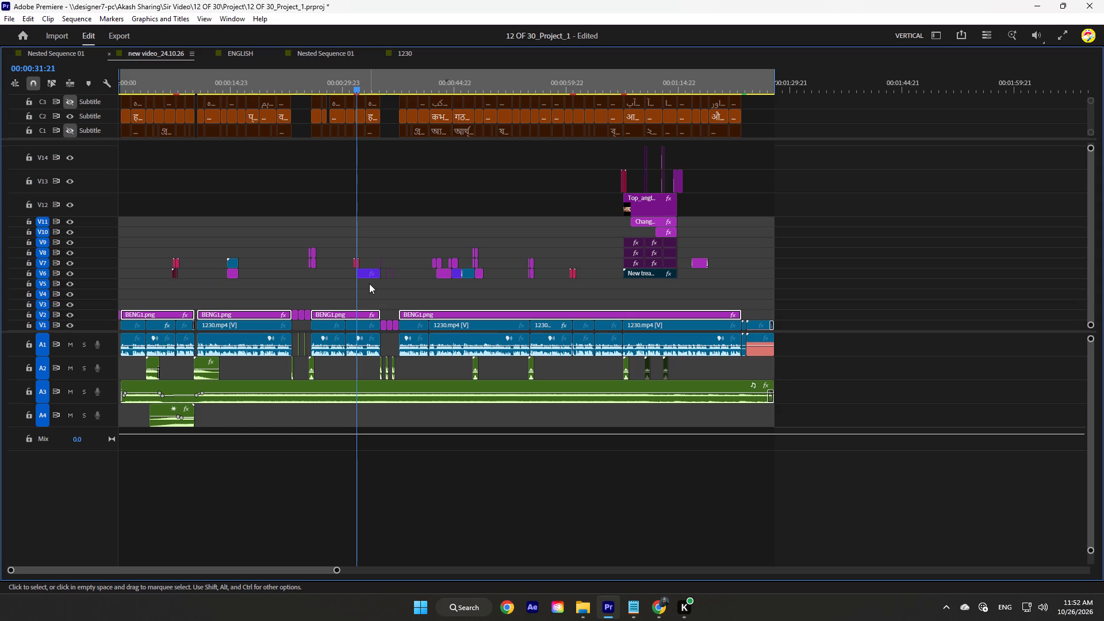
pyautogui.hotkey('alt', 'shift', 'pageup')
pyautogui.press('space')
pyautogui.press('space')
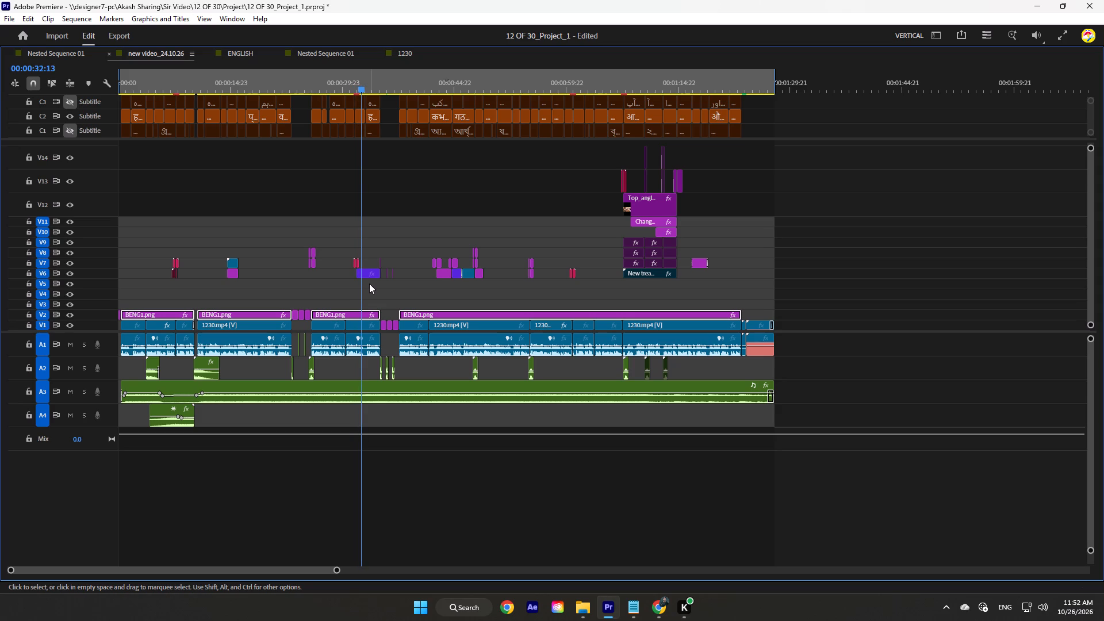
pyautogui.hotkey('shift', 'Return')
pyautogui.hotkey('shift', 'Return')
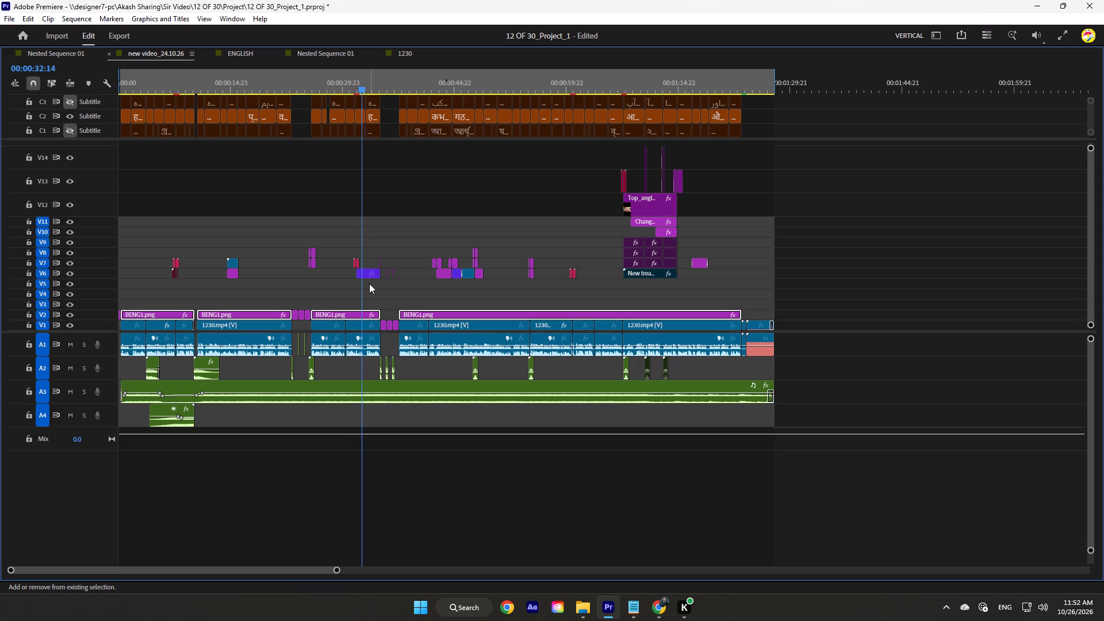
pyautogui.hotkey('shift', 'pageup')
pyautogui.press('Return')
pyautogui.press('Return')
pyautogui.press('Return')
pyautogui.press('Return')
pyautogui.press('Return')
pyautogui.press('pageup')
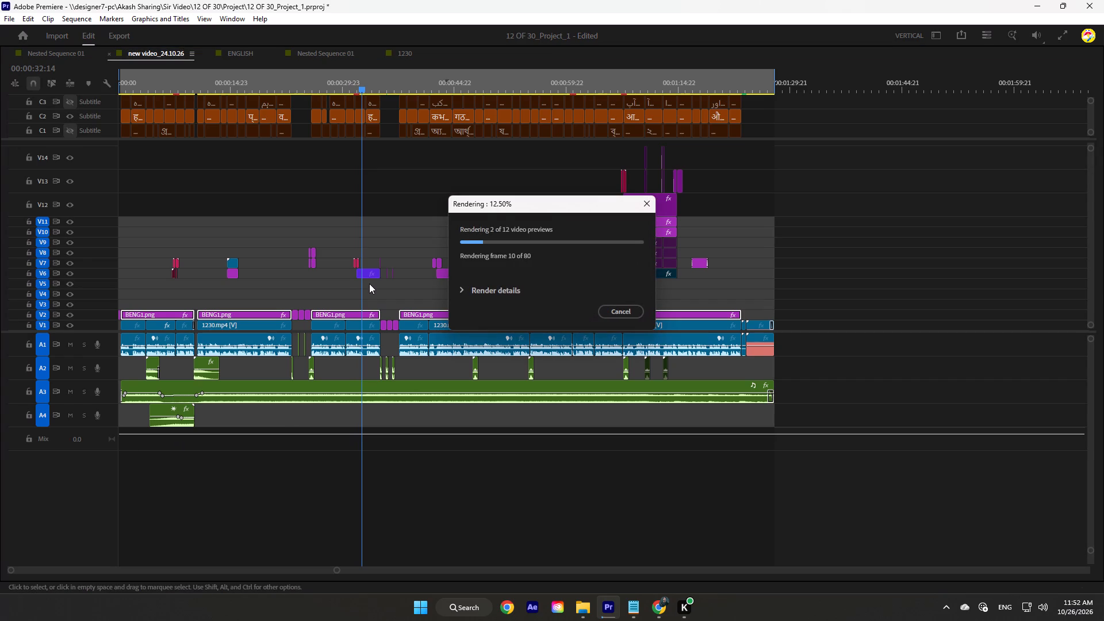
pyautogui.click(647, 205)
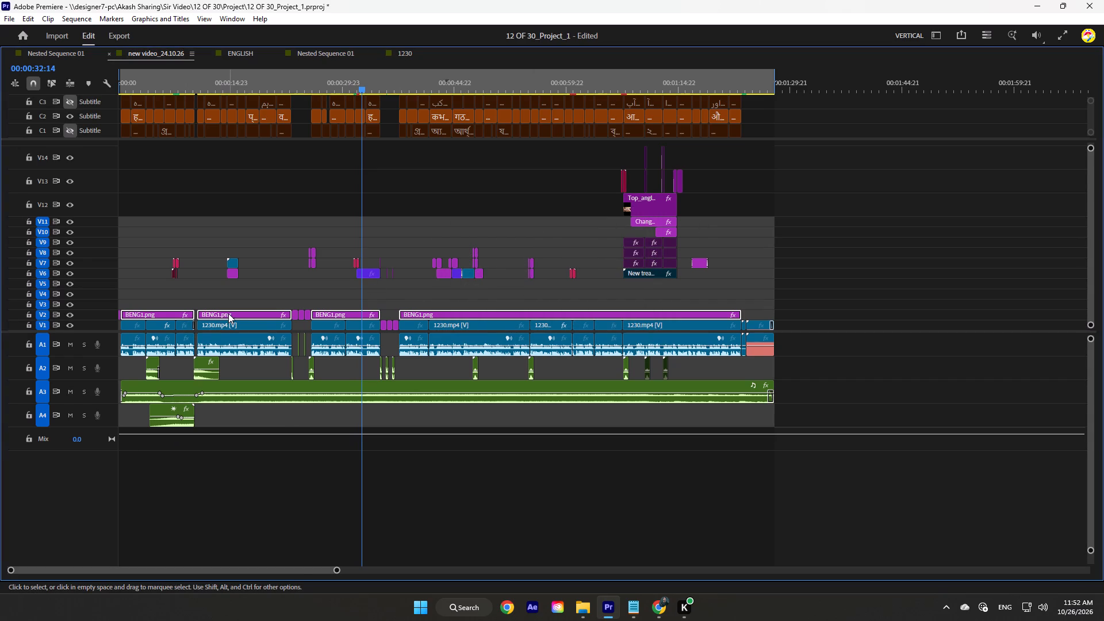
# Move the four selected BENG1.png clips from V2 up to V4 without shifting their timing.
pyautogui.moveTo(228, 313); pyautogui.dragTo(229, 308)
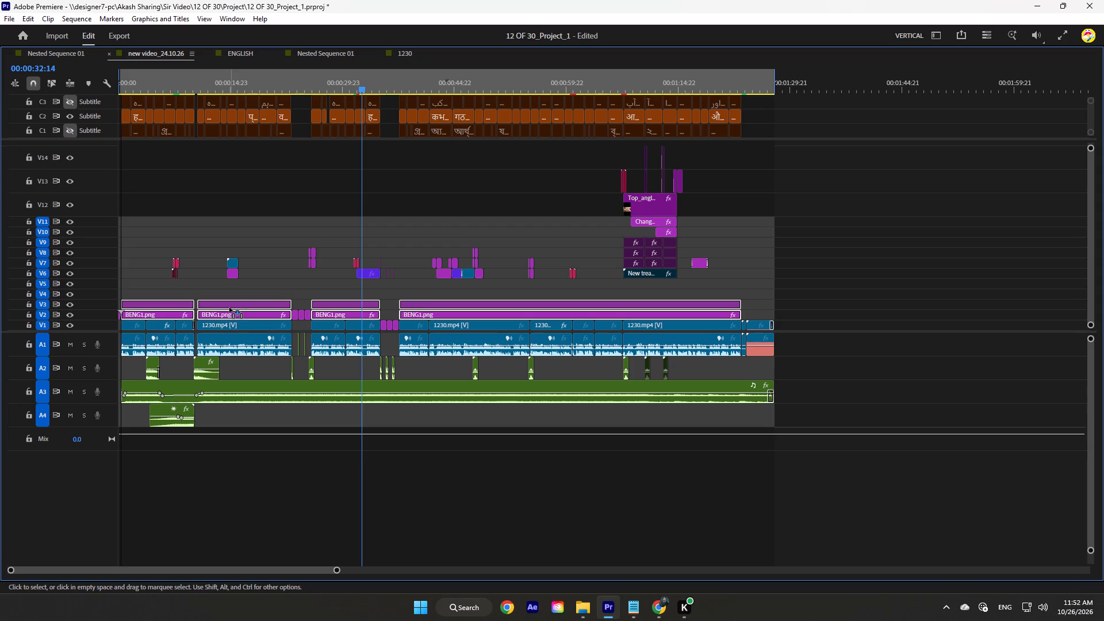
pyautogui.moveTo(229, 308); pyautogui.dragTo(231, 302)
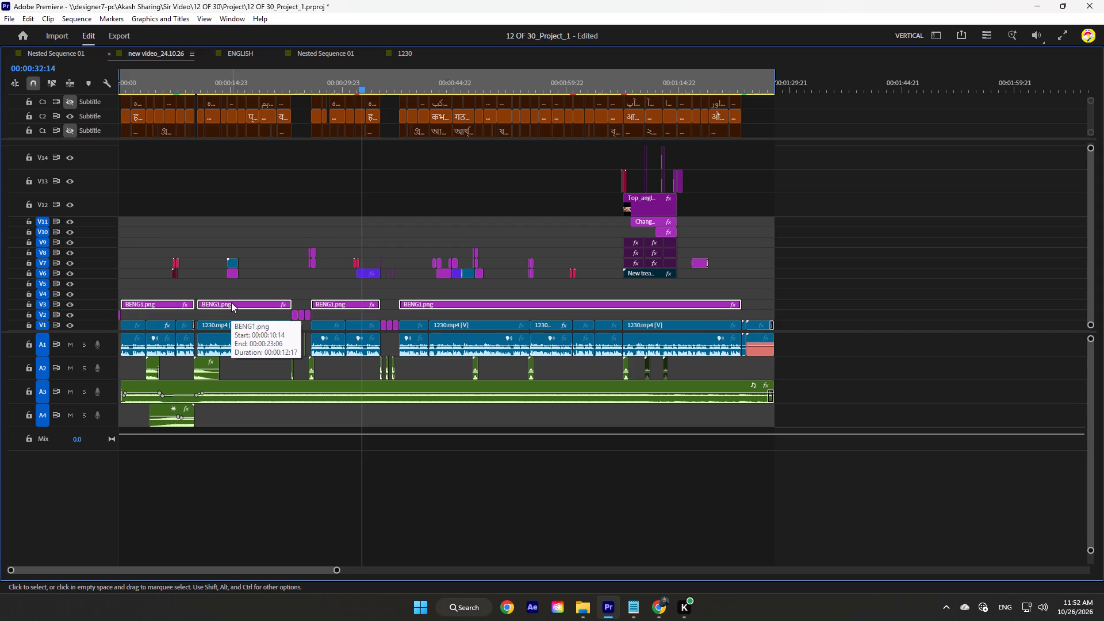
pyautogui.keyDown('shift'); pyautogui.moveTo(231, 304); pyautogui.dragTo(231, 301); pyautogui.keyUp('shift')
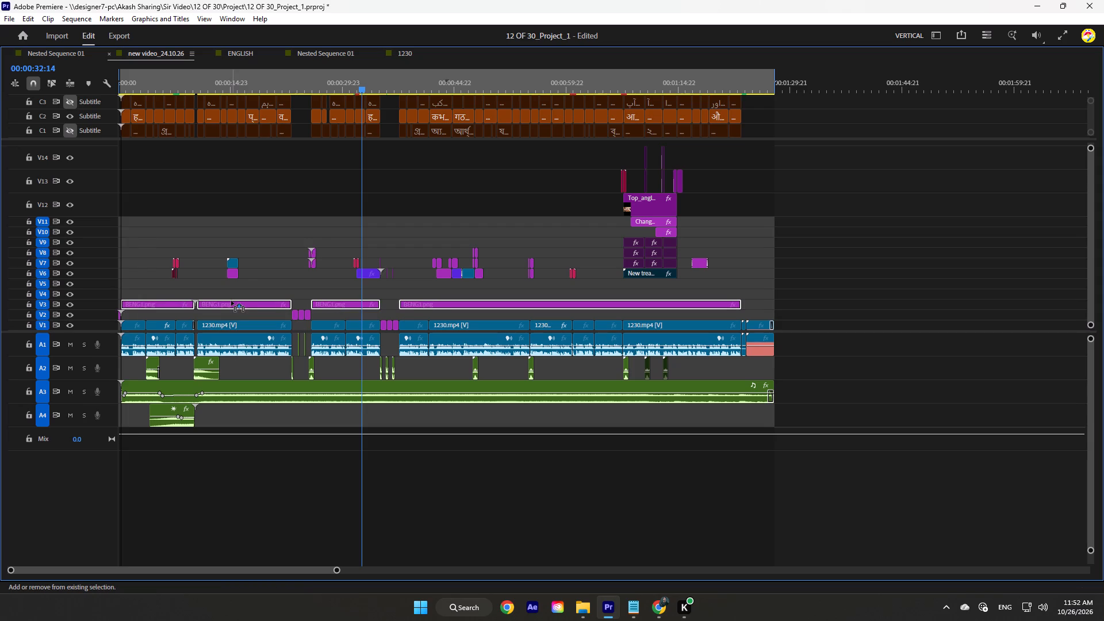
pyautogui.keyDown('shift'); pyautogui.moveTo(231, 301); pyautogui.dragTo(232, 298); pyautogui.keyUp('shift')
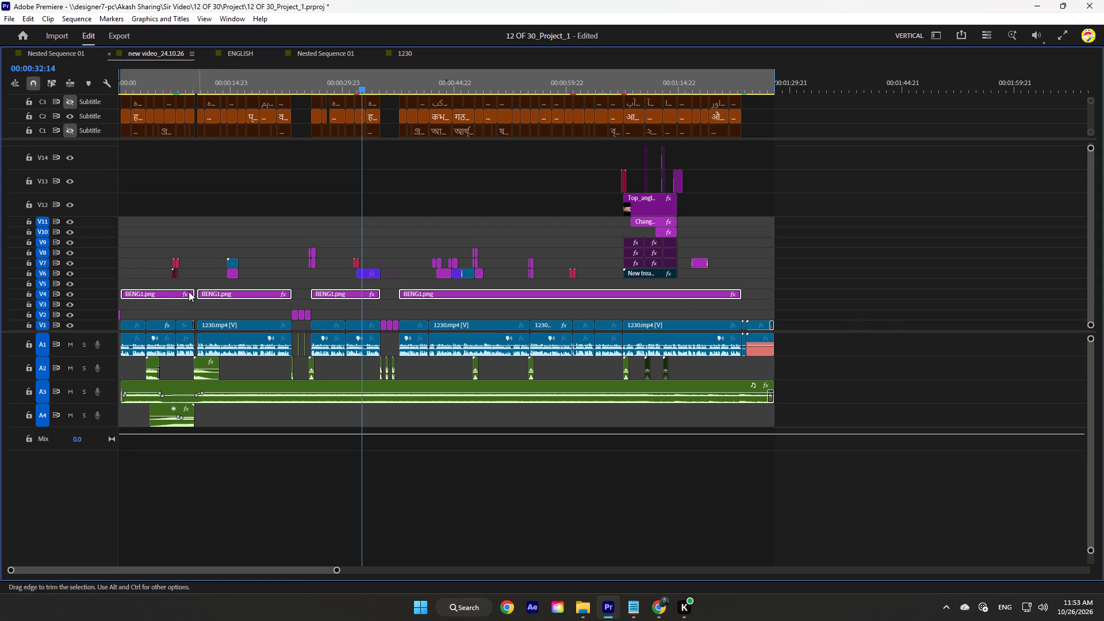
# Nest the four BENG1.png clips on V4 into a sequence named patch.
pyautogui.rightClick(235, 292)
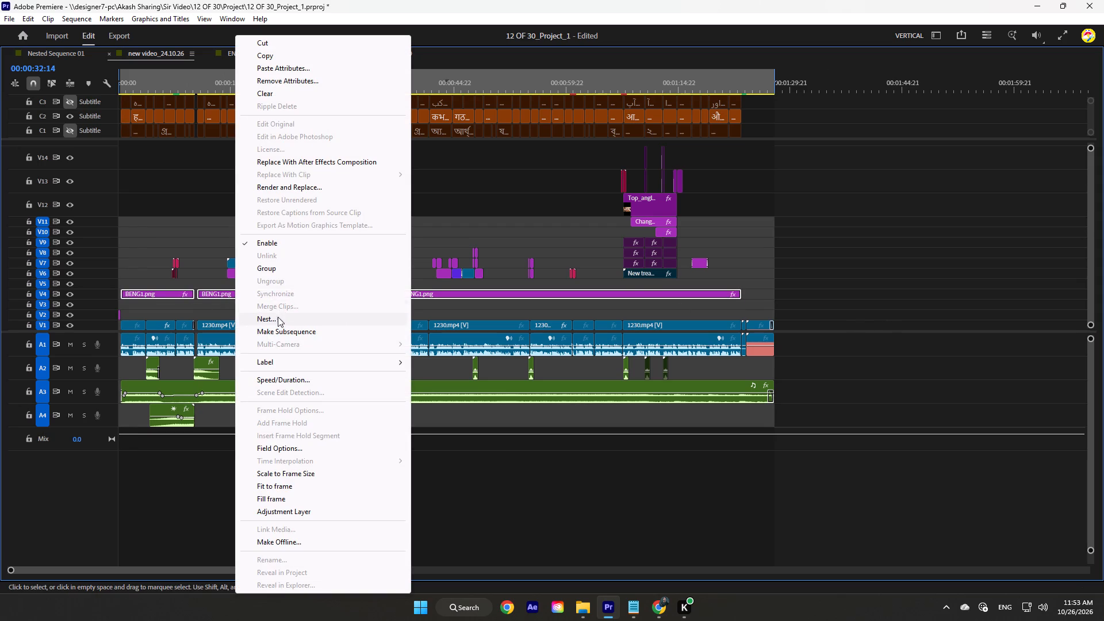
pyautogui.click(278, 320)
pyautogui.write('patch')
pyautogui.press('Return')
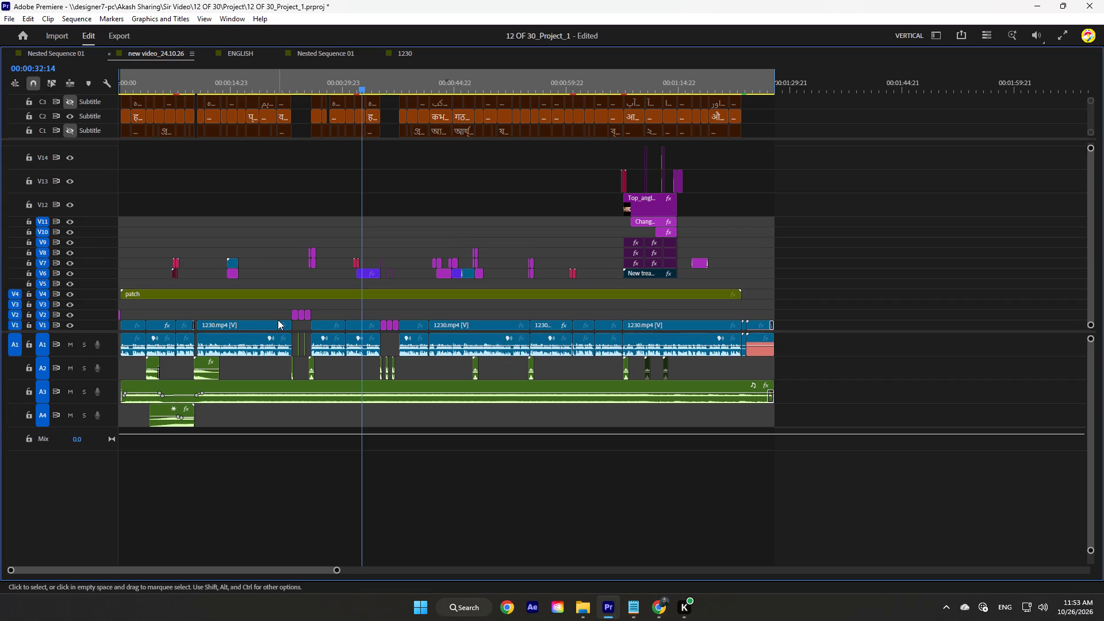
# Open the patch nested sequence and fit its clips in view.
pyautogui.doubleClick(281, 291)
pyautogui.keyDown('alt'); pyautogui.scroll(-8, 599, 290); pyautogui.keyUp('alt')
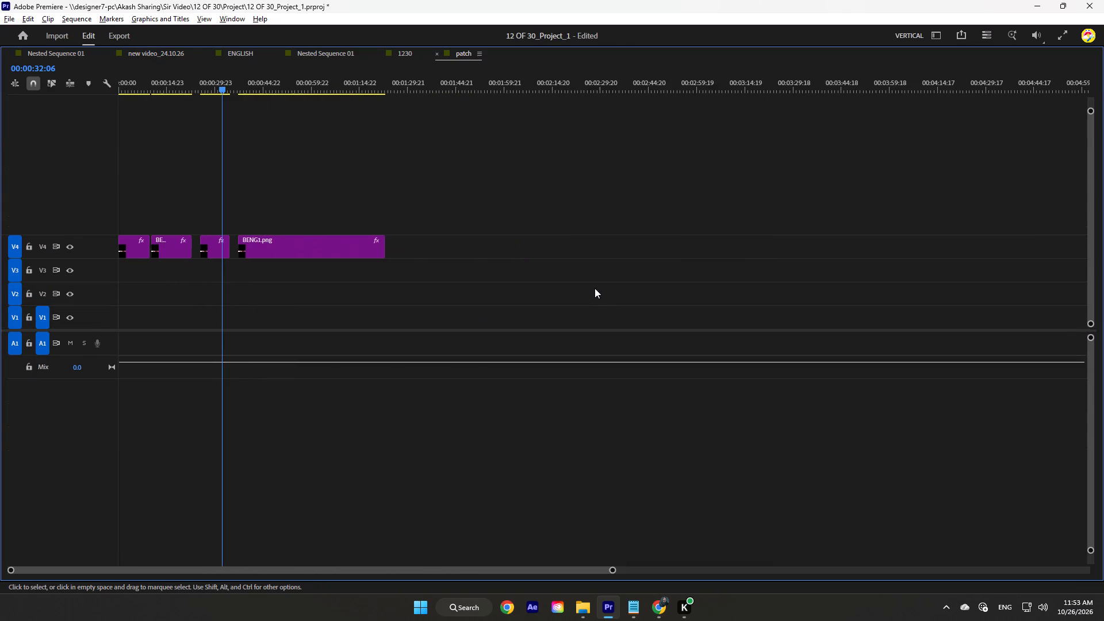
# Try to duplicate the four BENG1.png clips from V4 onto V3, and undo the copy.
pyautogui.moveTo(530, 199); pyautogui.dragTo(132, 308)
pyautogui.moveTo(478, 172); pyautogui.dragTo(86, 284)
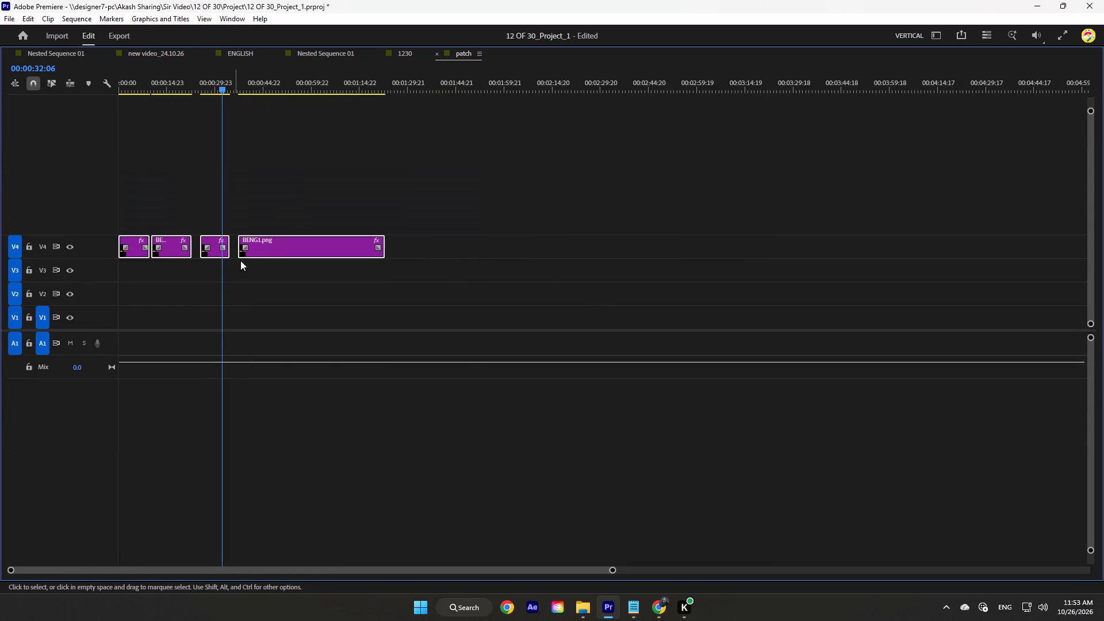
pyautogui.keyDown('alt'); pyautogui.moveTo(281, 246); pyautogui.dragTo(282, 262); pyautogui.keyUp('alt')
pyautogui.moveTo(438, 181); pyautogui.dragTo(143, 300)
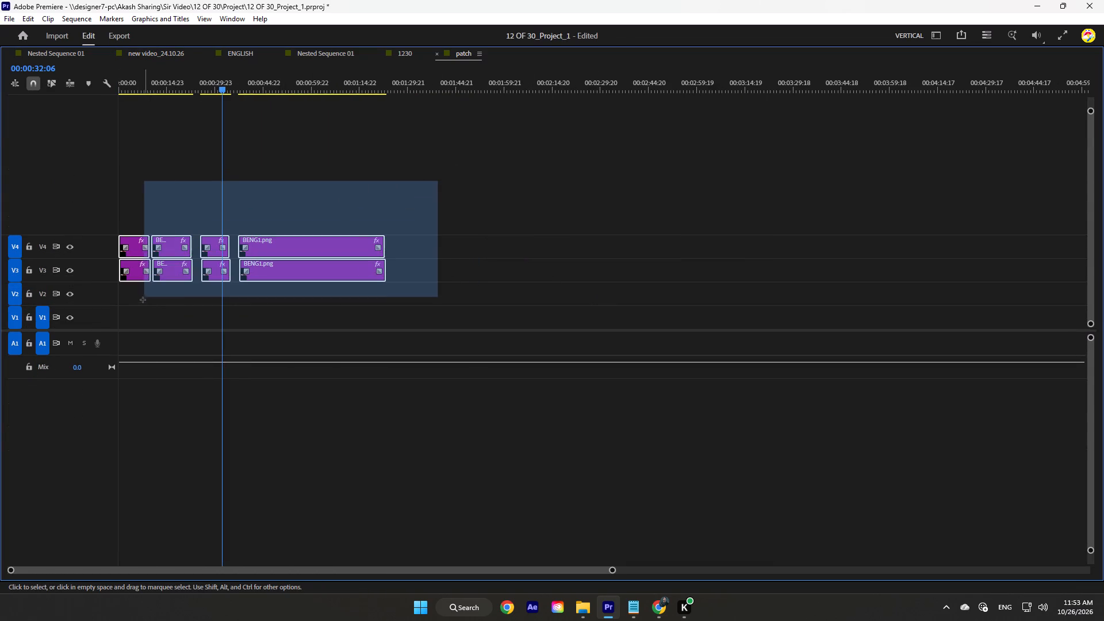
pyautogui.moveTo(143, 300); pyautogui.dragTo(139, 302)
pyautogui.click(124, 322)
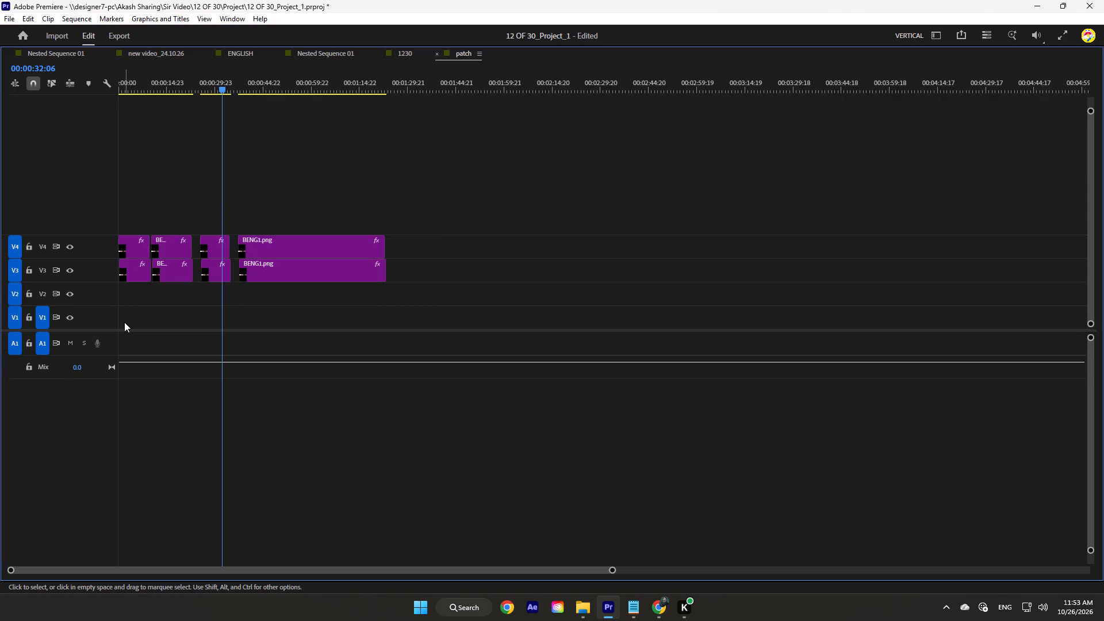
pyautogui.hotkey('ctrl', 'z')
# Place identically timed copies of the four BENG1.png clips on V3 and V4 in the patch sequence.
pyautogui.moveTo(542, 179); pyautogui.dragTo(95, 293)
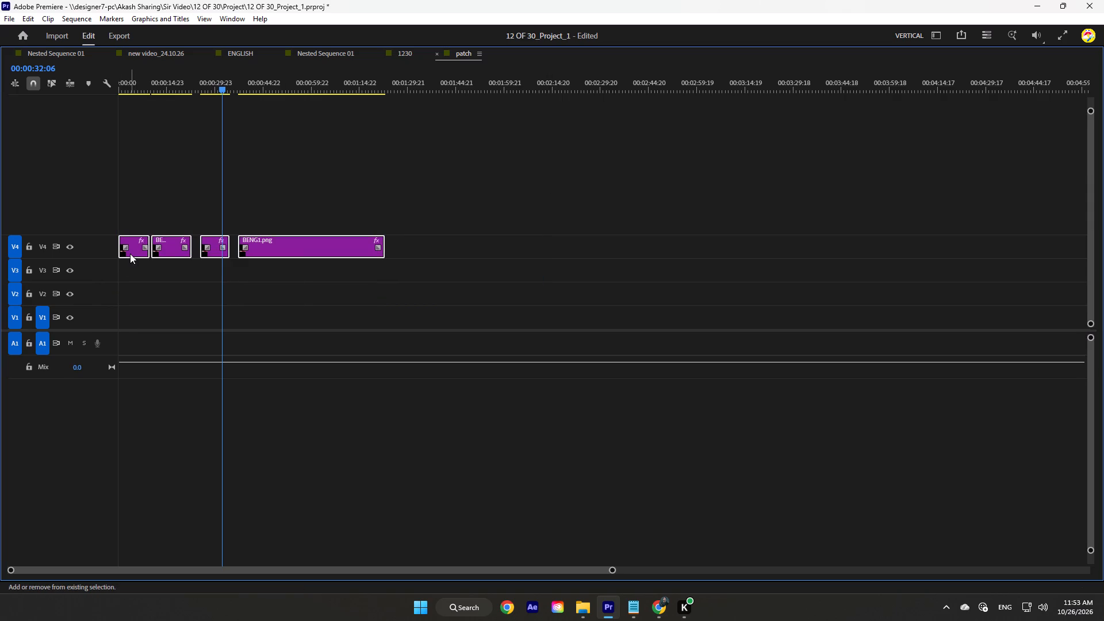
pyautogui.keyDown('shift'); pyautogui.moveTo(130, 253); pyautogui.dragTo(131, 263); pyautogui.keyUp('shift')
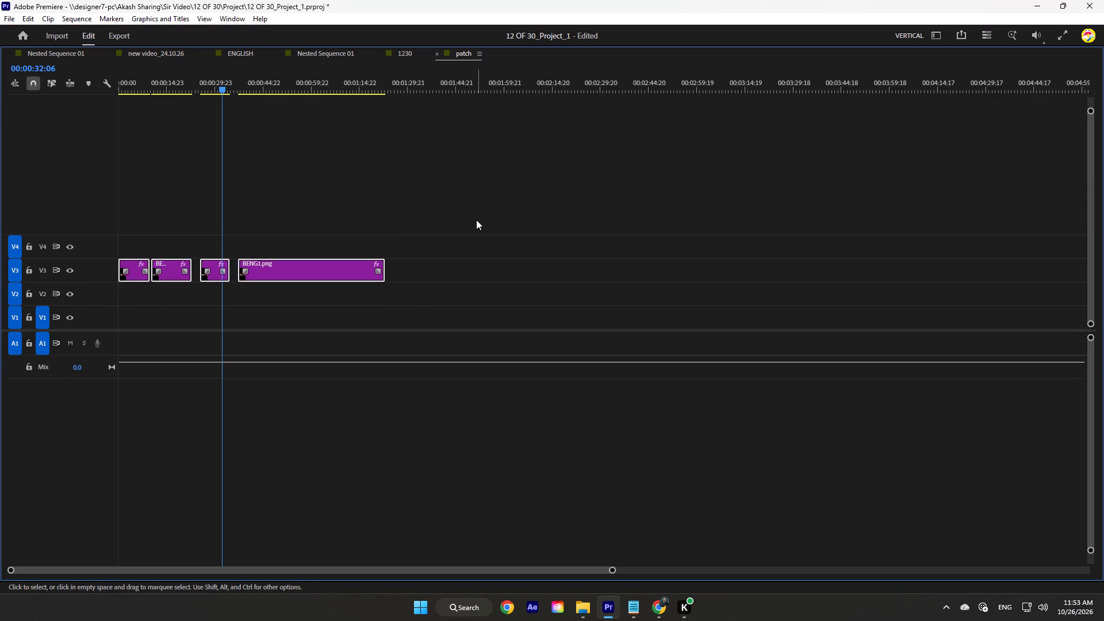
pyautogui.keyDown('alt'); pyautogui.keyDown('shift'); pyautogui.moveTo(134, 275); pyautogui.dragTo(131, 261); pyautogui.keyUp('shift'); pyautogui.keyUp('alt')
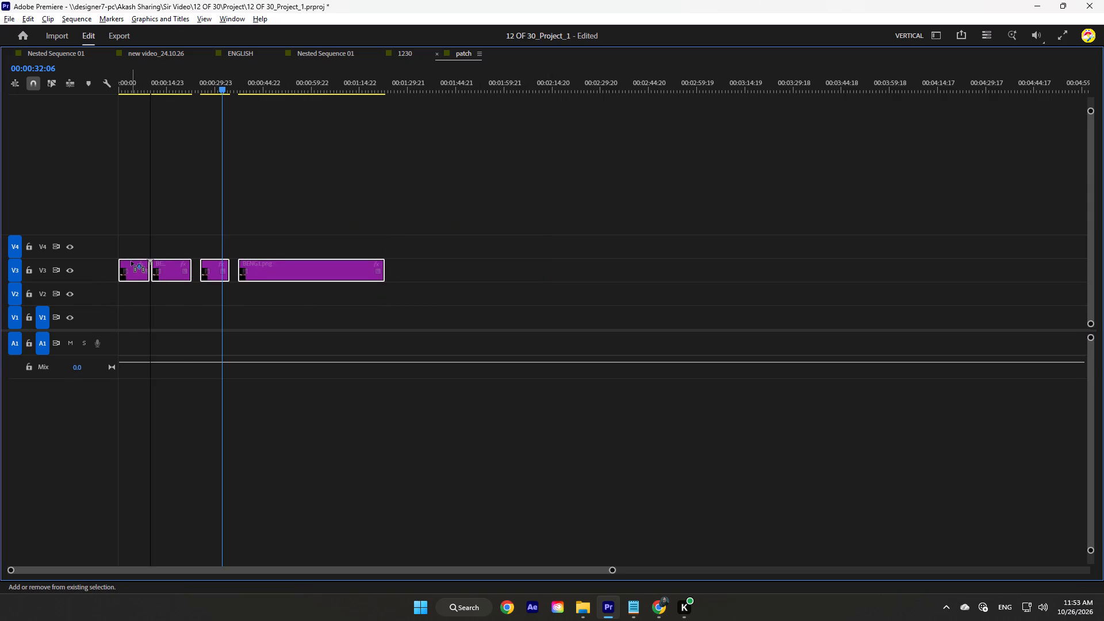
pyautogui.keyDown('alt'); pyautogui.keyDown('shift'); pyautogui.moveTo(131, 261); pyautogui.dragTo(132, 254); pyautogui.keyUp('shift'); pyautogui.keyUp('alt')
pyautogui.click(447, 209)
# Duplicate the BENG1.png clips on V3 and V4 onto V1 and V2 in the patch sequence with identical timing.
pyautogui.moveTo(454, 189); pyautogui.dragTo(104, 321)
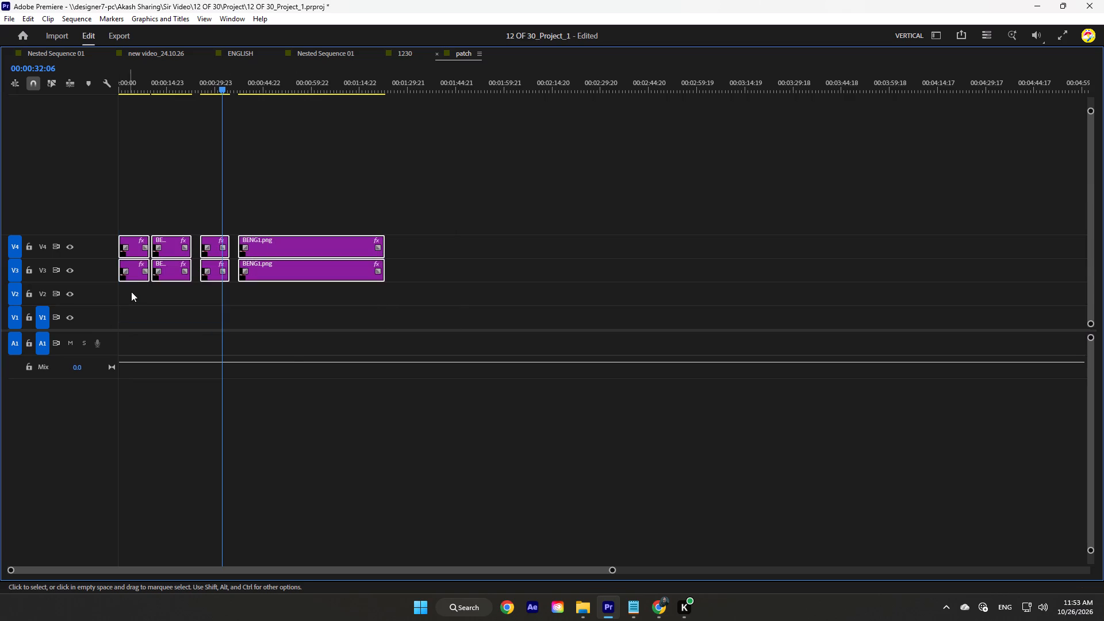
pyautogui.keyDown('alt'); pyautogui.keyDown('shift'); pyautogui.moveTo(134, 275); pyautogui.dragTo(122, 317); pyautogui.keyUp('shift'); pyautogui.keyUp('alt')
pyautogui.moveTo(580, 202); pyautogui.dragTo(582, 207)
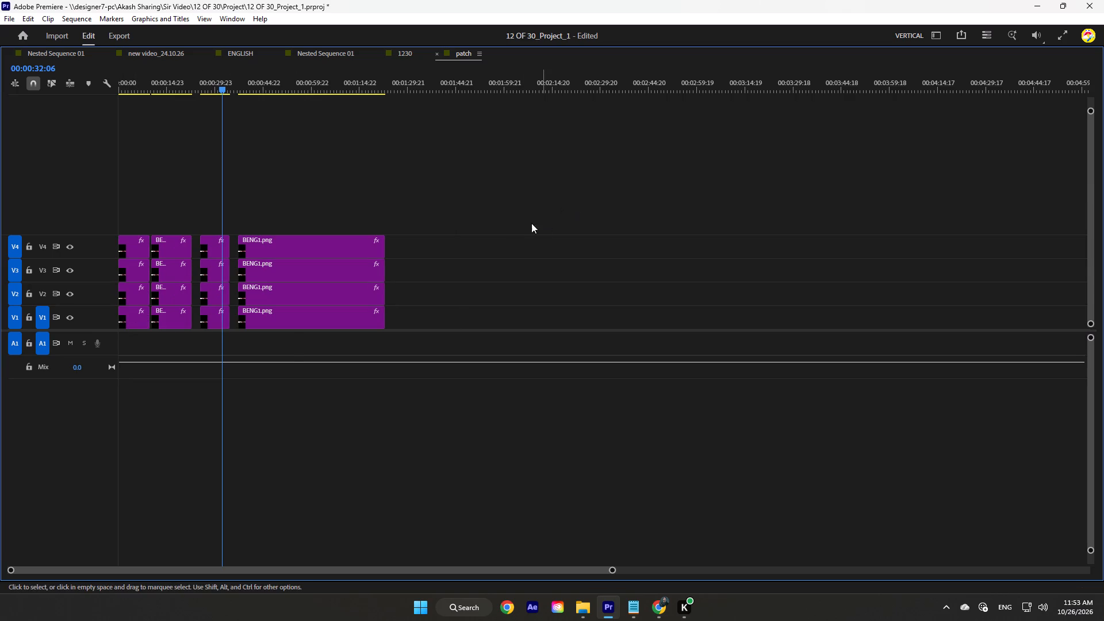
# Move the playhead to 00:00:00:00 in the patch sequence and restore the timeline from full-screen to the multi-panel layout.
pyautogui.moveTo(177, 72); pyautogui.dragTo(85, 117)
pyautogui.press('space')
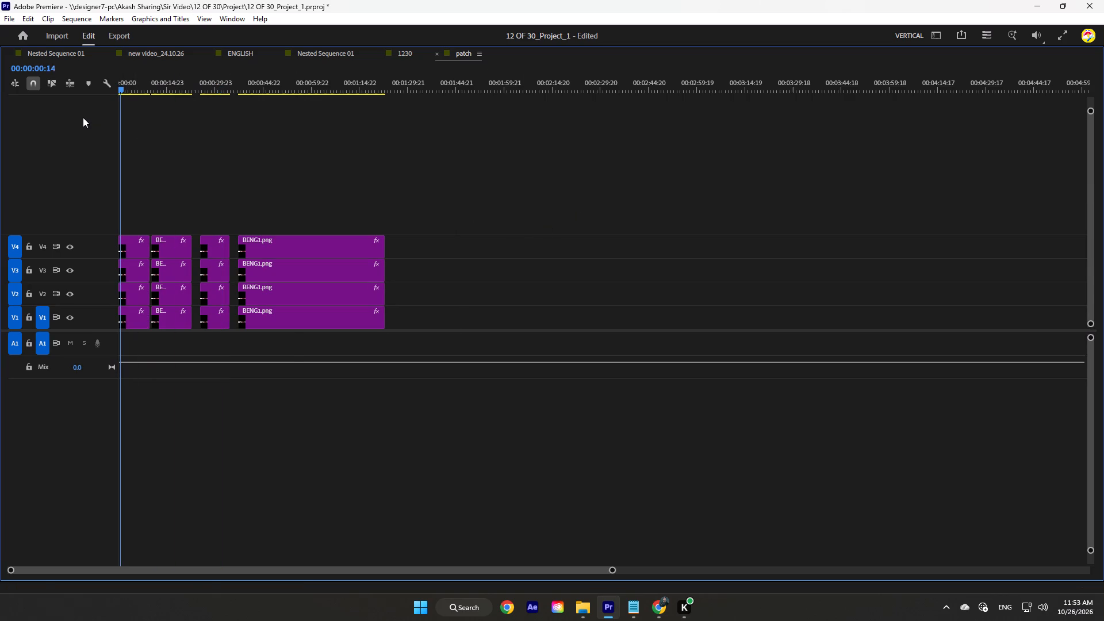
pyautogui.moveTo(142, 90); pyautogui.dragTo(31, 128)
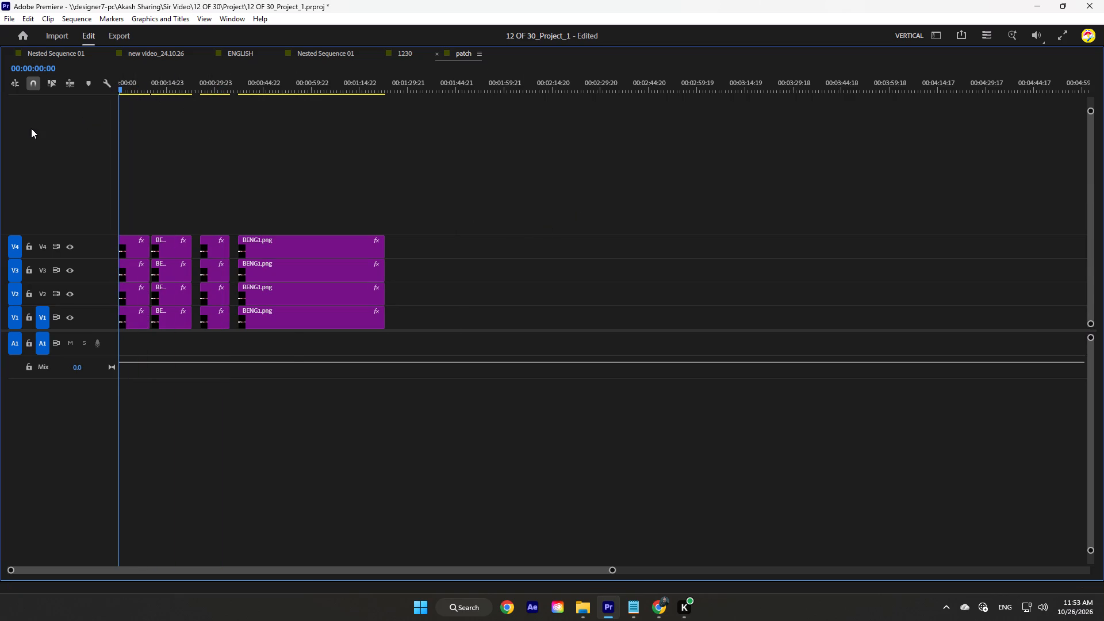
pyautogui.press('`')
# Look through the media items in the 12 OF 30_Project_2 and 12 OF 30_Project_1 projects.
pyautogui.keyDown('ctrl'); pyautogui.scroll(6, 187, 409); pyautogui.keyUp('ctrl')
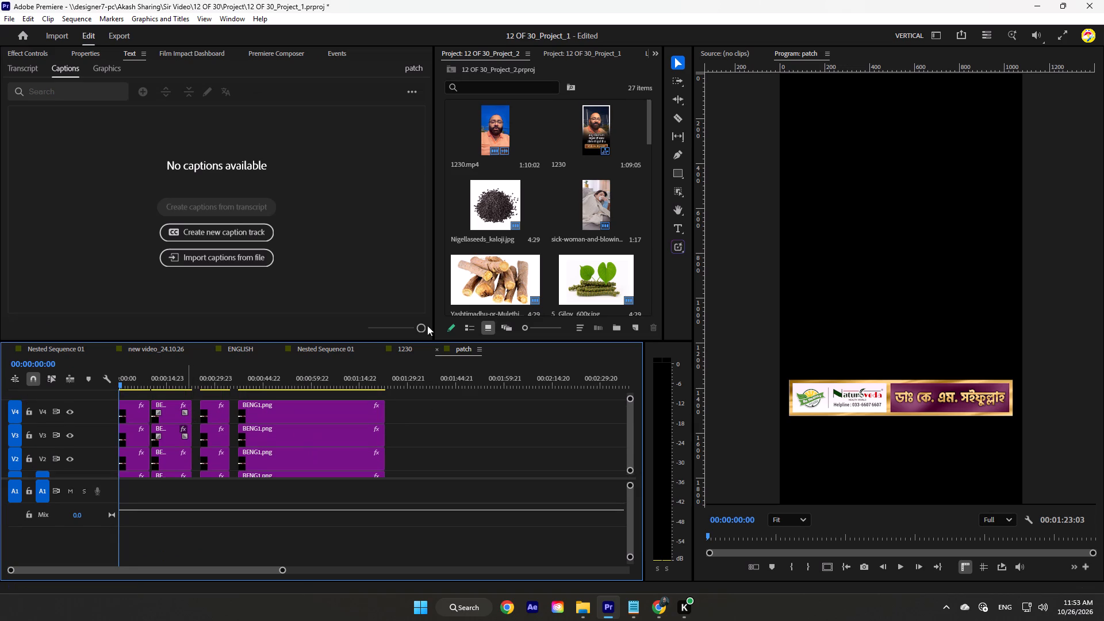
pyautogui.scroll(-10, 553, 253)
pyautogui.scroll(-11, 582, 156)
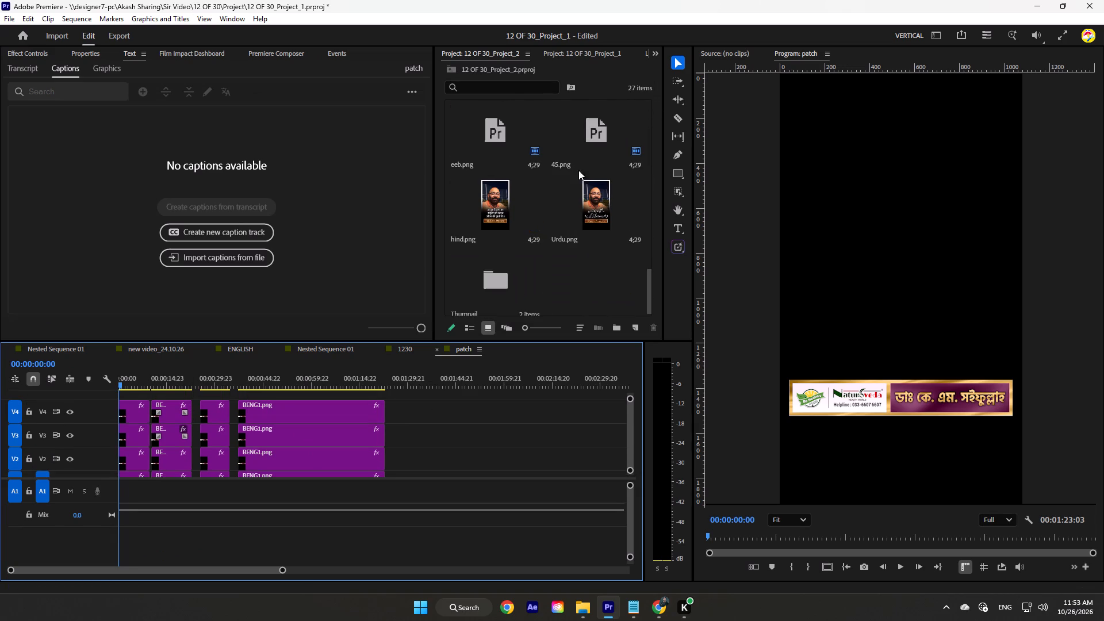
pyautogui.click(655, 53)
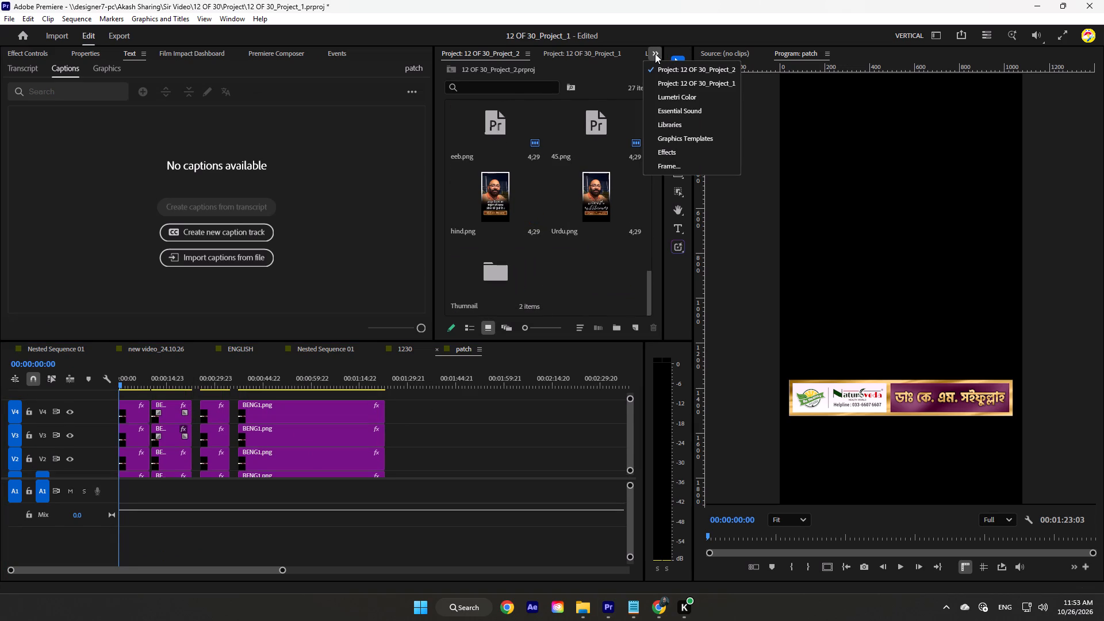
pyautogui.click(677, 79)
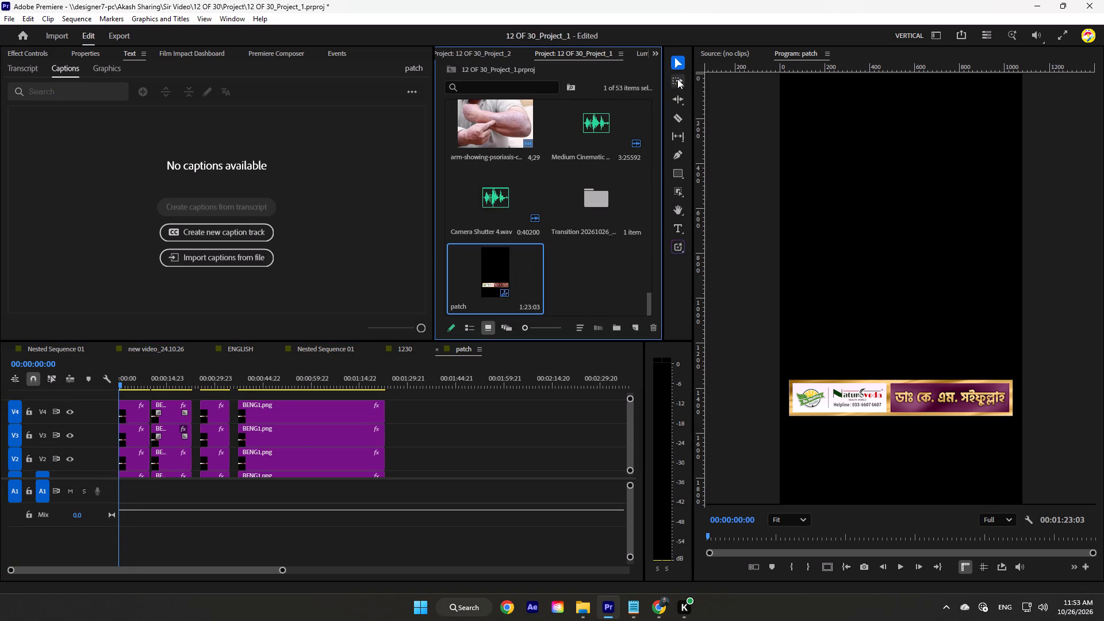
pyautogui.scroll(-3, 584, 247)
pyautogui.scroll(12, 578, 250)
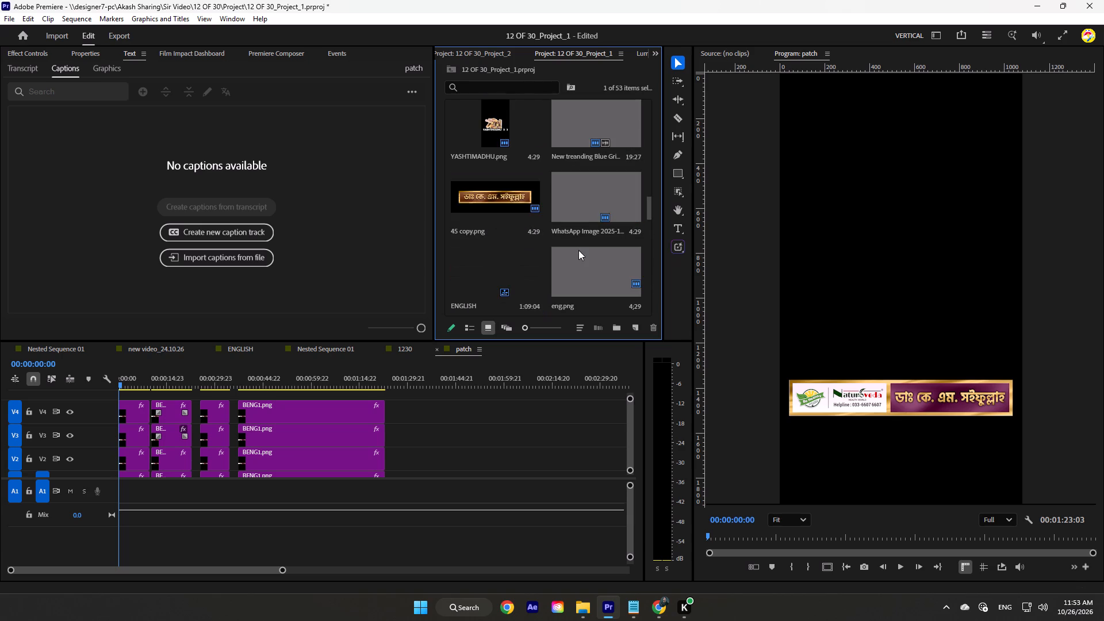
pyautogui.scroll(19, 578, 250)
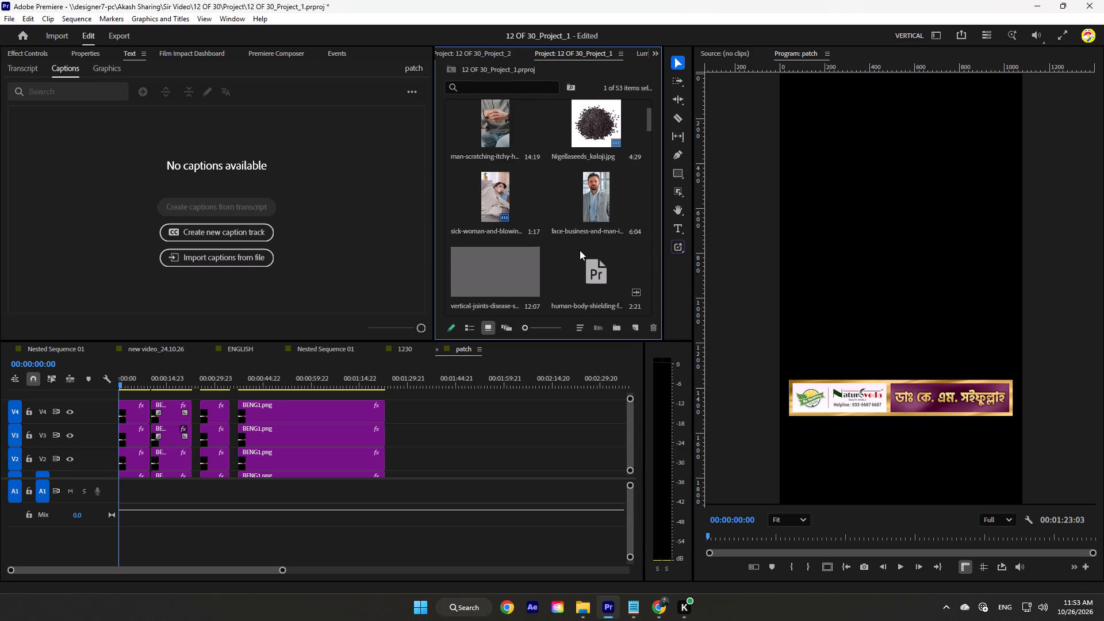
pyautogui.scroll(-20, 580, 250)
pyautogui.scroll(-17, 580, 250)
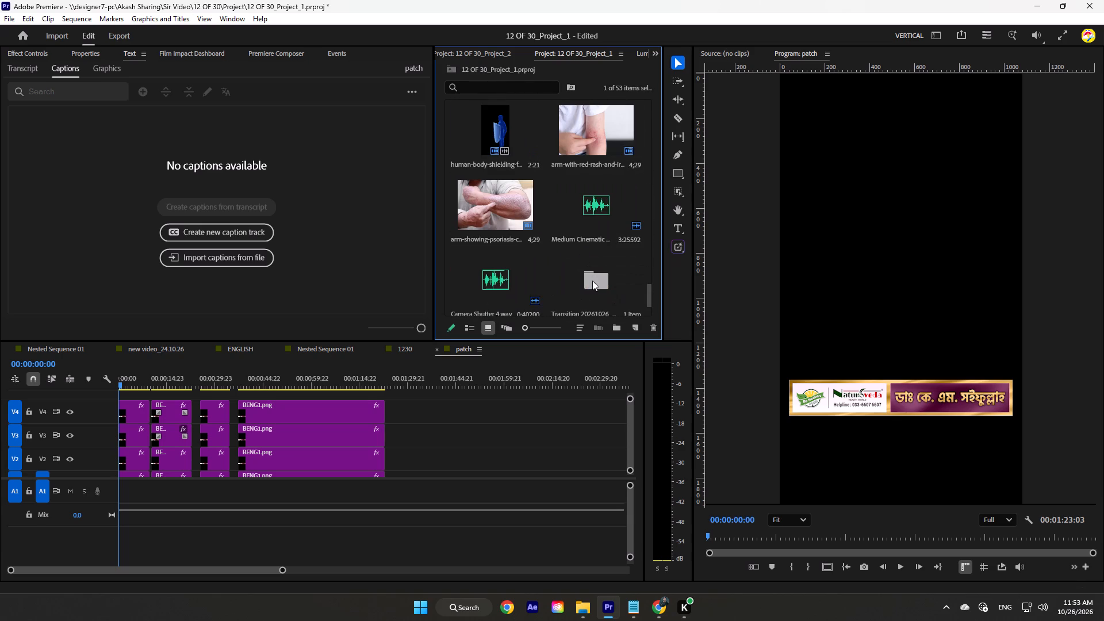
pyautogui.scroll(-5, 590, 292)
# Reduce the video track heights in the patch timeline so V1 to V4 all fit in view.
pyautogui.click(520, 431)
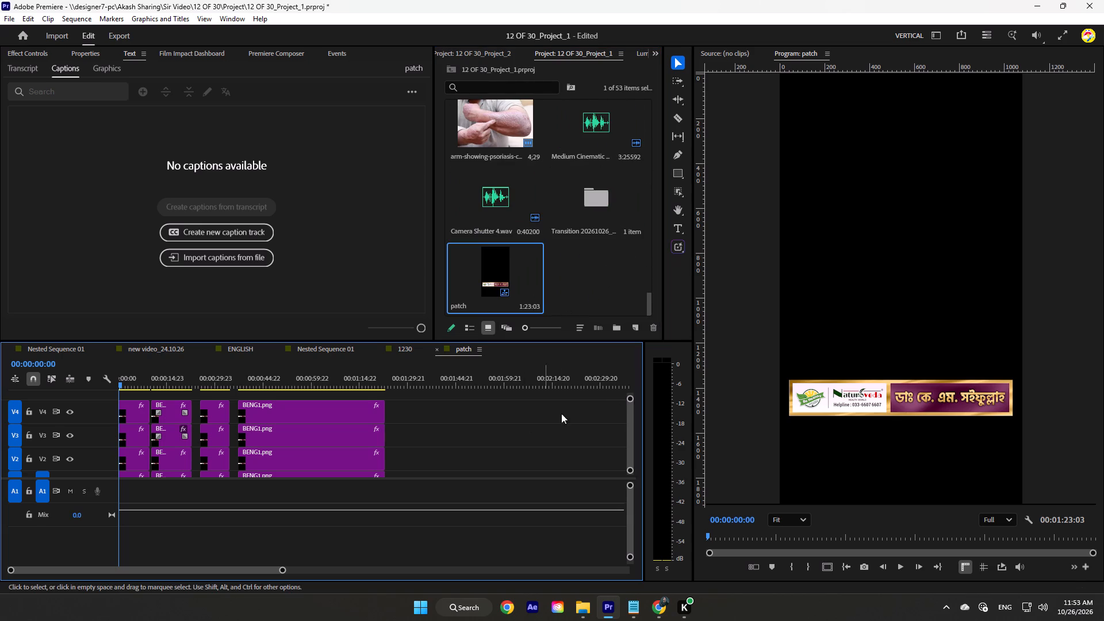
pyautogui.moveTo(627, 397); pyautogui.dragTo(628, 373)
pyautogui.click(492, 471)
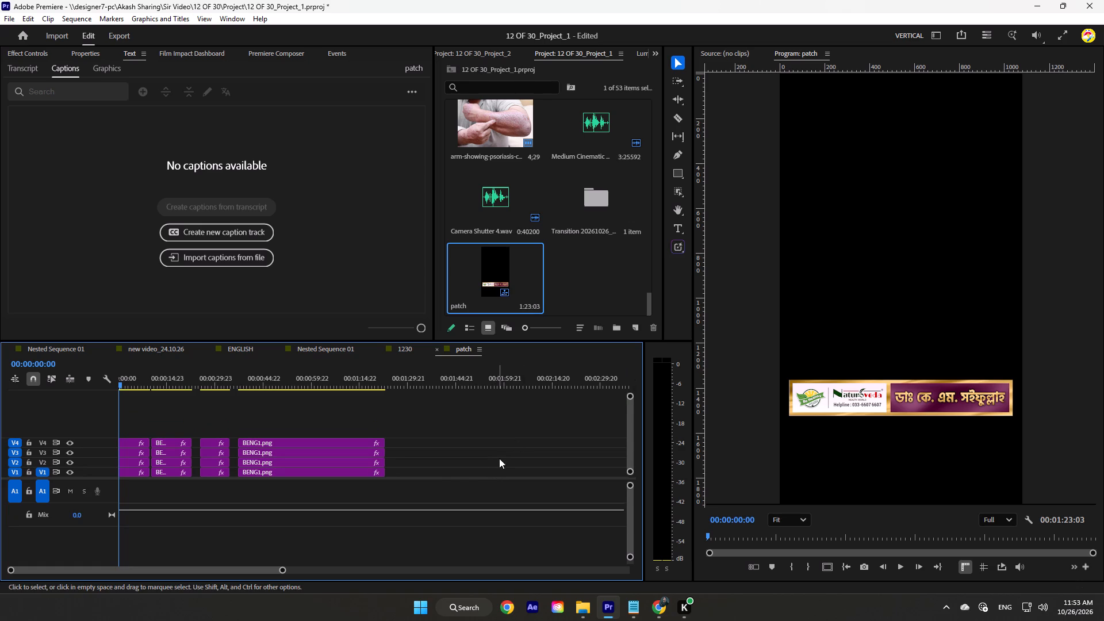
# Switch to File Explorer, close the assets window, open New Video_24.10.26 inside 12 OF 30, and add a new tab.
pyautogui.click(576, 593)
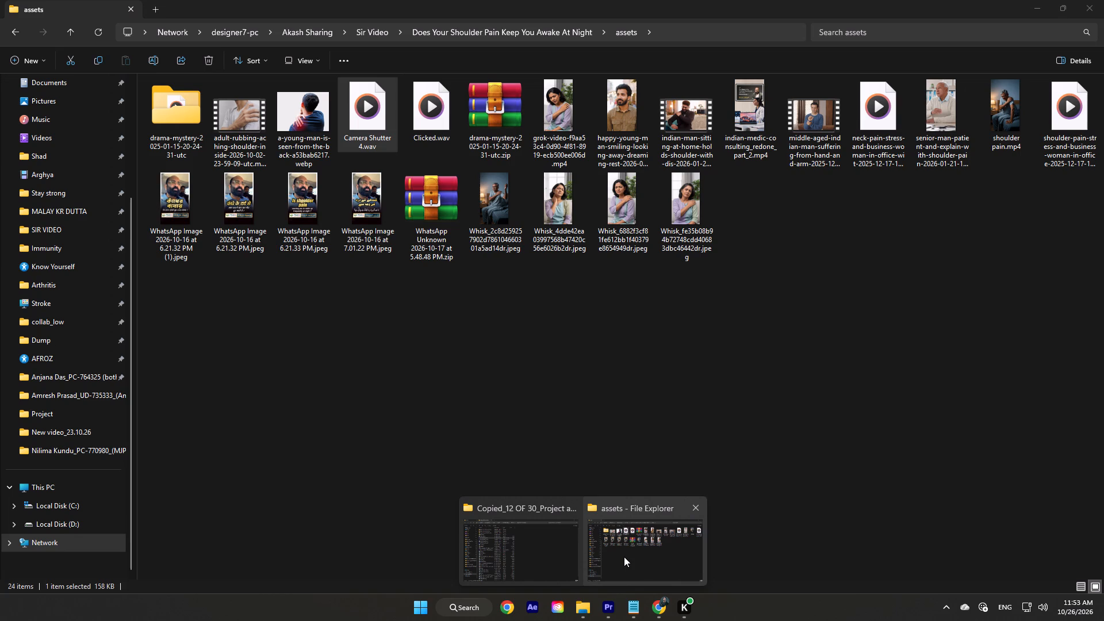
pyautogui.click(693, 504)
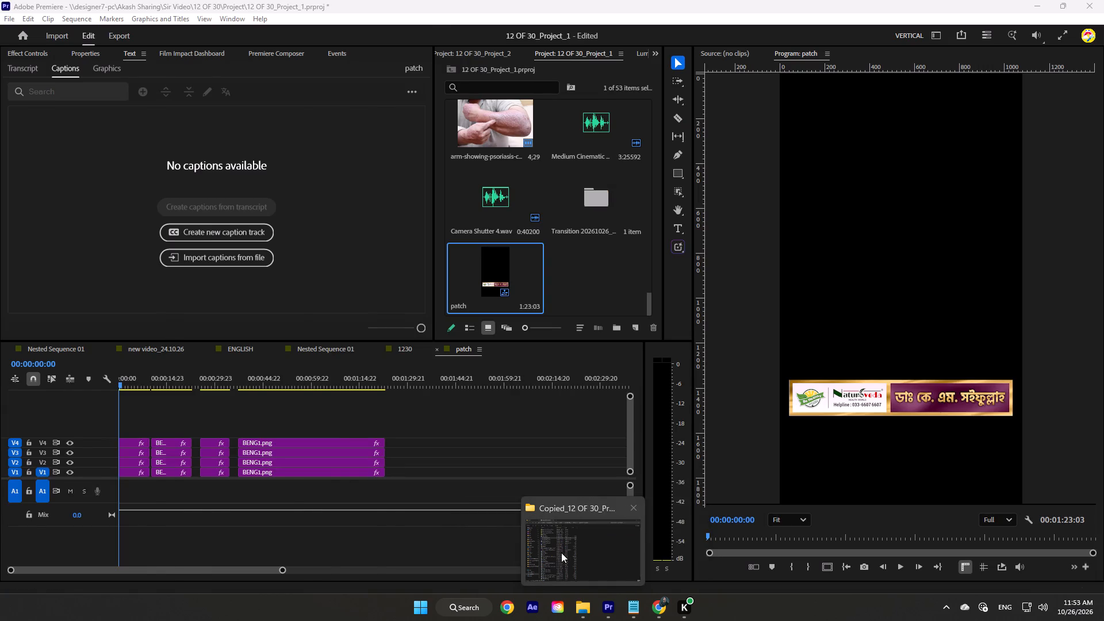
pyautogui.click(558, 554)
pyautogui.click(48, 0)
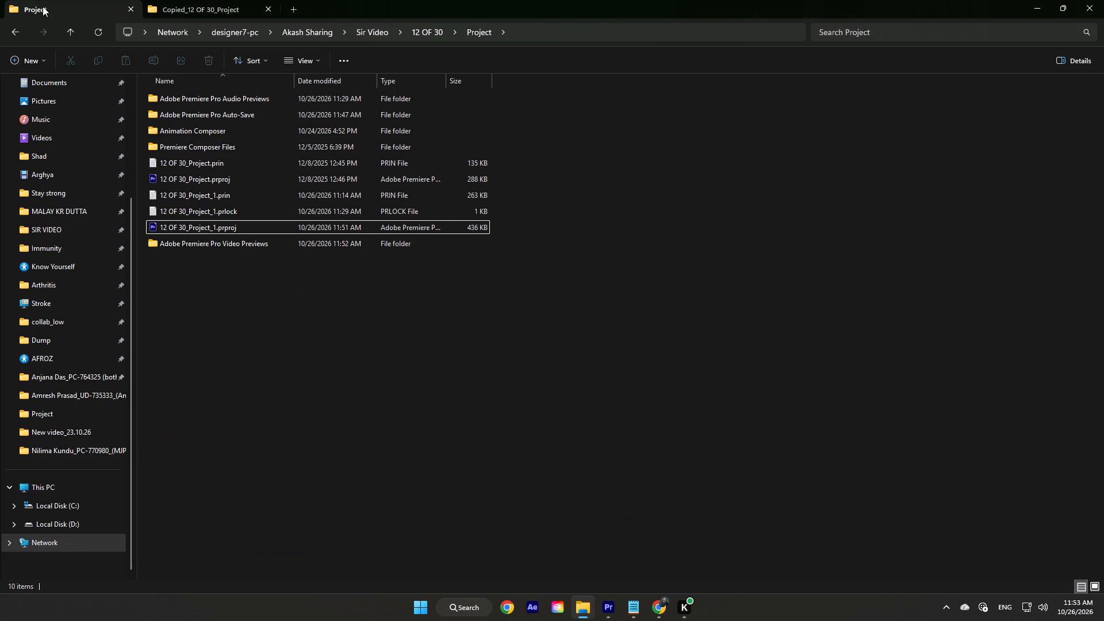
pyautogui.click(66, 32)
pyautogui.click(379, 383)
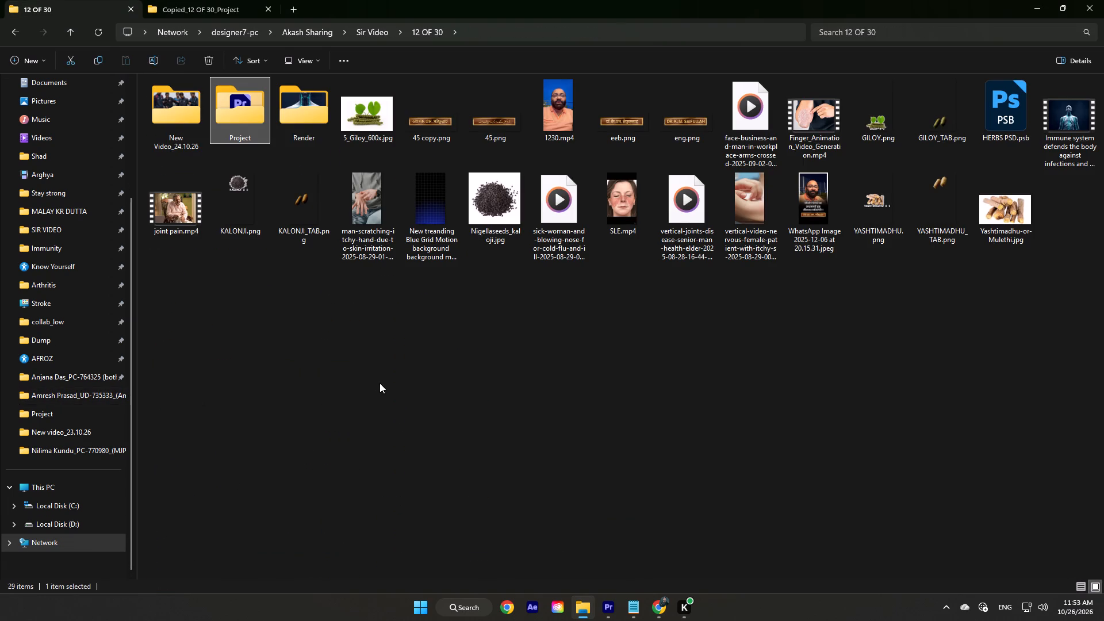
pyautogui.doubleClick(164, 114)
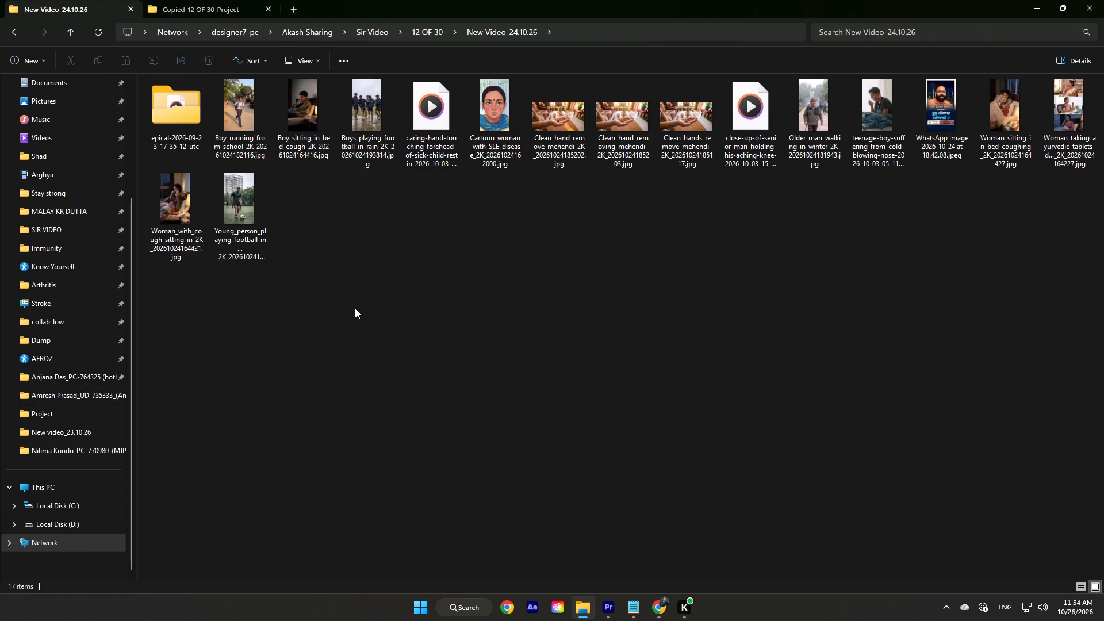
pyautogui.click(294, 9)
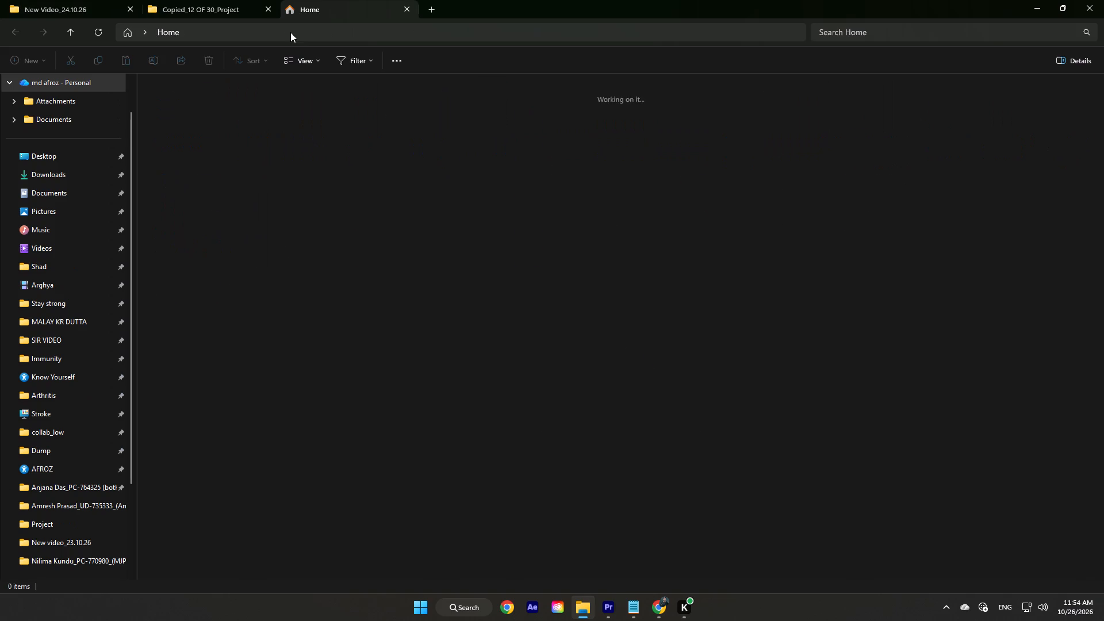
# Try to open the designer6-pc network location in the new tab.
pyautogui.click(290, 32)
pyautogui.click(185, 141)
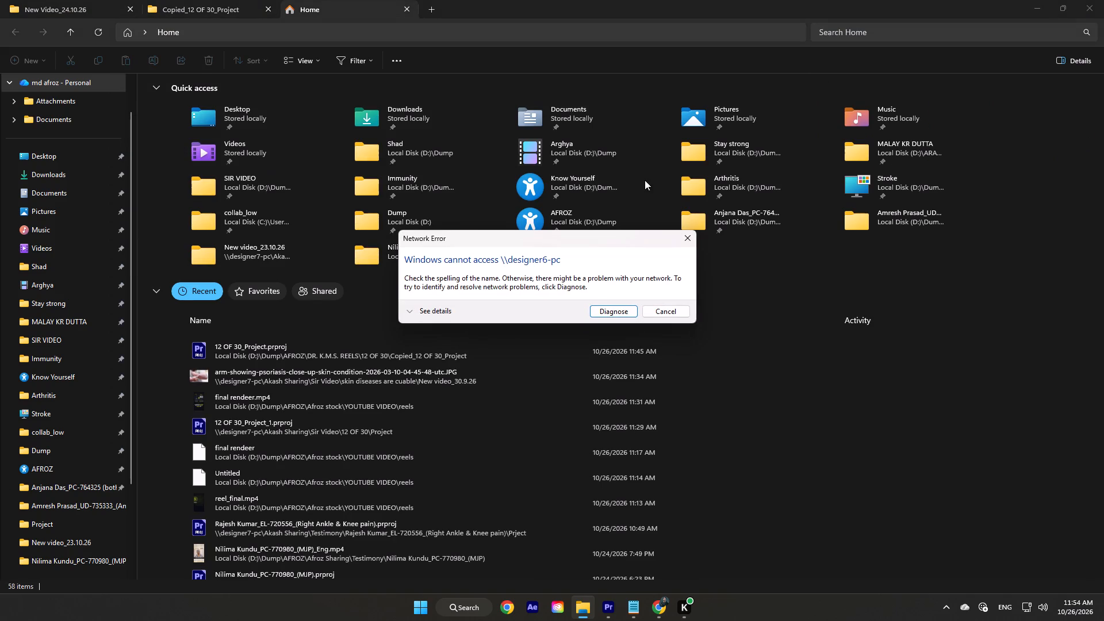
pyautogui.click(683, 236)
# Open THUMNAIL > Sir > Is Your Immune System Functioning Properly on designer3-pc and show its files as thumbnails.
pyautogui.click(273, 29)
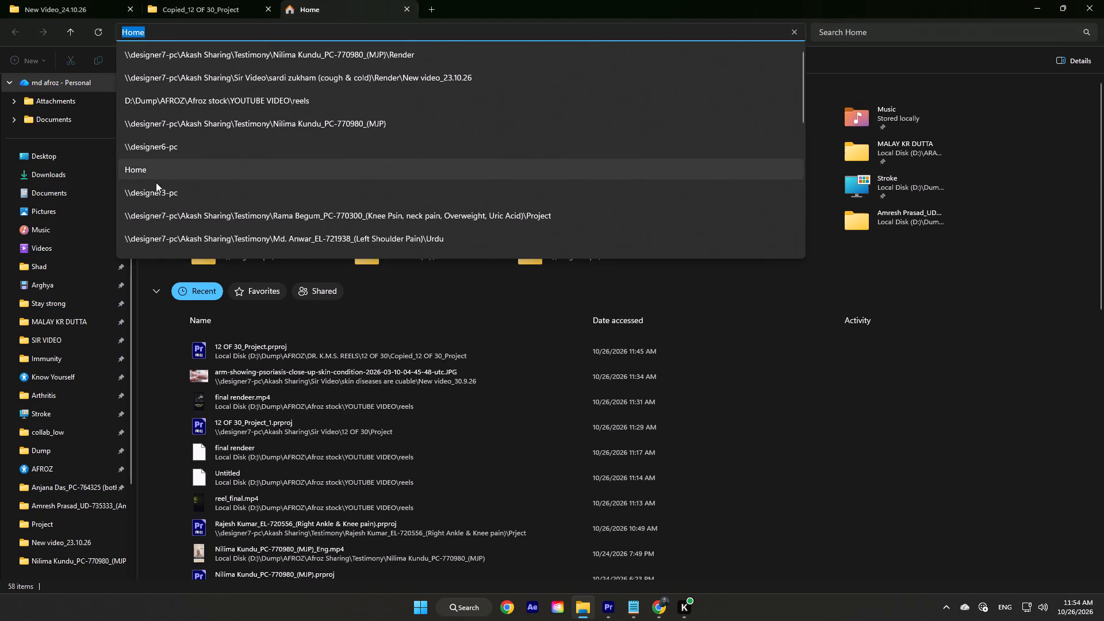
pyautogui.click(168, 194)
pyautogui.doubleClick(317, 118)
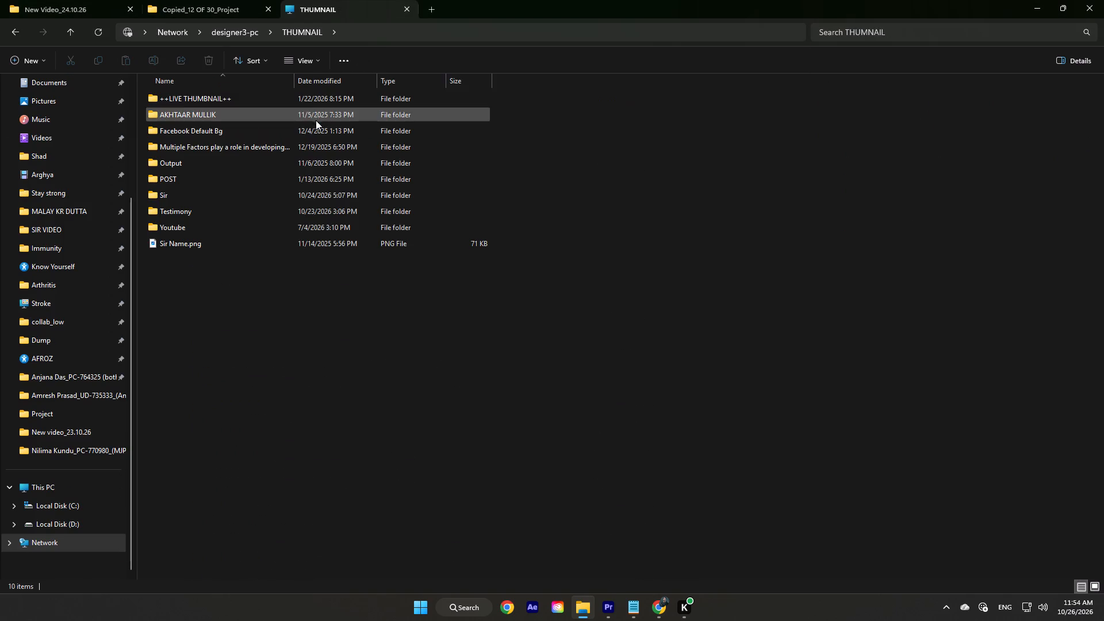
pyautogui.doubleClick(232, 193)
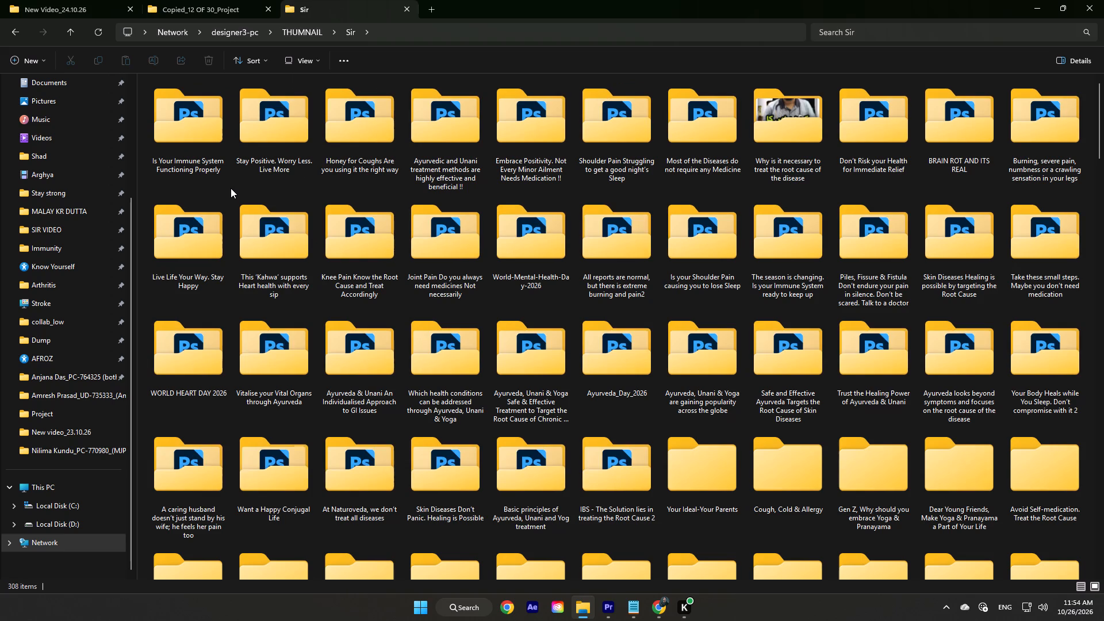
pyautogui.doubleClick(189, 161)
pyautogui.click(1093, 583)
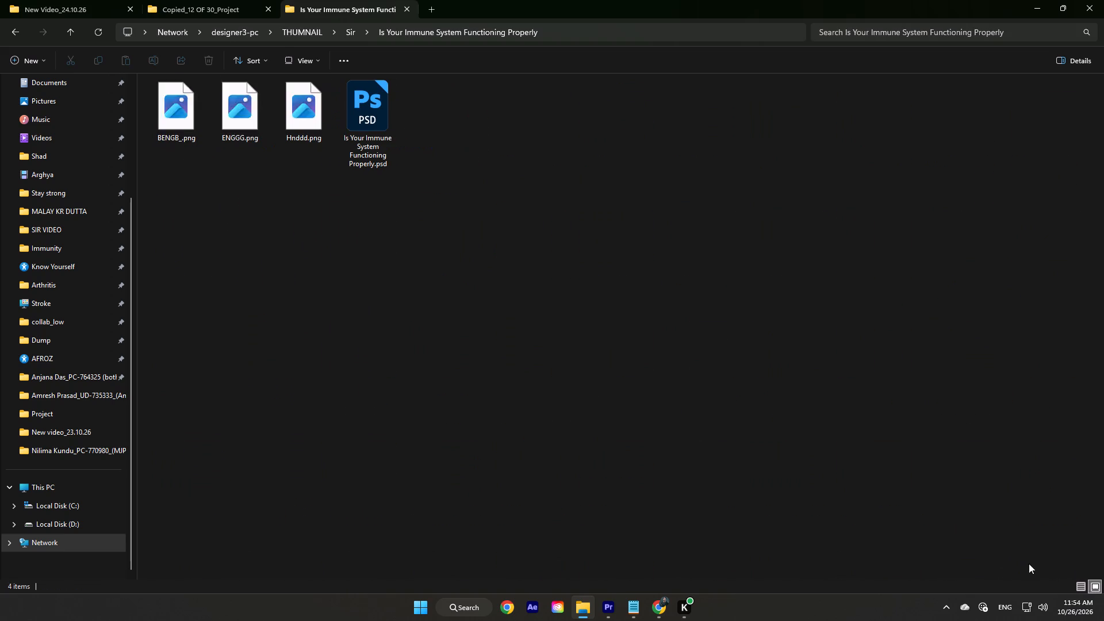
# Preview the thumbnail images, then copy ENGGG.png and Hnddd.png into the New Video_24.10.26 folder.
pyautogui.doubleClick(244, 129)
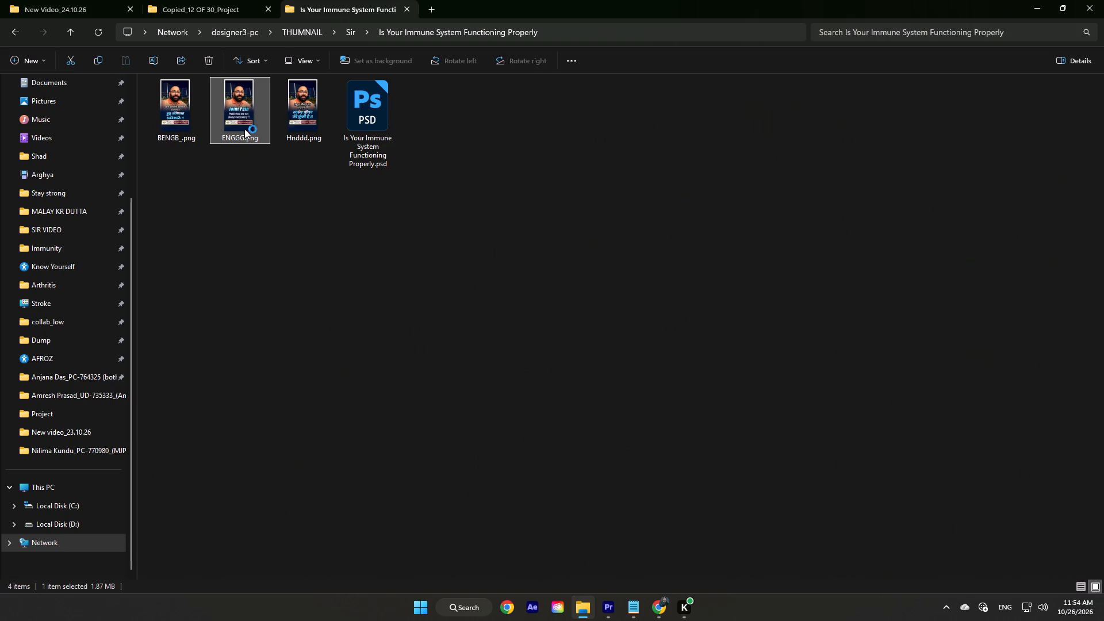
pyautogui.click(940, 358)
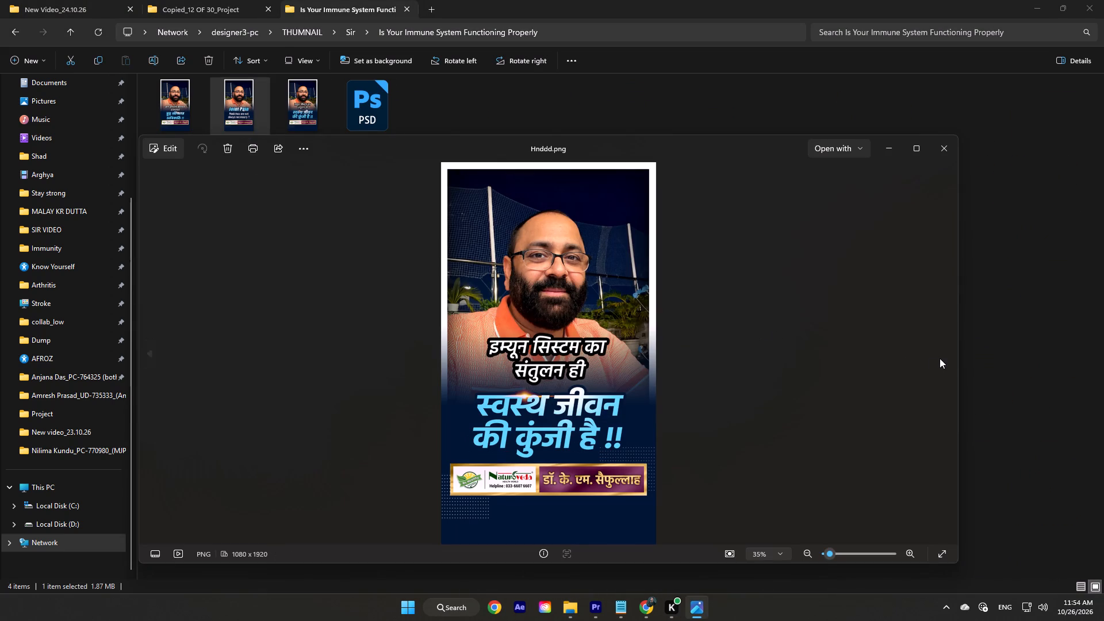
pyautogui.click(938, 151)
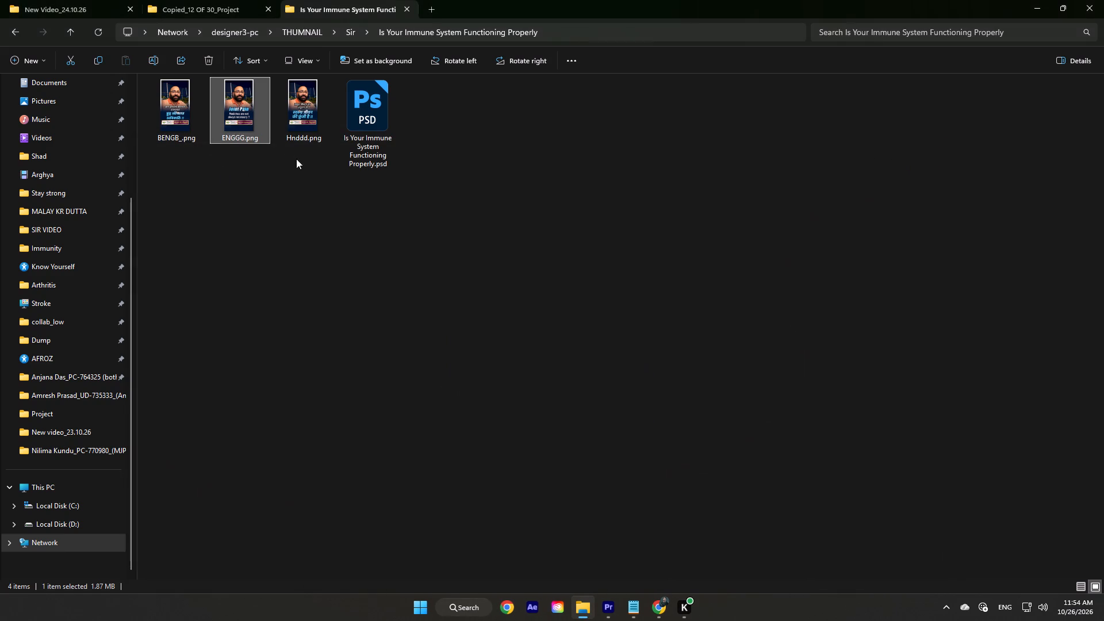
pyautogui.moveTo(315, 165); pyautogui.dragTo(254, 128)
pyautogui.hotkey('ctrl', 'c')
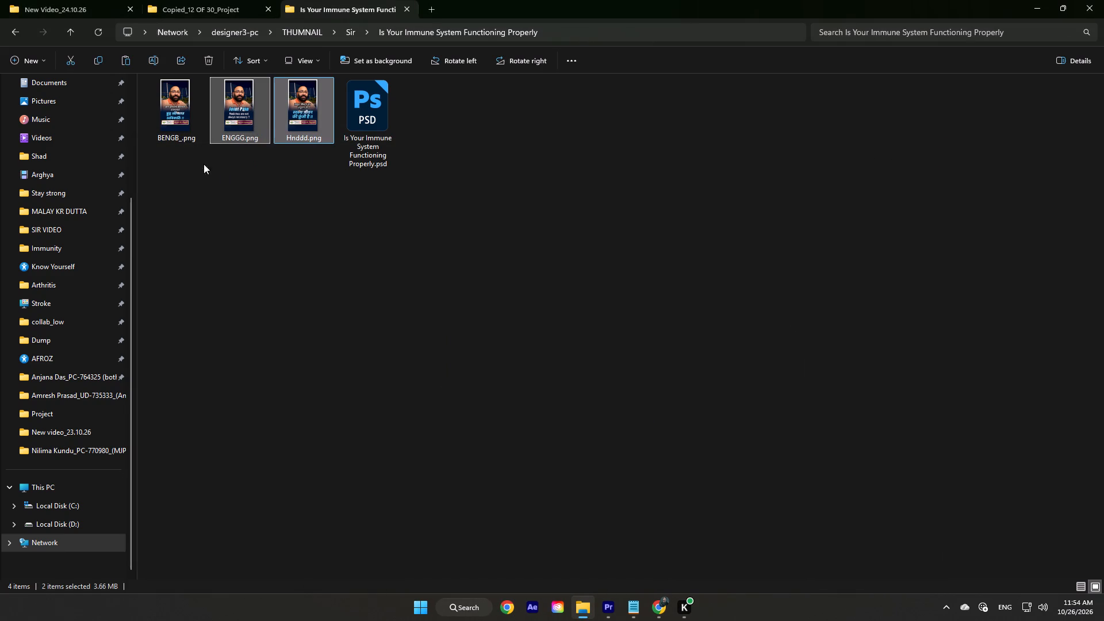
pyautogui.click(67, 30)
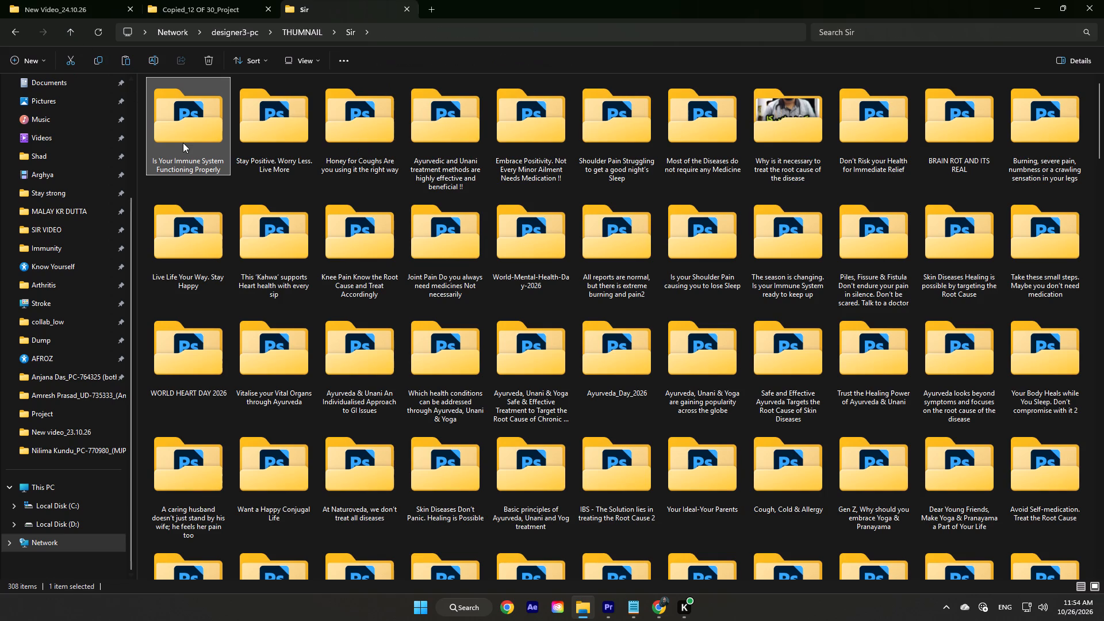
pyautogui.doubleClick(183, 143)
pyautogui.click(81, 8)
pyautogui.hotkey('ctrl', 'v')
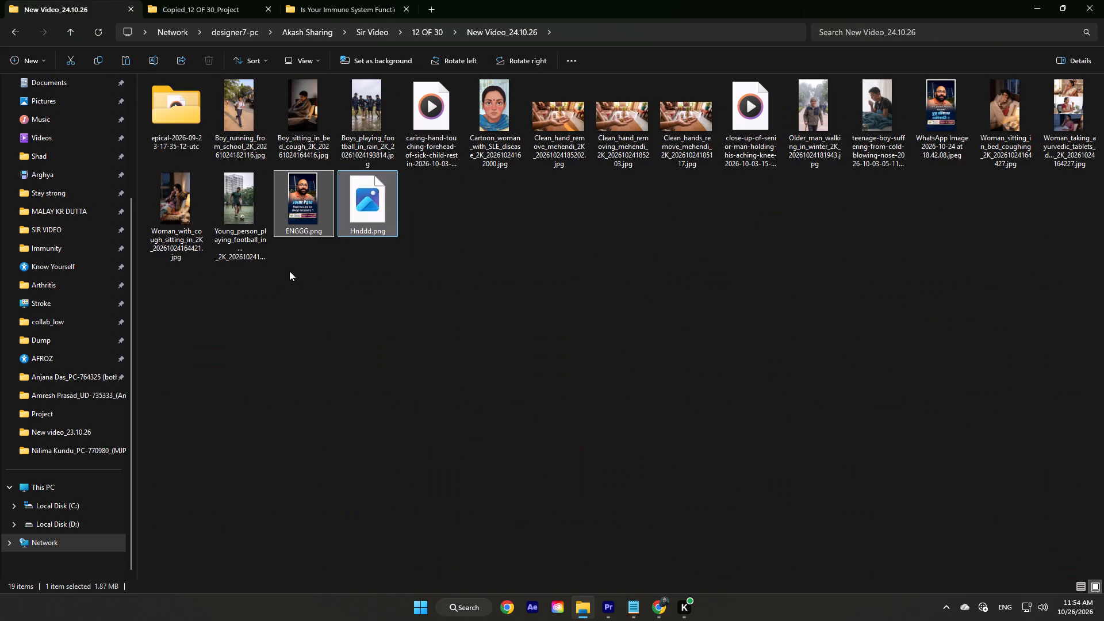
# Check the copied Hnddd.png and ENGGG.png in New Video_24.10.26, then review the source folders under Sir on designer3-pc.
pyautogui.doubleClick(374, 232)
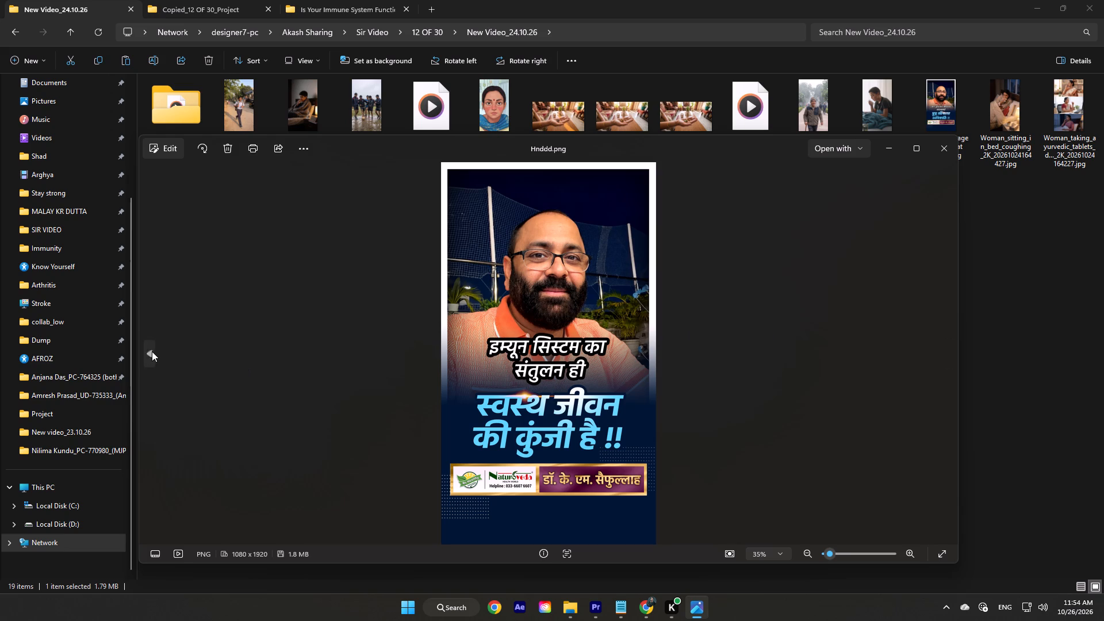
pyautogui.click(151, 351)
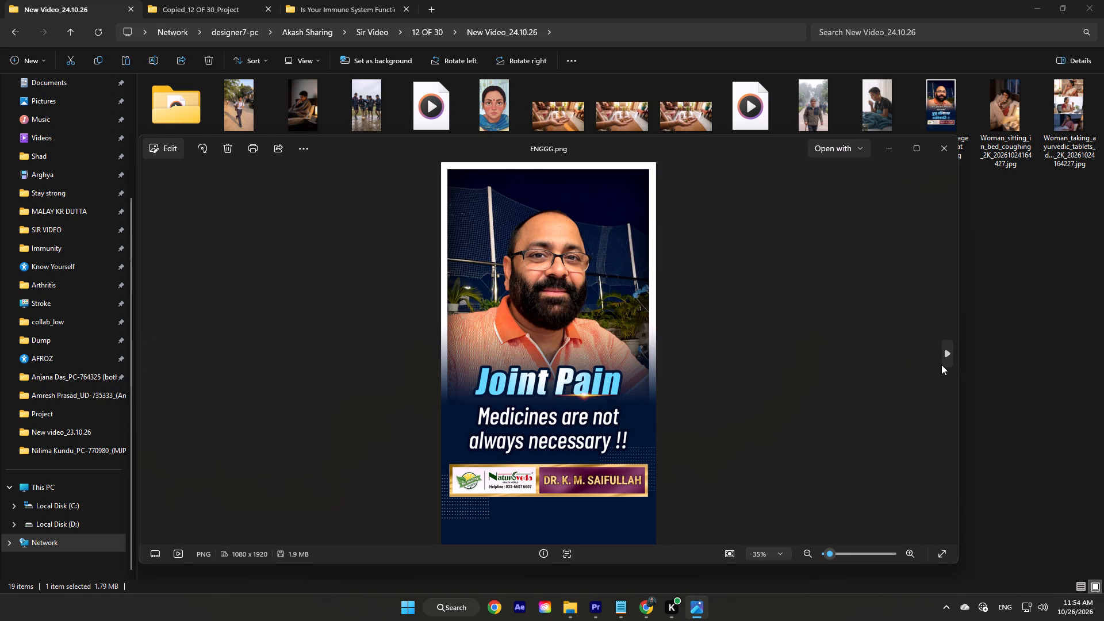
pyautogui.click(941, 365)
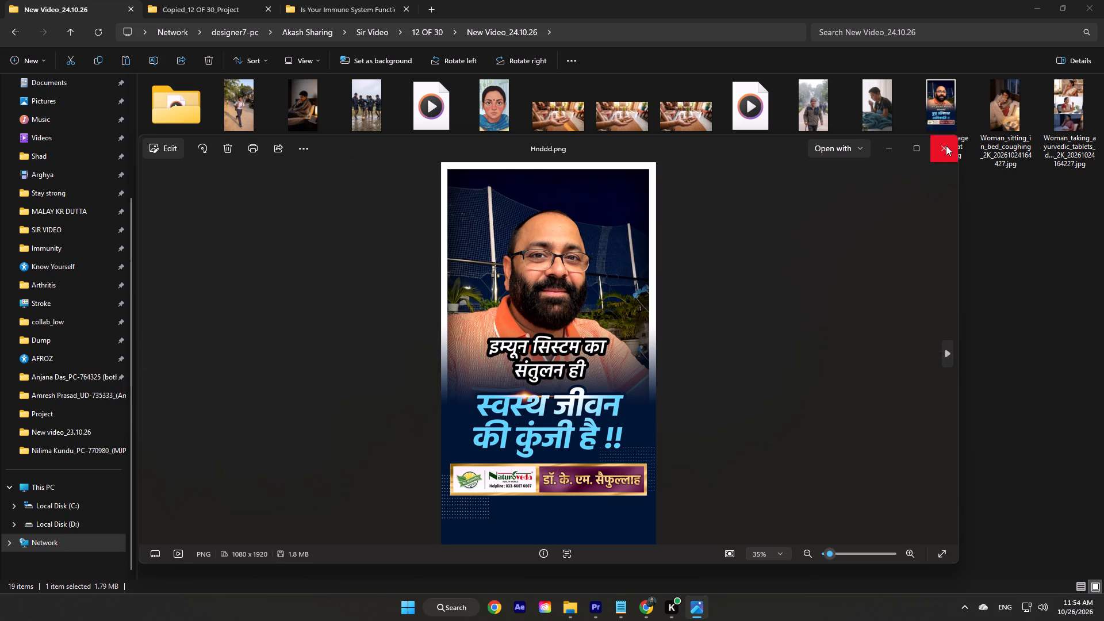
pyautogui.click(946, 145)
pyautogui.click(711, 365)
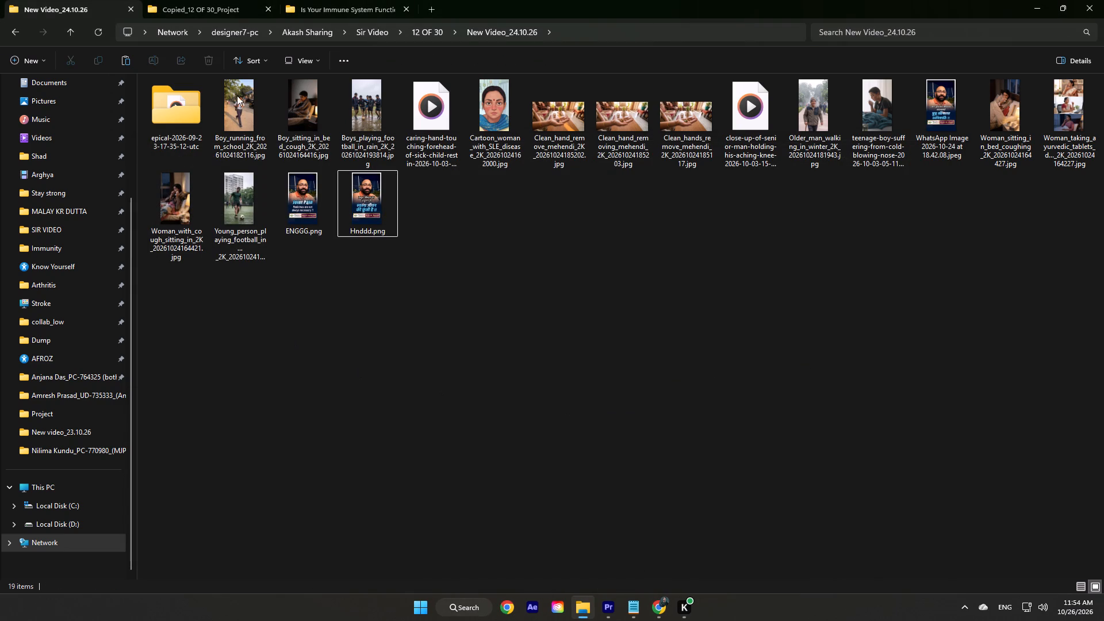
pyautogui.click(375, 0)
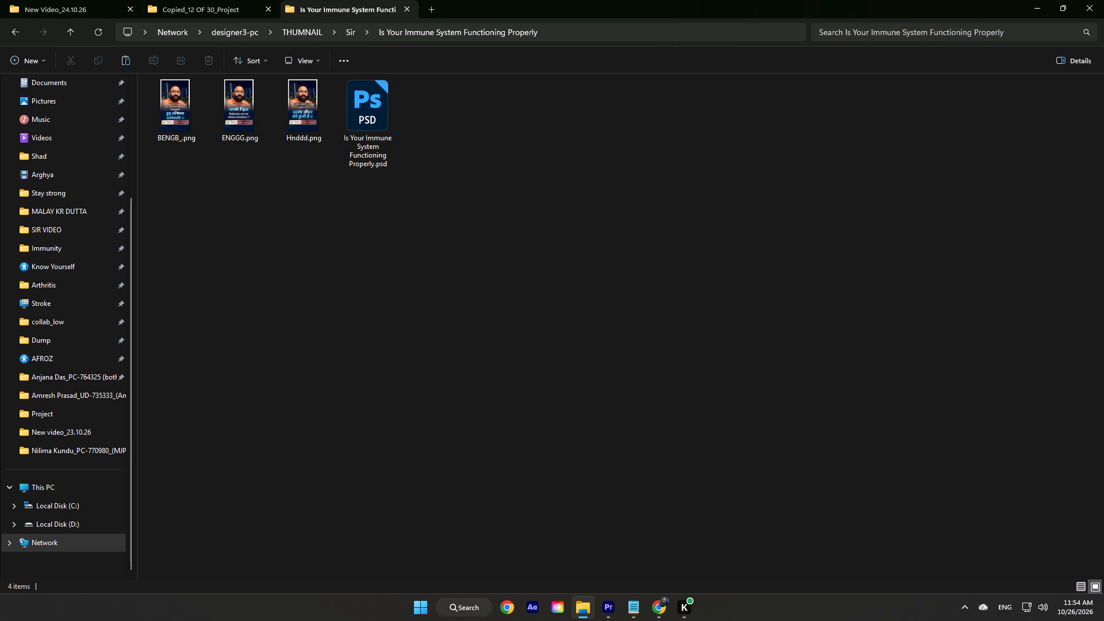
pyautogui.click(70, 33)
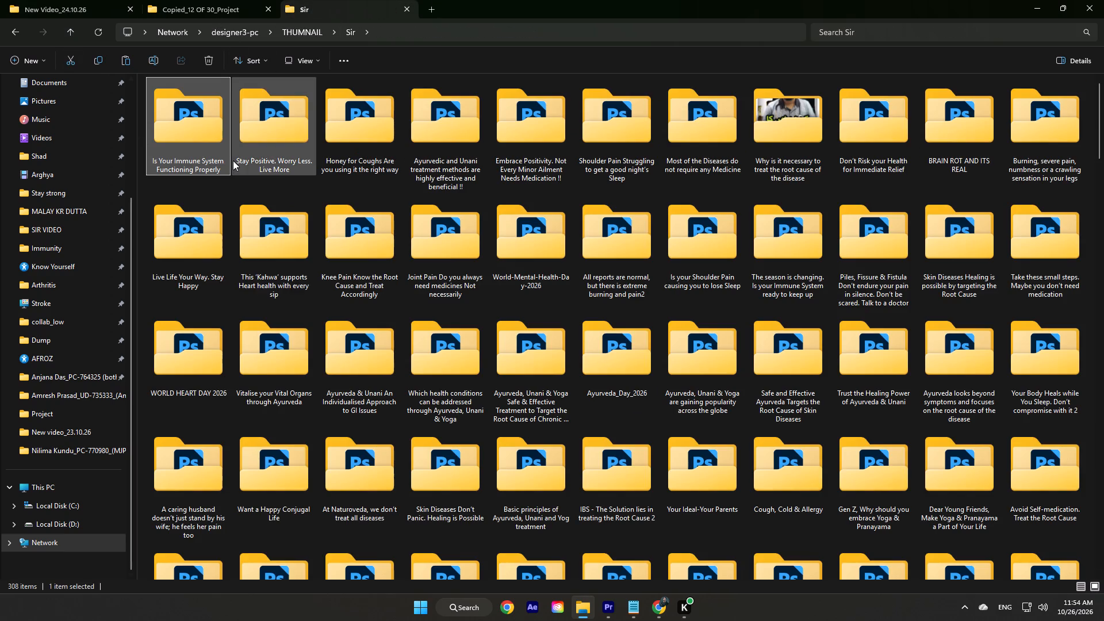
# Permanently delete ENGGG.png from the New Video_24.10.26 folder.
pyautogui.click(97, 0)
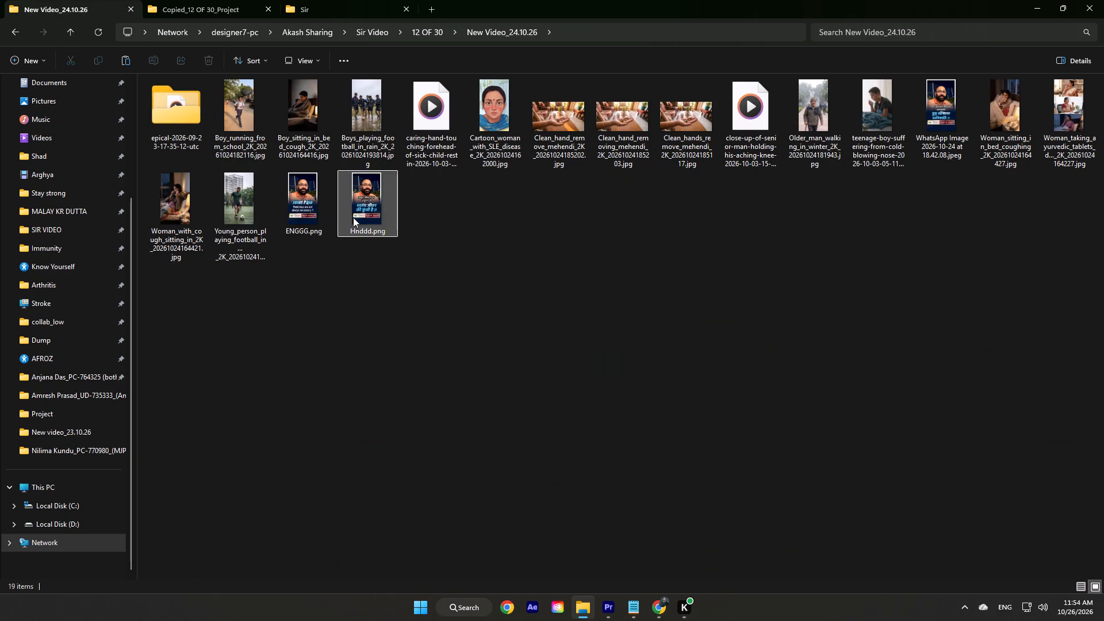
pyautogui.rightClick(316, 206)
pyautogui.click(486, 44)
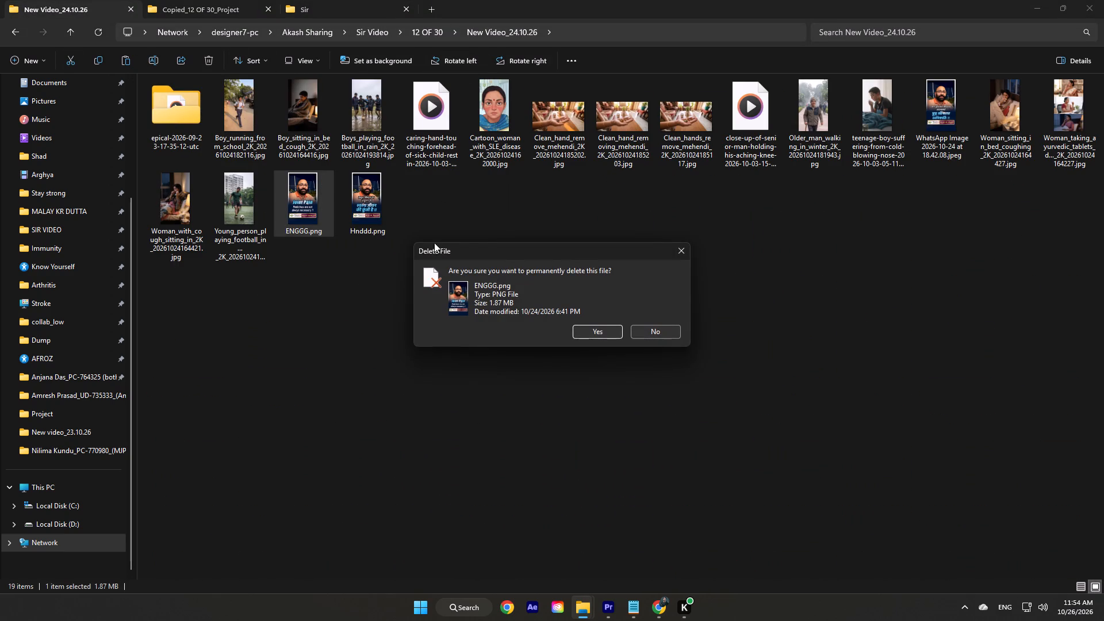
pyautogui.click(600, 327)
pyautogui.click(570, 315)
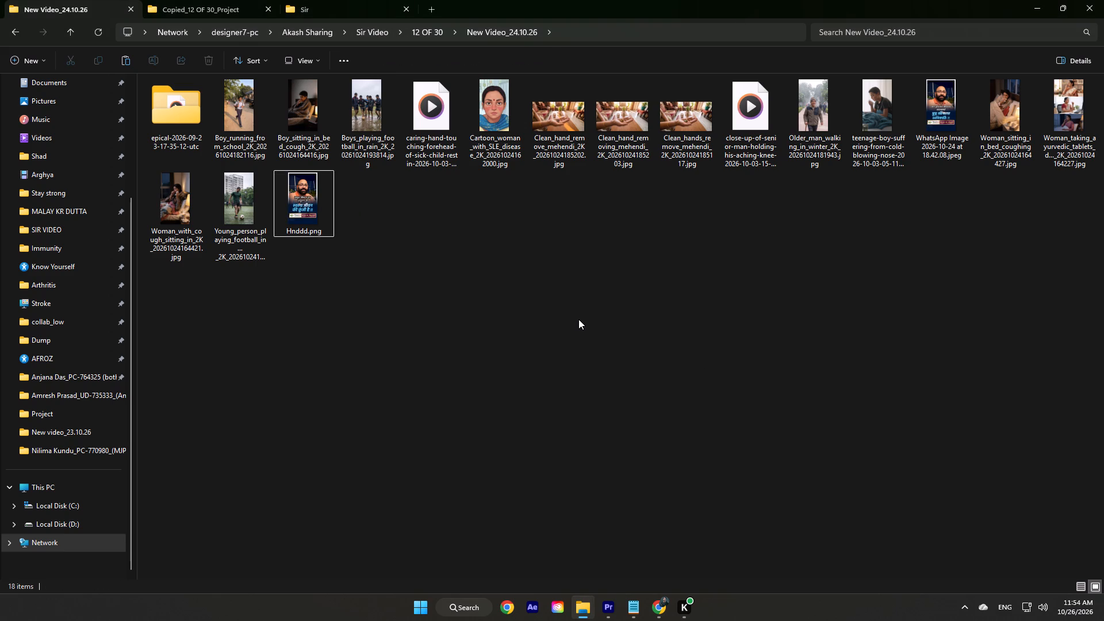
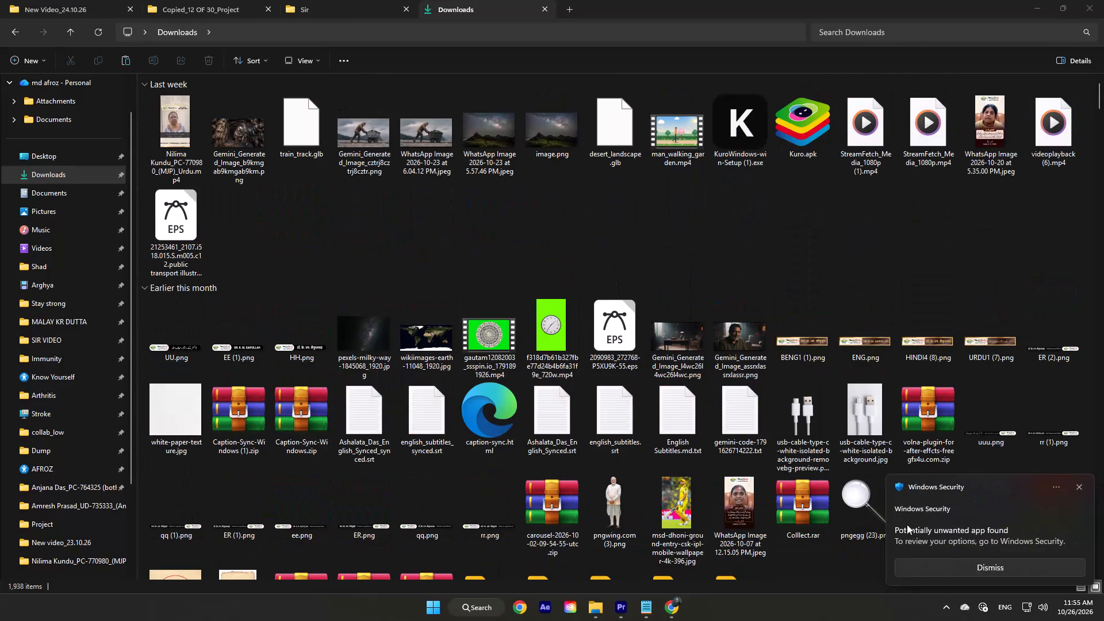
# Copy URDU1 (4).png, ENGg.png and HINDI4 (5).png from Downloads into the New Video_24.10.26 folder.
pyautogui.click(1081, 486)
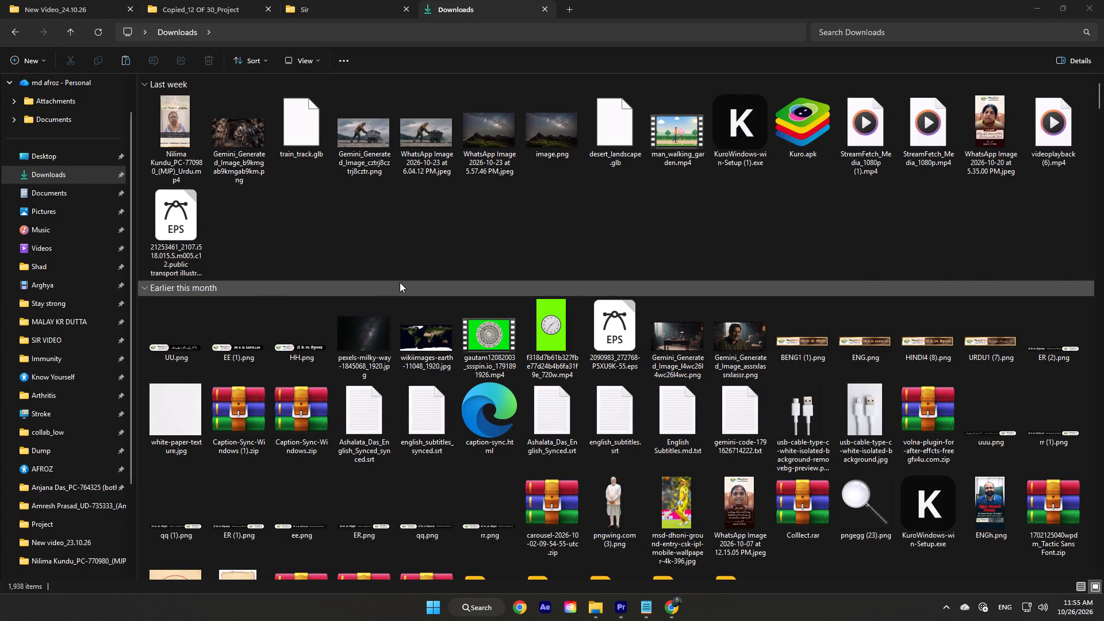
pyautogui.scroll(-2, 400, 282)
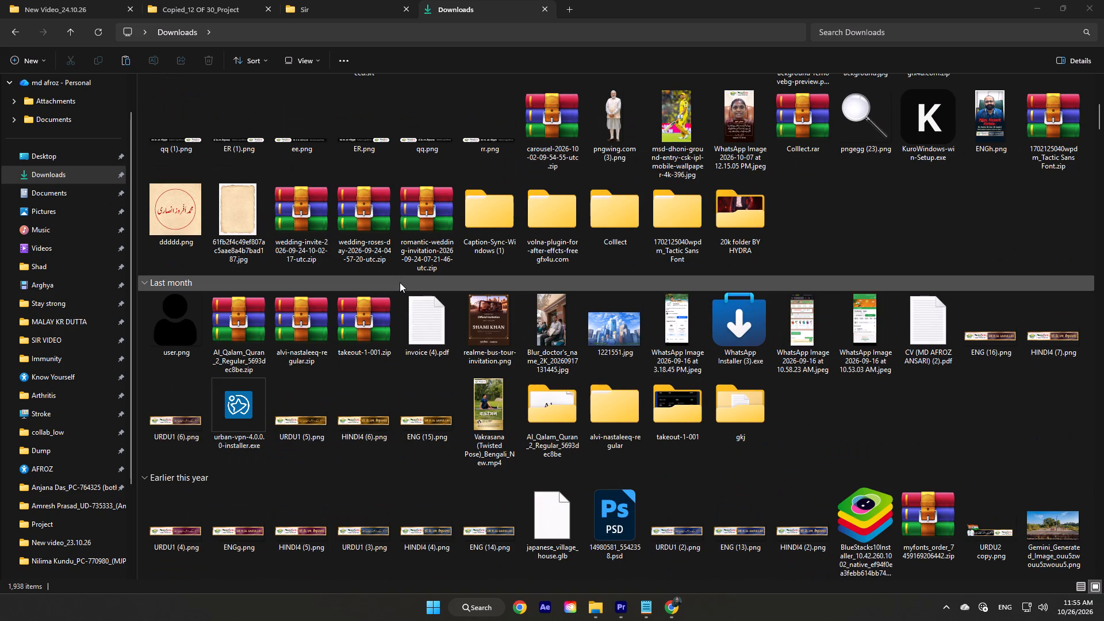
pyautogui.click(155, 515)
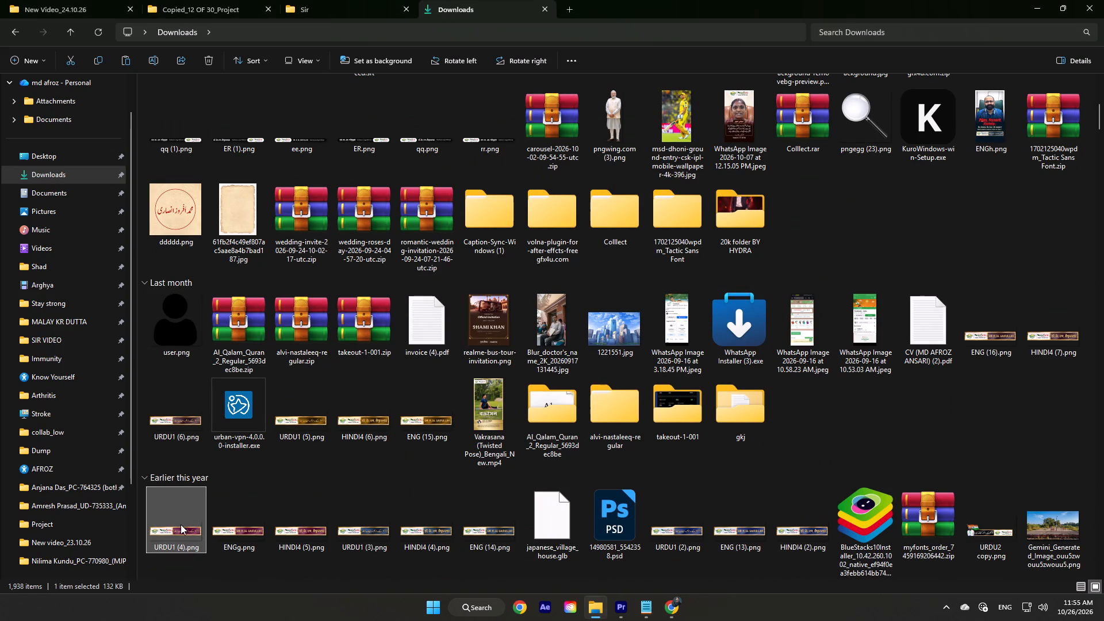
pyautogui.keyDown('ctrl'); pyautogui.click(217, 530); pyautogui.keyUp('ctrl')
pyautogui.keyDown('ctrl'); pyautogui.click(293, 530); pyautogui.keyUp('ctrl')
pyautogui.hotkey('ctrl', 'c')
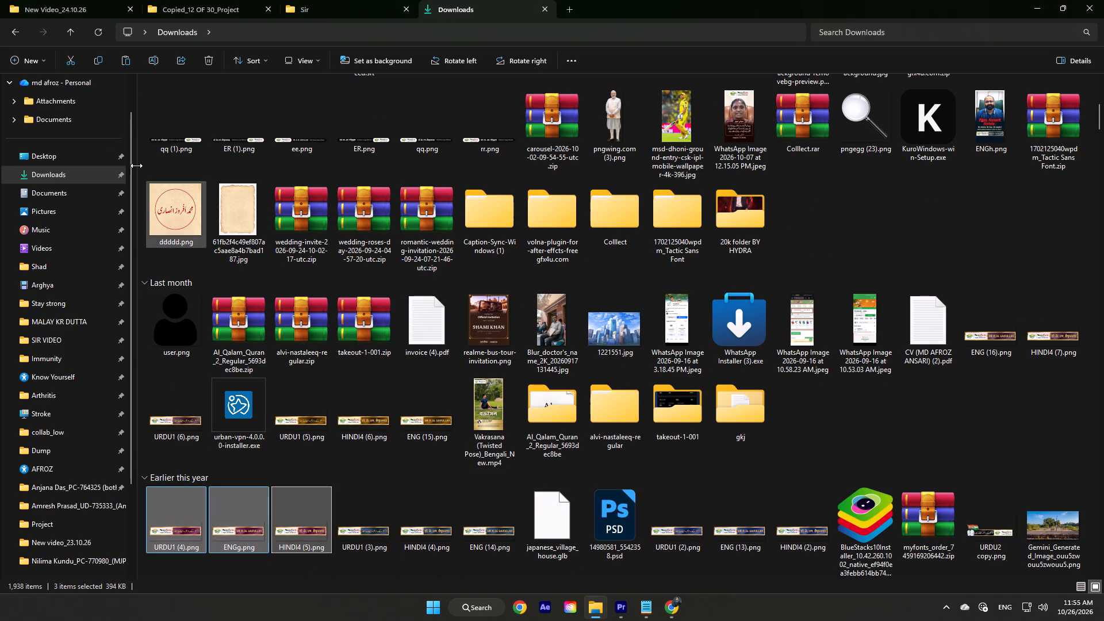
pyautogui.click(45, 0)
pyautogui.hotkey('ctrl', 'v')
# Import the three copied banner images into the 12 OF 30_Project_1 project in Premiere.
pyautogui.moveTo(420, 219); pyautogui.dragTo(445, 251)
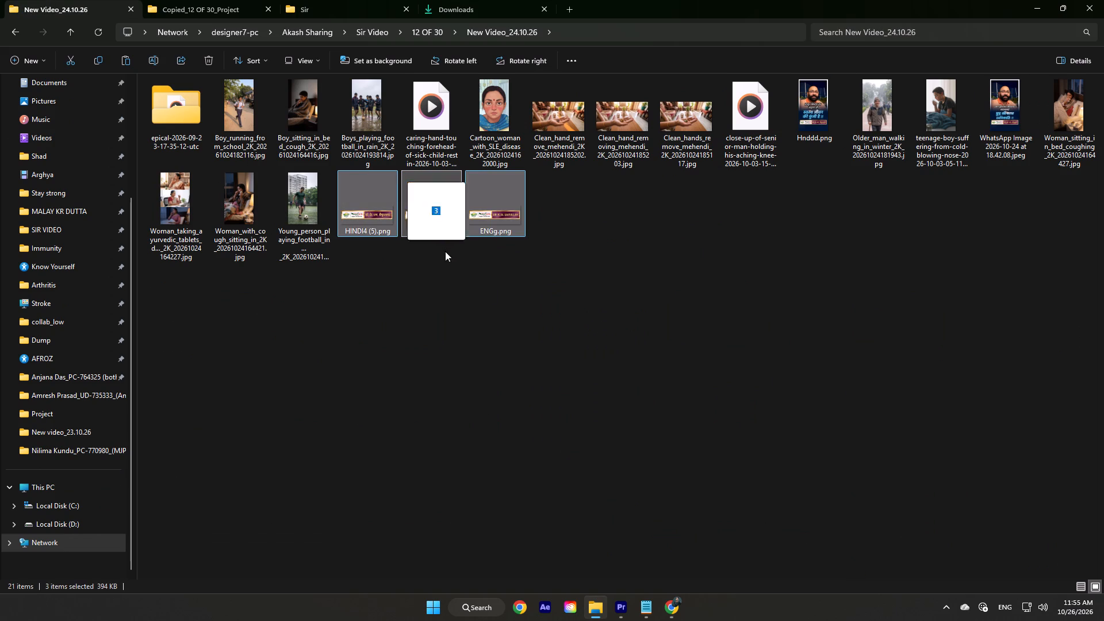
pyautogui.moveTo(445, 251); pyautogui.dragTo(581, 269)
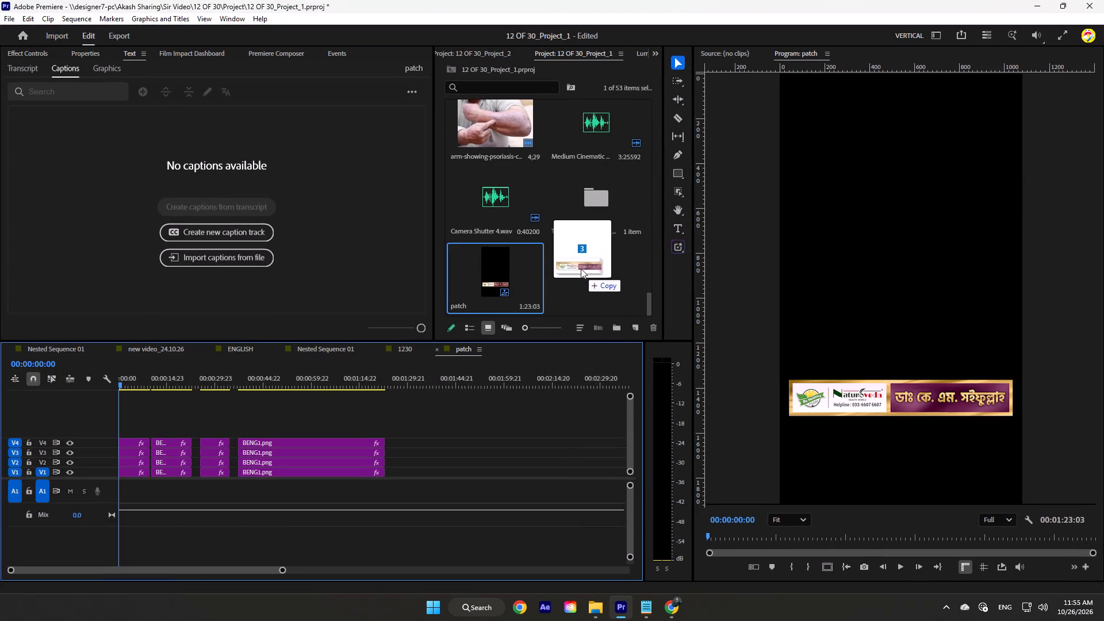
pyautogui.moveTo(581, 269); pyautogui.dragTo(577, 265)
pyautogui.click(509, 480)
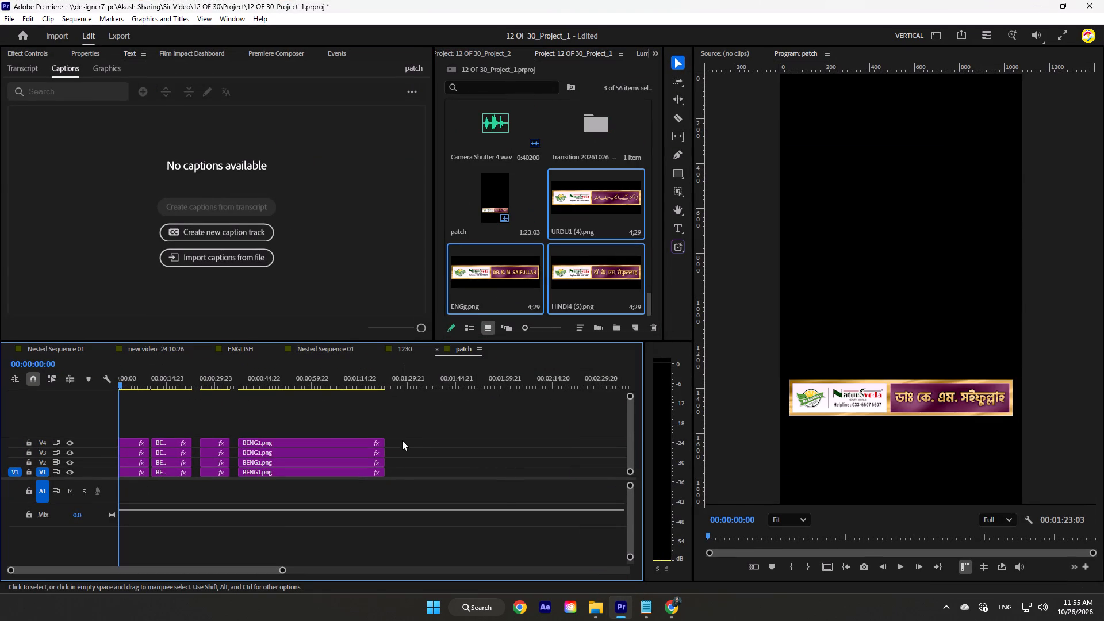
# In the patch sequence, replace all four BENG1.png clips on track V4 with ENGg.png.
pyautogui.click(152, 349)
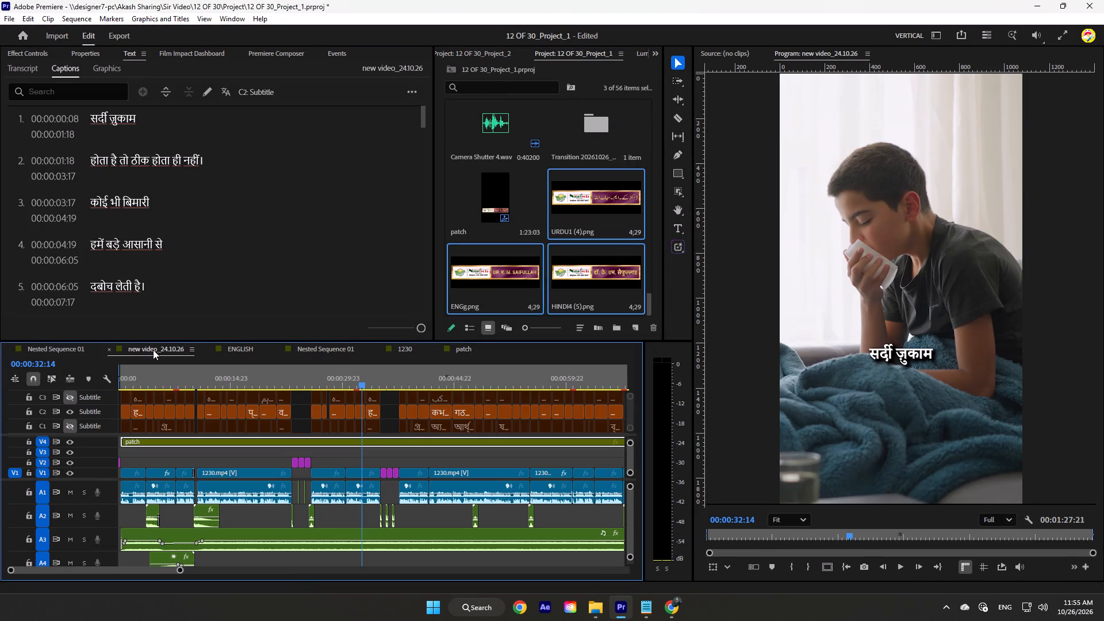
pyautogui.click(457, 354)
pyautogui.moveTo(413, 443); pyautogui.dragTo(126, 445)
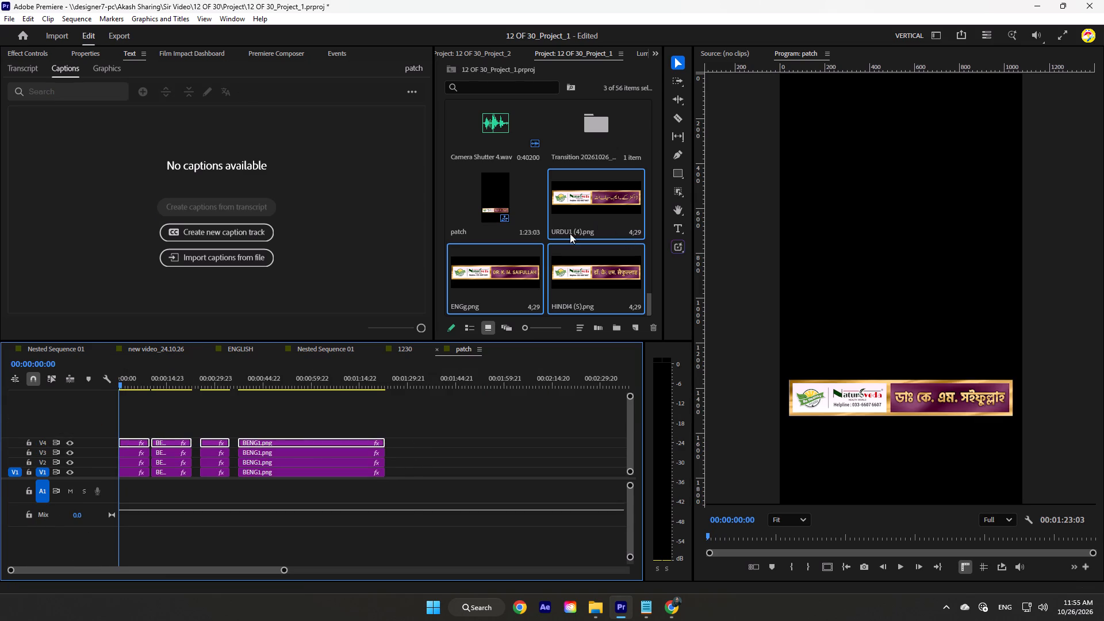
pyautogui.click(552, 239)
pyautogui.keyDown('alt'); pyautogui.moveTo(513, 273); pyautogui.dragTo(318, 390); pyautogui.keyUp('alt')
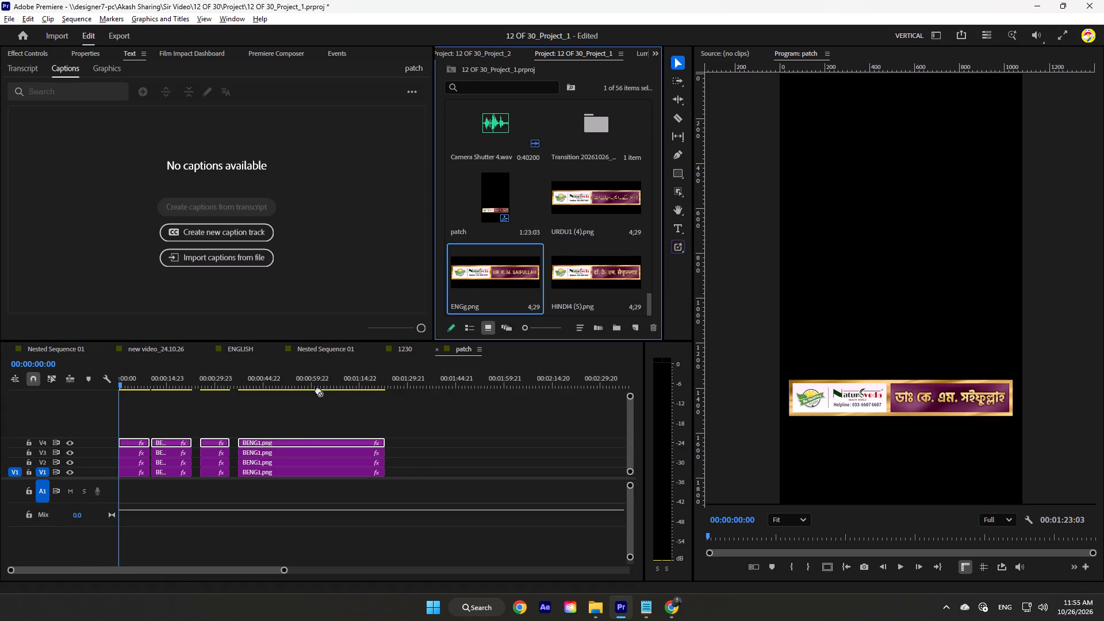
pyautogui.keyDown('alt'); pyautogui.moveTo(318, 390); pyautogui.dragTo(299, 443); pyautogui.keyUp('alt')
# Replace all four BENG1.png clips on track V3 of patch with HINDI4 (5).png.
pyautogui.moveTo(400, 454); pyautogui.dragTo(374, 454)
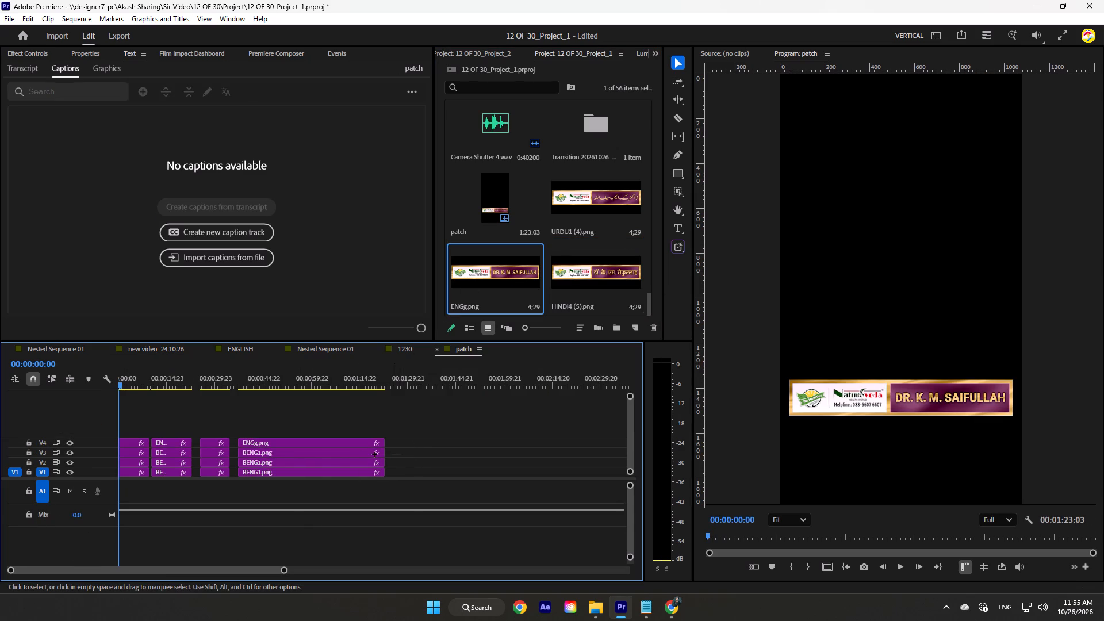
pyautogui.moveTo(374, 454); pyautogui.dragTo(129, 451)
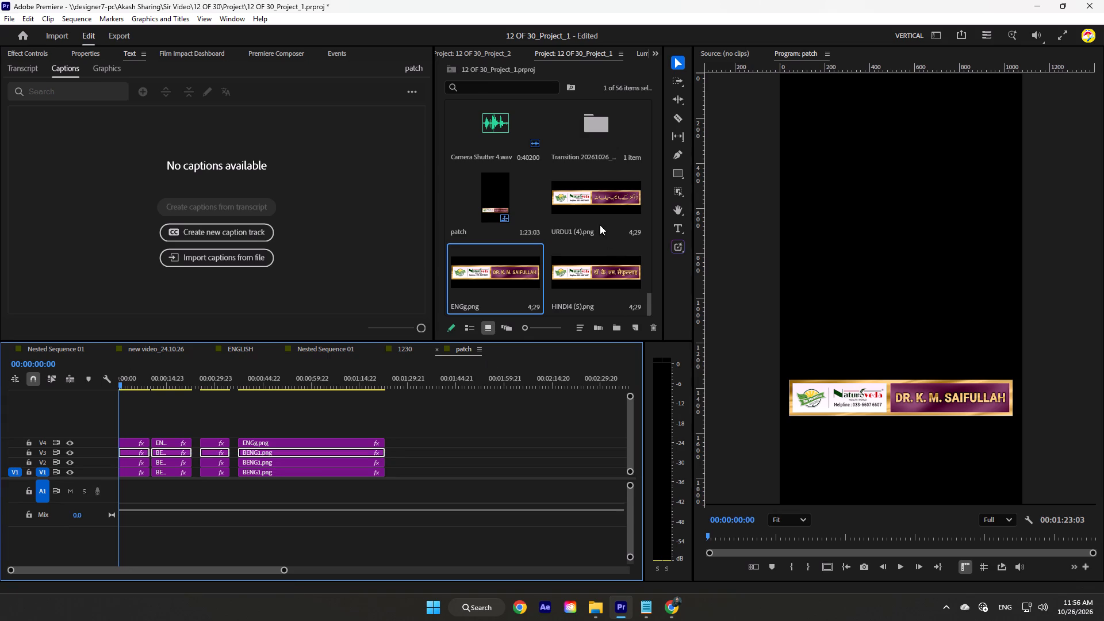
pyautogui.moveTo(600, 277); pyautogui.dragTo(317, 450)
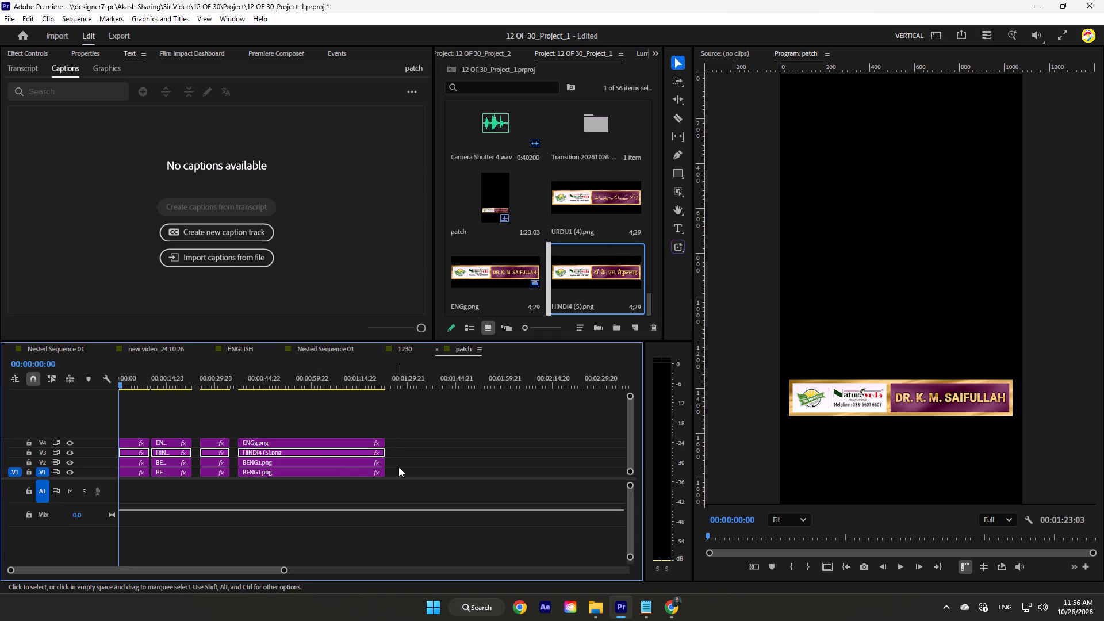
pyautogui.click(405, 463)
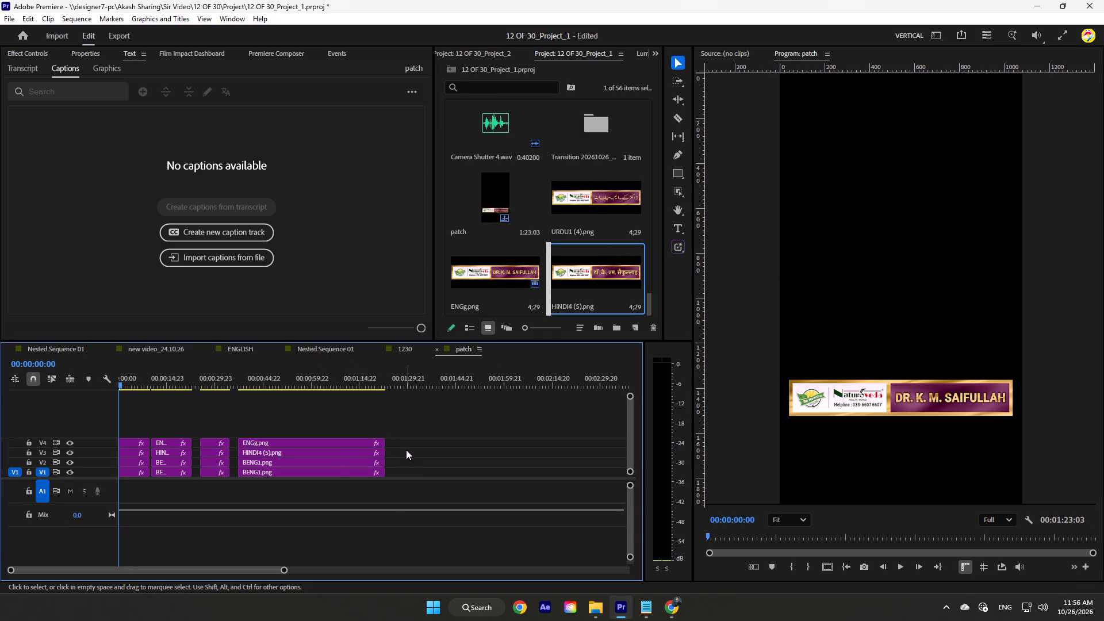
# Replace all four banner clips on track V3 of patch with URDU1 (4).png.
pyautogui.moveTo(406, 450); pyautogui.dragTo(133, 448)
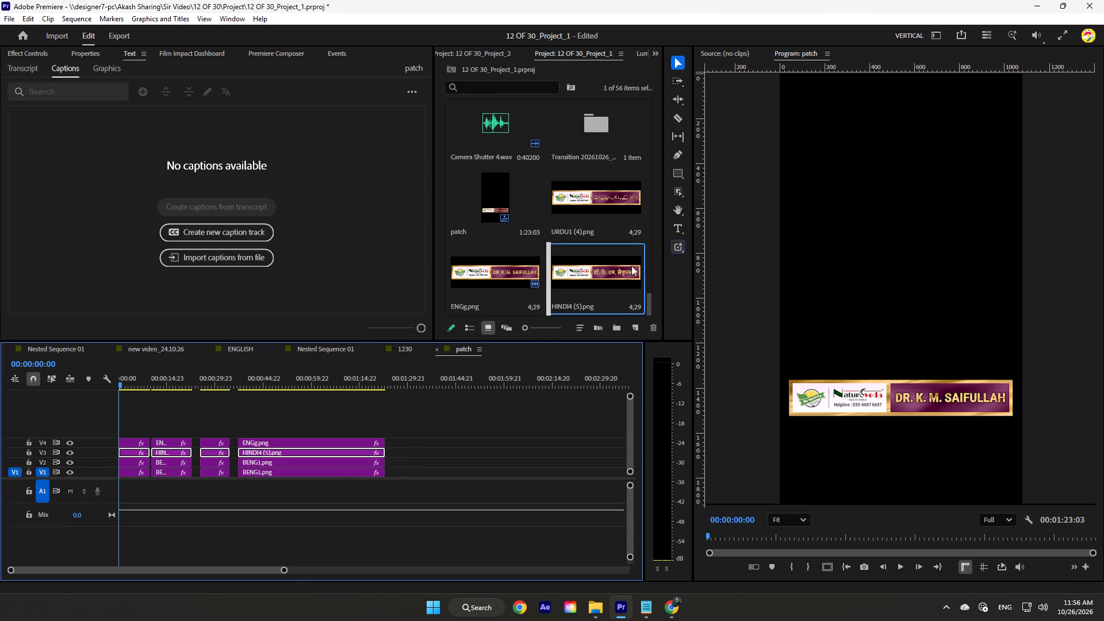
pyautogui.moveTo(612, 204); pyautogui.dragTo(328, 451)
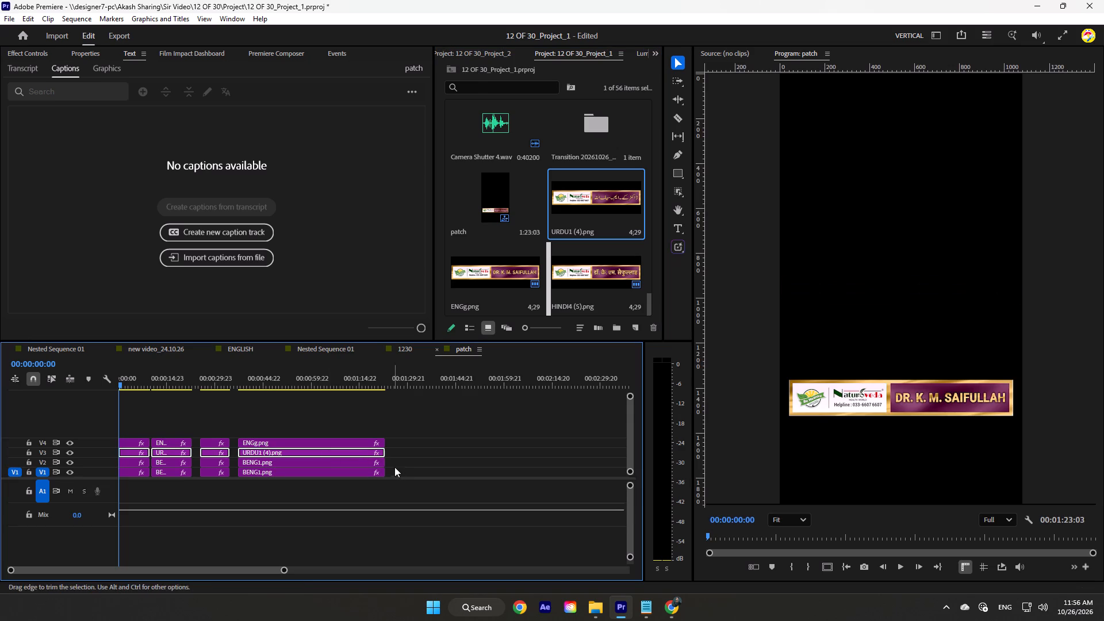
# Replace all four BENG1.png clips on track V2 of patch with HINDI4 (5).png.
pyautogui.moveTo(397, 462); pyautogui.dragTo(136, 465)
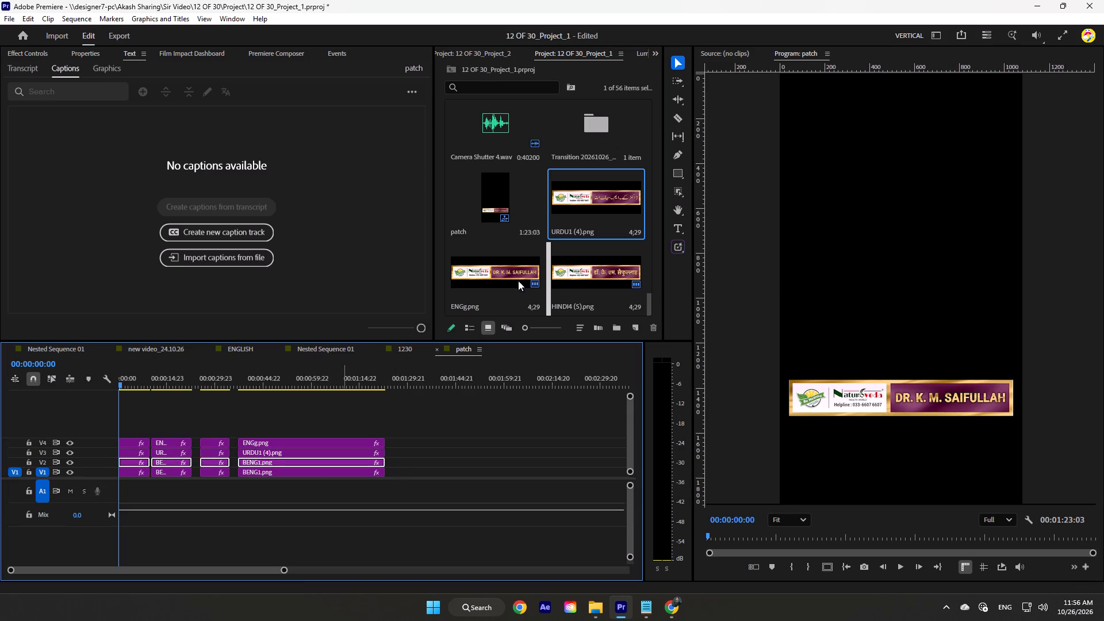
pyautogui.moveTo(593, 270); pyautogui.dragTo(338, 455)
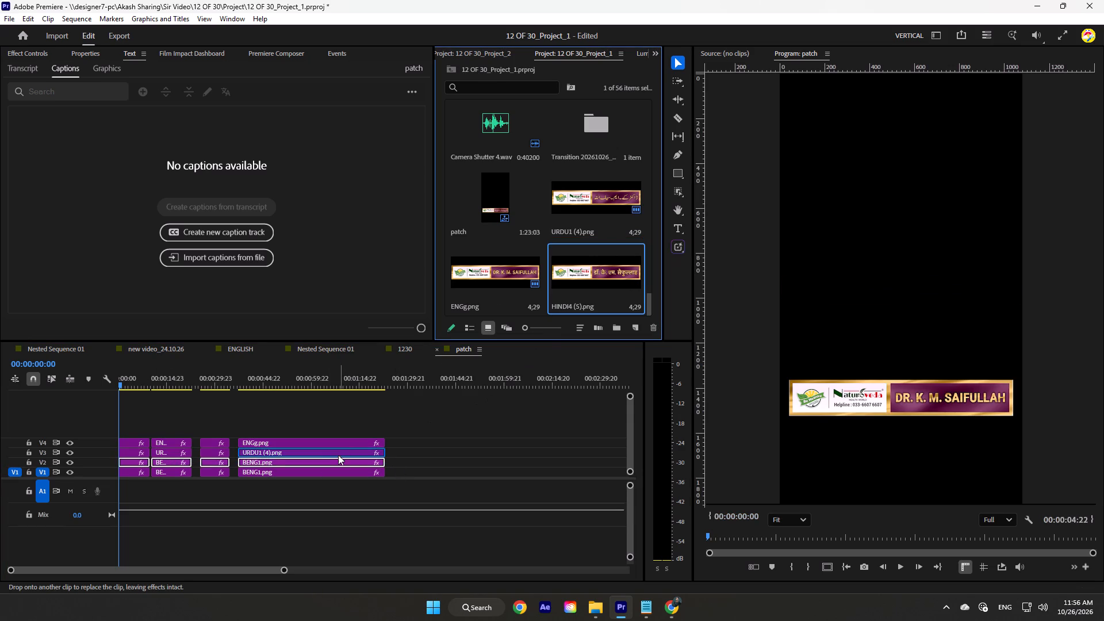
pyautogui.moveTo(338, 455); pyautogui.dragTo(332, 458)
pyautogui.click(491, 429)
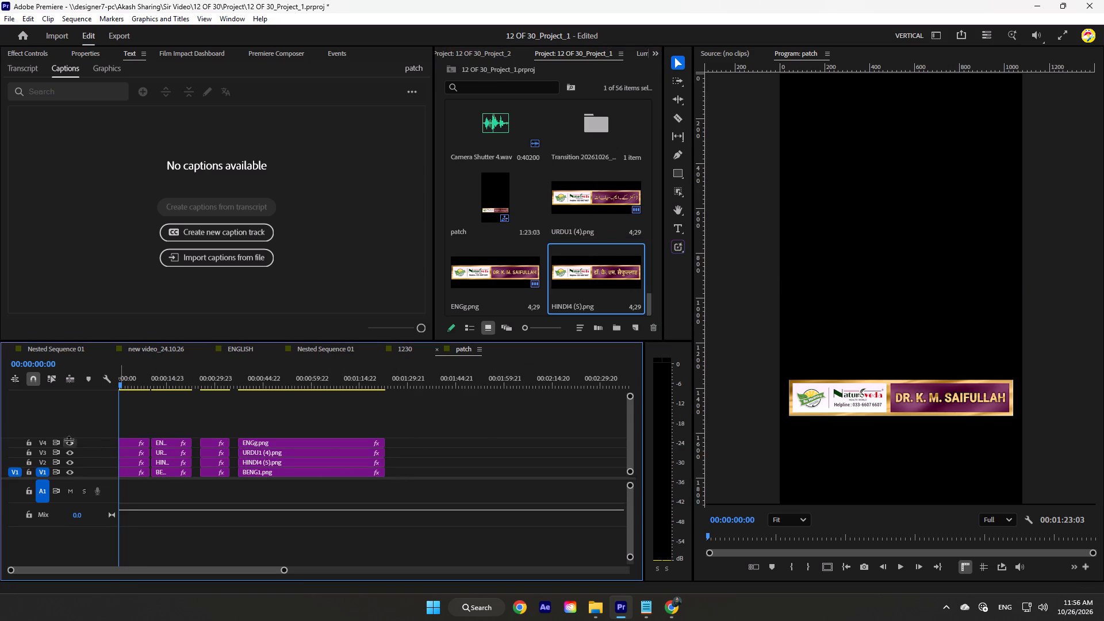
# Hide tracks V4, V3 and V1 in patch, leaving only the Hindi banner on V2 visible.
pyautogui.click(68, 440)
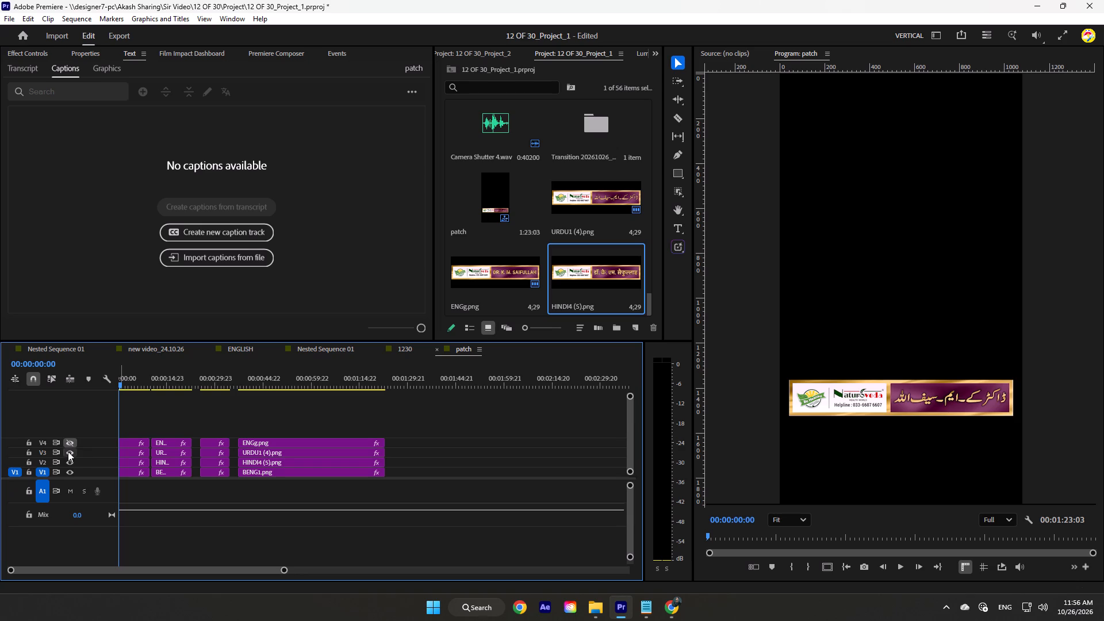
pyautogui.click(68, 451)
pyautogui.click(70, 473)
pyautogui.click(297, 393)
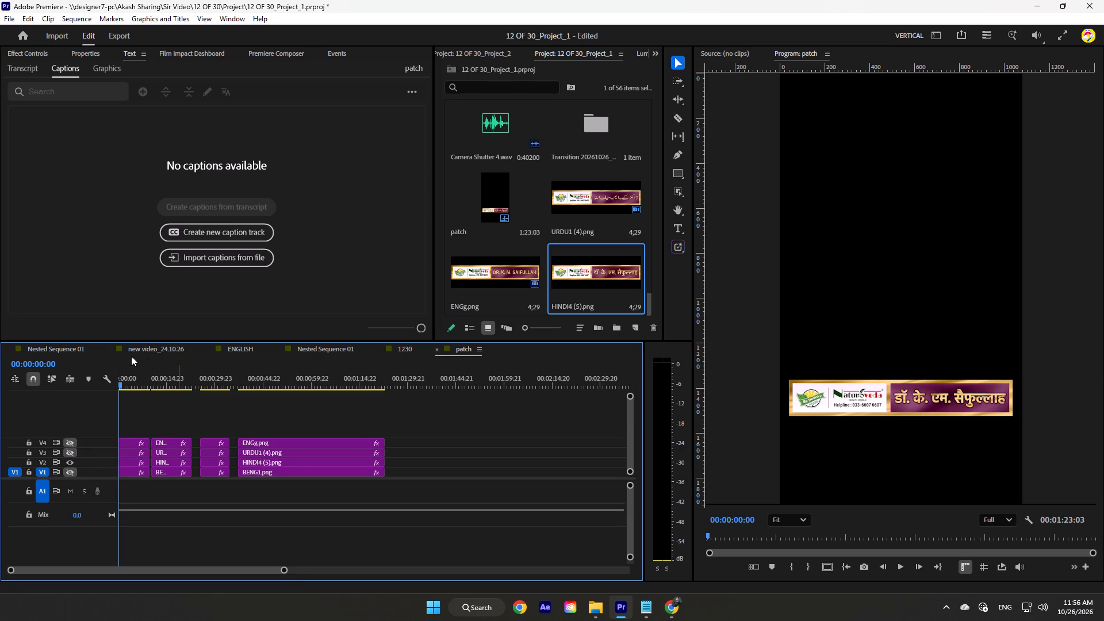
# In the new video_24.10.26 sequence, return the playhead to the start and save the project.
pyautogui.click(158, 350)
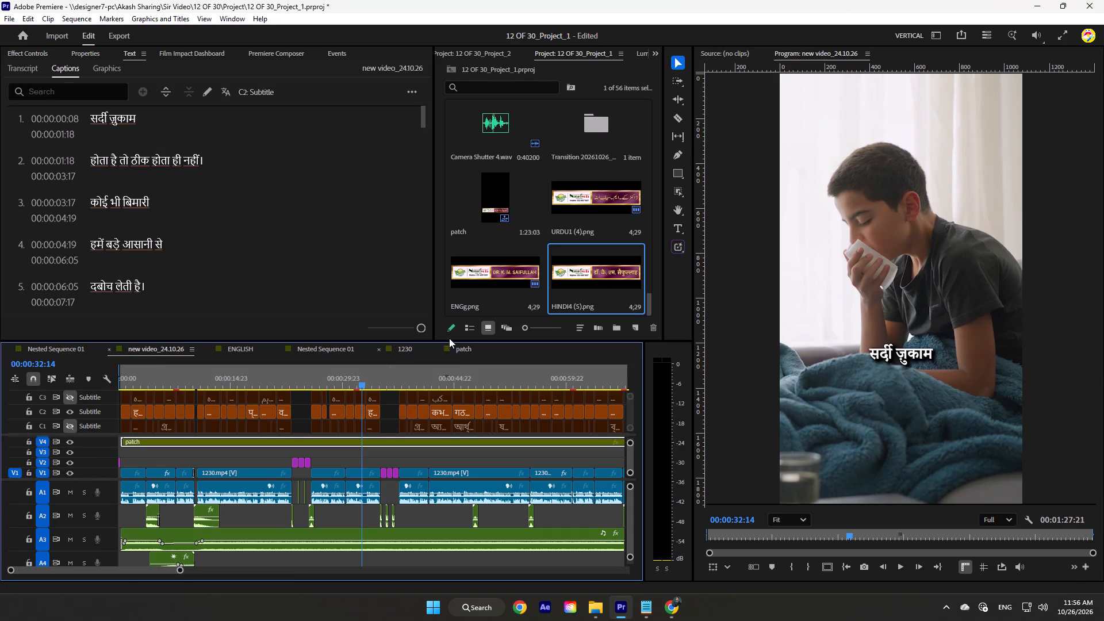
pyautogui.moveTo(351, 384); pyautogui.dragTo(30, 454)
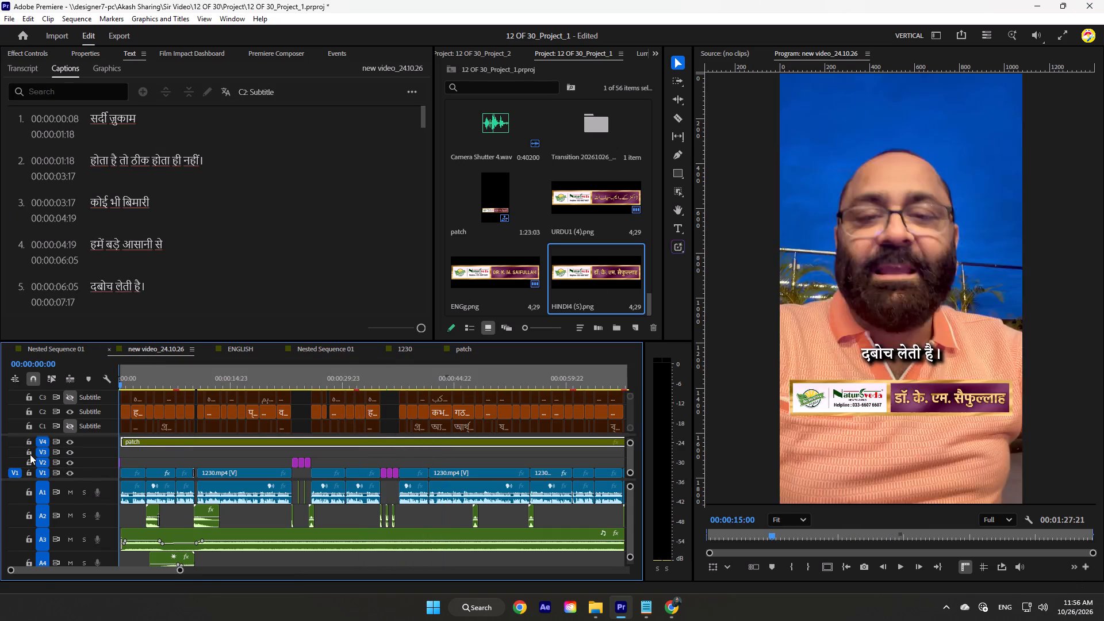
pyautogui.moveTo(30, 454); pyautogui.dragTo(19, 457)
pyautogui.click(154, 455)
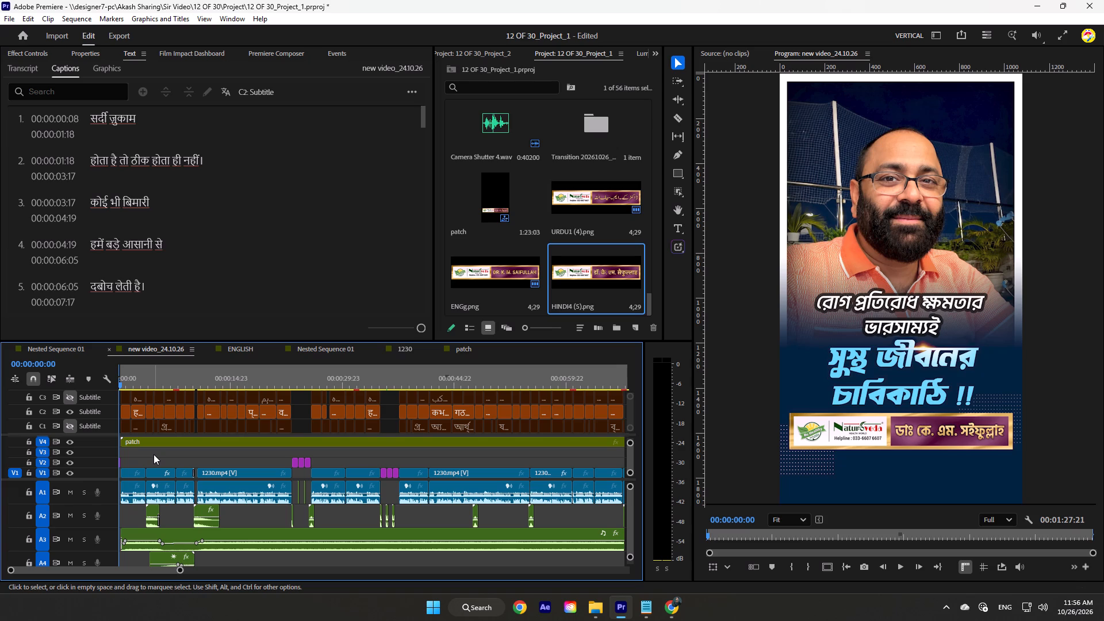
pyautogui.hotkey('ctrl', 's')
# Play new video_24.10.26 from the start through to the end clip, checking the Hindi captions and name banner.
pyautogui.press('space')
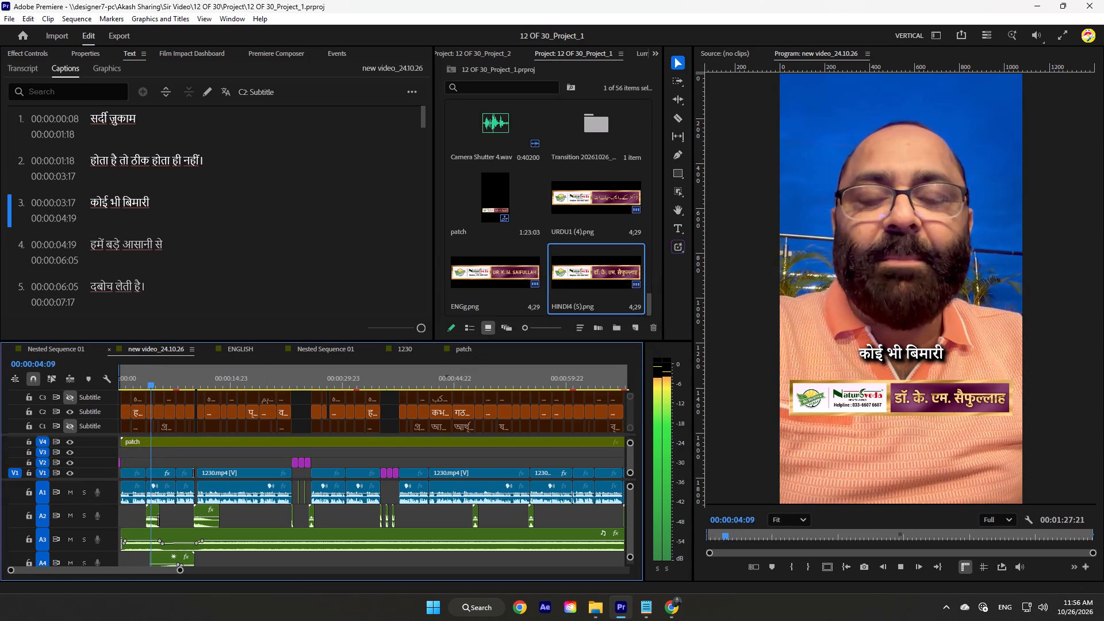
pyautogui.click(945, 611)
pyautogui.click(932, 620)
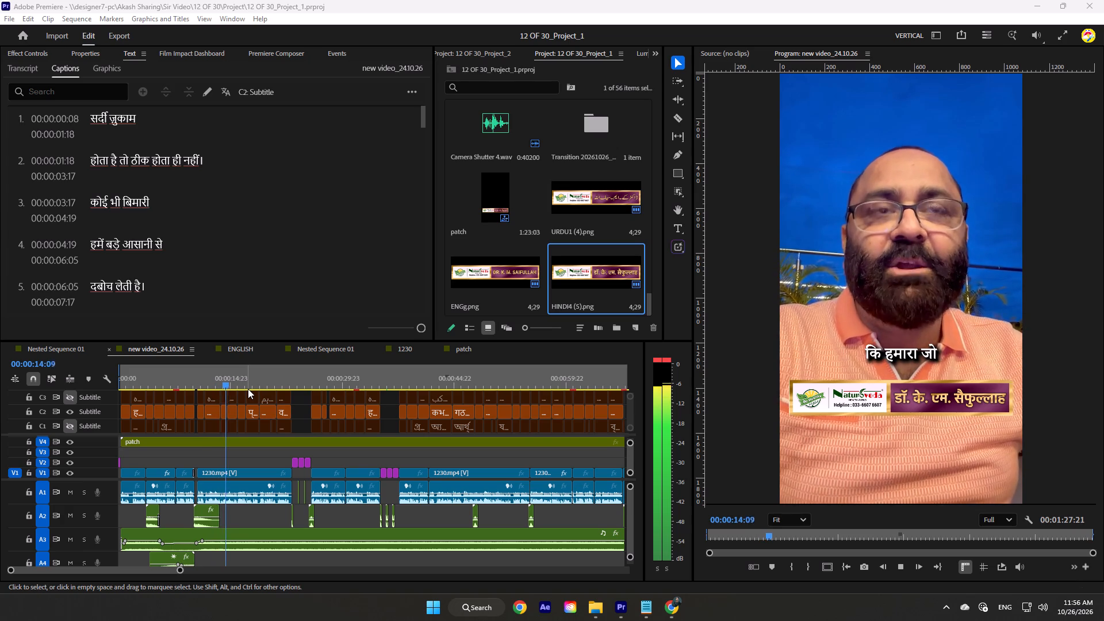
pyautogui.scroll(-7, 254, 411)
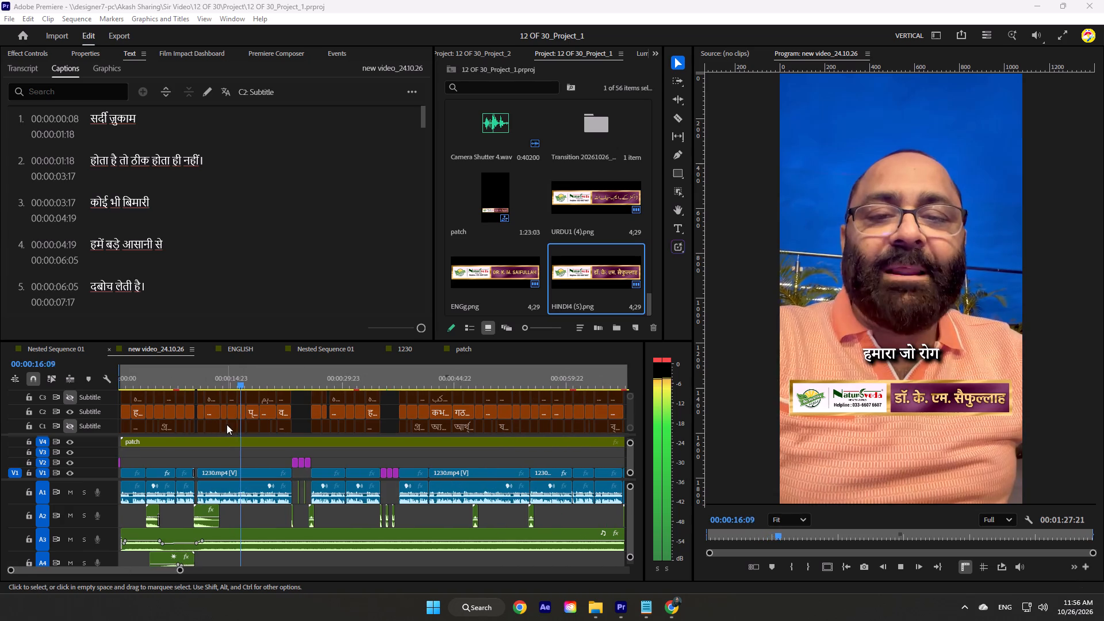
pyautogui.scroll(-3, 258, 413)
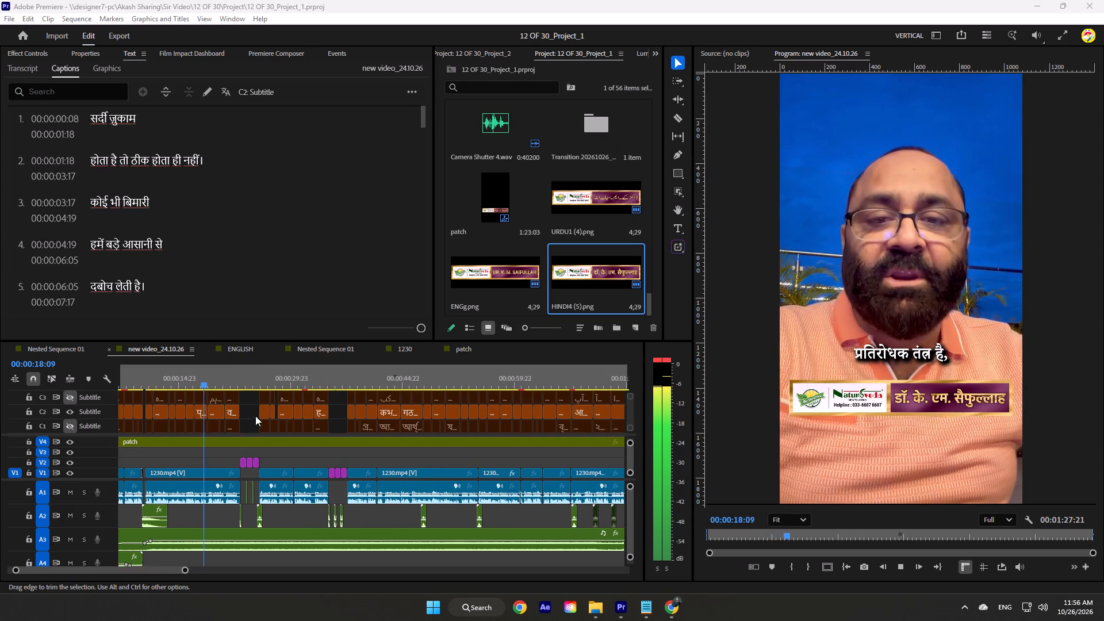
pyautogui.scroll(-2, 257, 419)
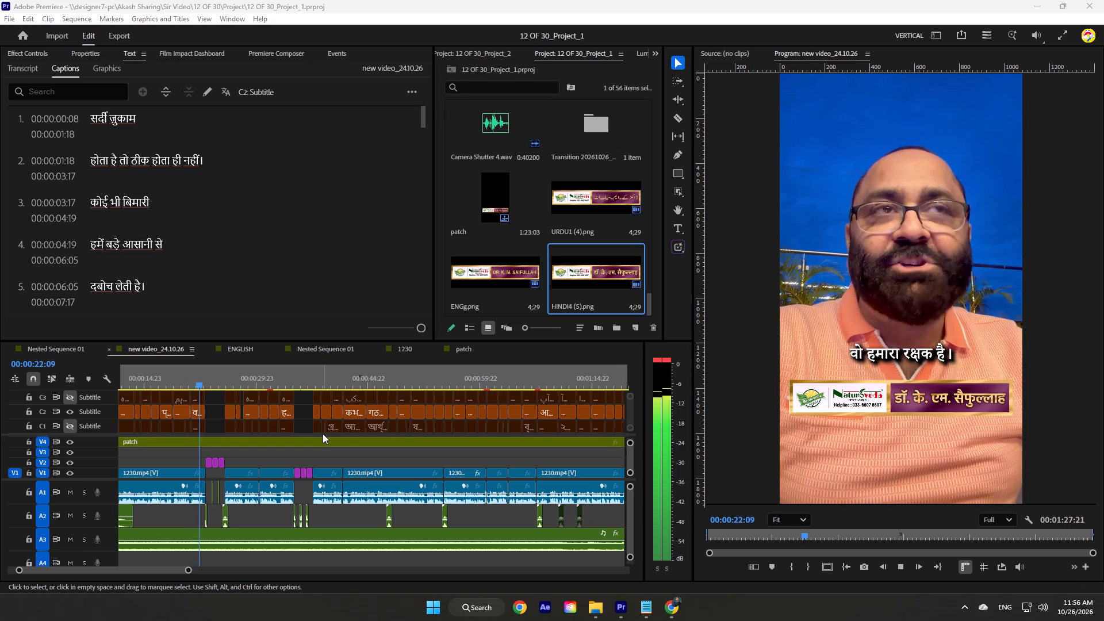
pyautogui.scroll(-3, 327, 428)
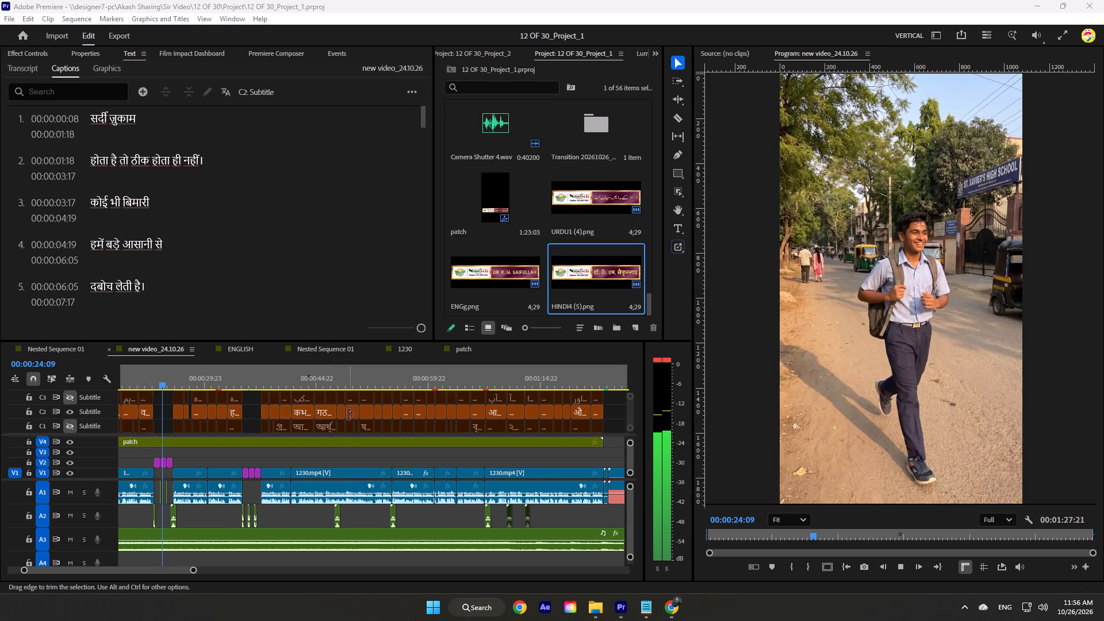
pyautogui.scroll(-1, 346, 415)
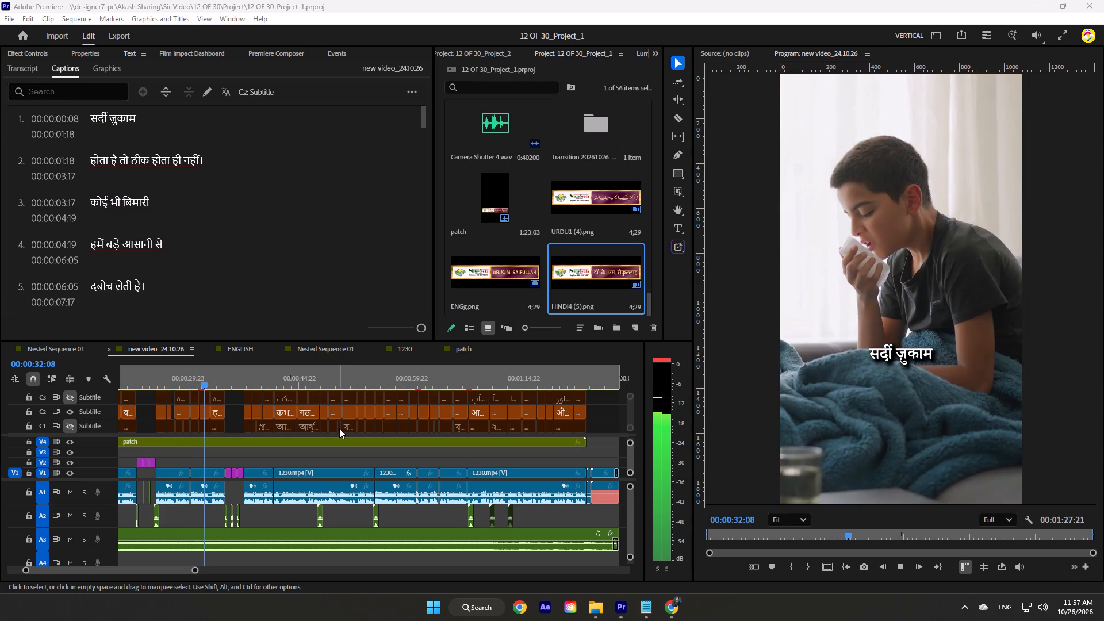
pyautogui.scroll(-3, 342, 428)
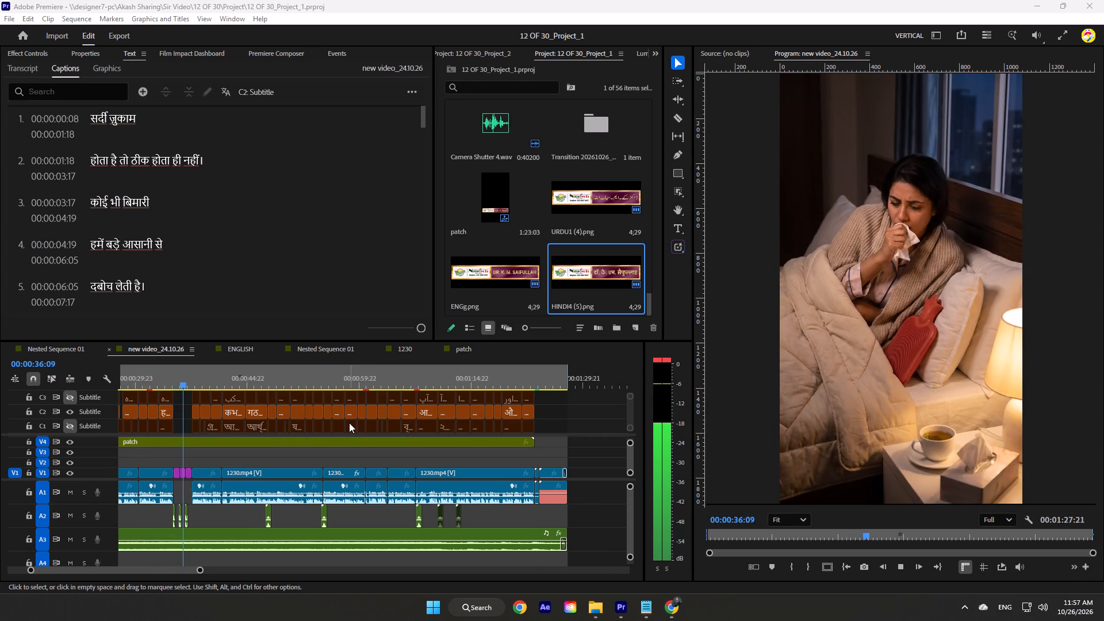
pyautogui.scroll(-1, 349, 422)
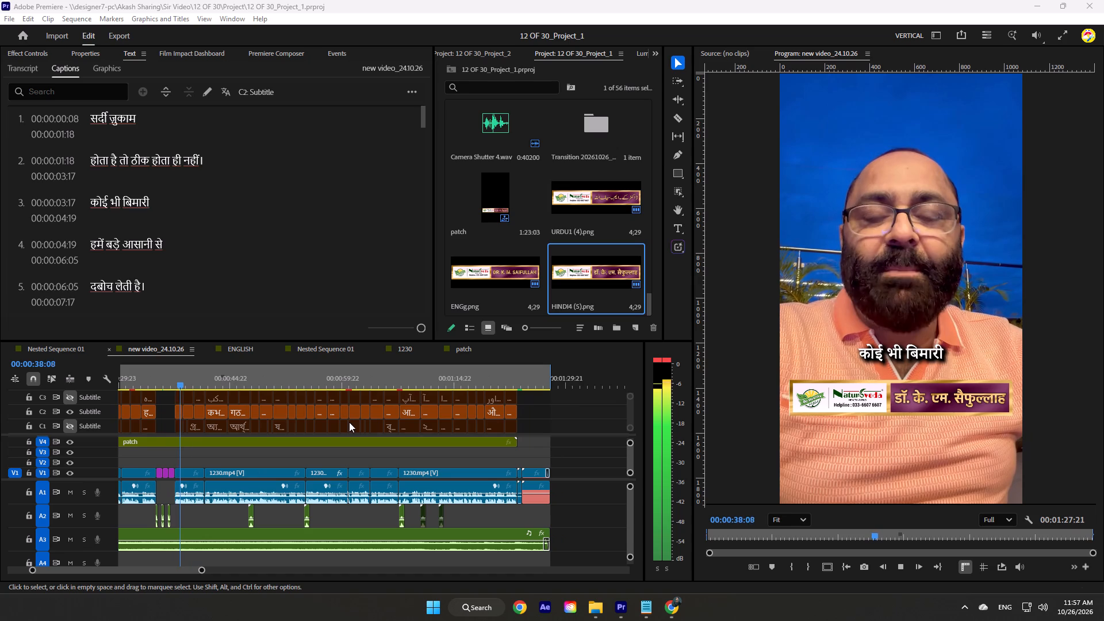
pyautogui.scroll(-3, 349, 422)
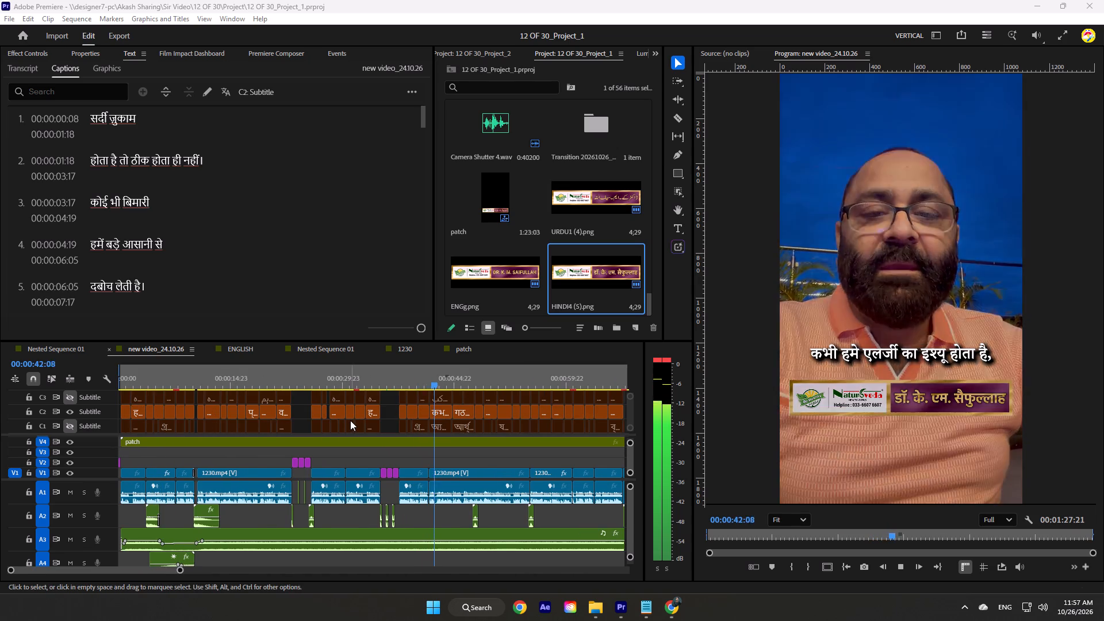
pyautogui.scroll(-15, 350, 420)
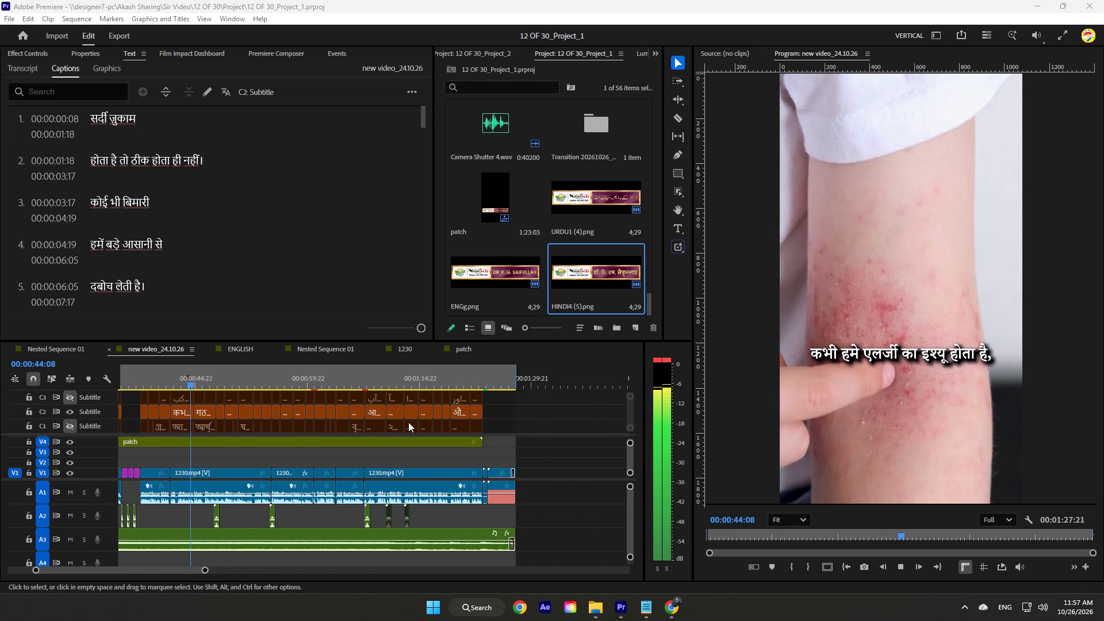
pyautogui.scroll(-3, 408, 422)
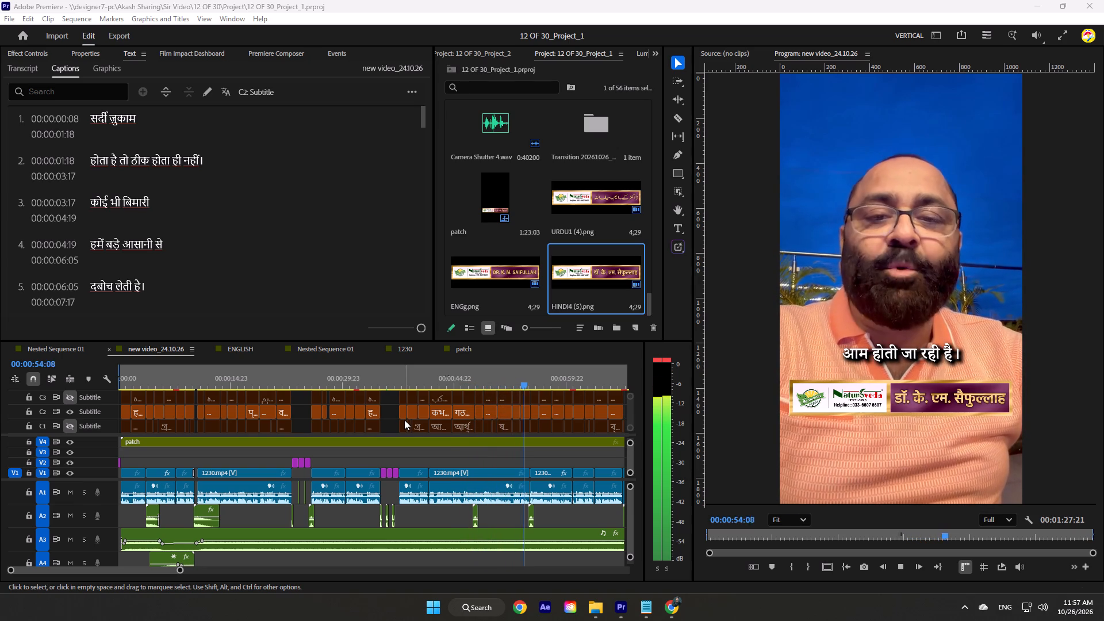
pyautogui.scroll(-1, 406, 421)
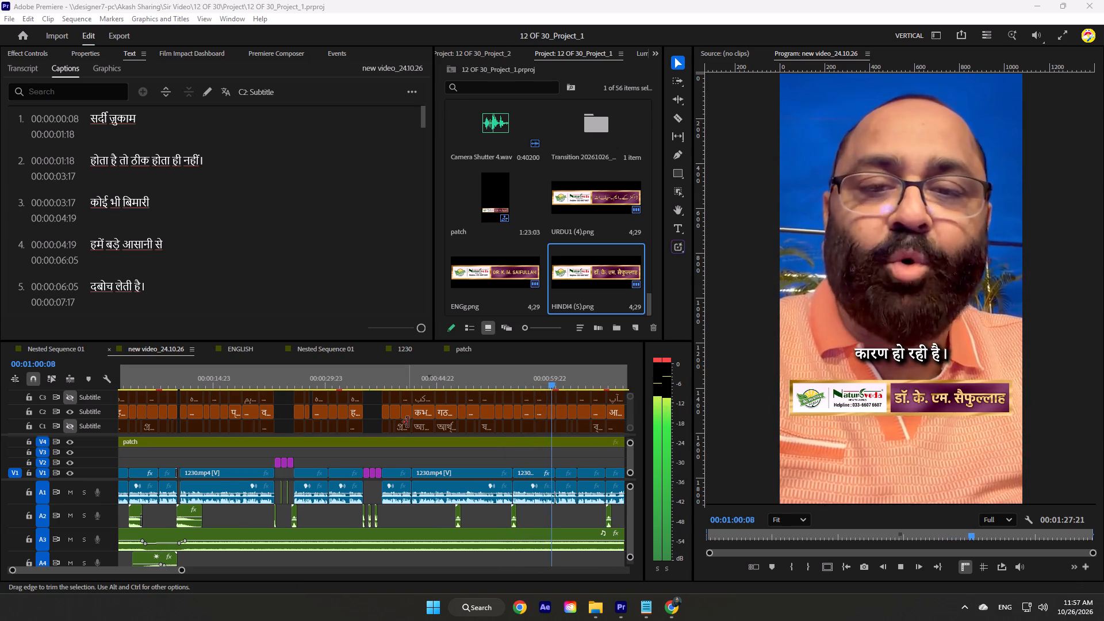
pyautogui.scroll(-19, 408, 425)
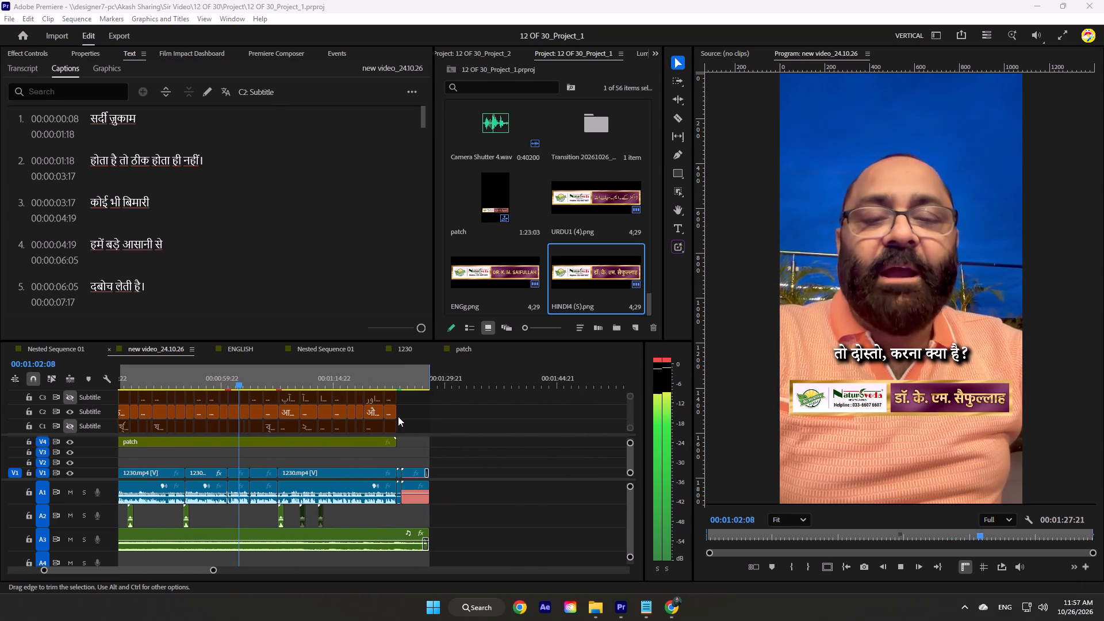
pyautogui.scroll(-2, 526, 262)
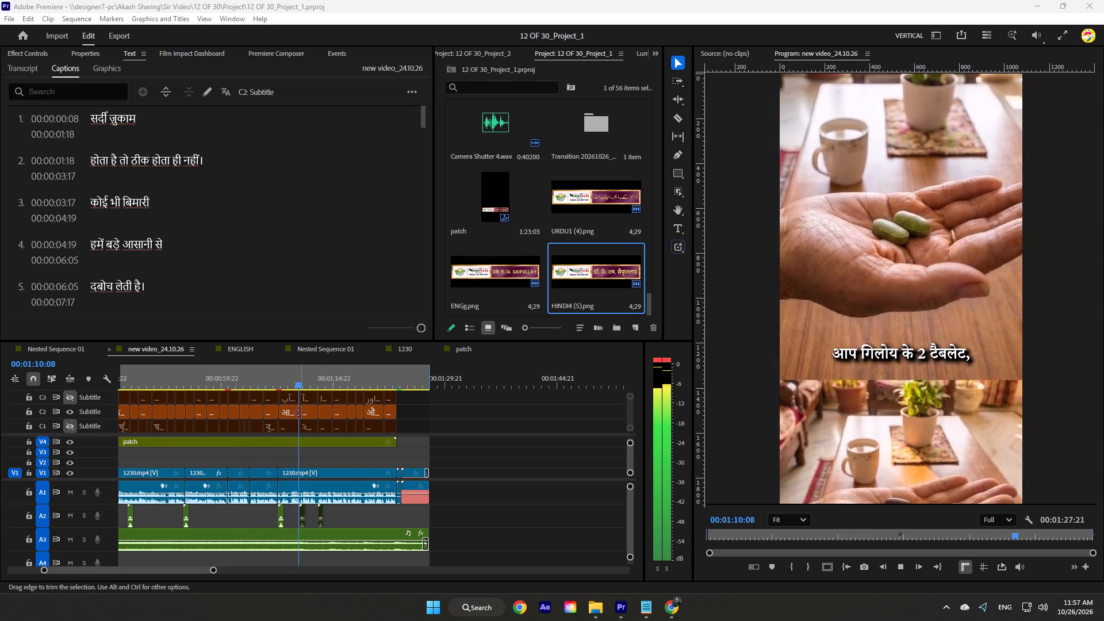
pyautogui.scroll(-4, 305, 413)
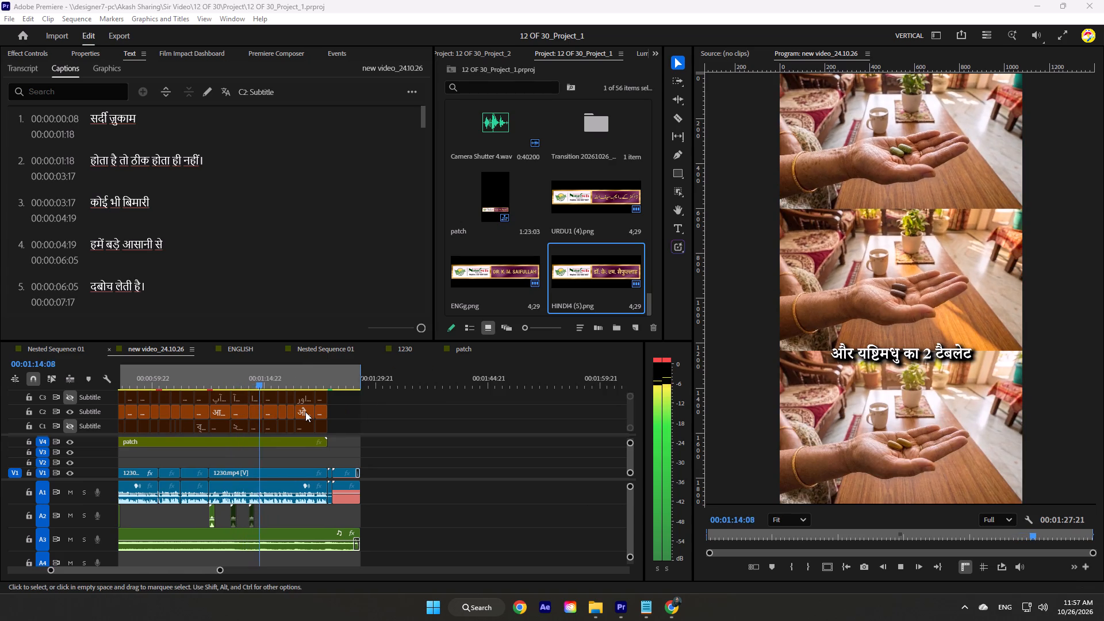
pyautogui.scroll(-3, 308, 413)
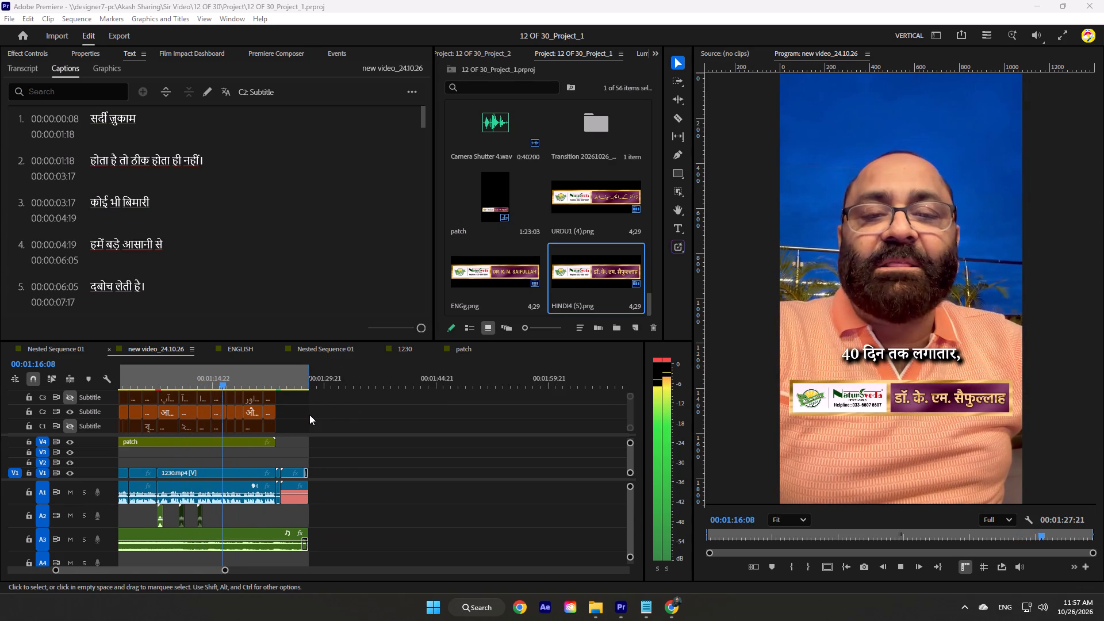
pyautogui.scroll(-4, 309, 415)
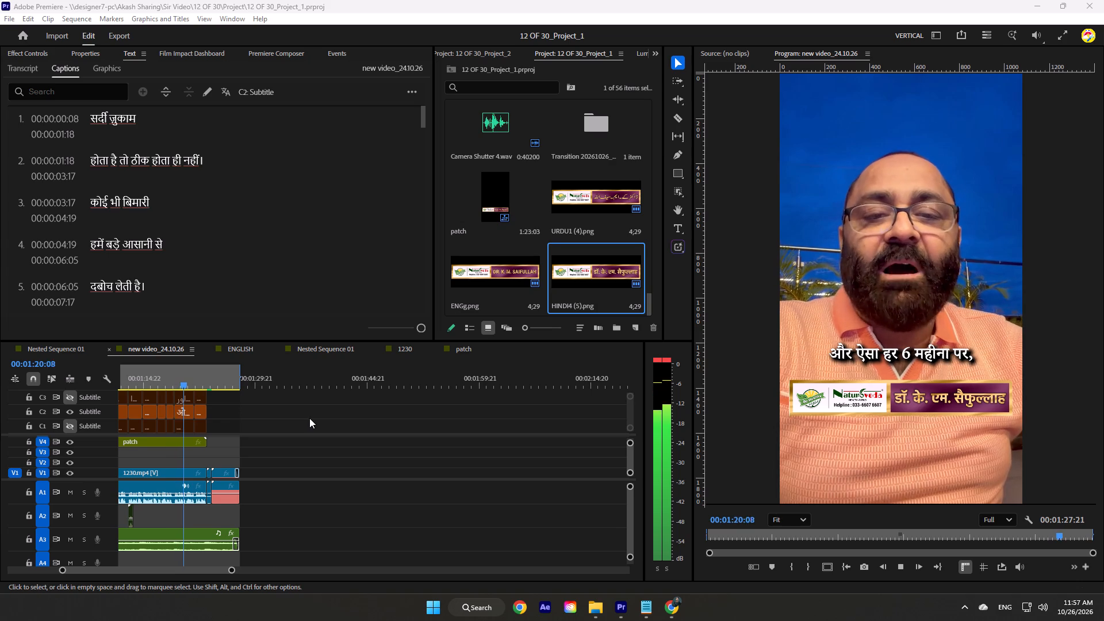
pyautogui.scroll(-4, 306, 419)
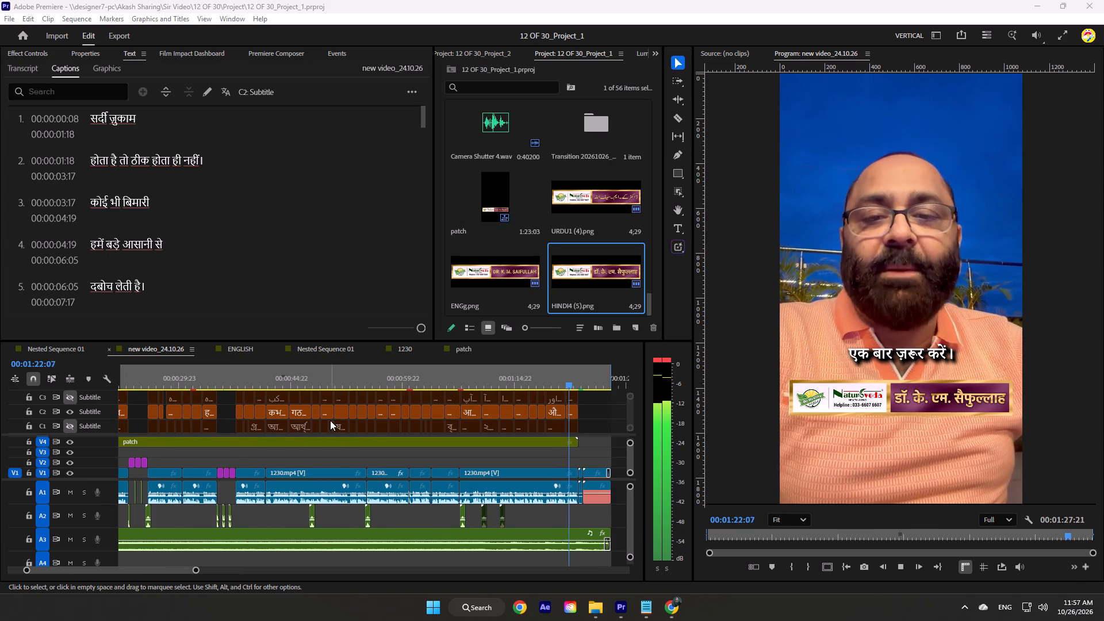
pyautogui.press('space')
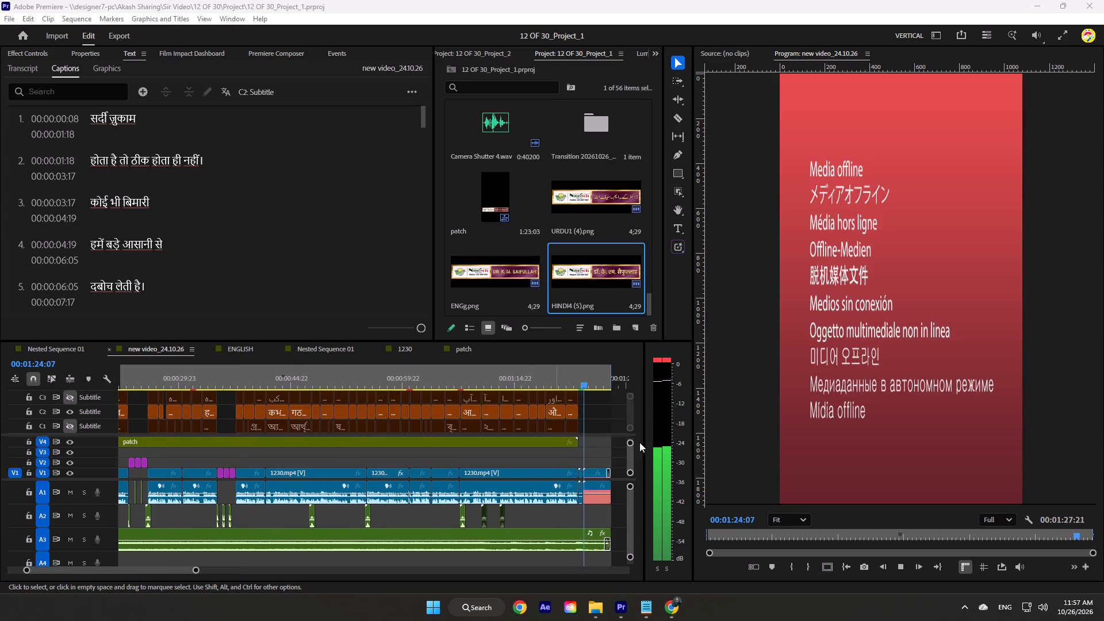
pyautogui.click(599, 377)
pyautogui.scroll(-6, 601, 474)
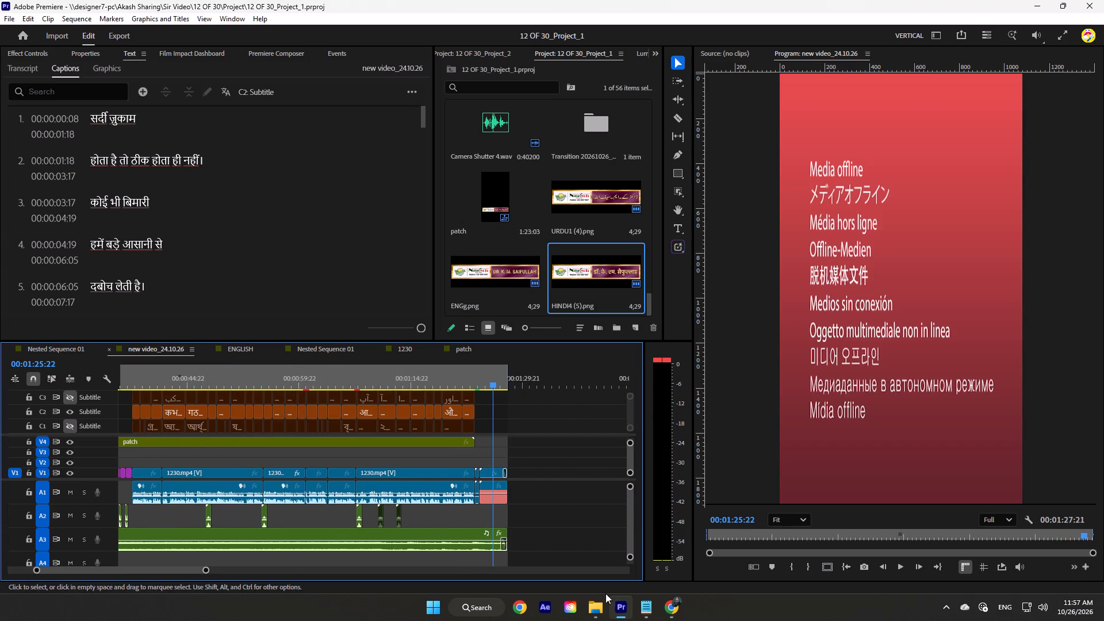
# Import PSA_ENGLISH.mp4, PSA_HINDI.mp4 and PSA_URDU.mp4 from the LOGO_CHANGED folder in Sir Video into the 12 OF 30_Project_1 project.
pyautogui.click(595, 609)
pyautogui.click(346, 0)
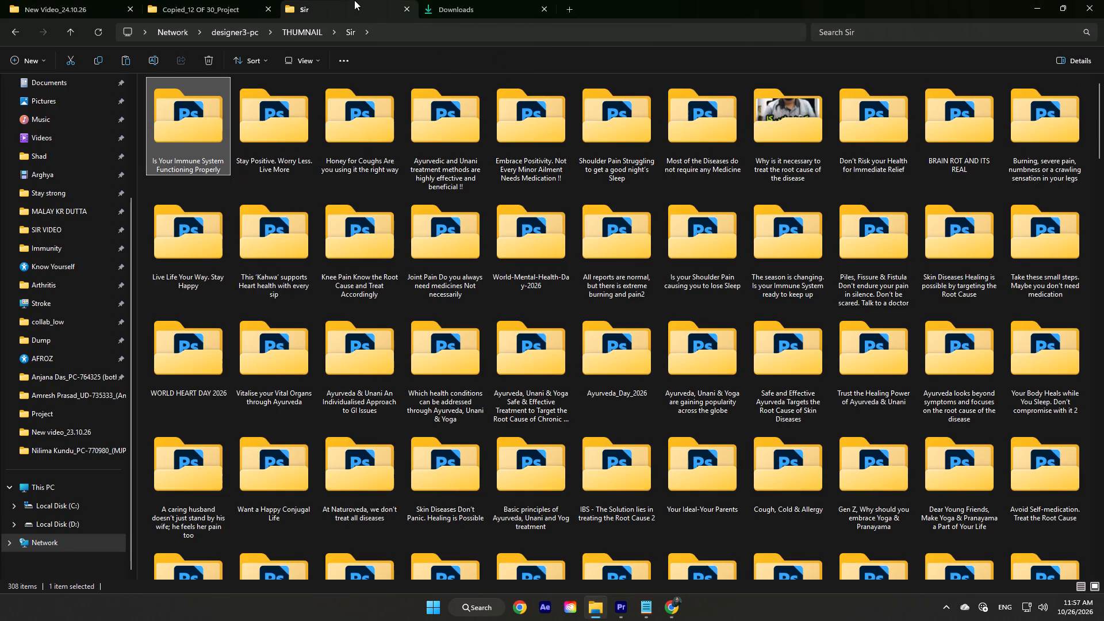
pyautogui.click(202, 0)
pyautogui.click(474, 10)
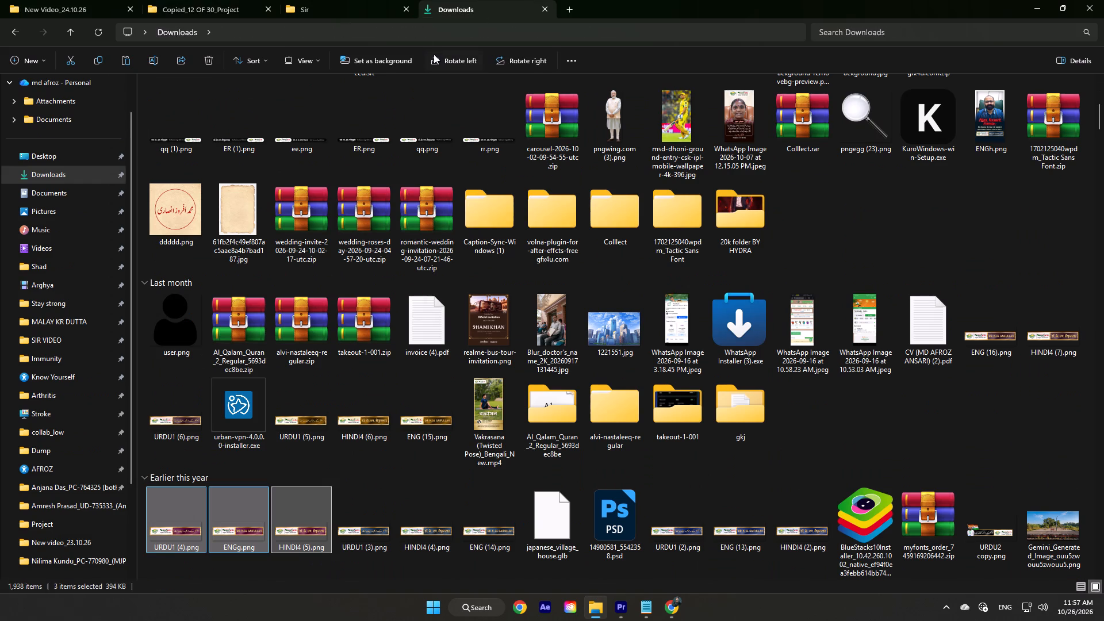
pyautogui.moveTo(423, 36); pyautogui.dragTo(418, 32)
pyautogui.click(230, 69)
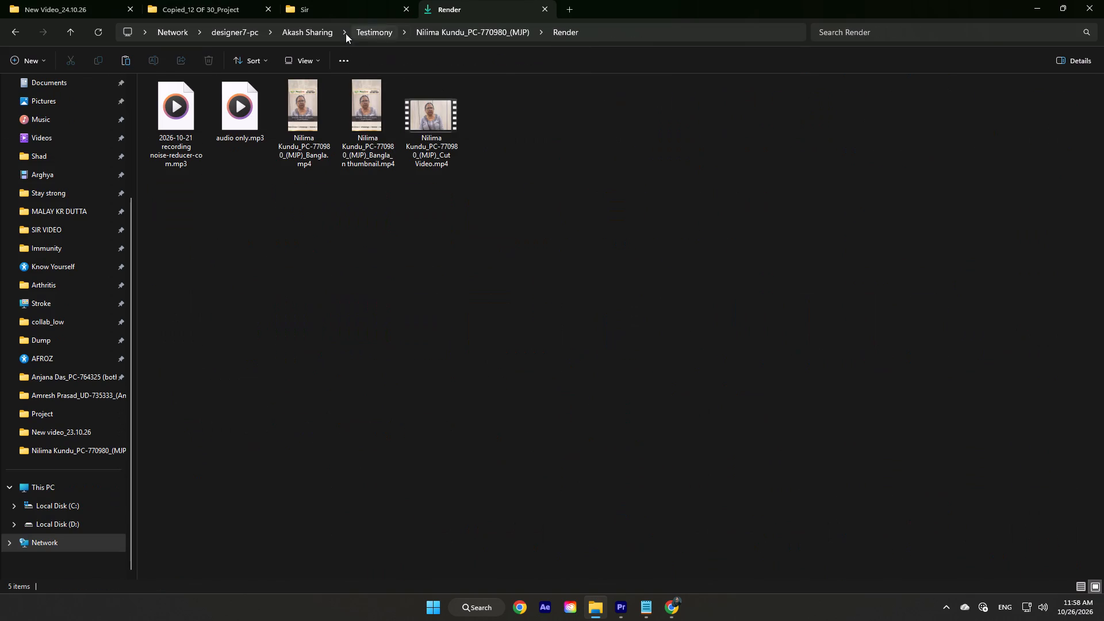
pyautogui.click(313, 28)
pyautogui.doubleClick(706, 114)
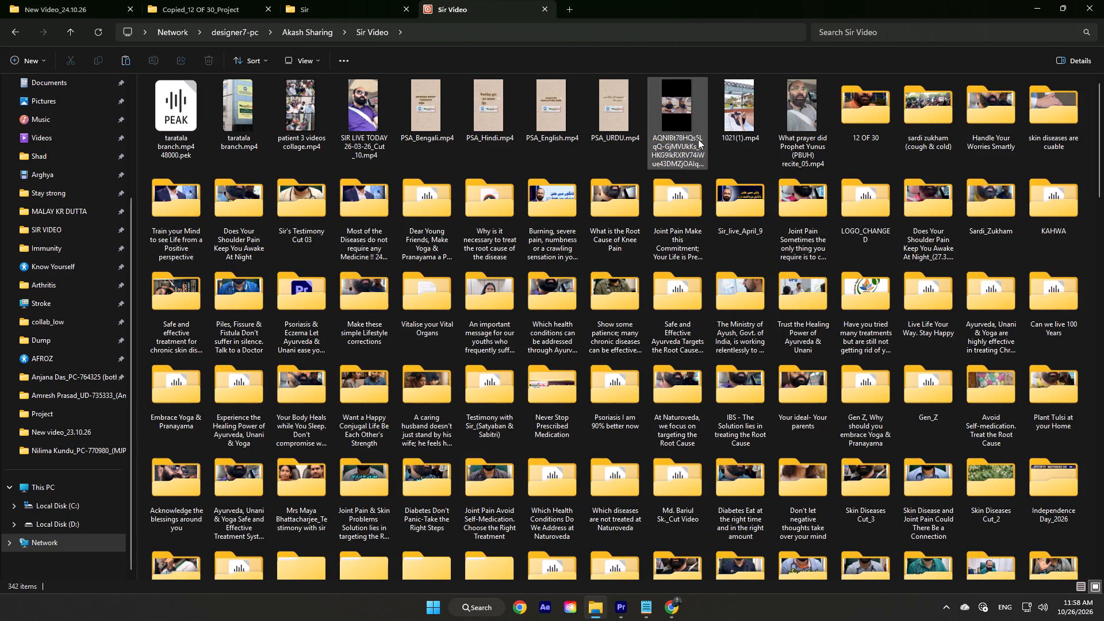
pyautogui.click(884, 206)
pyautogui.click(884, 211)
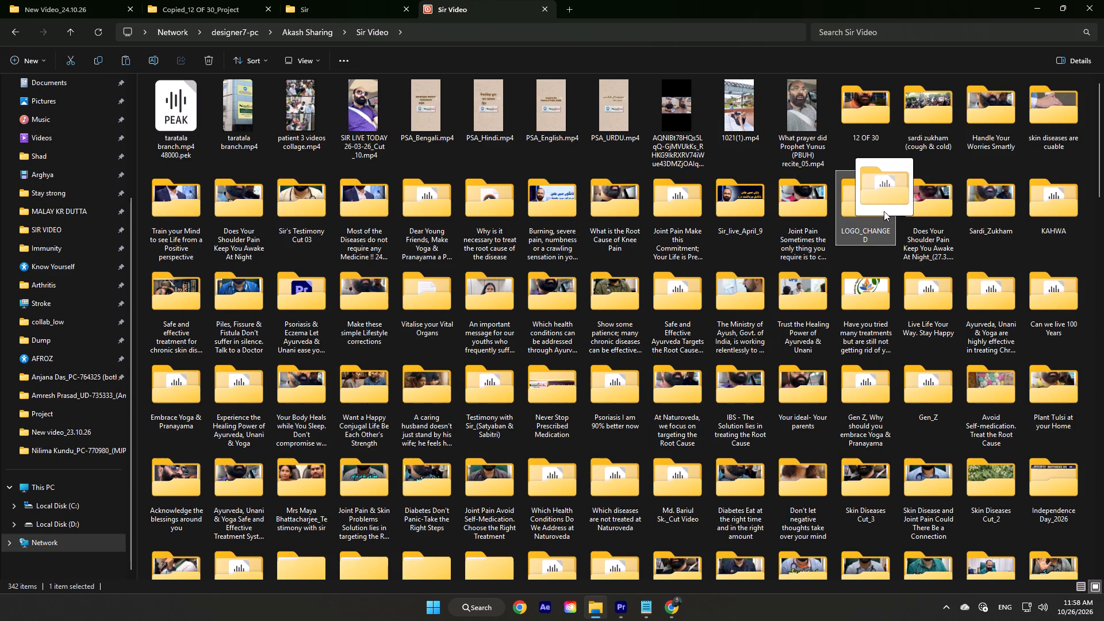
pyautogui.doubleClick(878, 215)
pyautogui.click(451, 175)
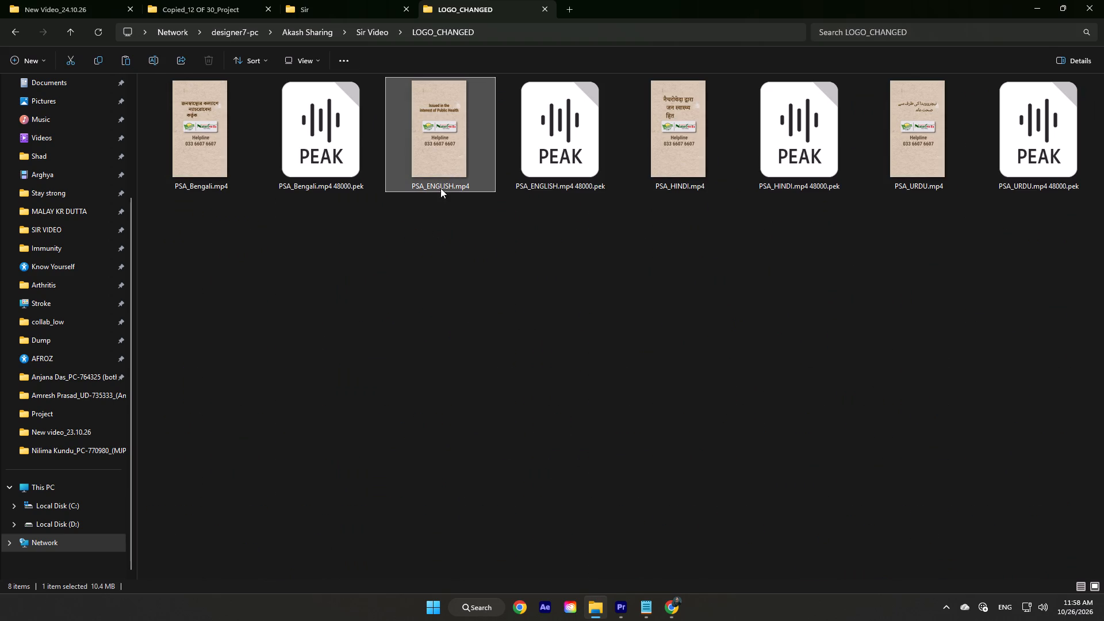
pyautogui.keyDown('ctrl'); pyautogui.click(681, 177); pyautogui.keyUp('ctrl')
pyautogui.keyDown('ctrl'); pyautogui.click(898, 168); pyautogui.keyUp('ctrl')
pyautogui.moveTo(676, 146); pyautogui.dragTo(677, 148)
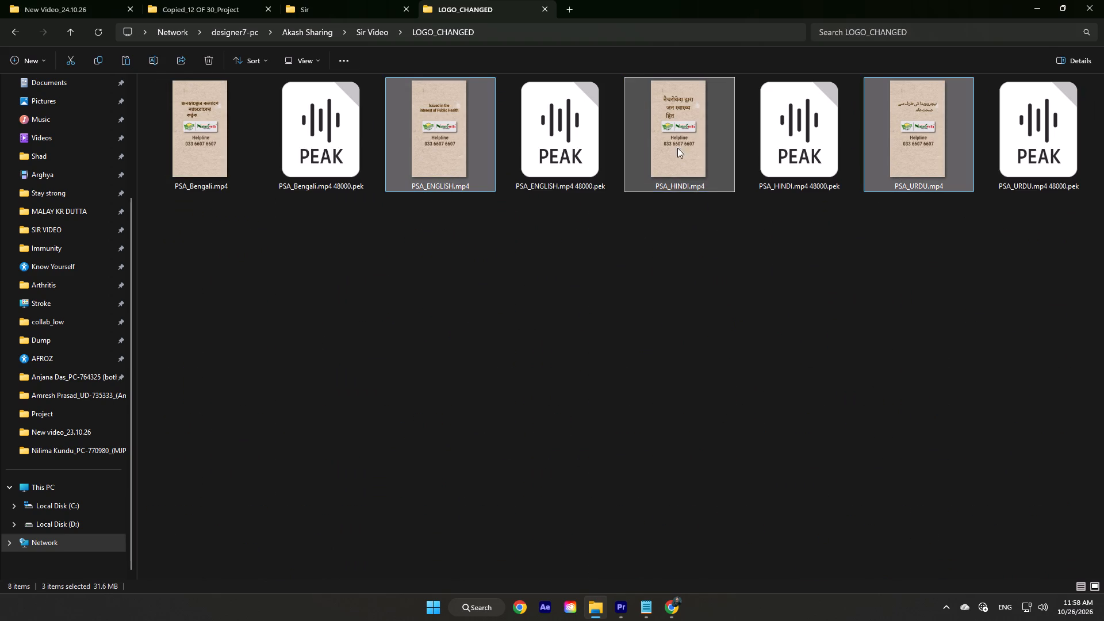
pyautogui.moveTo(677, 148); pyautogui.dragTo(561, 271)
# Replace the offline end clip on V1 and A1 of new video_24.10.26 with PSA_HINDI.mp4.
pyautogui.scroll(-3, 576, 283)
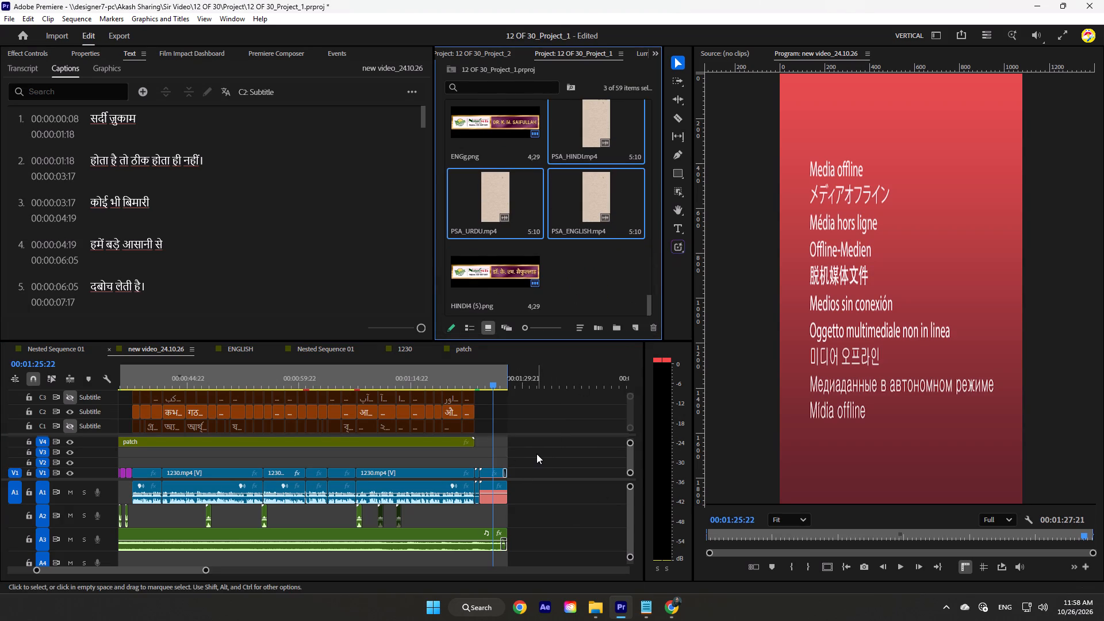
pyautogui.scroll(-2, 537, 449)
pyautogui.moveTo(547, 170); pyautogui.dragTo(558, 228)
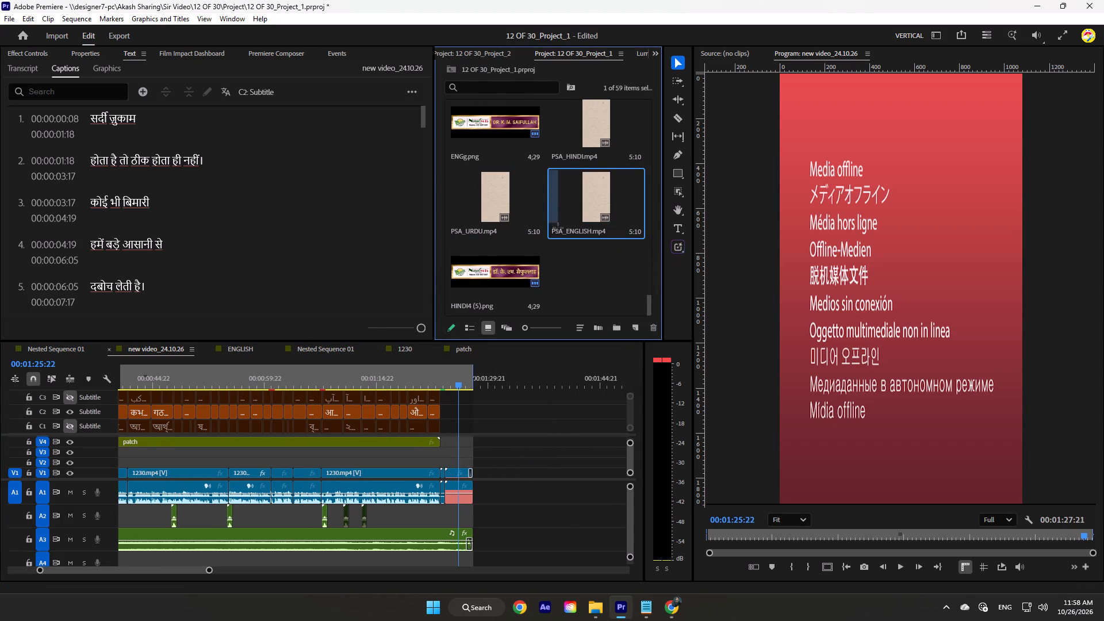
pyautogui.moveTo(558, 228); pyautogui.dragTo(555, 243)
pyautogui.click(548, 430)
pyautogui.moveTo(492, 452); pyautogui.dragTo(476, 462)
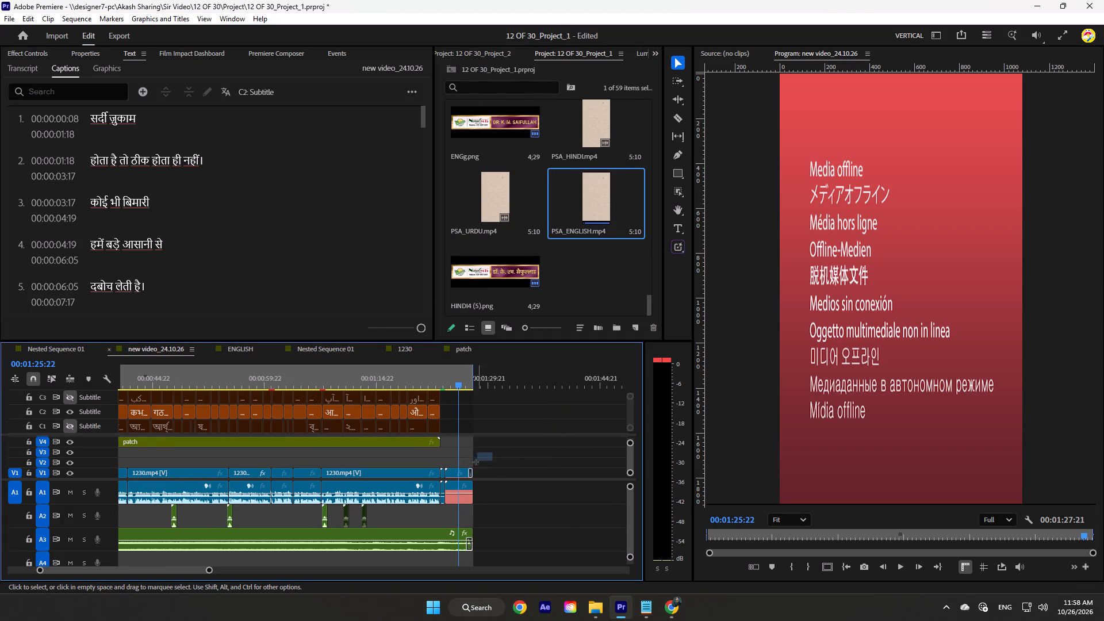
pyautogui.moveTo(476, 462); pyautogui.dragTo(463, 496)
pyautogui.keyDown('alt'); pyautogui.moveTo(592, 143); pyautogui.dragTo(551, 264); pyautogui.keyUp('alt')
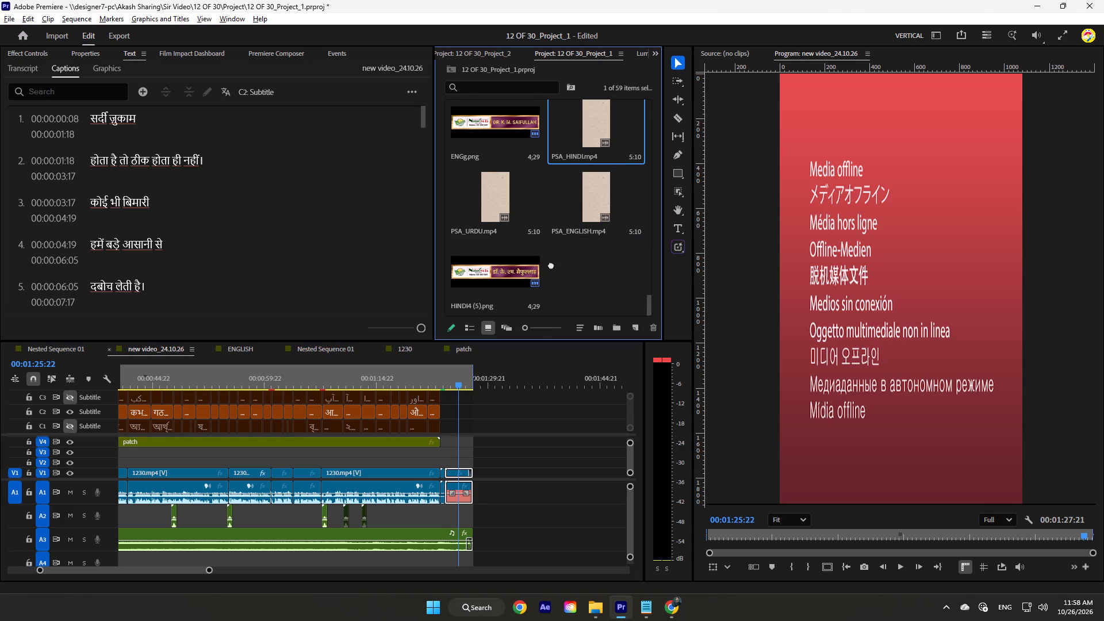
pyautogui.keyDown('alt'); pyautogui.moveTo(551, 264); pyautogui.dragTo(461, 471); pyautogui.keyUp('alt')
pyautogui.click(503, 455)
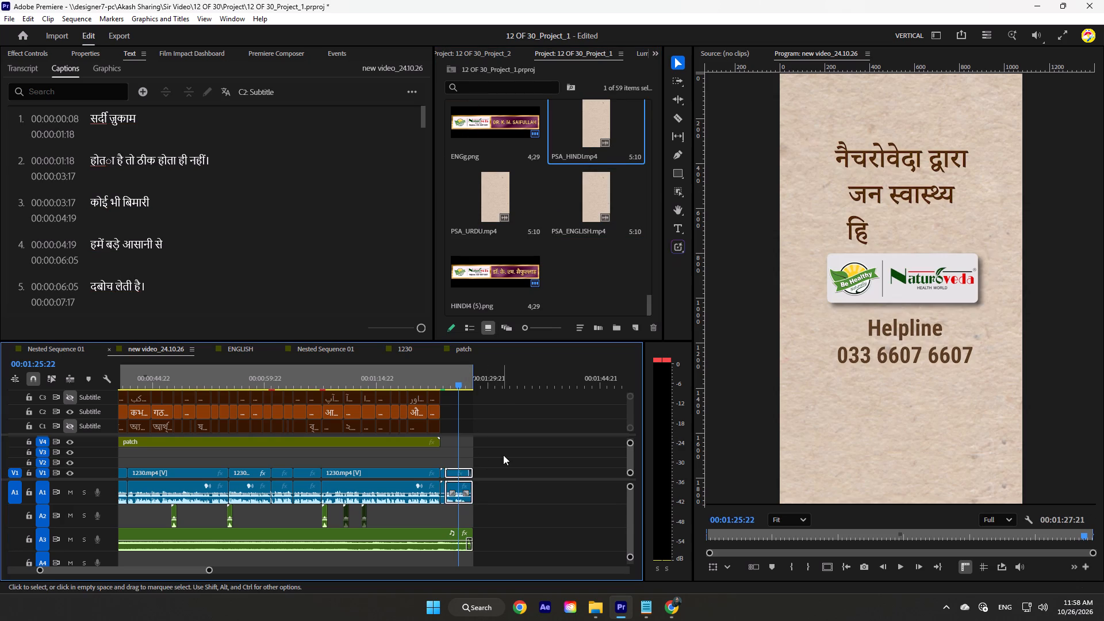
# Play the PSA_HINDI.mp4 ending to check it, and return the playhead to the start of the sequence.
pyautogui.press('space')
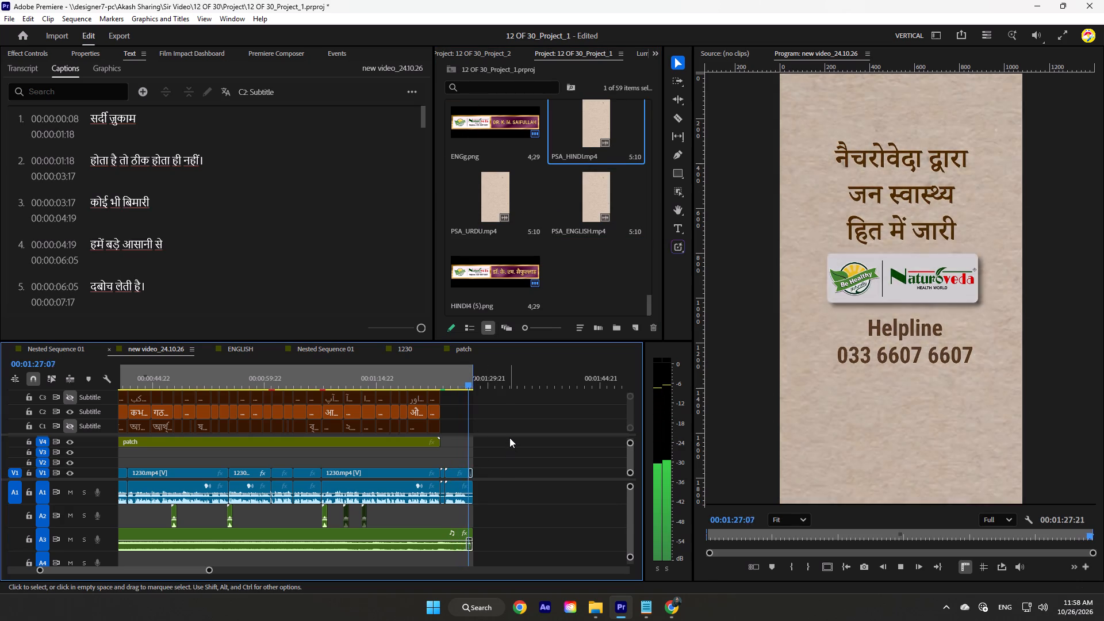
pyautogui.press('space')
pyautogui.moveTo(303, 381); pyautogui.dragTo(0, 397)
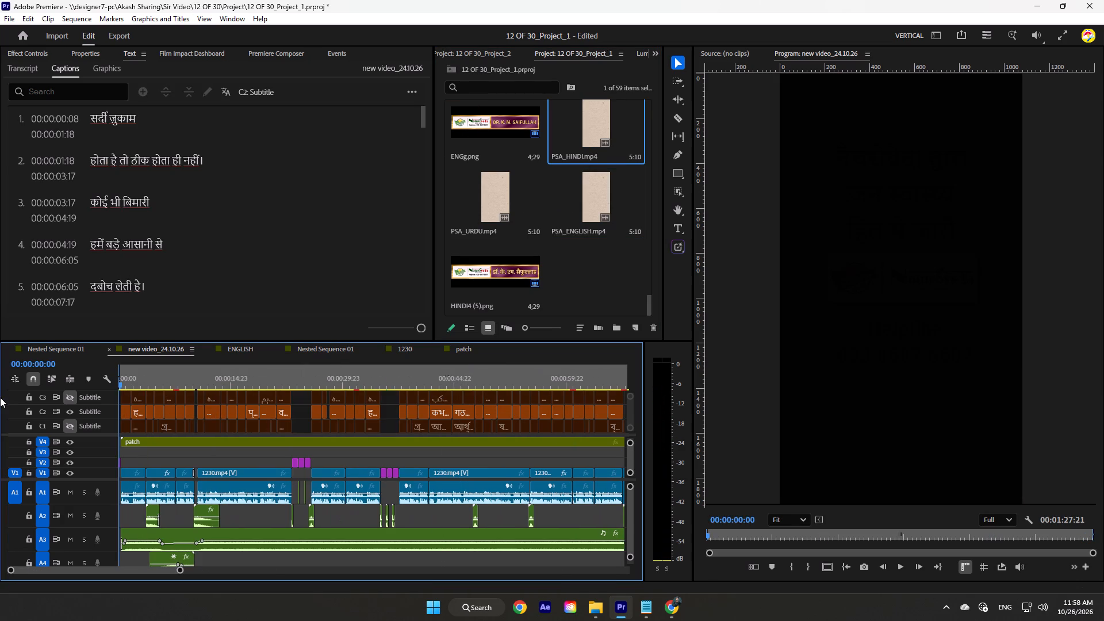
# Play the opening of new video_24.10.26 and briefly show caption track C1 to compare the Bengali captions with the Hindi ones.
pyautogui.moveTo(0, 397); pyautogui.dragTo(86, 416)
pyautogui.press('space')
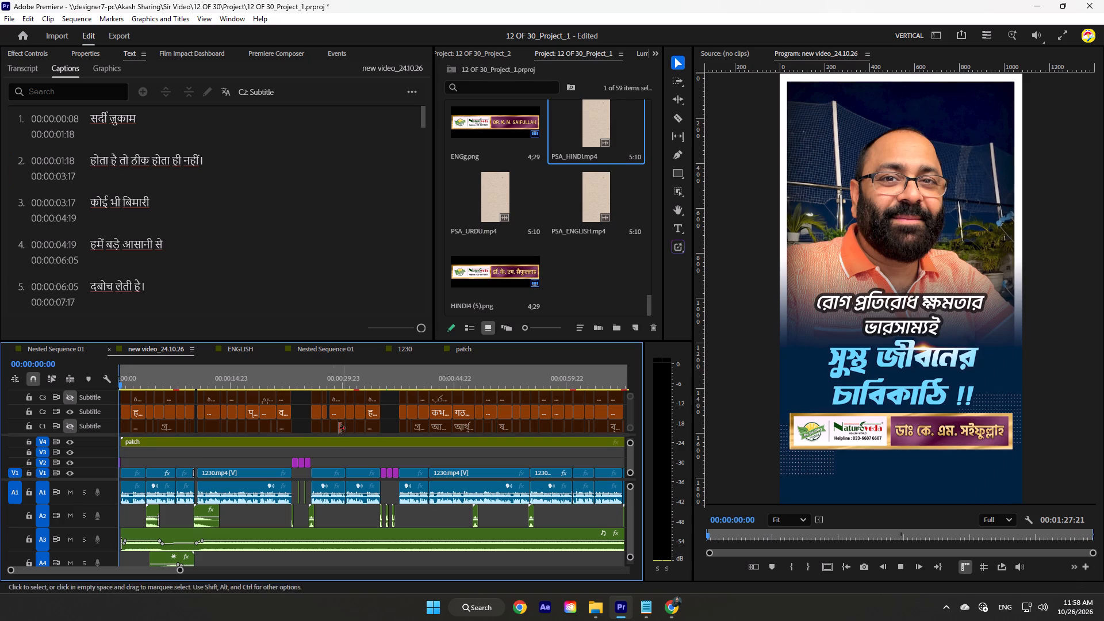
pyautogui.press('space')
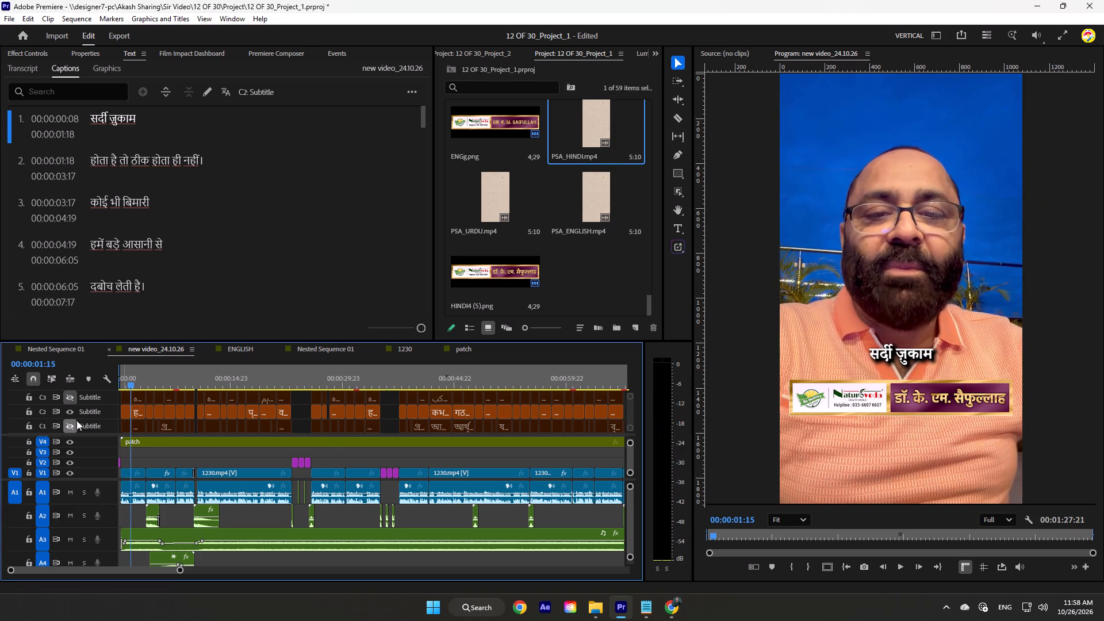
pyautogui.click(74, 425)
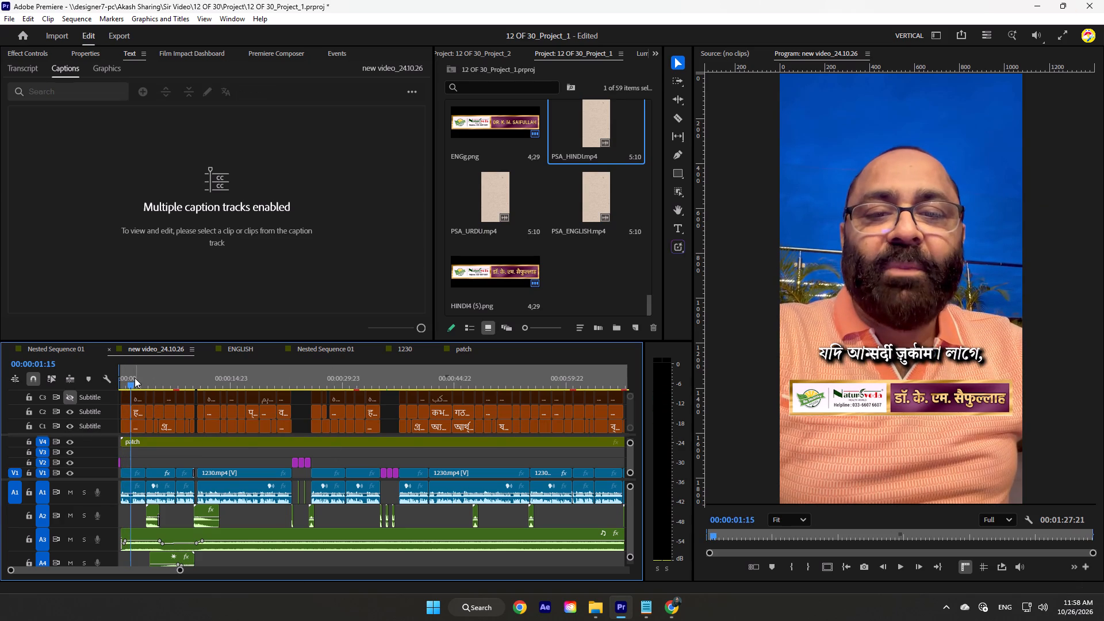
pyautogui.click(67, 425)
# Apply faux italic and font size 85 to all the Hindi captions on track C2, and play a short stretch to check them.
pyautogui.keyDown('alt'); pyautogui.scroll(-5, 243, 425); pyautogui.keyUp('alt')
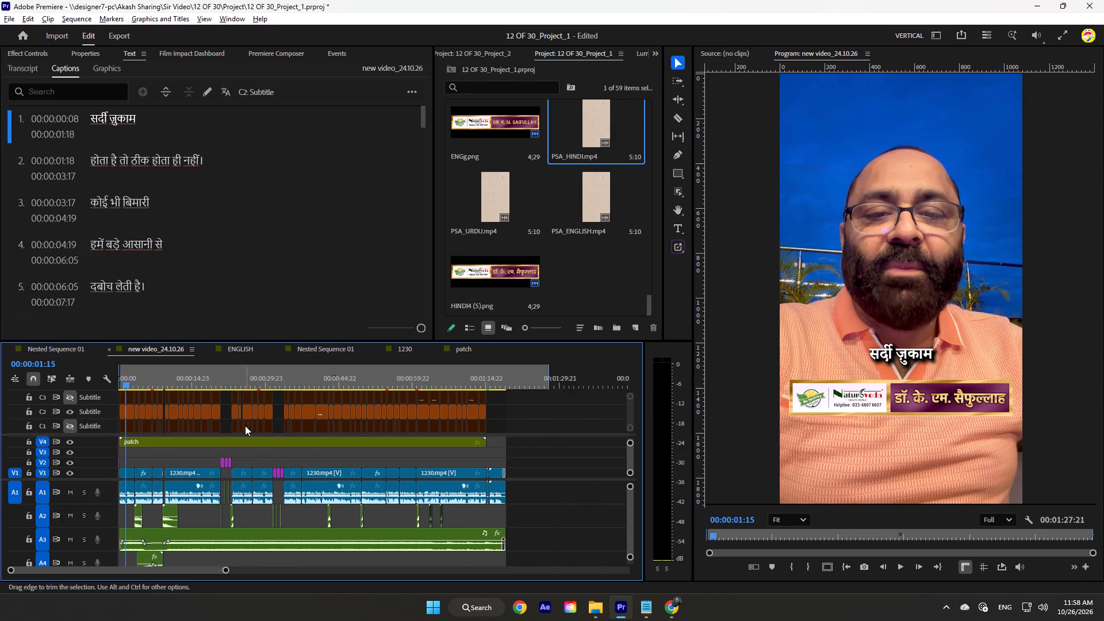
pyautogui.moveTo(497, 411); pyautogui.dragTo(144, 416)
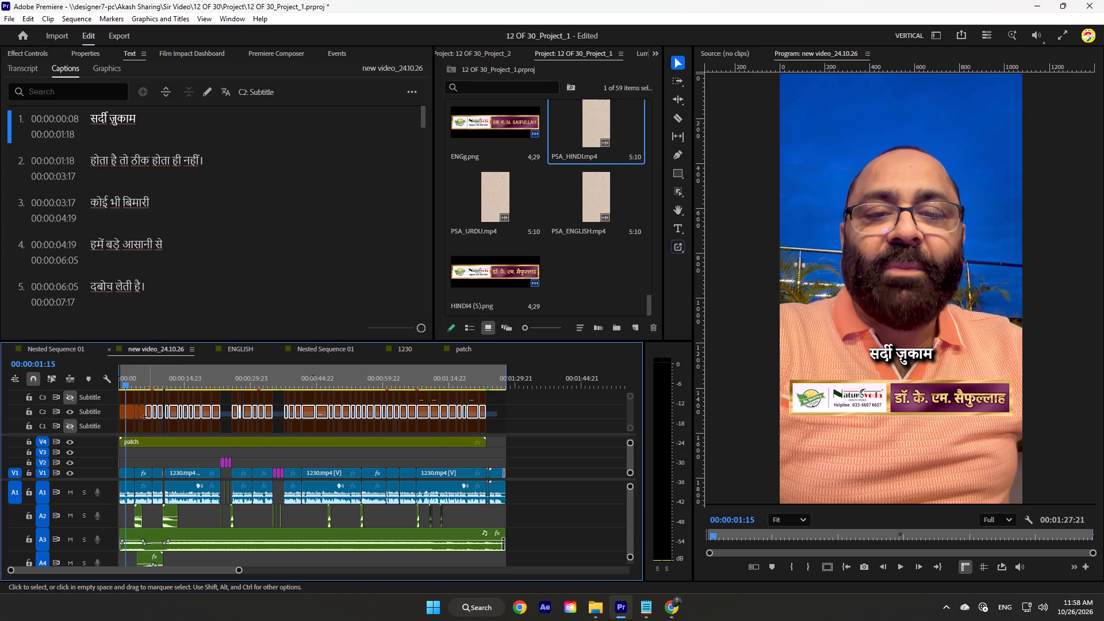
pyautogui.moveTo(144, 416); pyautogui.dragTo(125, 417)
pyautogui.click(90, 53)
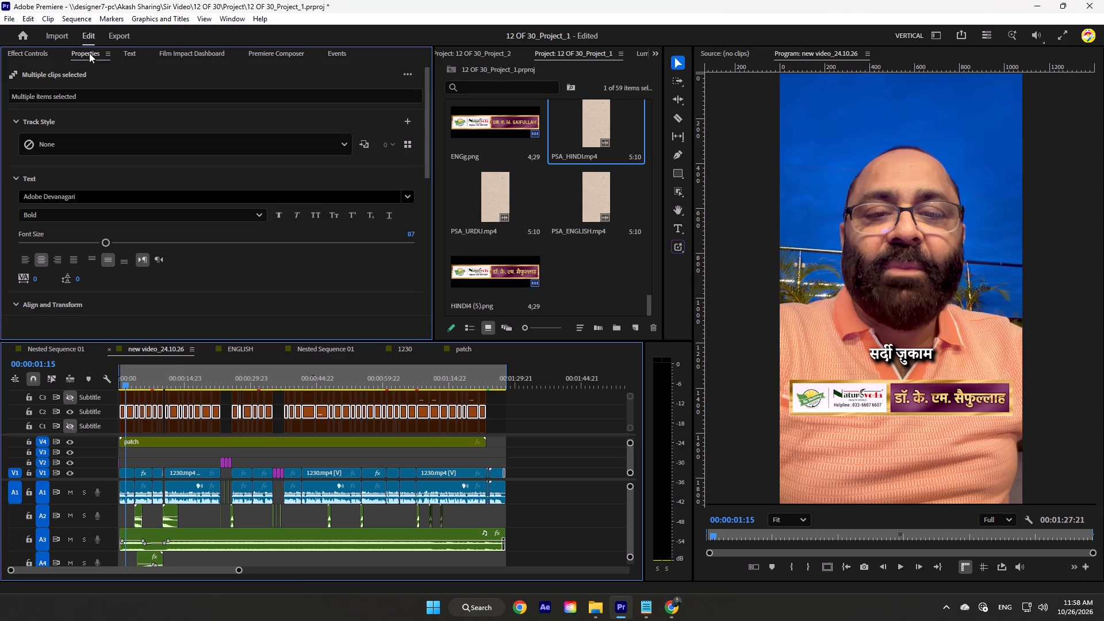
pyautogui.click(301, 214)
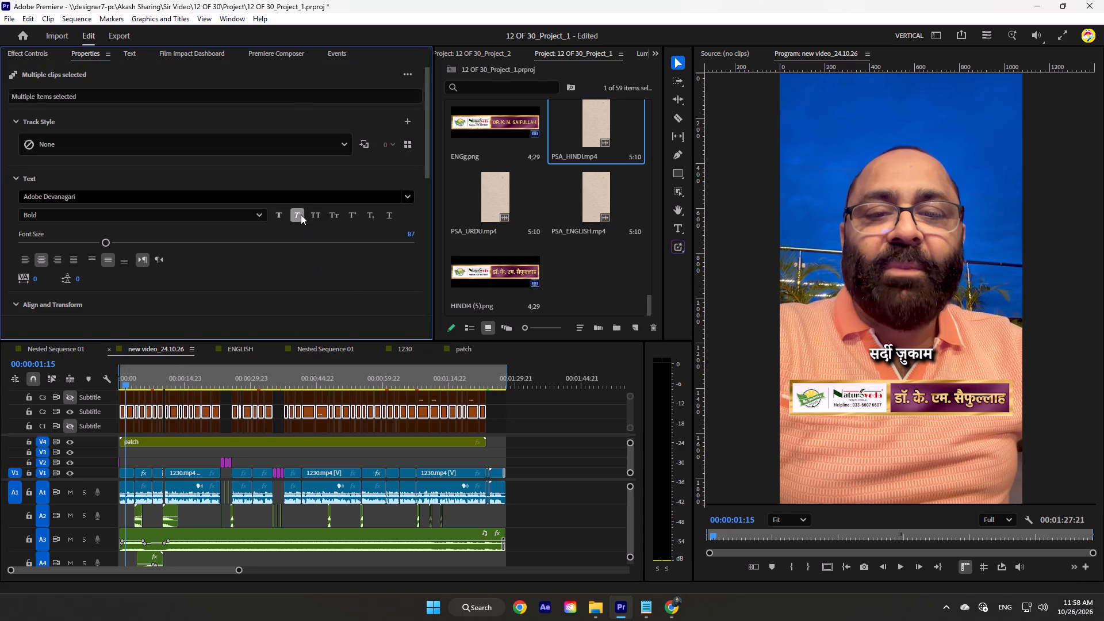
pyautogui.click(412, 233)
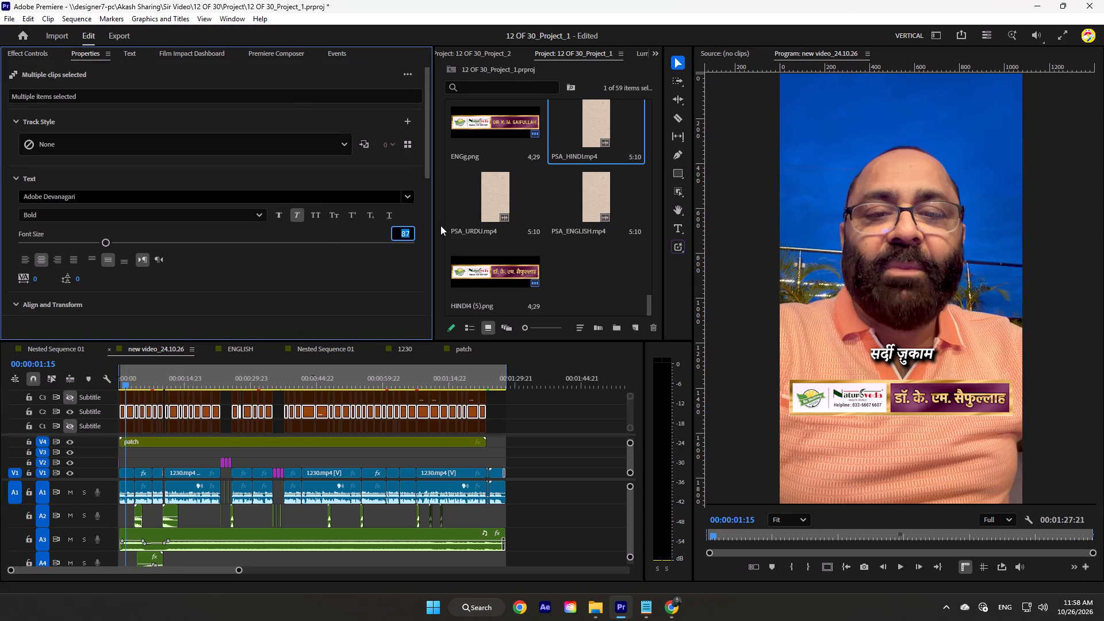
pyautogui.press('8')
pyautogui.press('5')
pyautogui.press('Return')
pyautogui.click(550, 474)
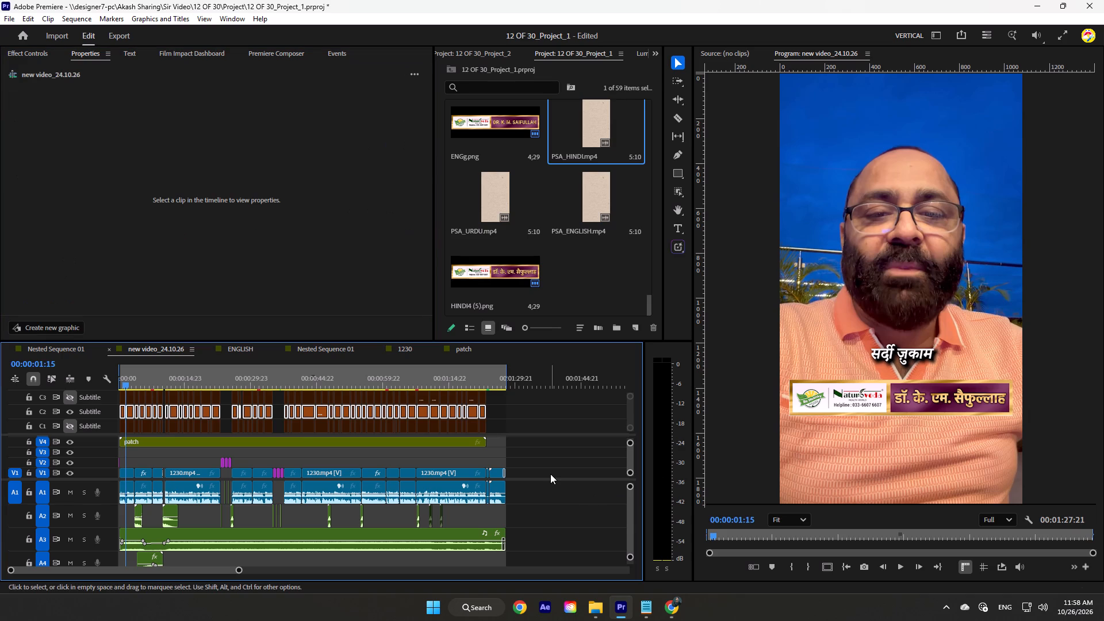
pyautogui.press('space')
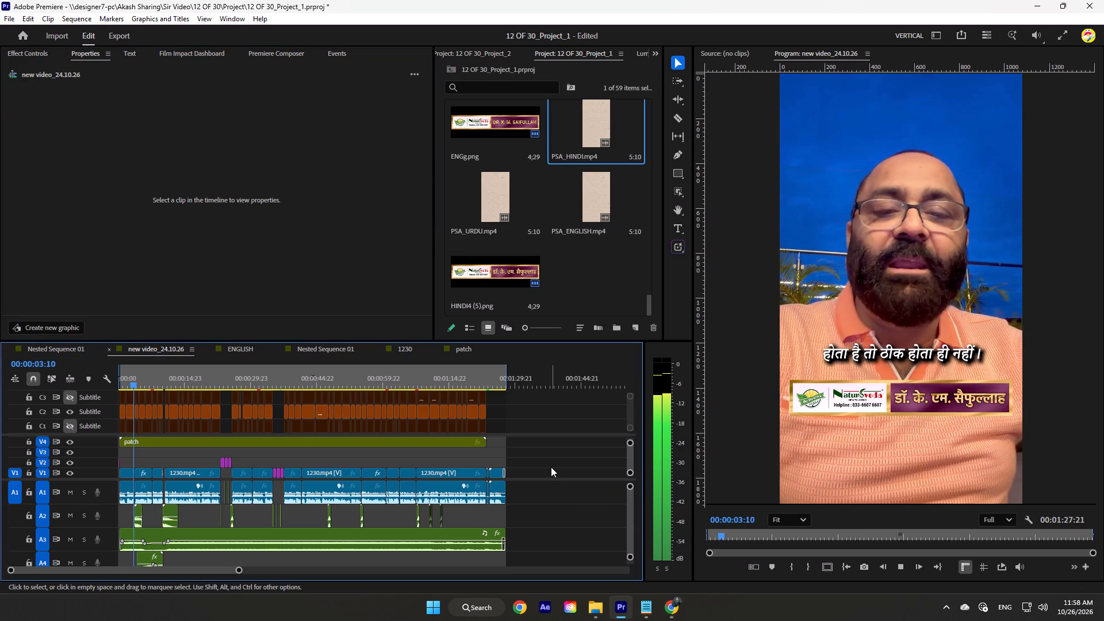
pyautogui.press('space')
# Set the font size of all the Hindi captions on track C2 to 81.
pyautogui.moveTo(501, 415); pyautogui.dragTo(461, 409)
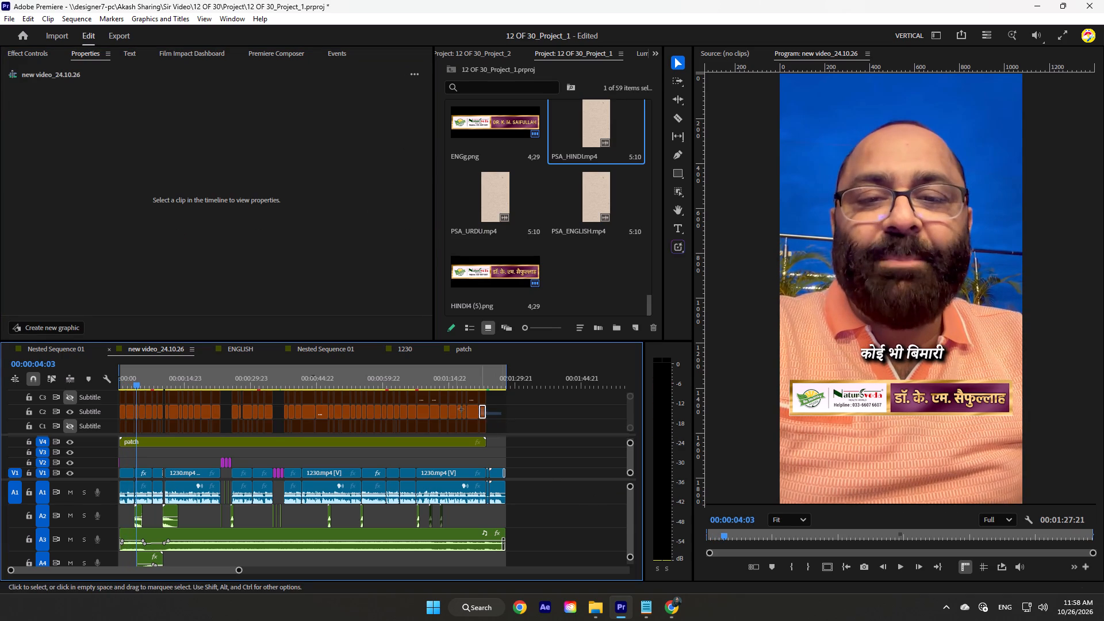
pyautogui.moveTo(461, 409); pyautogui.dragTo(114, 408)
pyautogui.scroll(-2, 213, 271)
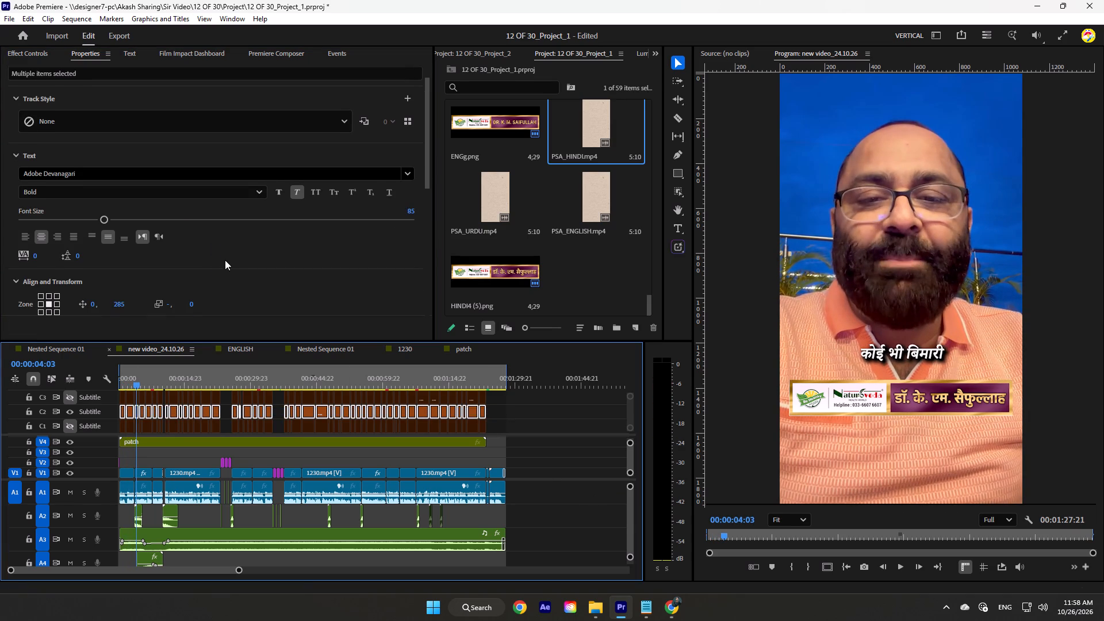
pyautogui.click(411, 210)
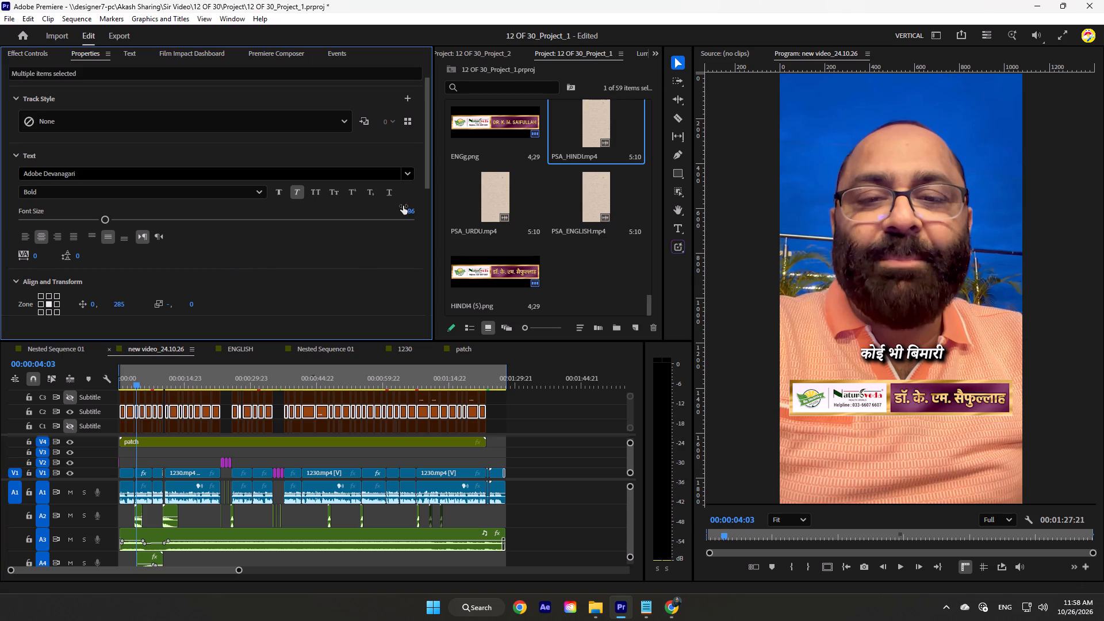
pyautogui.click(407, 206)
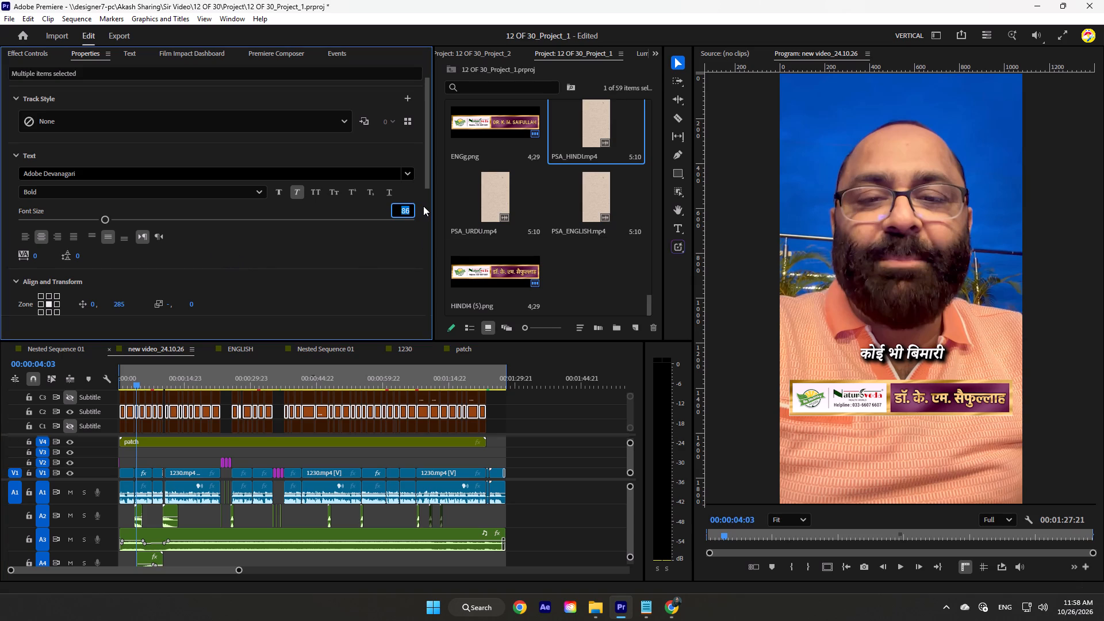
pyautogui.press('8')
pyautogui.press('1')
pyautogui.press('Return')
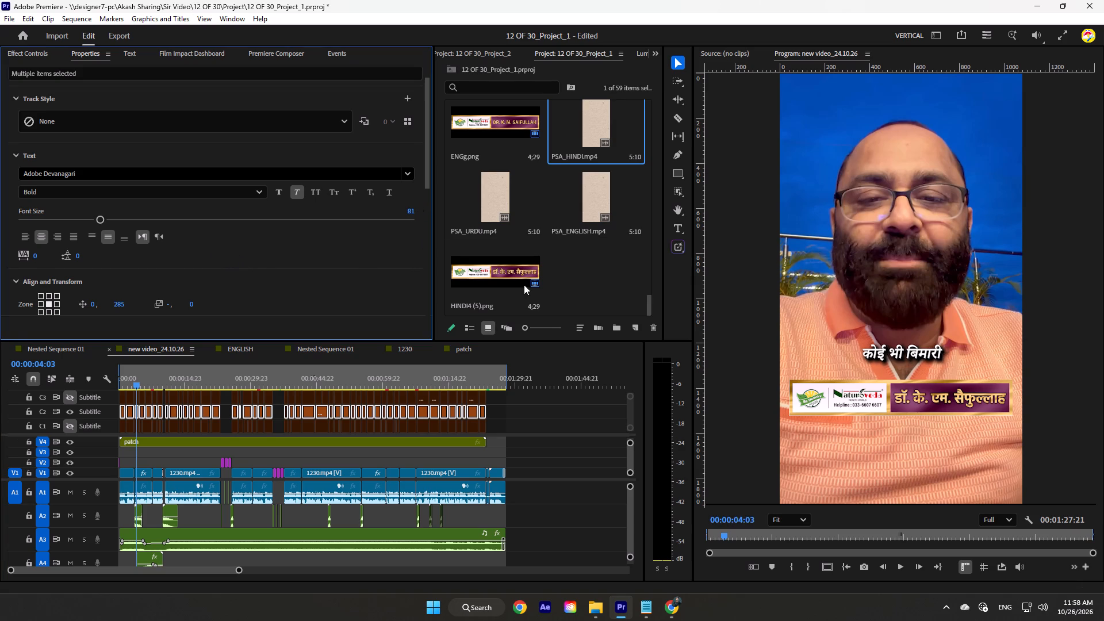
pyautogui.click(567, 469)
# Play the sequence to about 00:00:47 with caption track C1 shown, comparing Bengali and Hindi captions, and hide C1 again.
pyautogui.press('space')
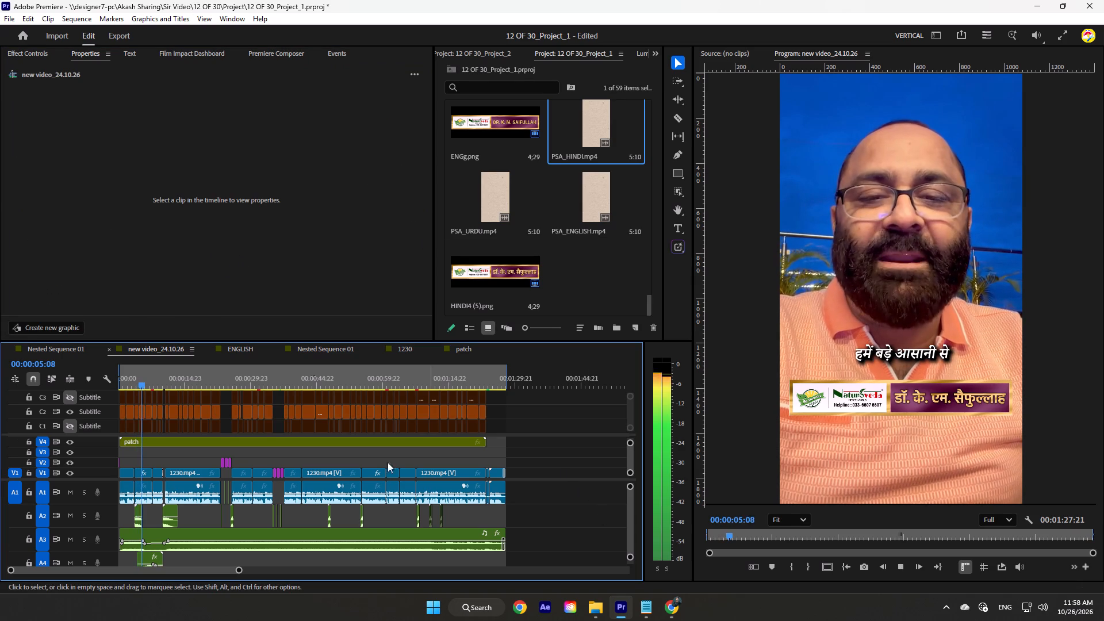
pyautogui.press('space')
pyautogui.click(75, 427)
pyautogui.press('space')
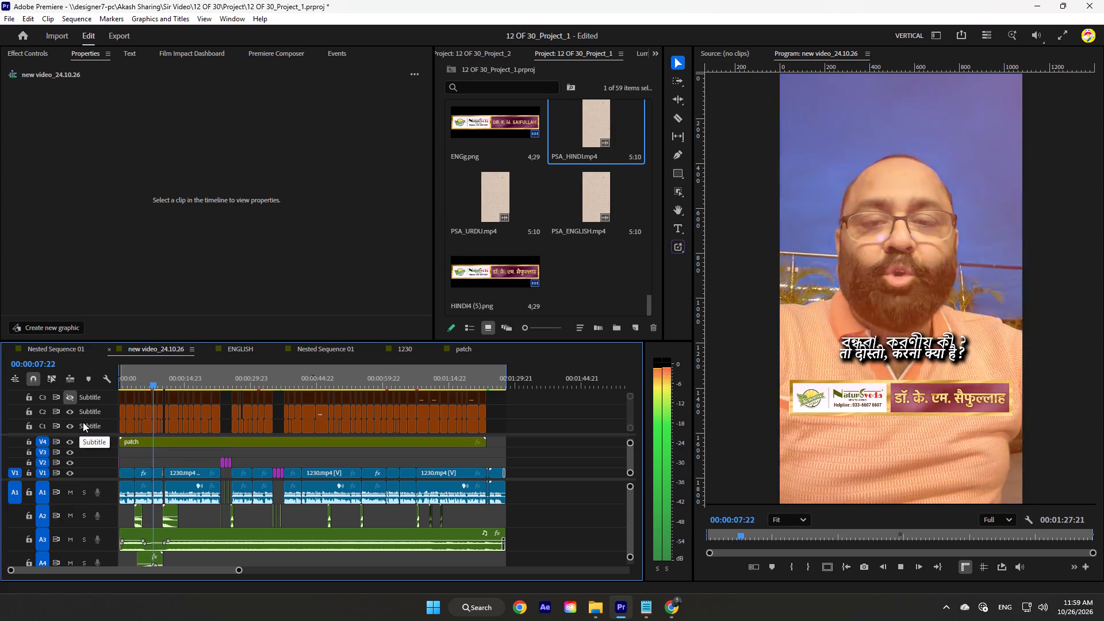
pyautogui.press('space')
pyautogui.press('space')
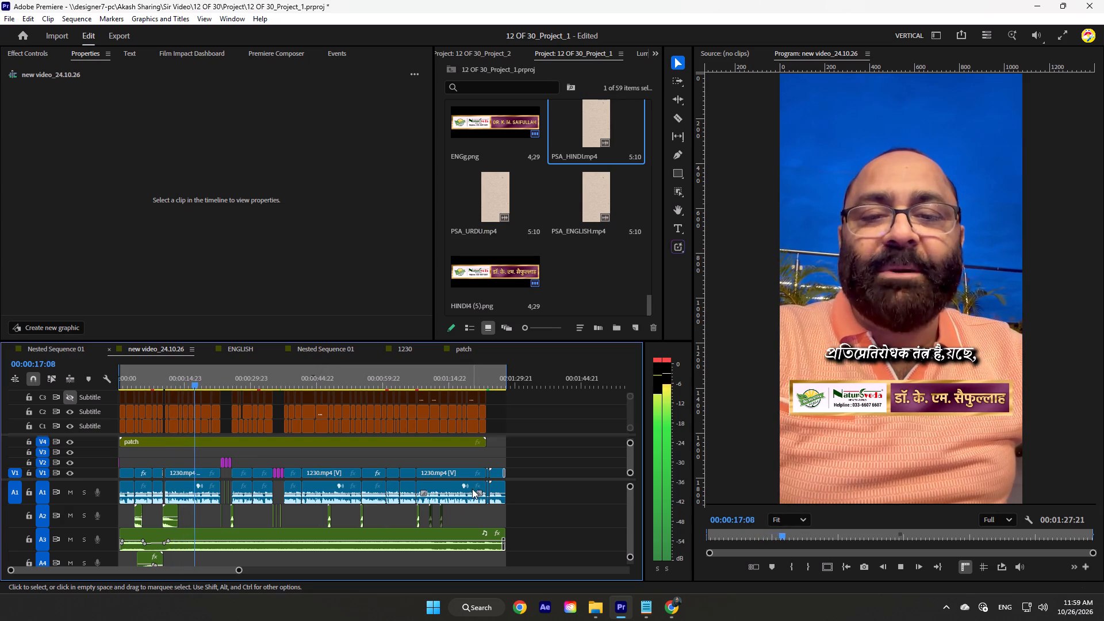
pyautogui.scroll(-3, 481, 481)
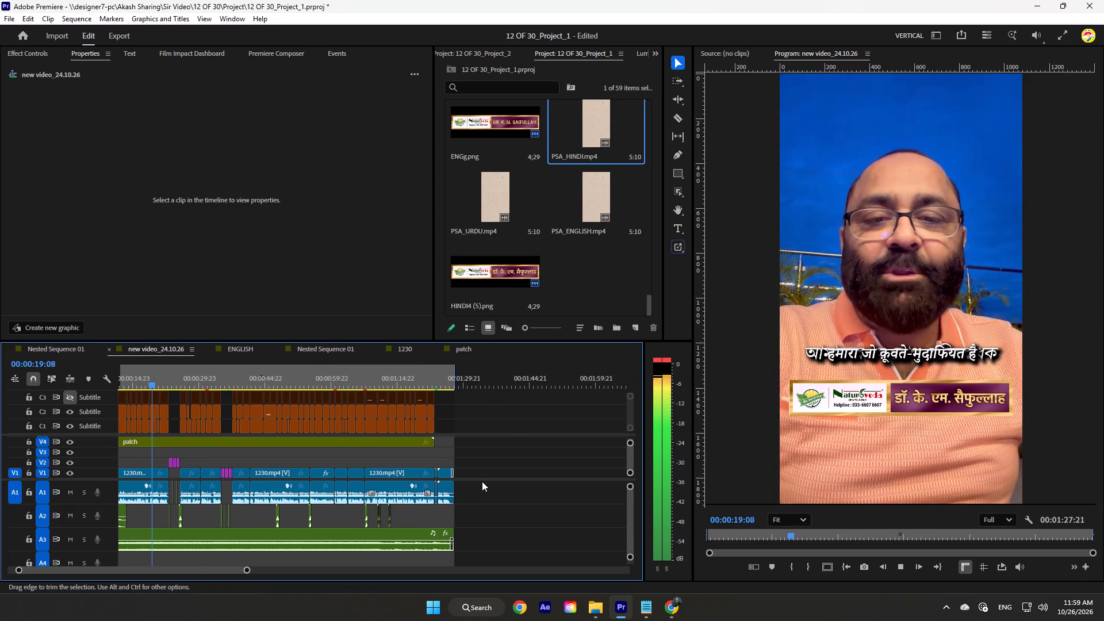
pyautogui.scroll(-1, 488, 443)
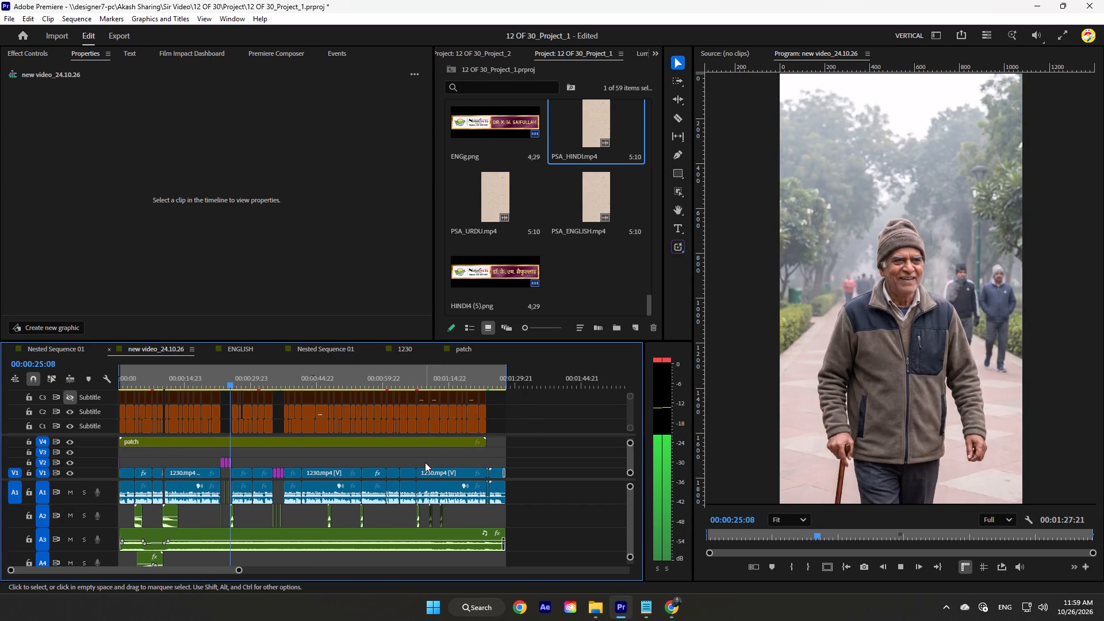
pyautogui.scroll(-3, 432, 467)
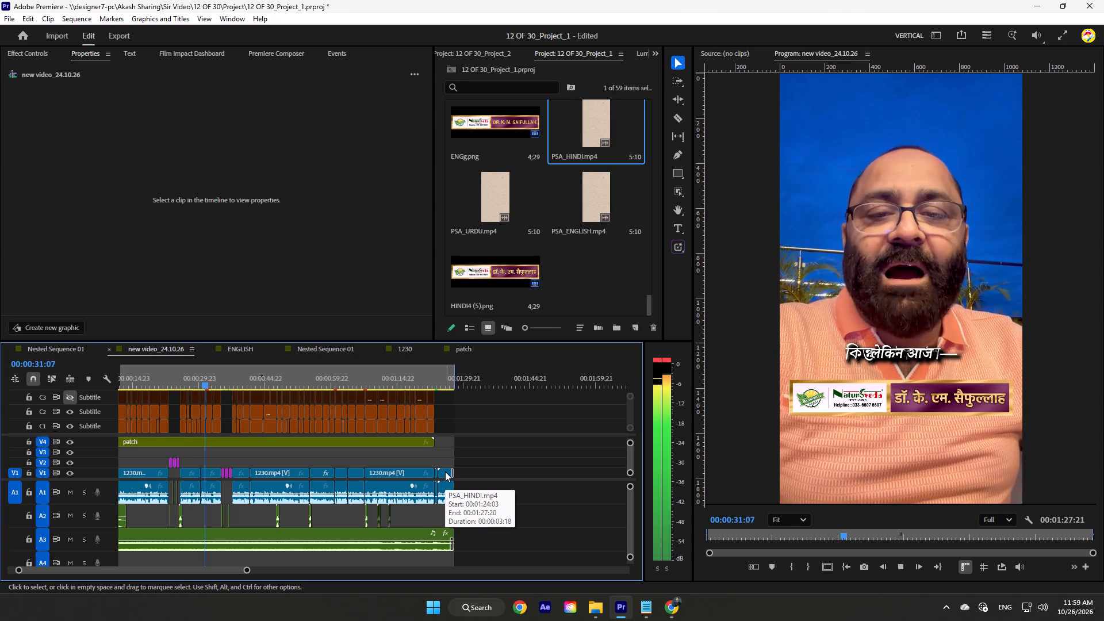
pyautogui.scroll(-3, 445, 471)
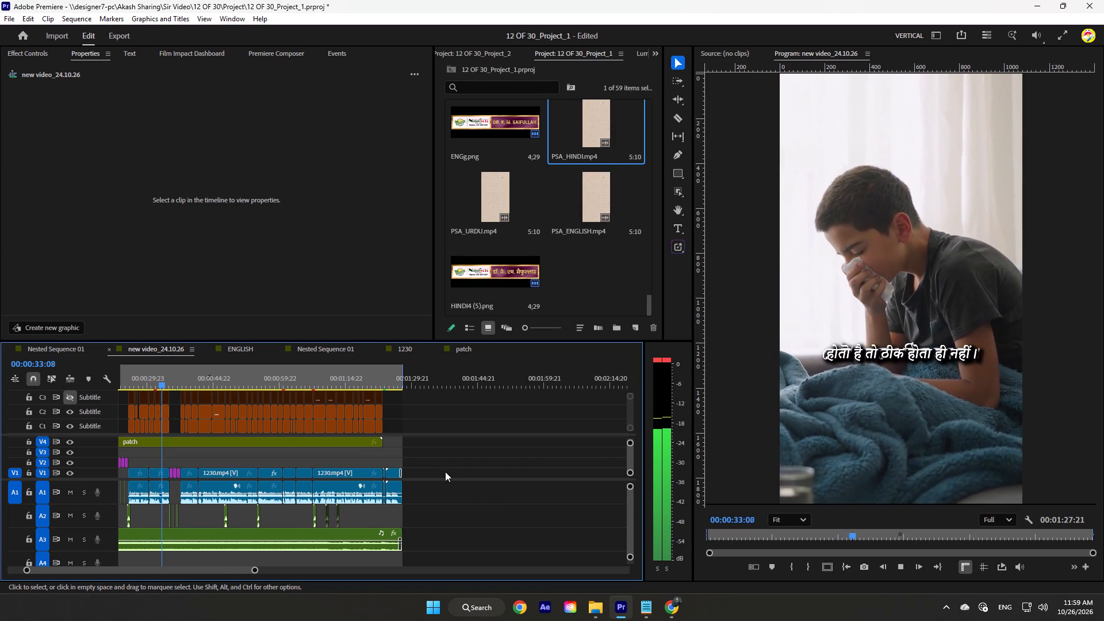
pyautogui.scroll(1, 445, 471)
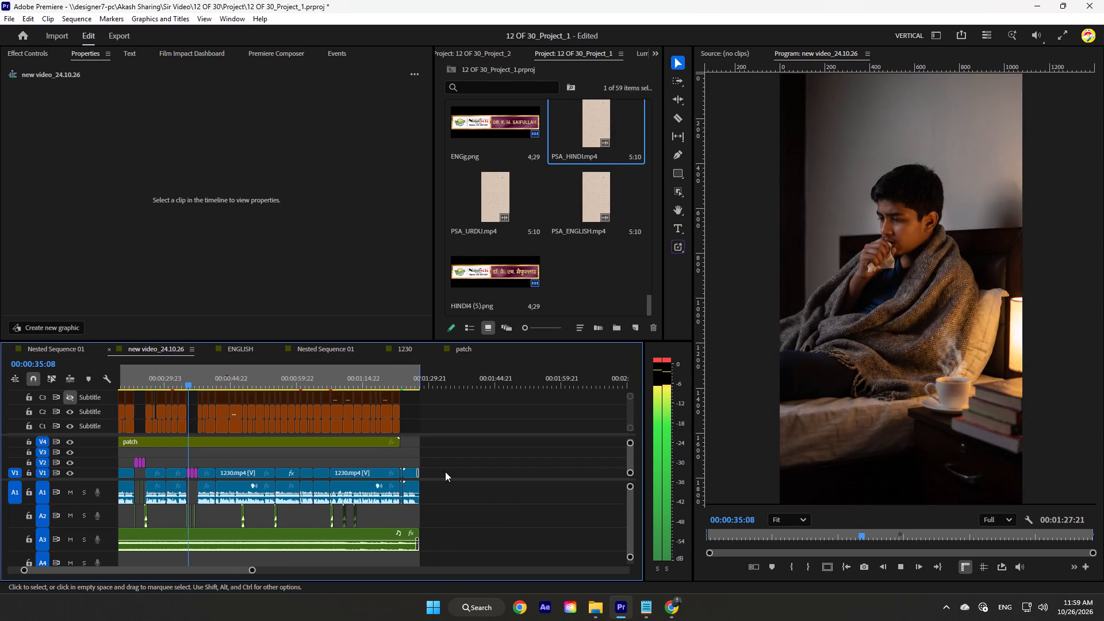
pyautogui.scroll(-3, 445, 471)
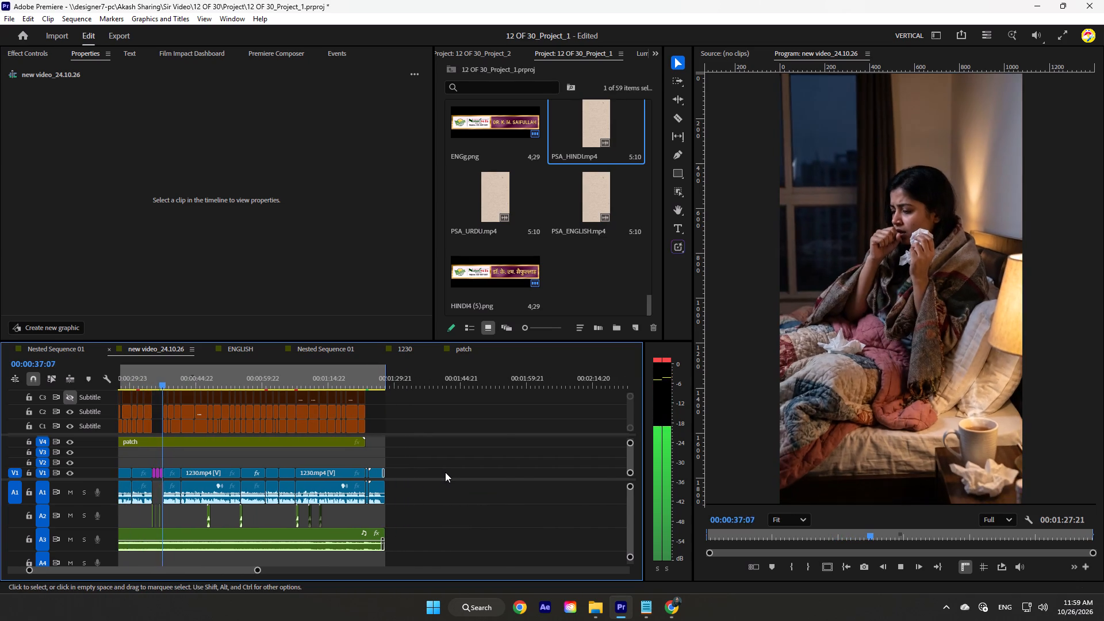
pyautogui.scroll(-1, 445, 472)
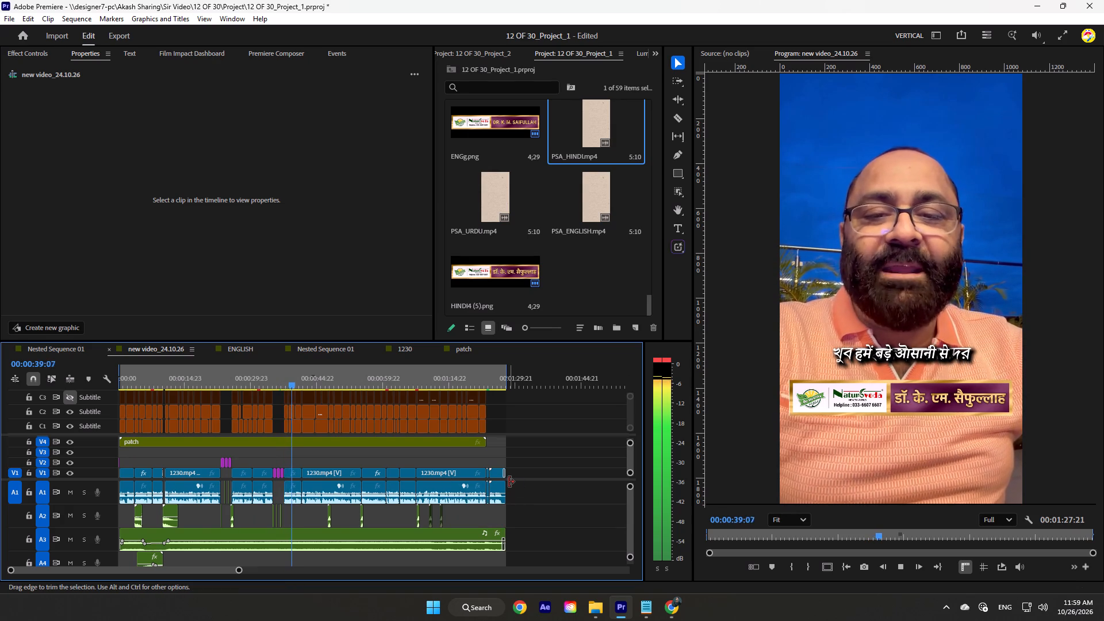
pyautogui.click(136, 52)
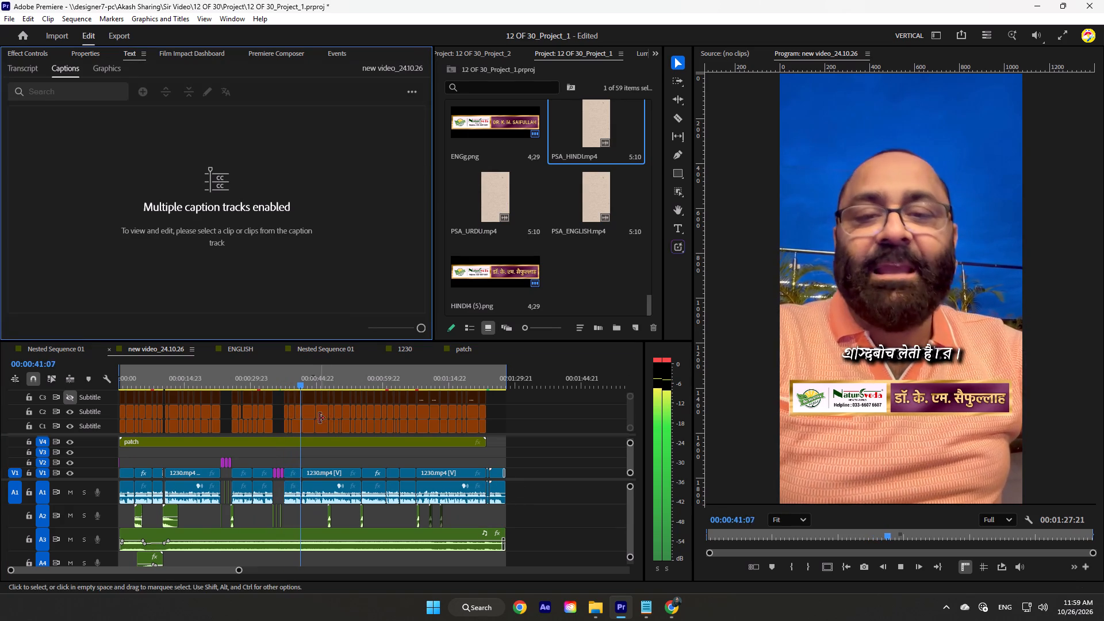
pyautogui.scroll(-3, 324, 418)
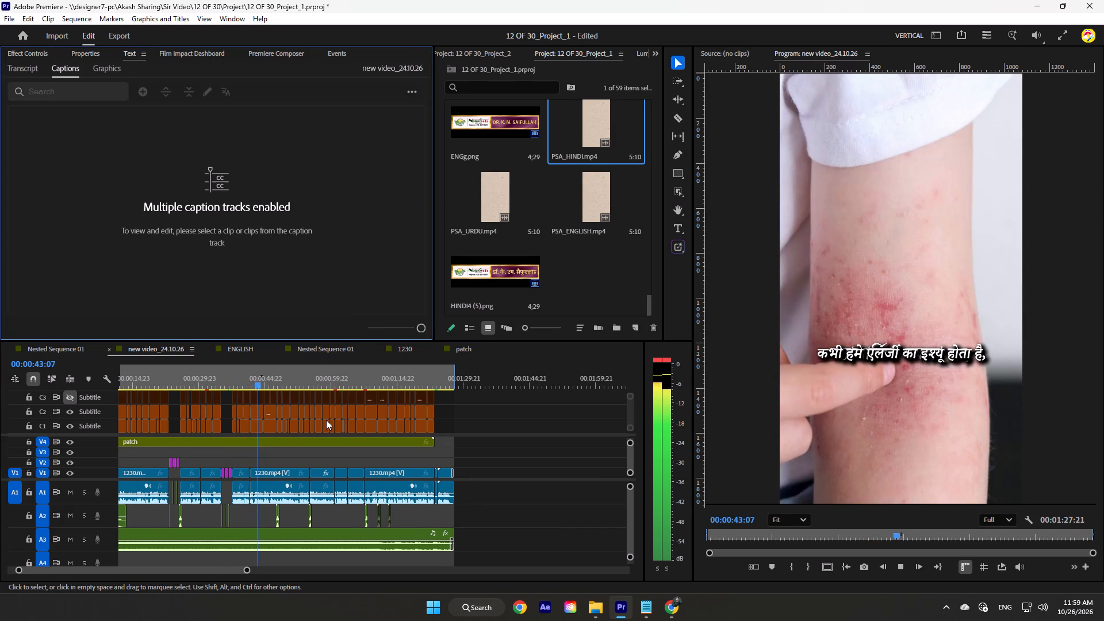
pyautogui.scroll(-3, 326, 420)
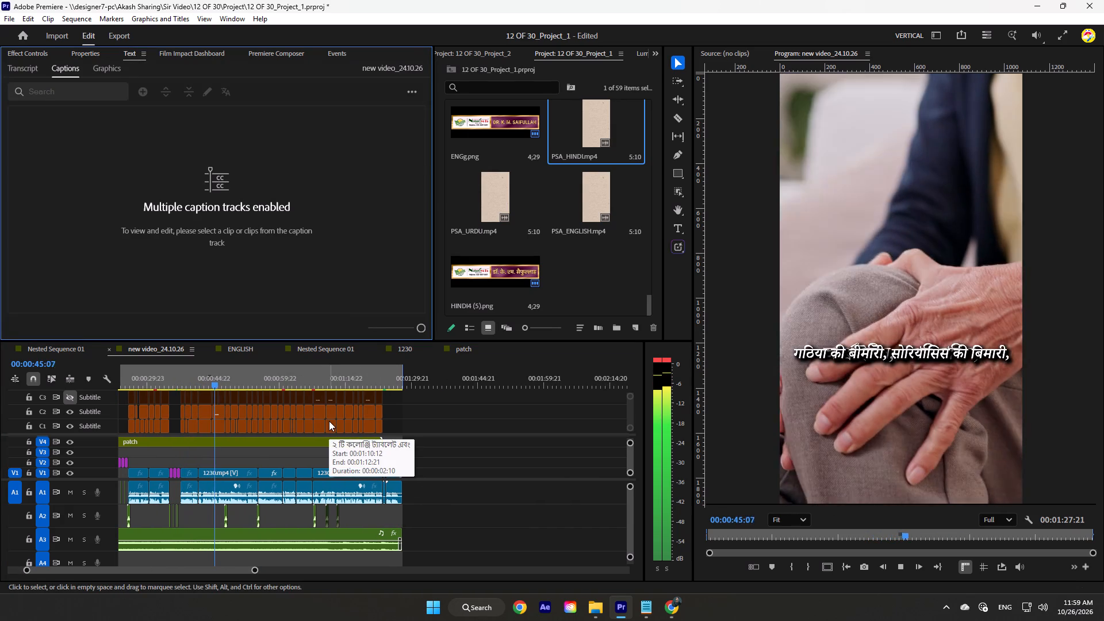
pyautogui.press('space')
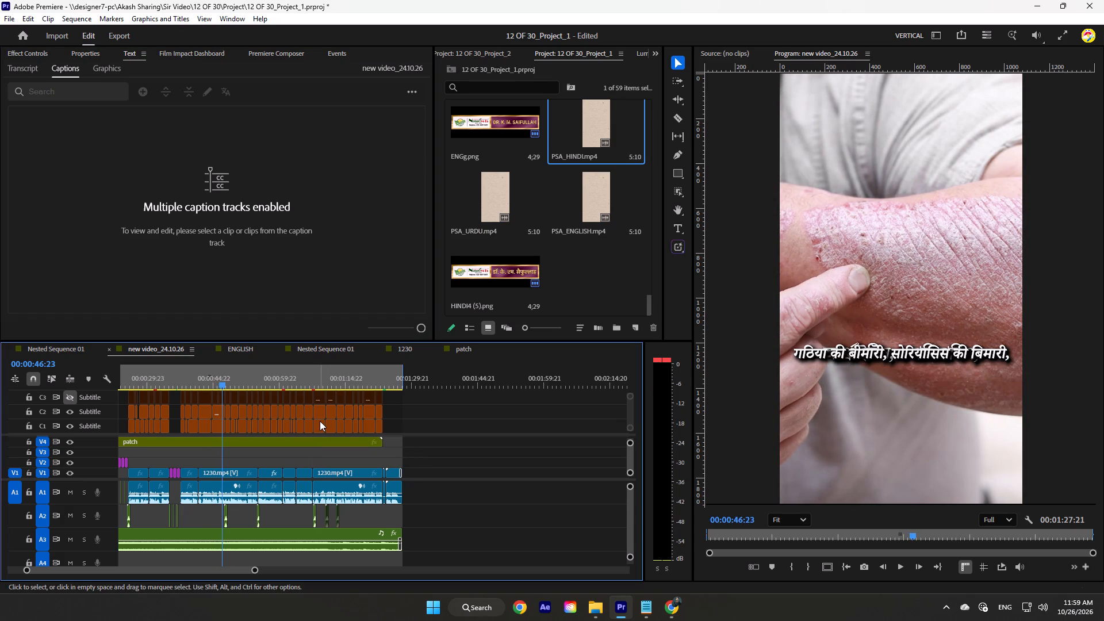
pyautogui.click(70, 423)
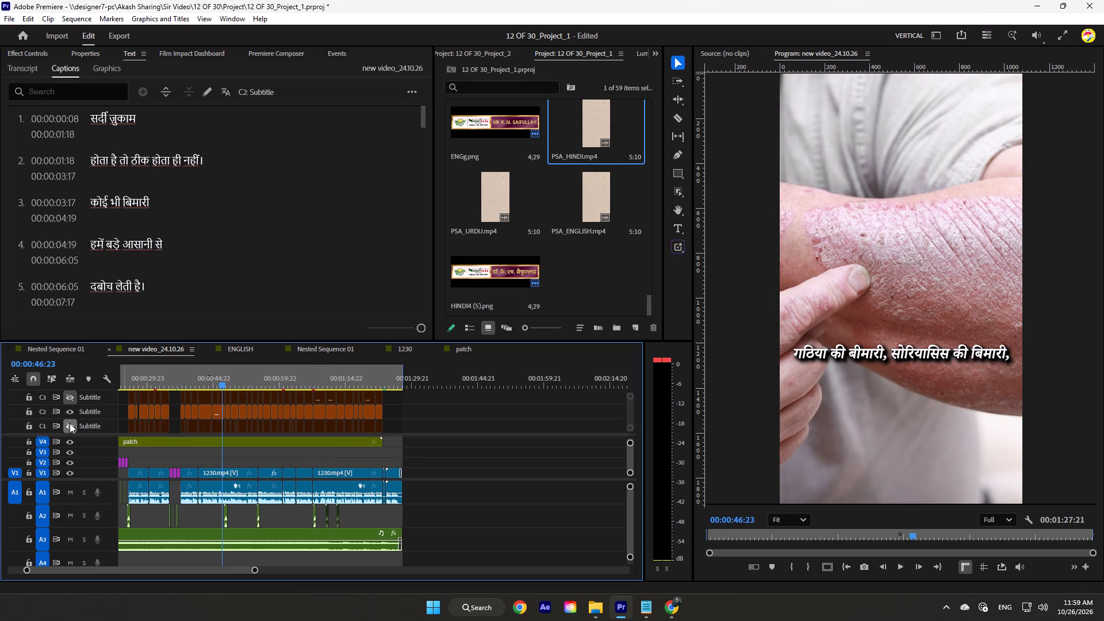
# Replay from about 00:00:43 and cut "सोरियासिस की बिमारी," out of the Hindi caption starting at 00:00:44:18, keeping "गठिया की बीमारी,".
pyautogui.click(208, 381)
pyautogui.press('space')
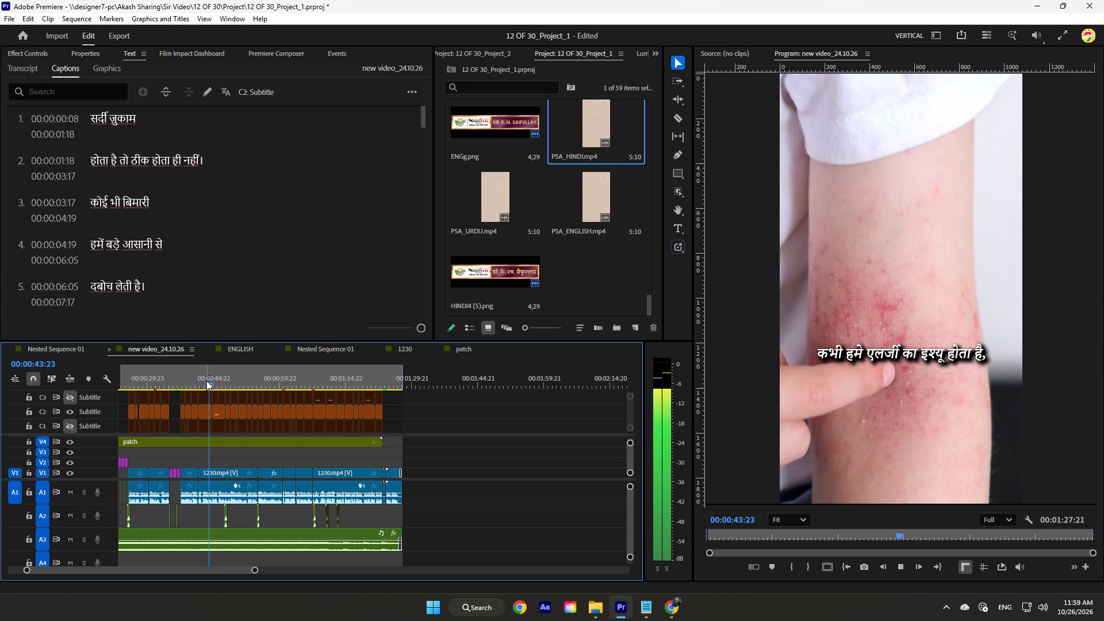
pyautogui.press('space')
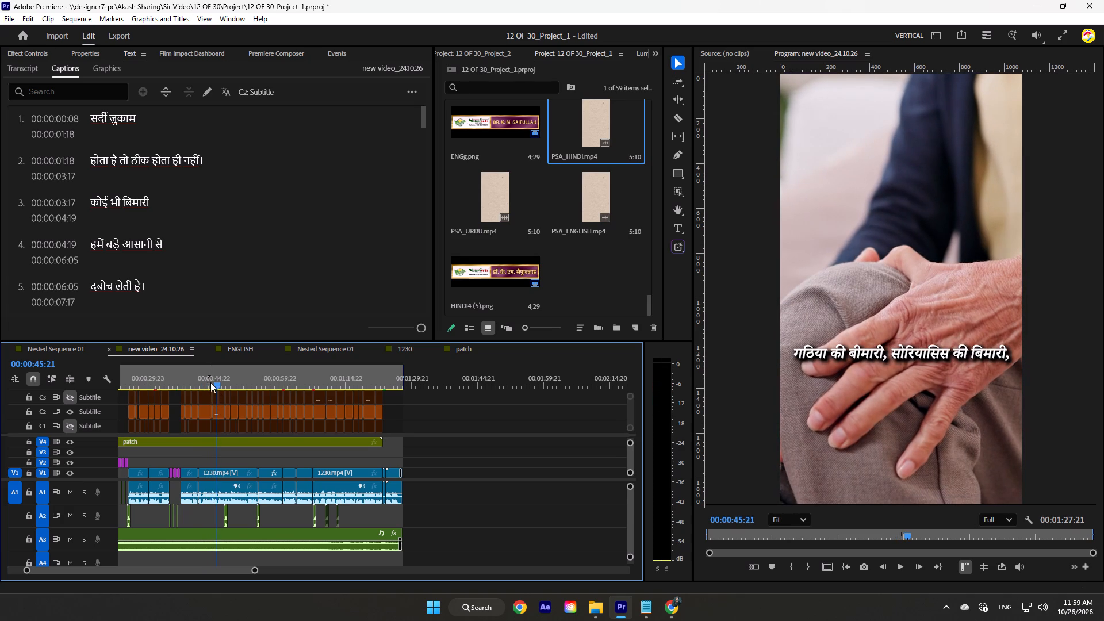
pyautogui.click(223, 413)
pyautogui.click(221, 413)
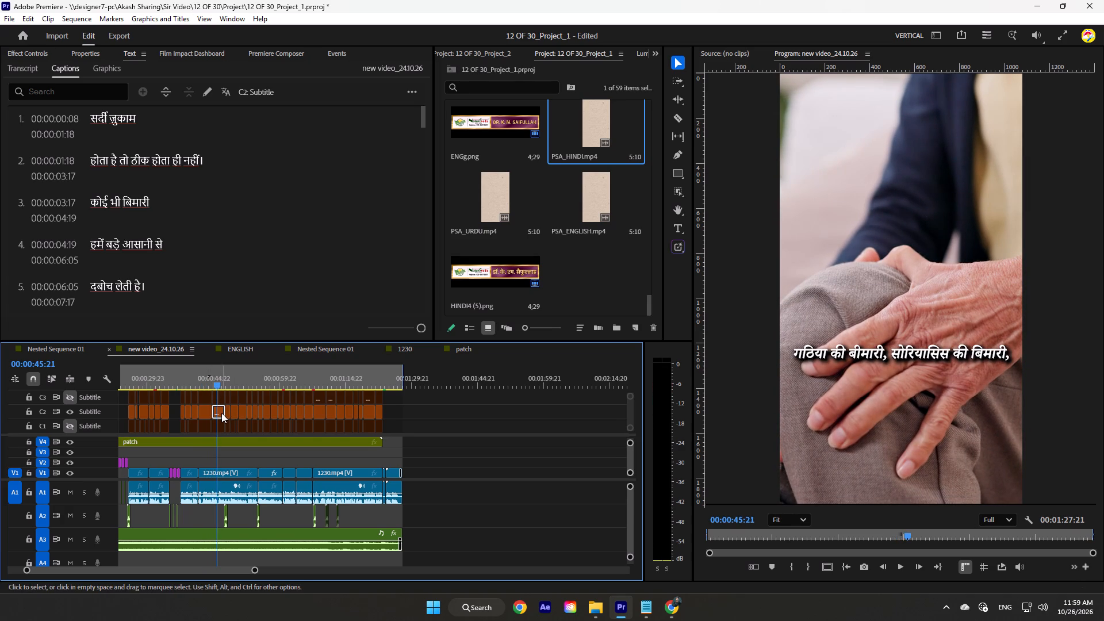
pyautogui.write('===')
pyautogui.scroll(-7, 254, 202)
pyautogui.scroll(1, 258, 214)
pyautogui.scroll(-8, 258, 213)
pyautogui.scroll(1, 258, 213)
pyautogui.scroll(-6, 258, 213)
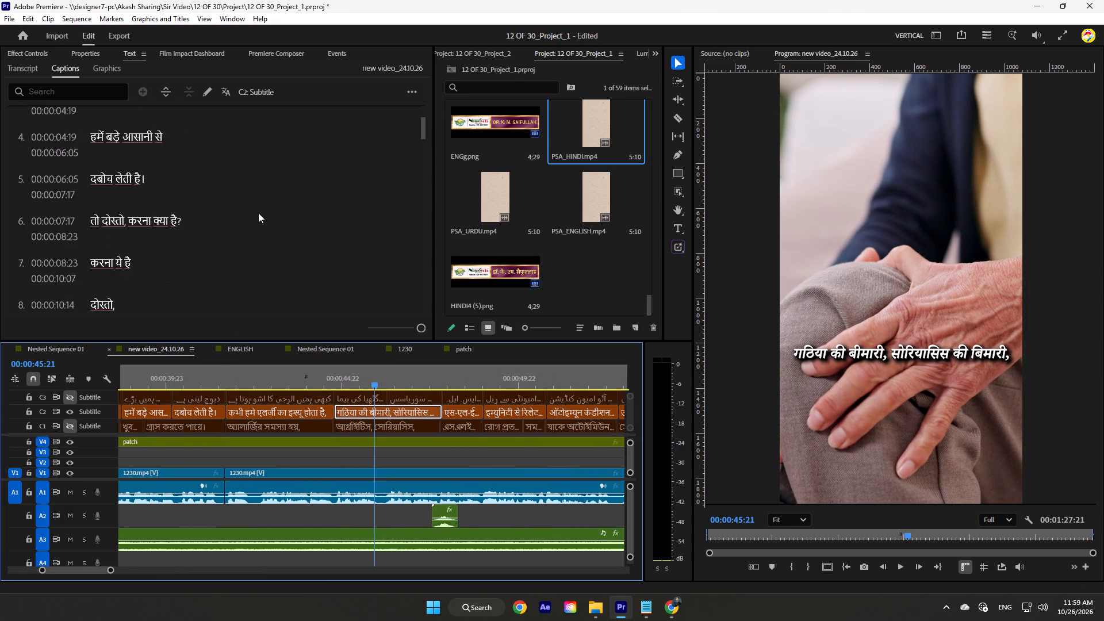
pyautogui.scroll(-20, 258, 213)
pyautogui.scroll(-9, 258, 213)
pyautogui.moveTo(421, 145); pyautogui.dragTo(421, 151)
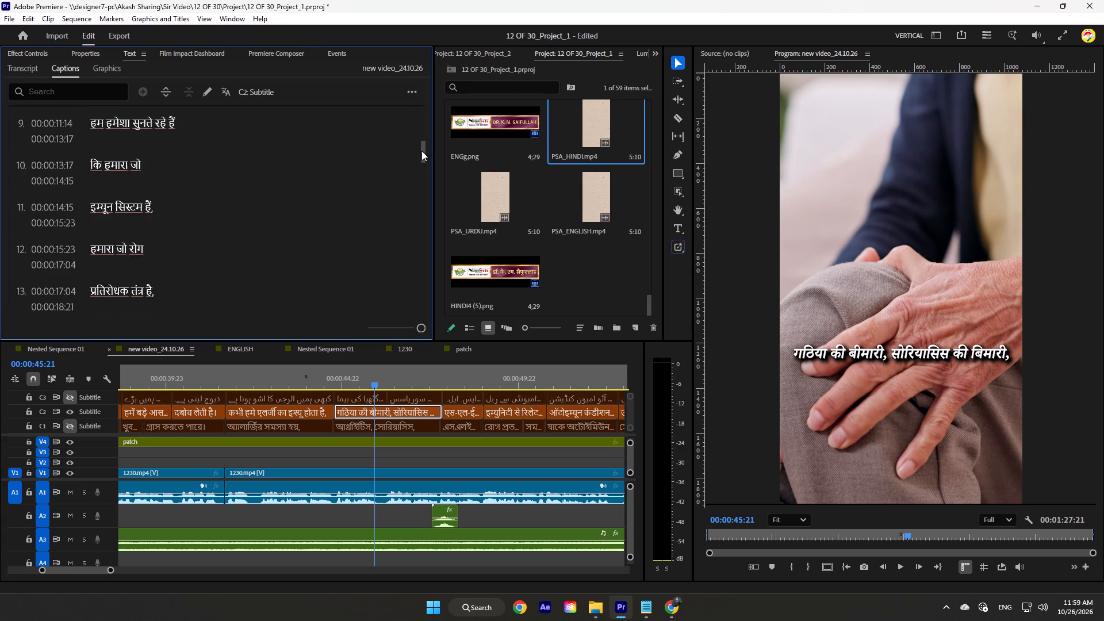
pyautogui.moveTo(421, 151); pyautogui.dragTo(420, 218)
pyautogui.click(155, 156)
pyautogui.doubleClick(168, 161)
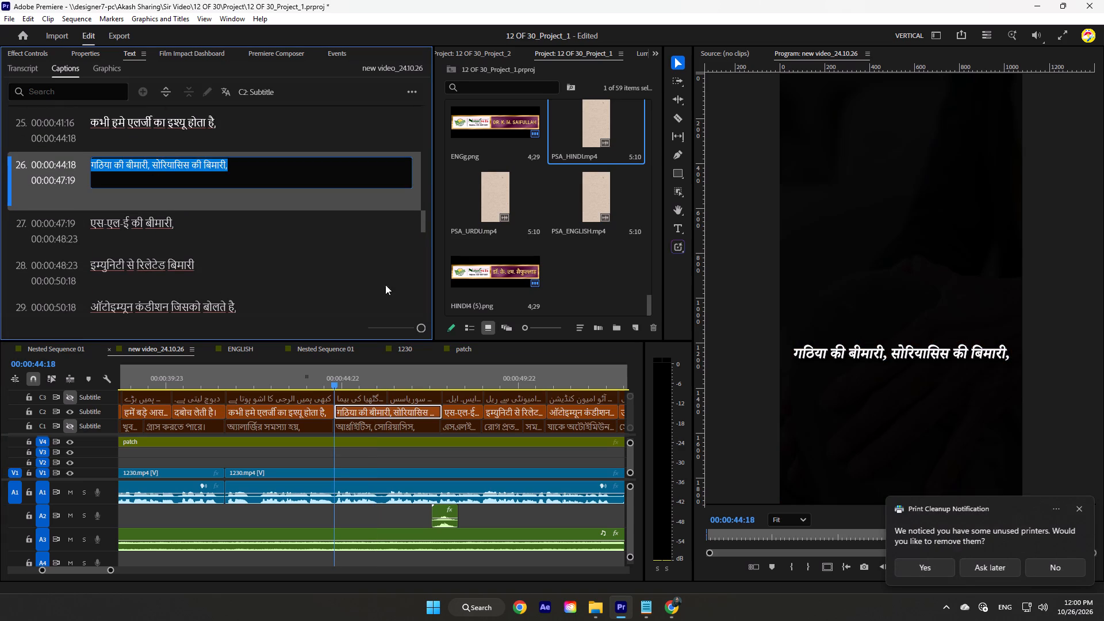
pyautogui.click(1046, 567)
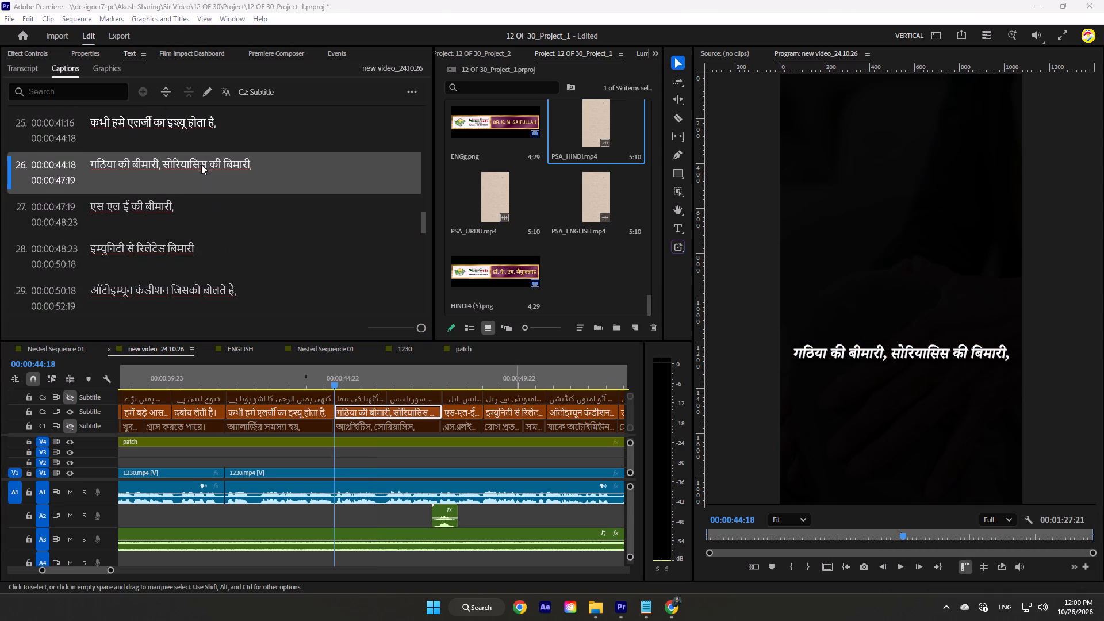
pyautogui.doubleClick(201, 164)
pyautogui.click(149, 164)
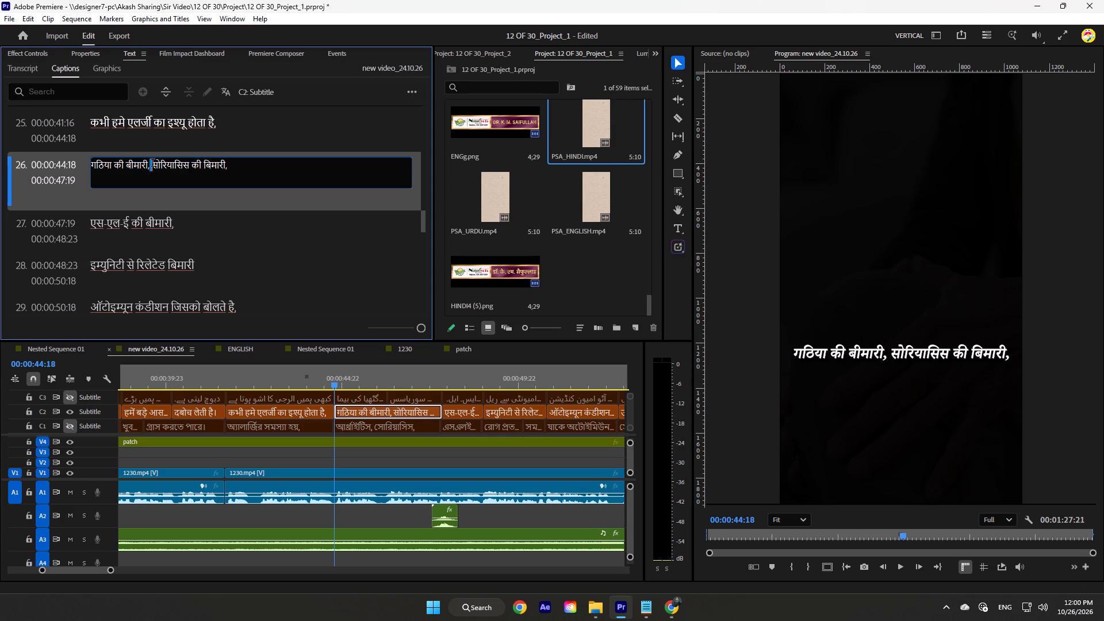
pyautogui.moveTo(152, 164); pyautogui.dragTo(240, 152)
pyautogui.hotkey('ctrl', 'c')
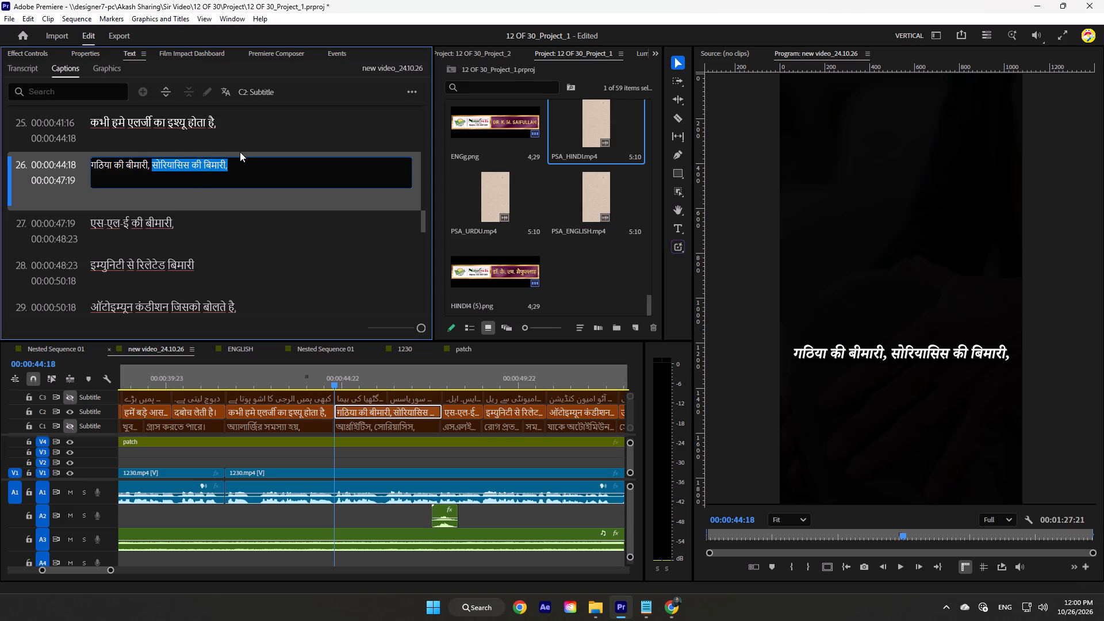
pyautogui.press('BackSpace')
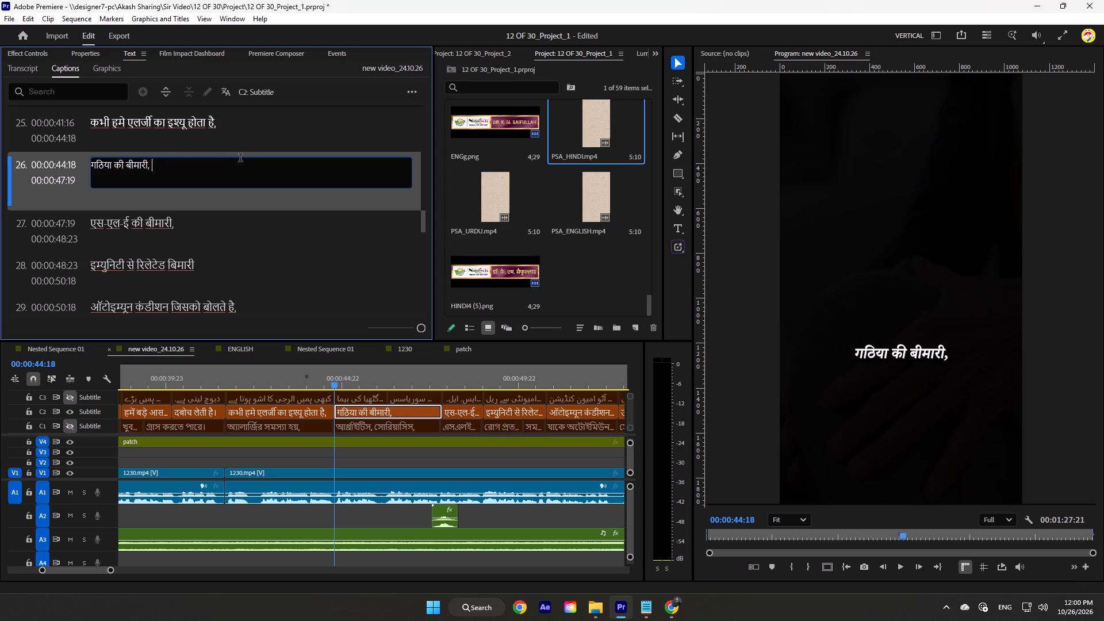
pyautogui.press('BackSpace')
# Split the "गठिया की बीमारी," caption on track C2 at 00:00:46:04 and replace its second part's text with "सोरियासिस की बिमारी,".
pyautogui.click(338, 378)
pyautogui.press('space')
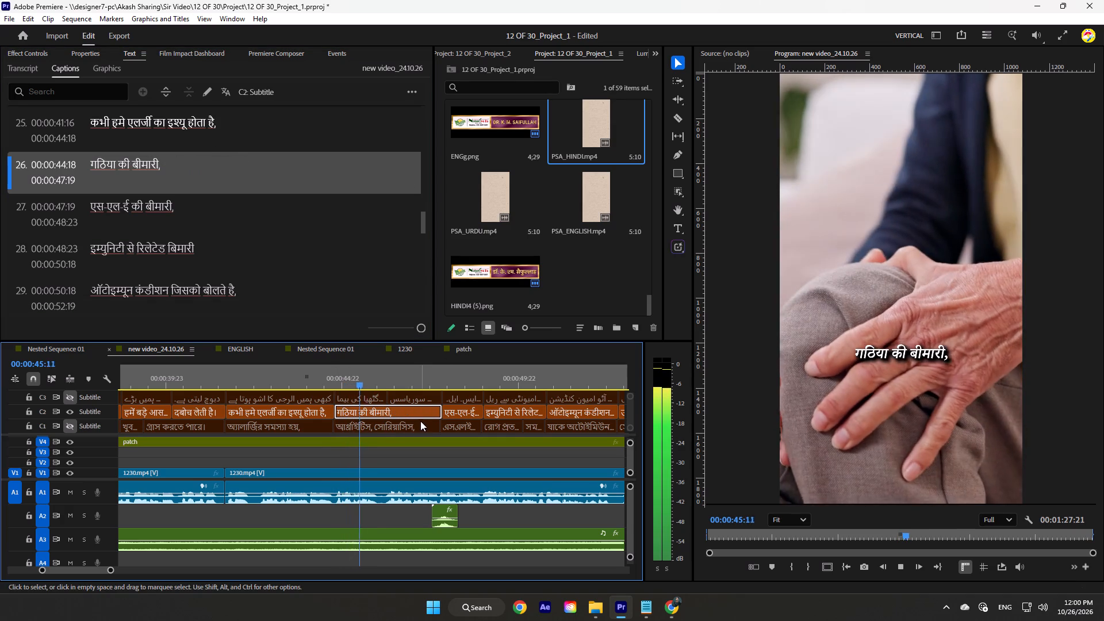
pyautogui.press('space')
pyautogui.press('c')
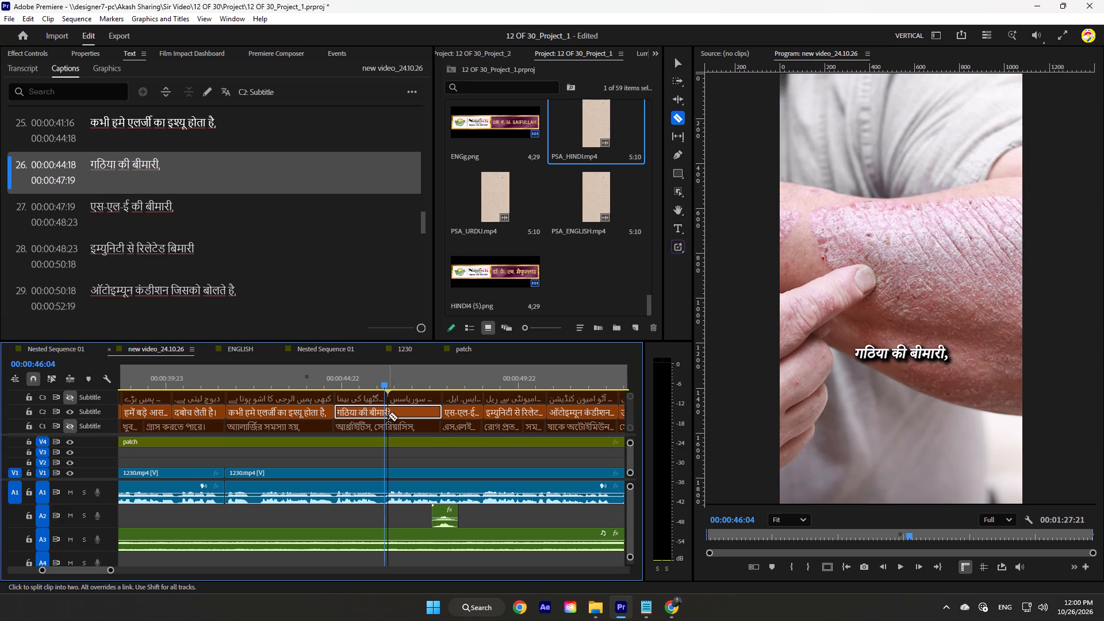
pyautogui.click(386, 413)
pyautogui.press('v')
pyautogui.click(401, 412)
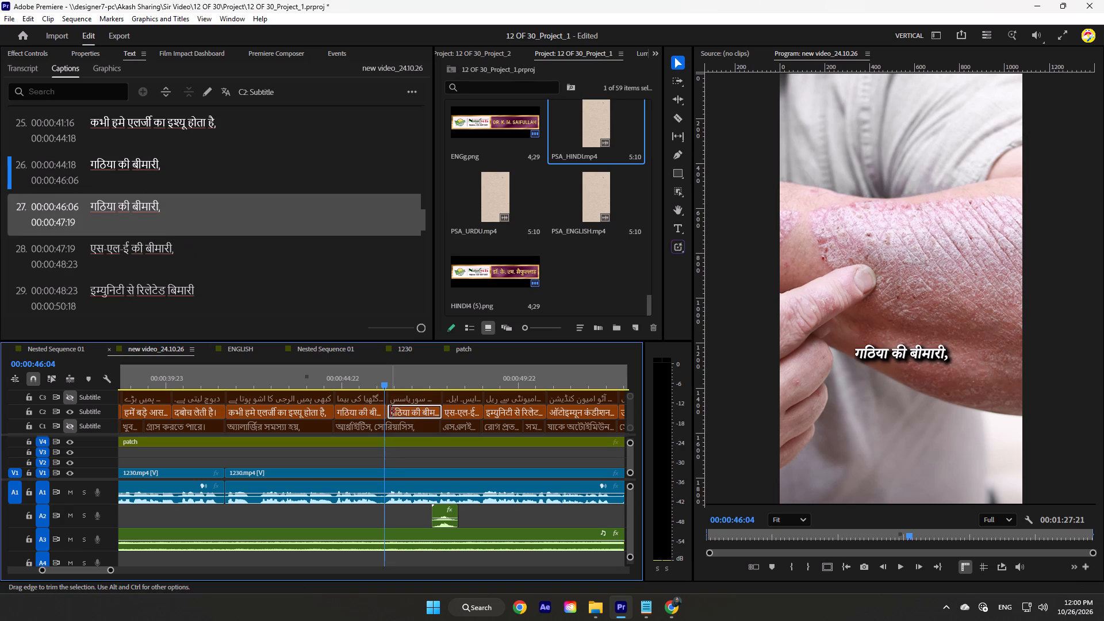
pyautogui.click(385, 409)
pyautogui.moveTo(389, 408); pyautogui.dragTo(383, 405)
pyautogui.click(397, 409)
pyautogui.doubleClick(148, 209)
pyautogui.hotkey('ctrl', 'v')
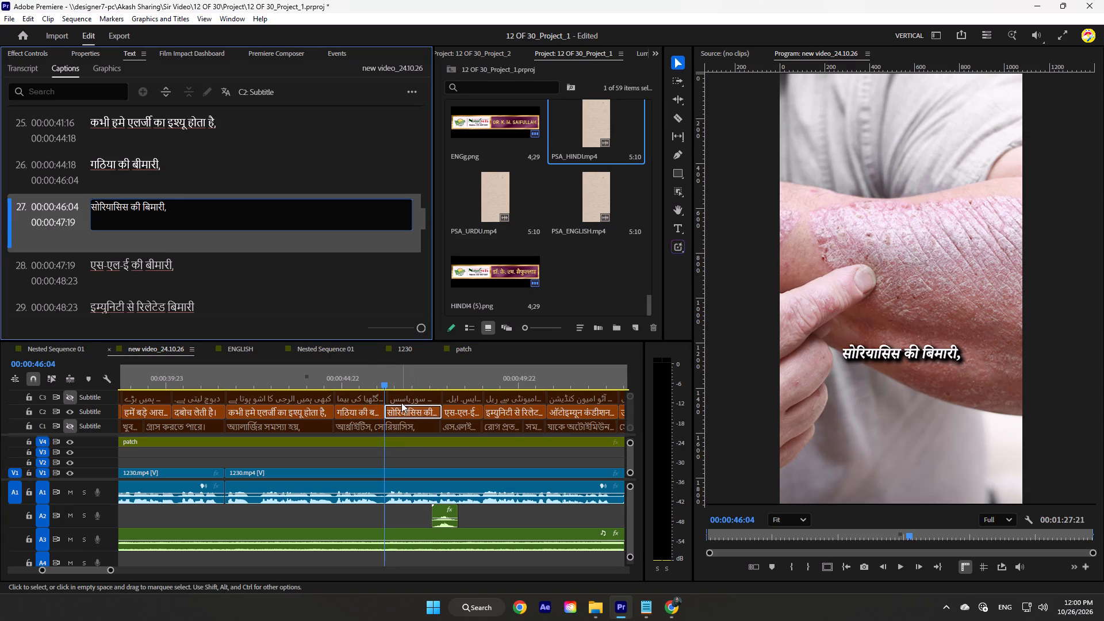
# Play the sequence from 00:00:46:04 to about 00:00:51:15 to check the Hindi captions against the speech.
pyautogui.click(382, 385)
pyautogui.click(382, 385)
pyautogui.press('space')
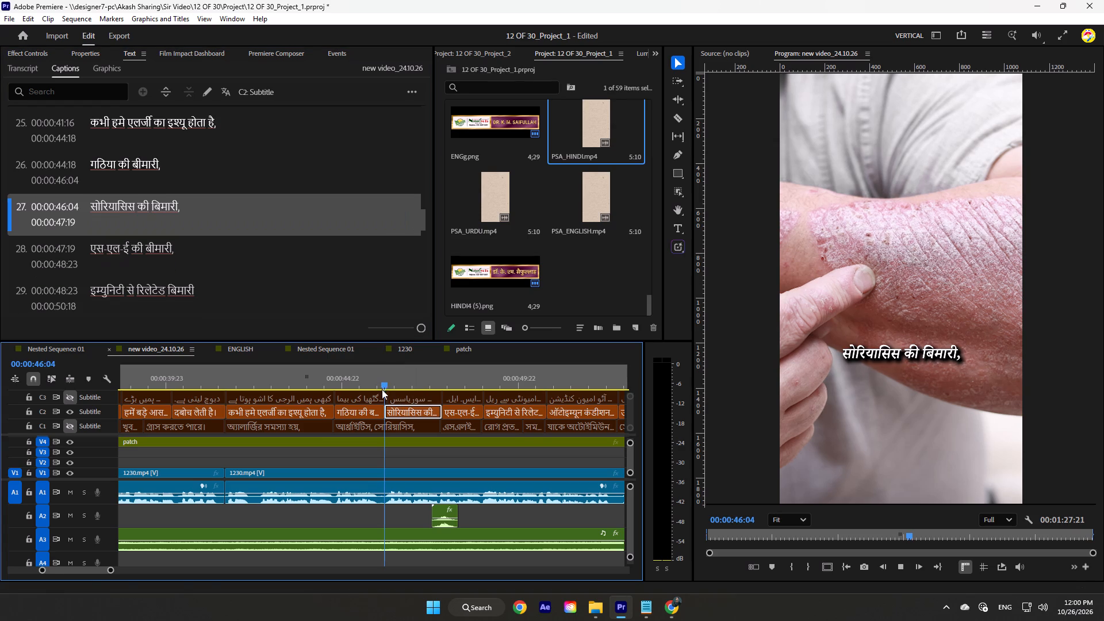
pyautogui.scroll(-4, 396, 420)
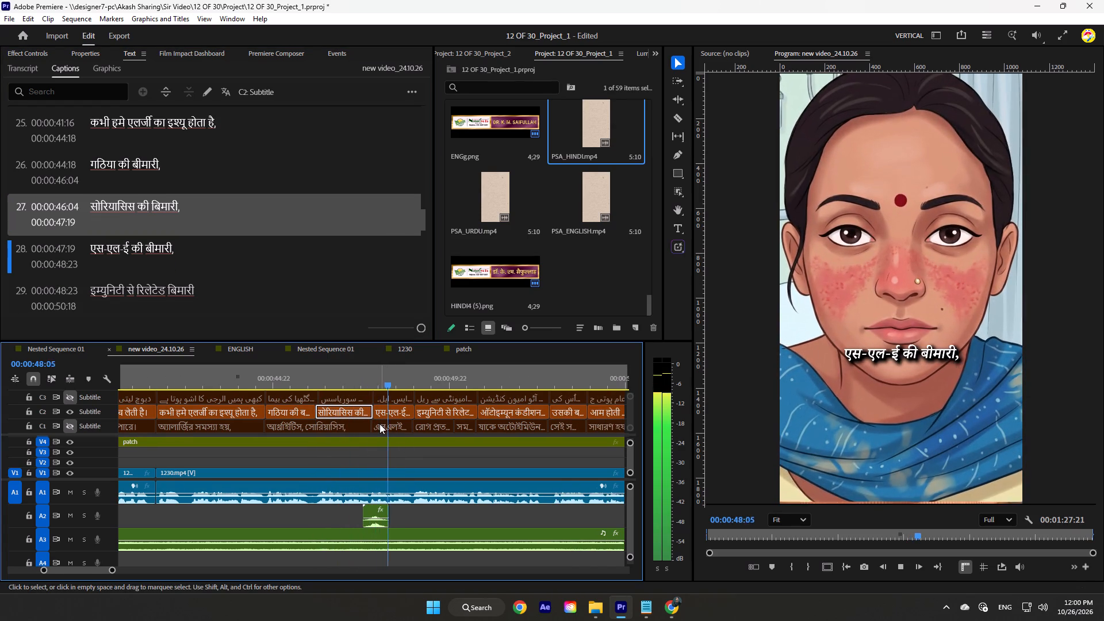
pyautogui.scroll(-2, 411, 428)
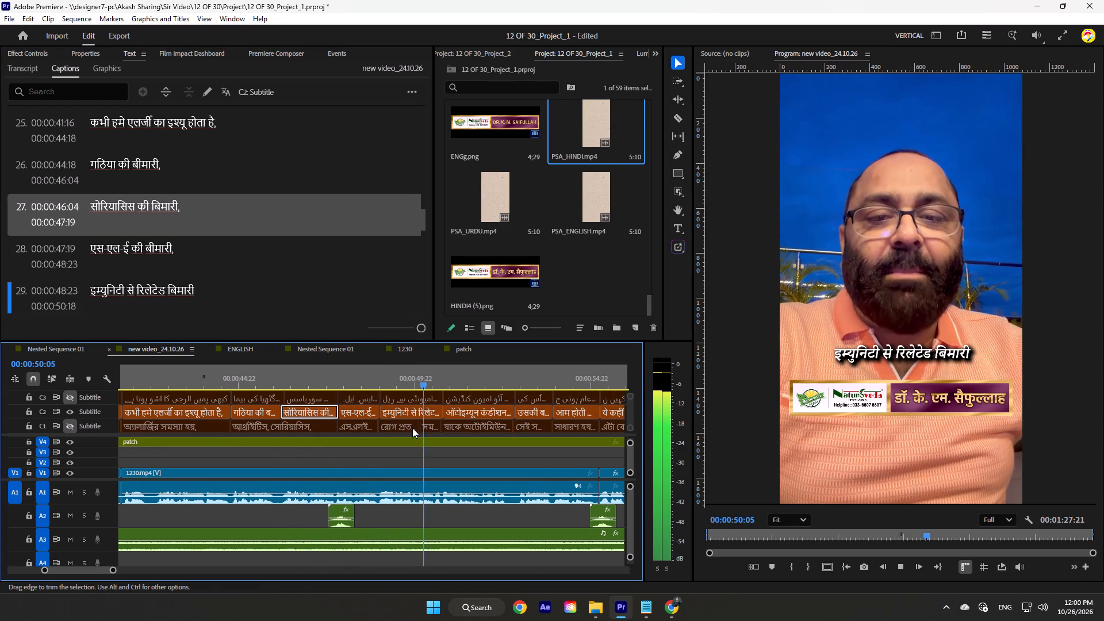
pyautogui.click(425, 455)
pyautogui.press('space')
# Cut "जिसको बोलते है," out of the Hindi caption starting at 00:00:50:18, keeping "ऑटोइम्यून कंडीशन".
pyautogui.scroll(-4, 443, 439)
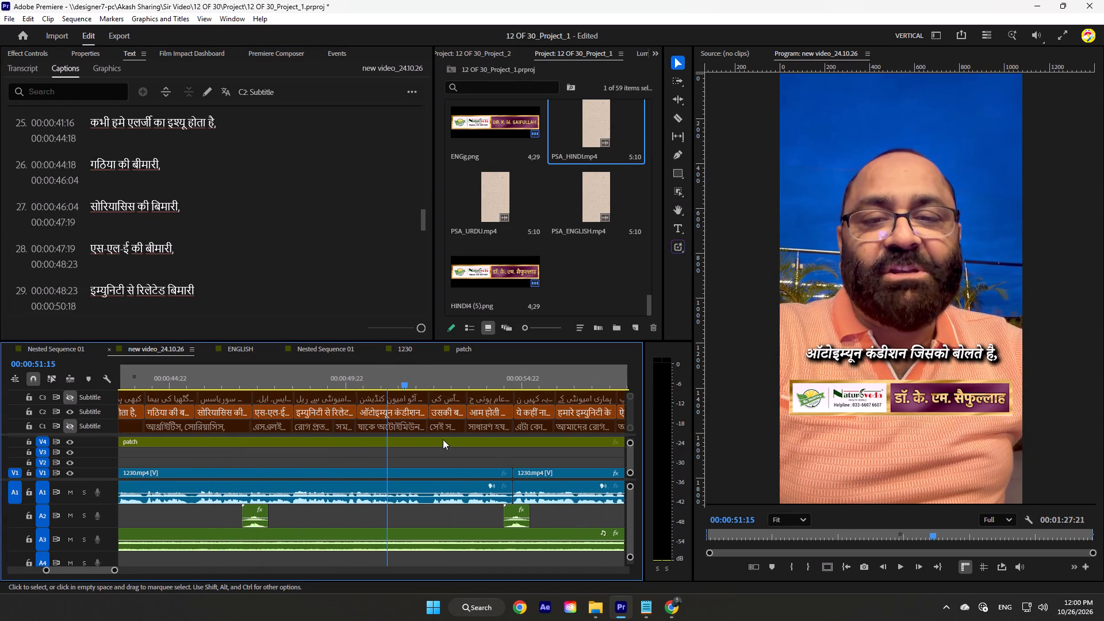
pyautogui.scroll(-2, 443, 439)
pyautogui.click(369, 411)
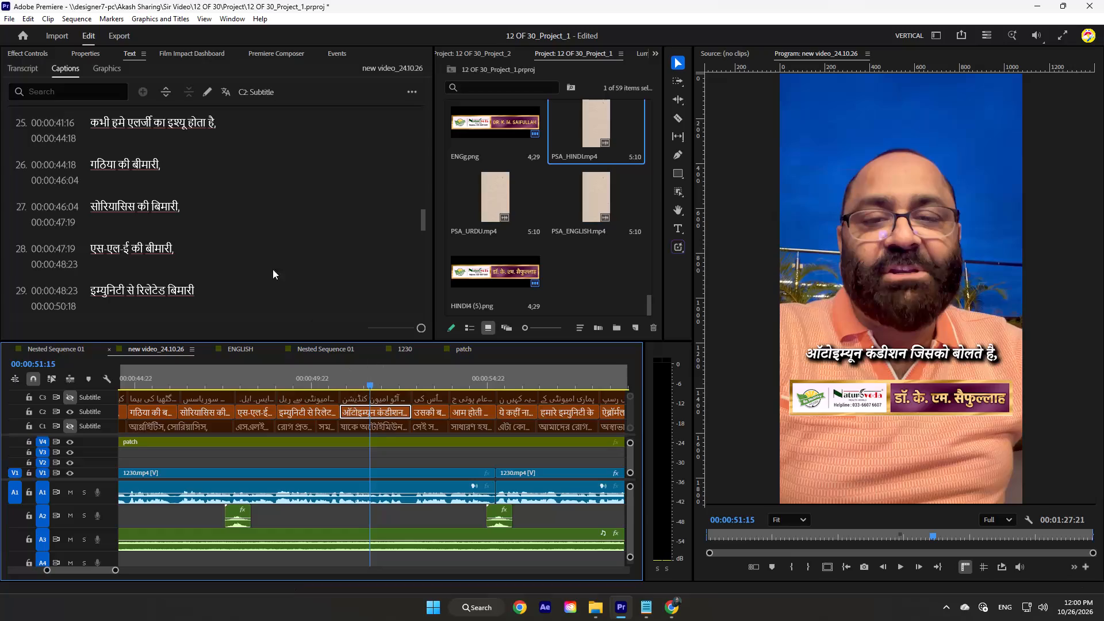
pyautogui.scroll(-15, 281, 223)
pyautogui.doubleClick(206, 236)
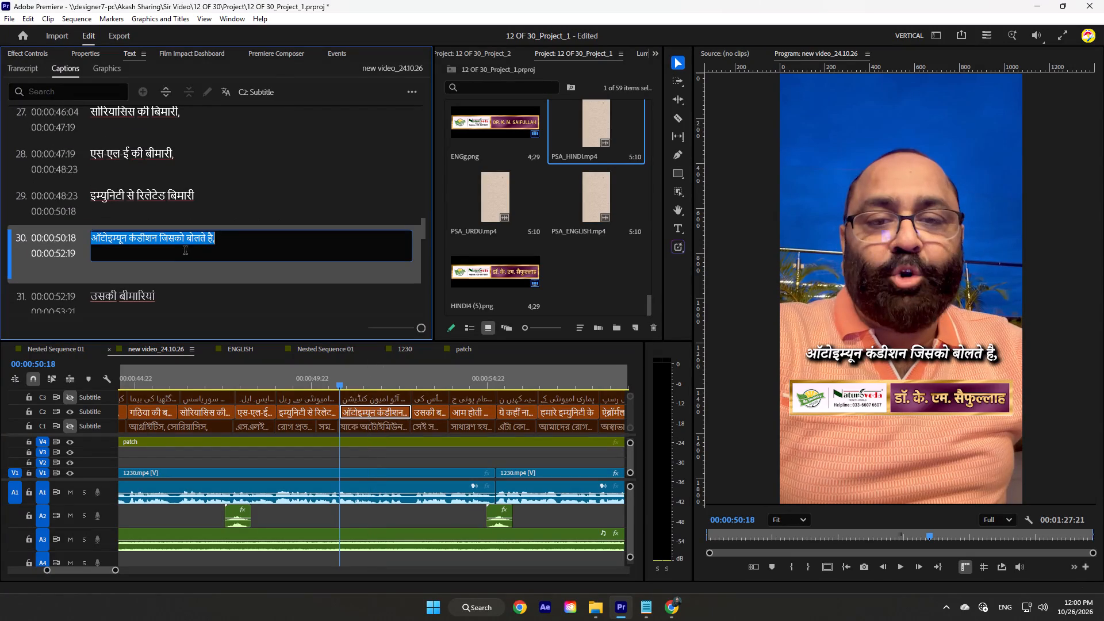
pyautogui.moveTo(160, 235); pyautogui.dragTo(229, 231)
pyautogui.hotkey('ctrl', 'c')
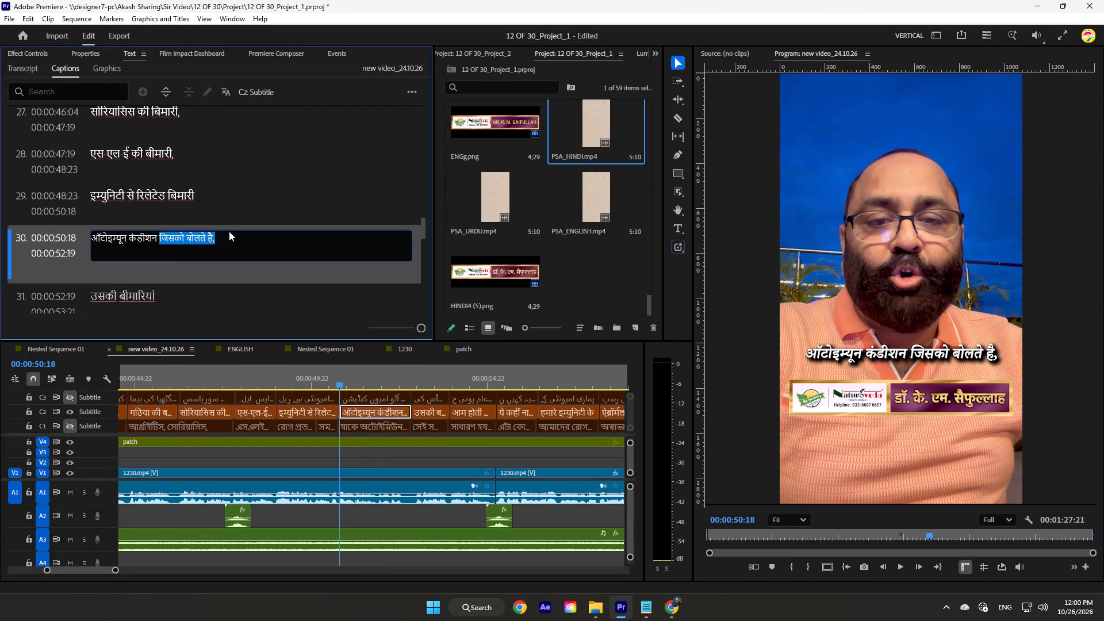
pyautogui.press('BackSpace')
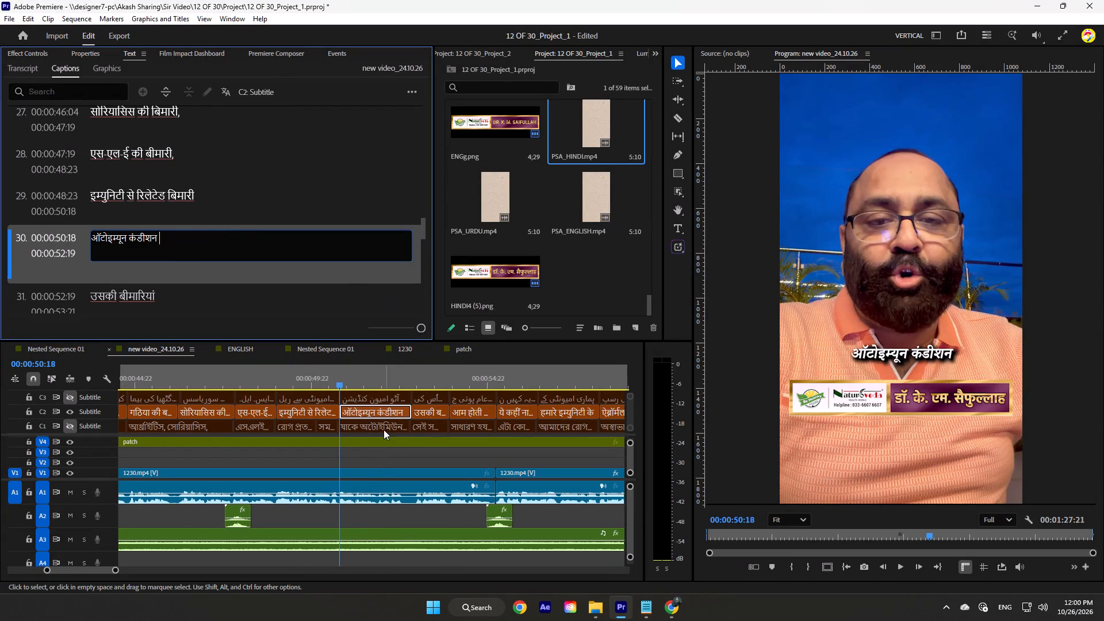
# Split the "ऑटोइम्यून कंडीशन" caption on track C2 at 00:00:51:18 and replace its second part's text with "जिसको बोलते है,".
pyautogui.click(381, 461)
pyautogui.press('space')
pyautogui.press('space')
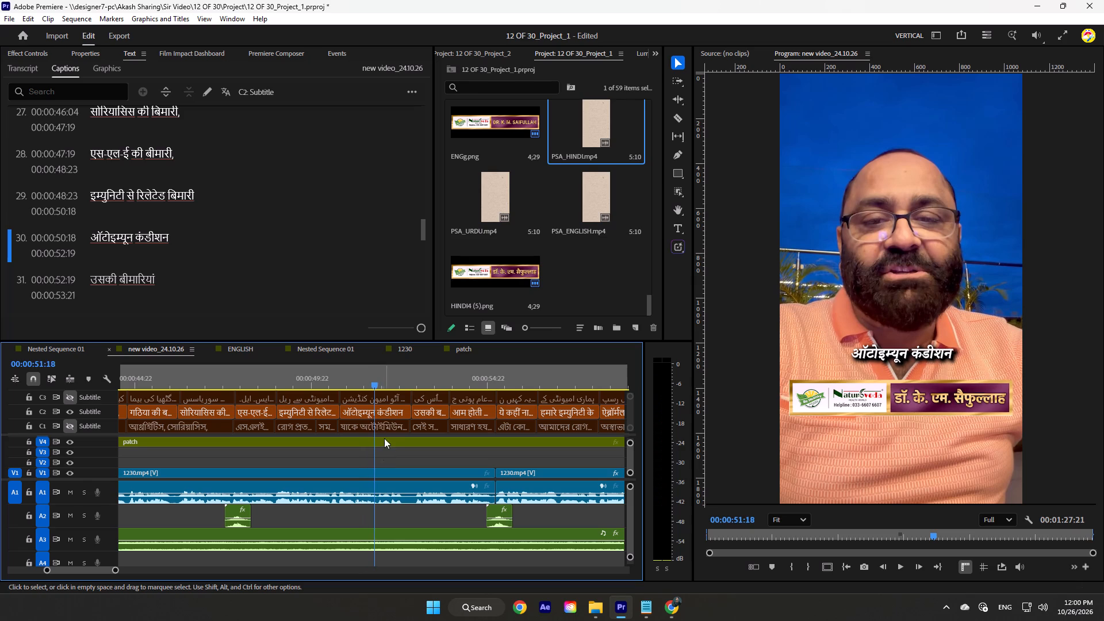
pyautogui.press('c')
pyautogui.click(374, 410)
pyautogui.press('v')
pyautogui.click(390, 410)
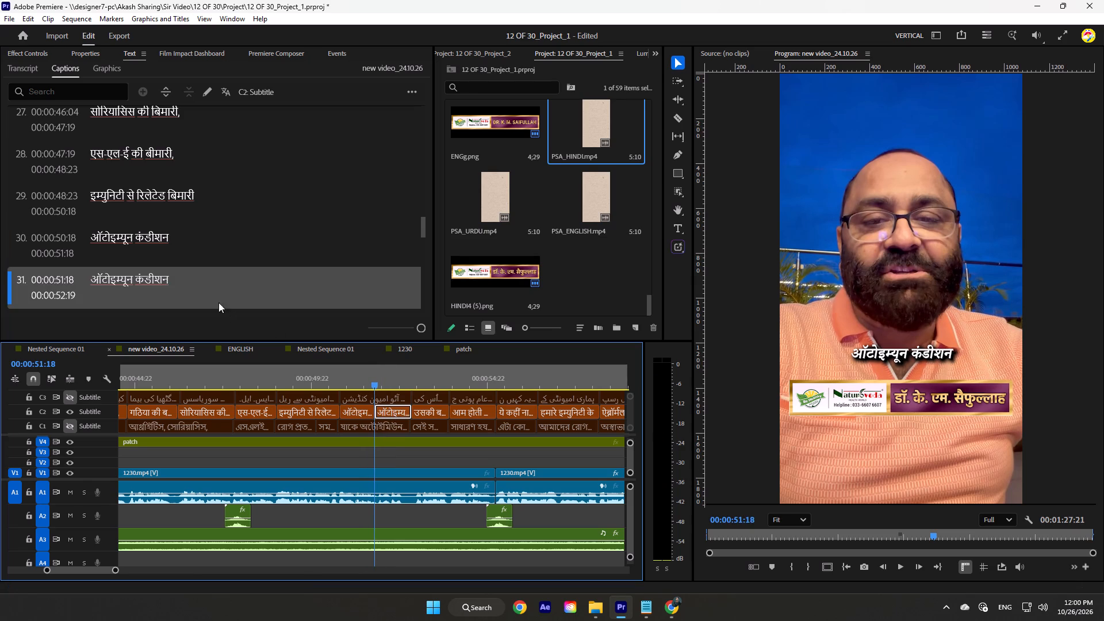
pyautogui.doubleClick(207, 291)
pyautogui.hotkey('ctrl', 'v')
# Play the sequence from 00:00:51:18 to about 00:01:11:17, checking the wording and timing of the Hindi captions.
pyautogui.click(392, 449)
pyautogui.press('space')
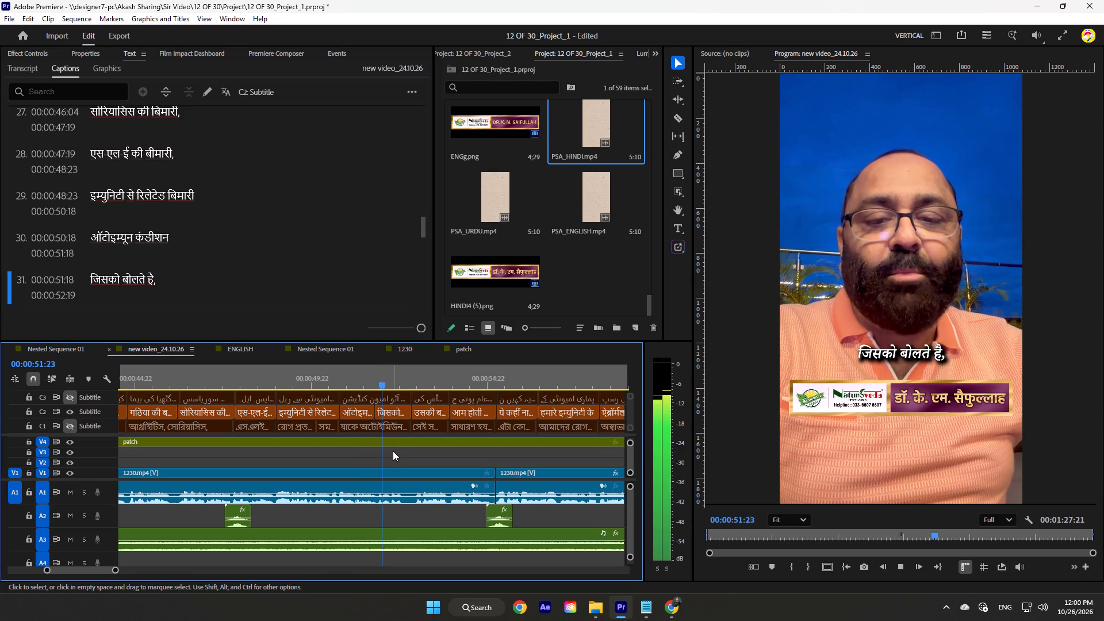
pyautogui.scroll(-9, 393, 452)
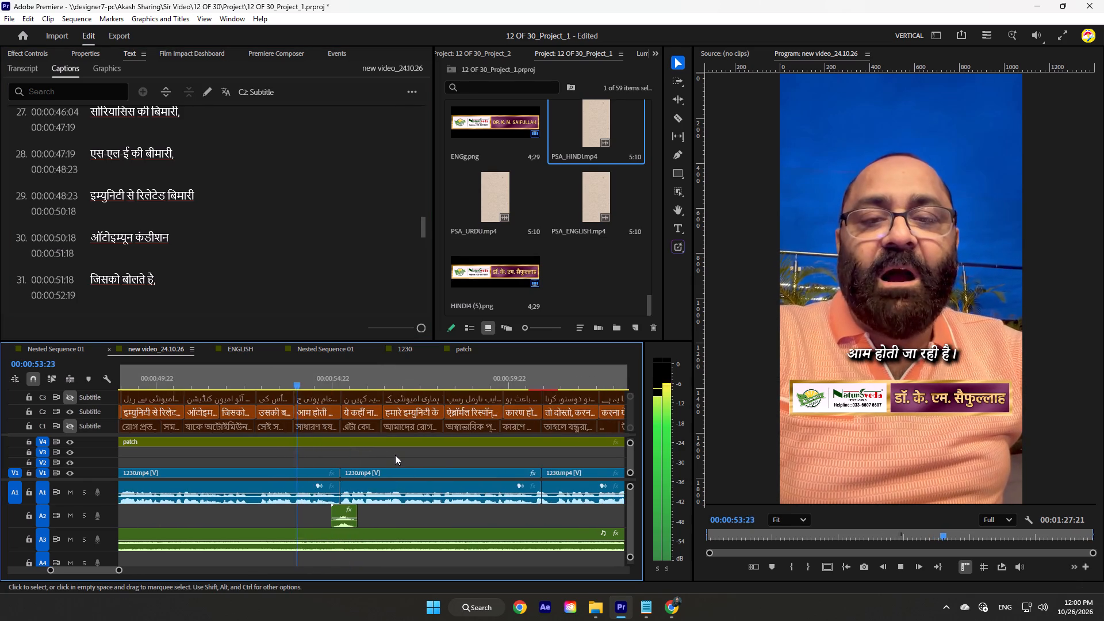
pyautogui.scroll(-4, 395, 455)
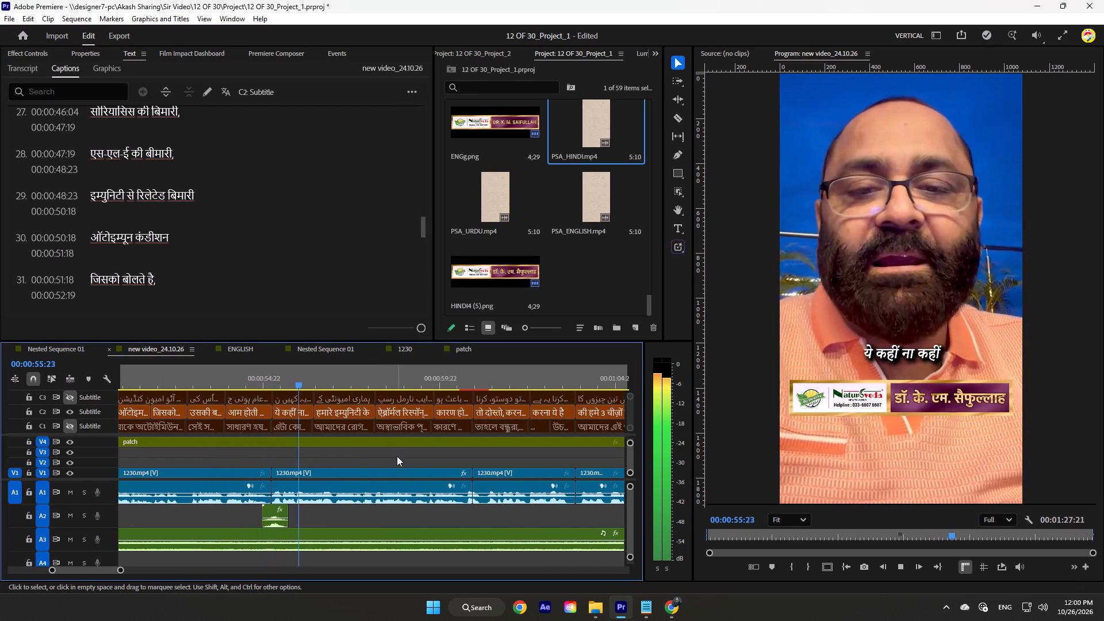
pyautogui.scroll(-6, 397, 455)
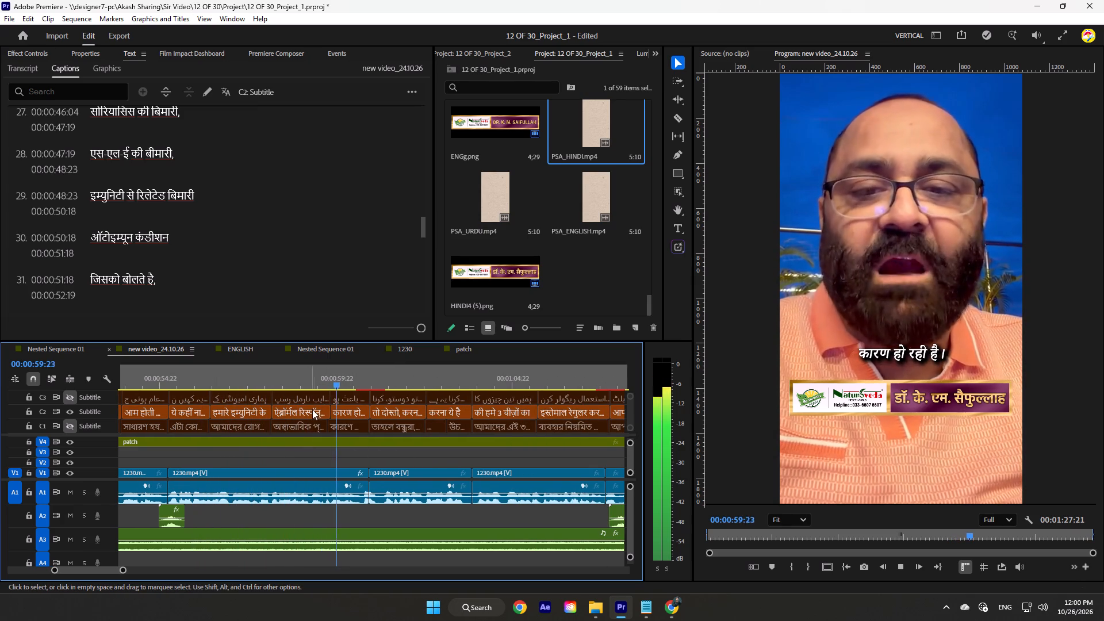
pyautogui.scroll(-18, 313, 413)
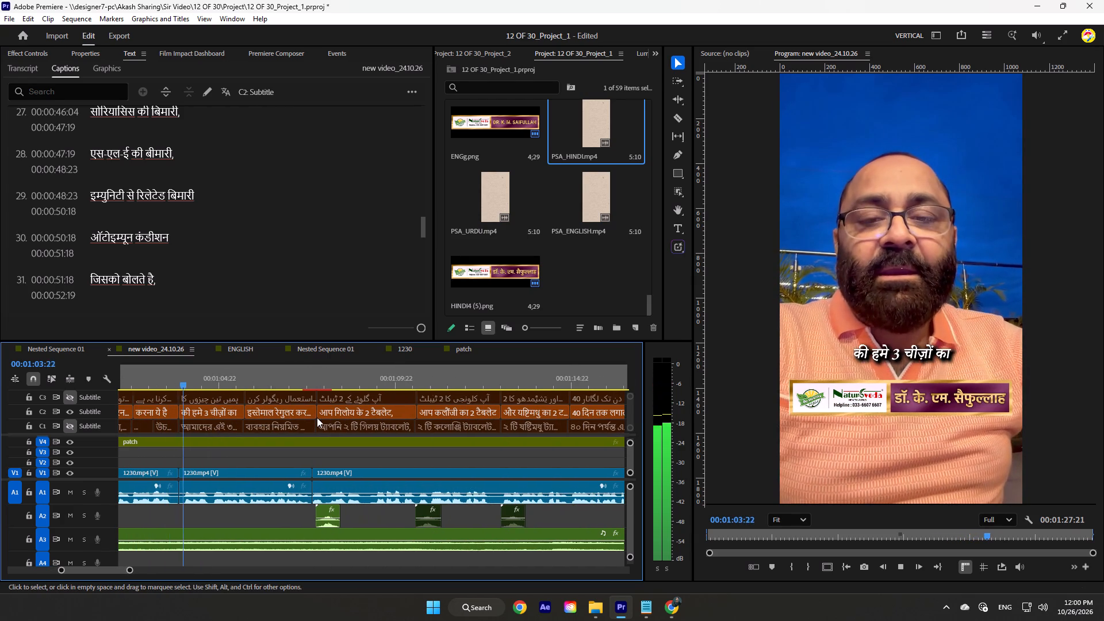
pyautogui.scroll(-3, 317, 417)
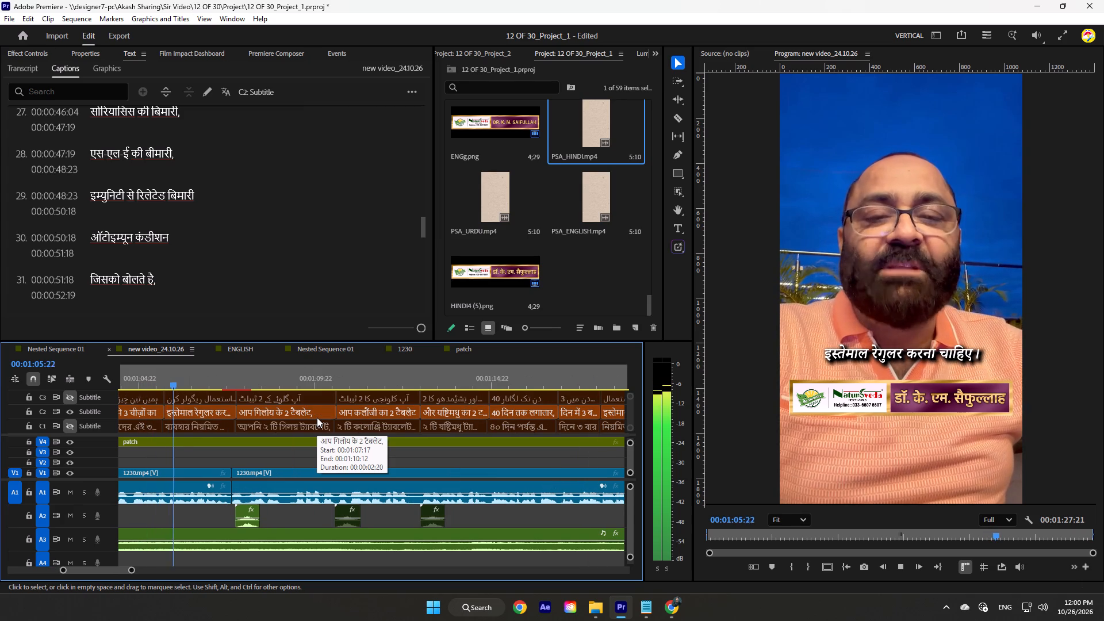
pyautogui.scroll(-7, 317, 417)
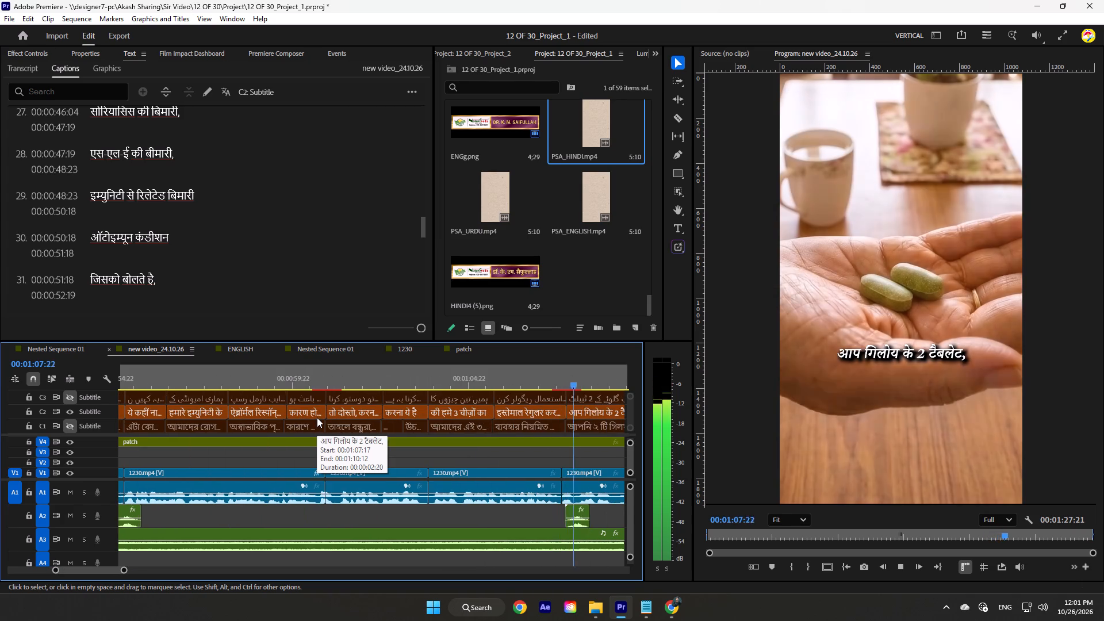
pyautogui.scroll(-12, 317, 417)
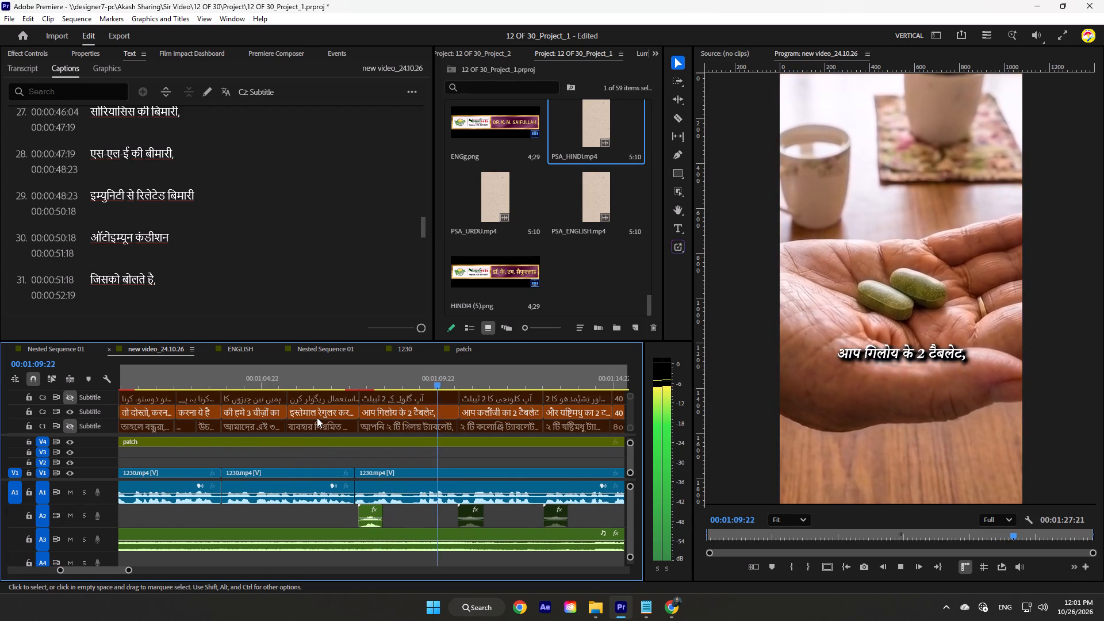
pyautogui.scroll(-8, 317, 417)
pyautogui.press('space')
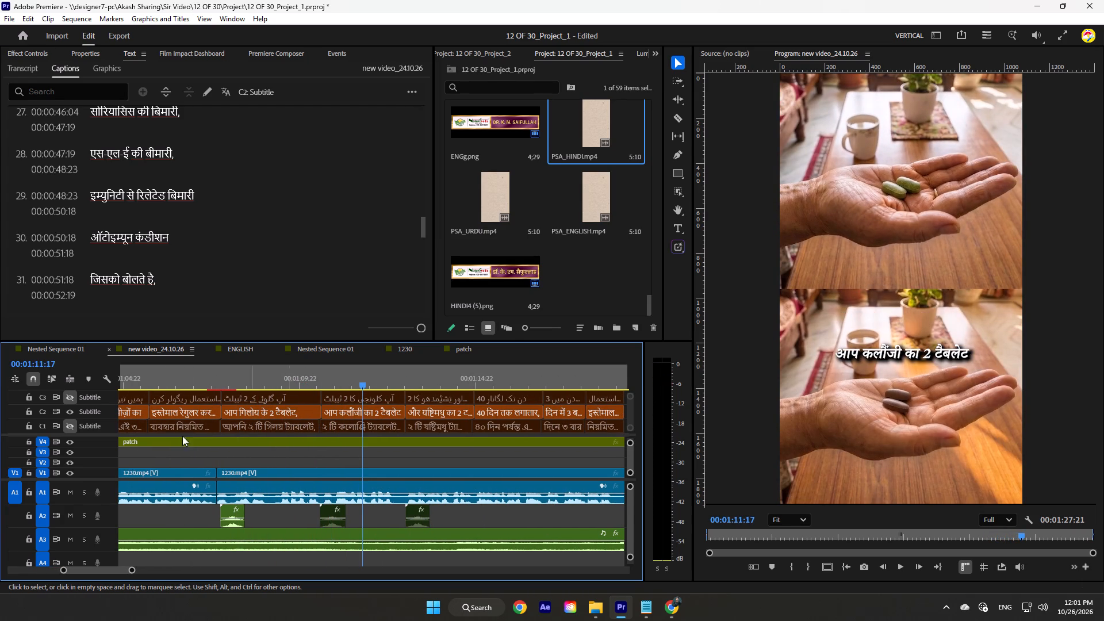
# Show caption track C1 alongside the Hindi captions and play the sequence from 00:01:11:17 to about 00:01:23:09 to compare them.
pyautogui.click(72, 425)
pyautogui.click(72, 425)
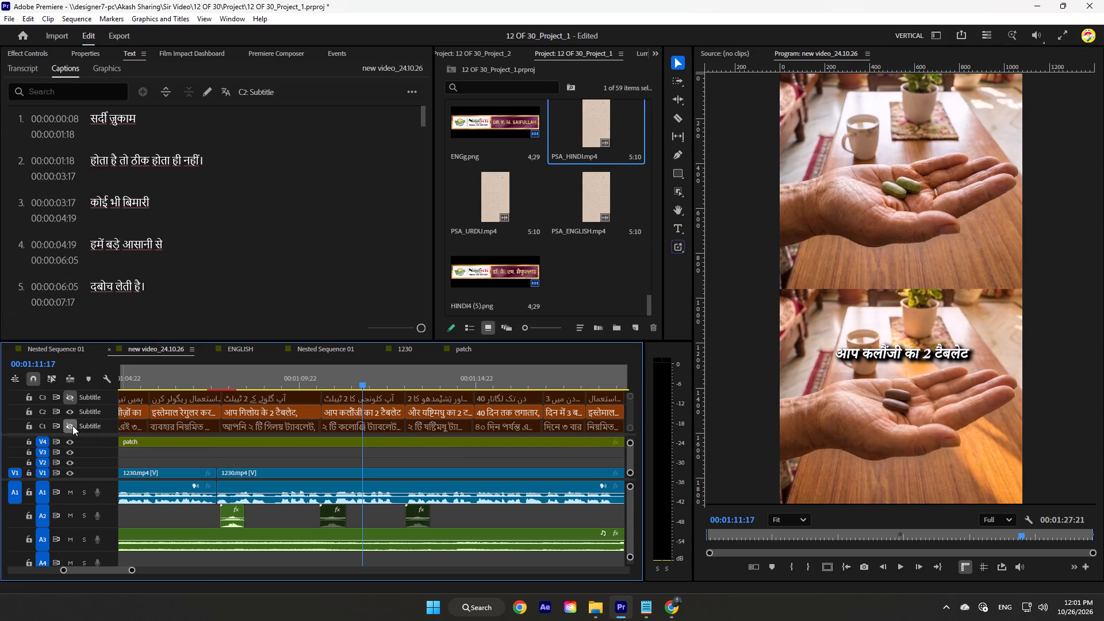
pyautogui.click(72, 425)
pyautogui.press('space')
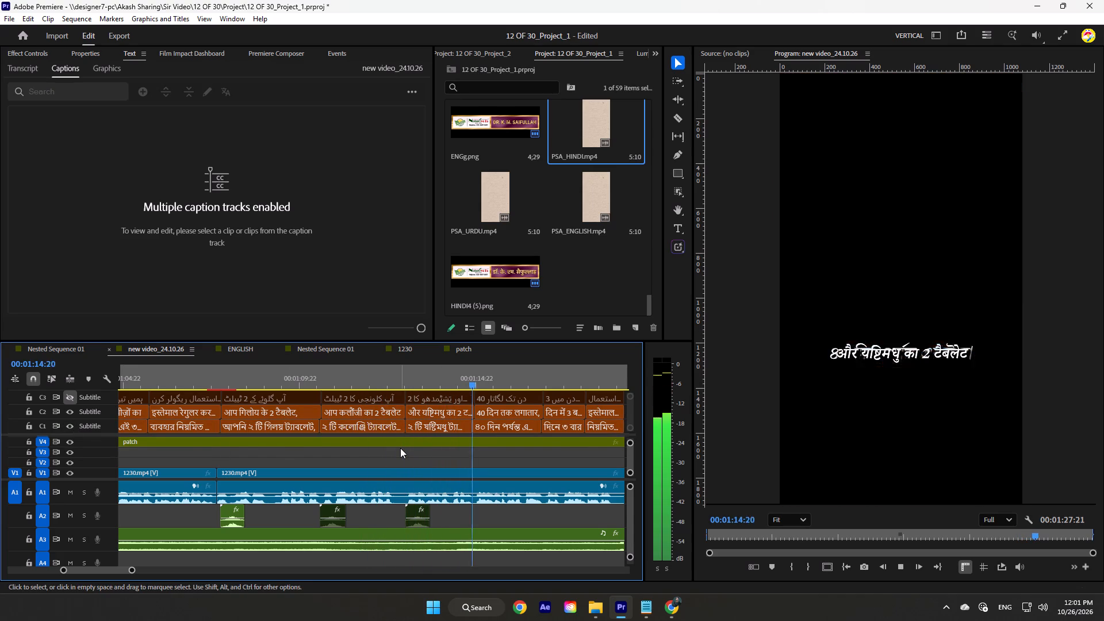
pyautogui.press('space')
pyautogui.press('space')
pyautogui.scroll(-2, 572, 439)
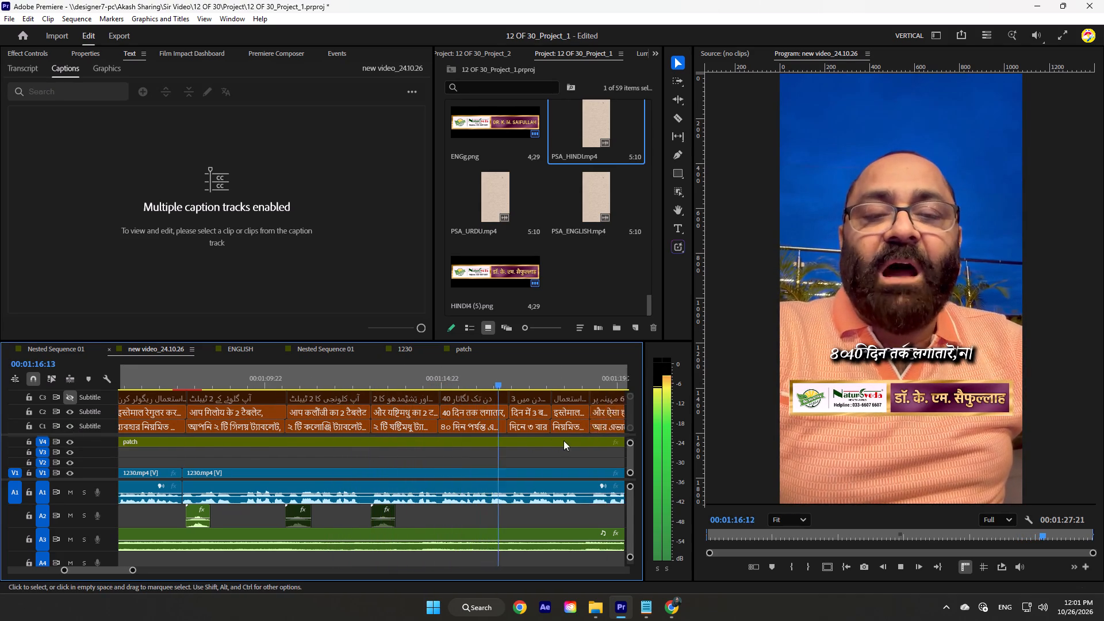
pyautogui.scroll(-12, 563, 440)
pyautogui.scroll(-11, 489, 442)
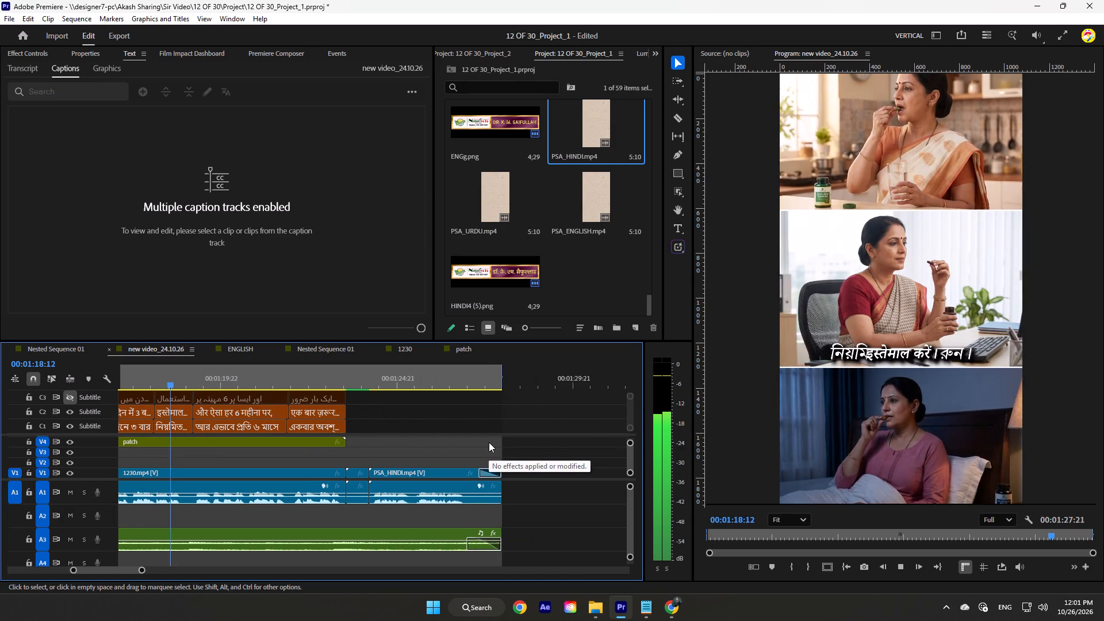
pyautogui.scroll(-1, 489, 442)
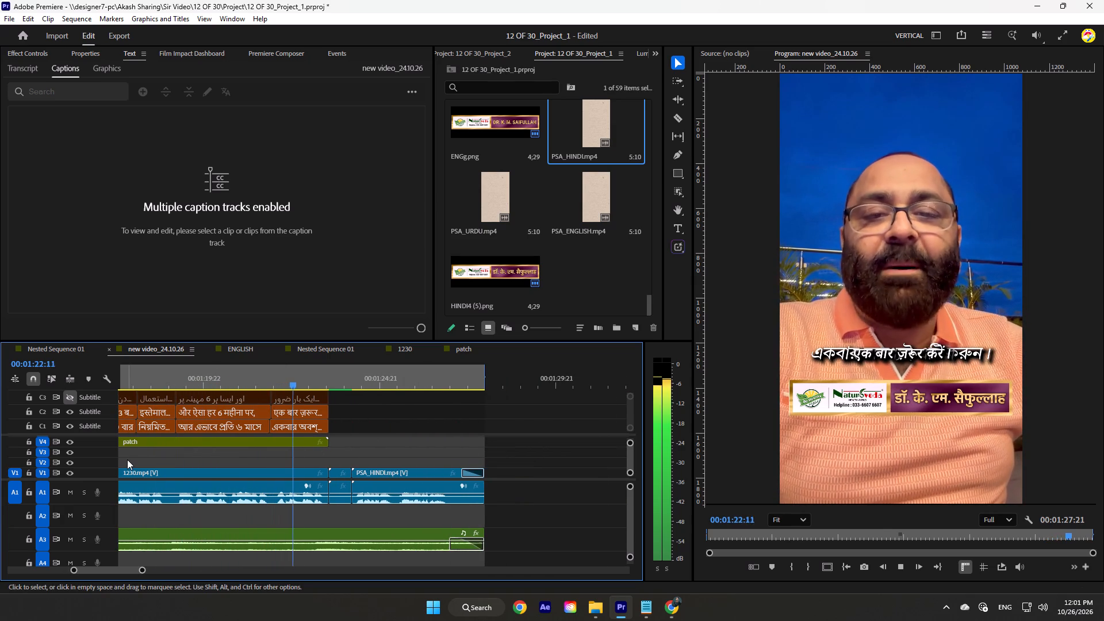
pyautogui.press('space')
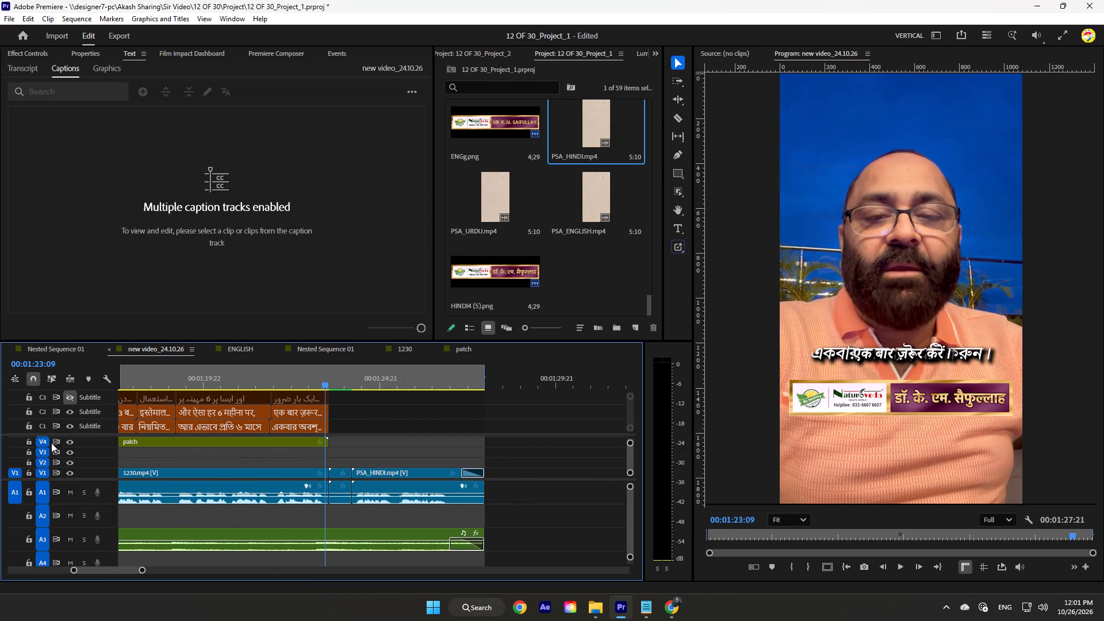
# Hide caption track C1 and play from 00:01:23:09 into the PSA_HINDI.mp4 end clip to check the Hindi ending.
pyautogui.click(71, 423)
pyautogui.press('space')
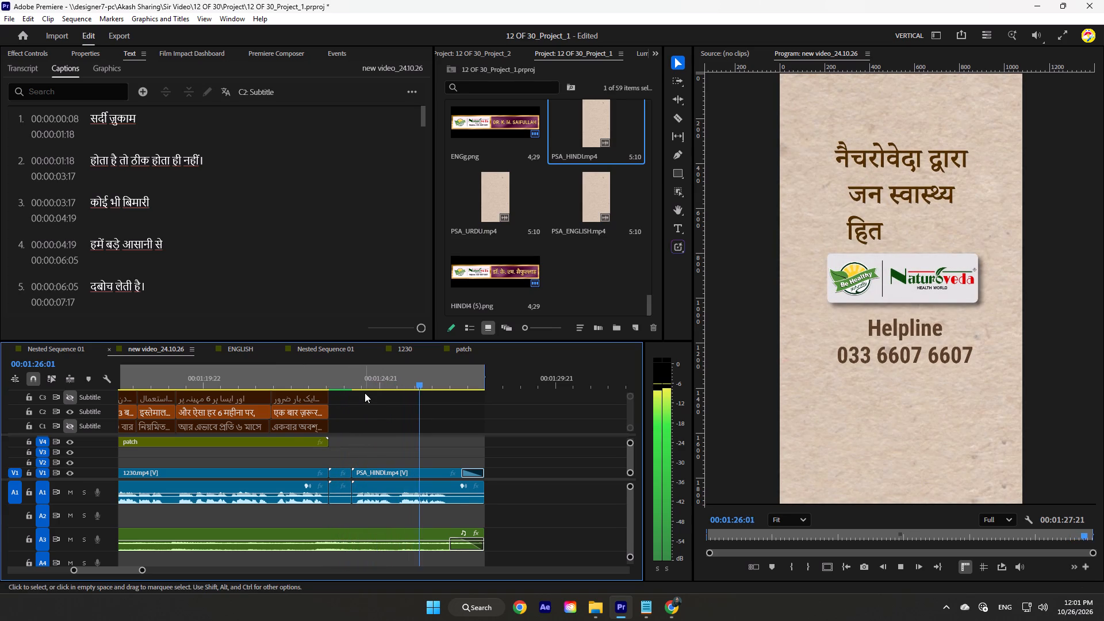
# Duplicate the opening WhatsApp Image thumbnail clip from track V2 onto V3 at the start of the sequence.
pyautogui.keyDown('alt'); pyautogui.scroll(-20, 379, 415); pyautogui.keyUp('alt')
pyautogui.keyDown('alt'); pyautogui.scroll(-1, 379, 415); pyautogui.keyUp('alt')
pyautogui.moveTo(348, 385); pyautogui.dragTo(292, 393)
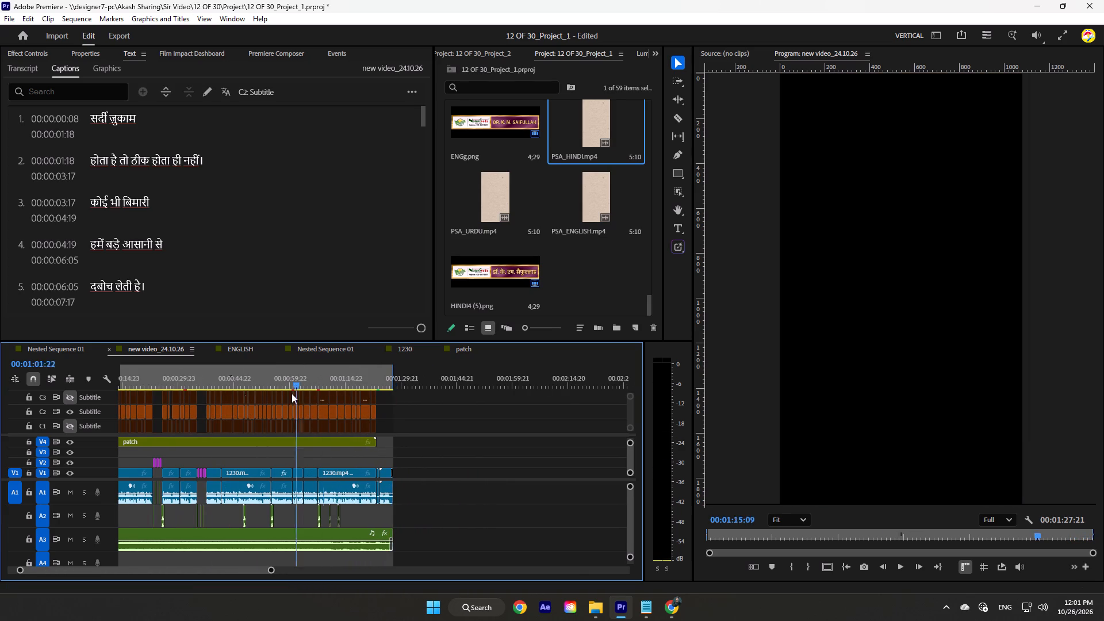
pyautogui.moveTo(292, 393); pyautogui.dragTo(56, 422)
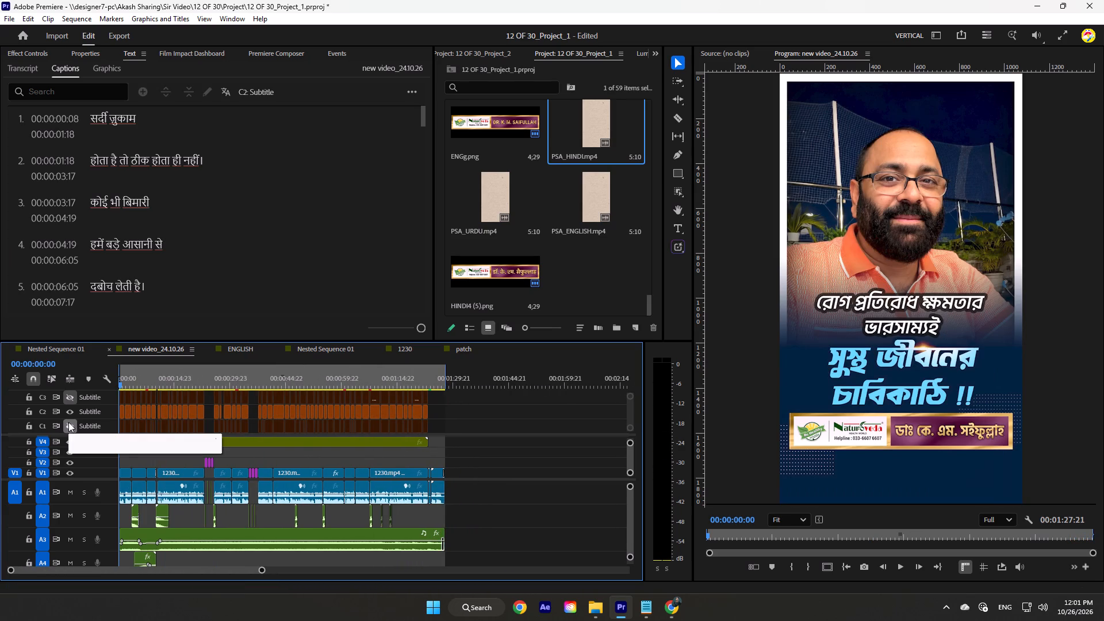
pyautogui.write('====')
pyautogui.press('=')
pyautogui.write('===')
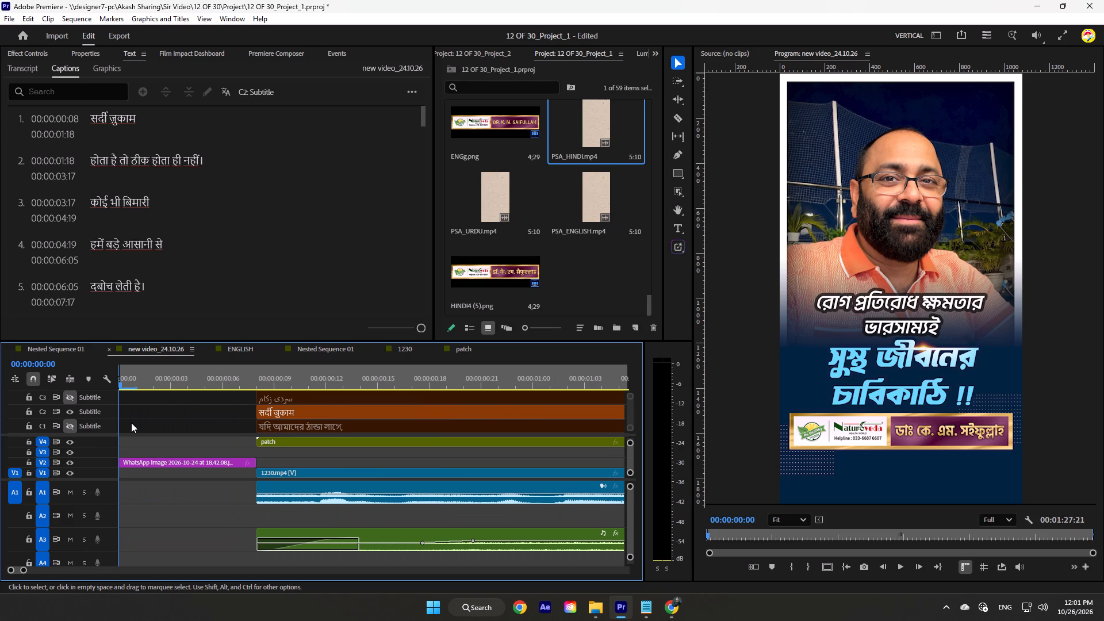
pyautogui.moveTo(131, 461); pyautogui.dragTo(132, 453)
pyautogui.click(134, 451)
# Switch to File Explorer and view the WhatsApp Image thumbnail and Hnddd.png in the New Video_24.10.26 folder.
pyautogui.click(592, 597)
pyautogui.click(388, 444)
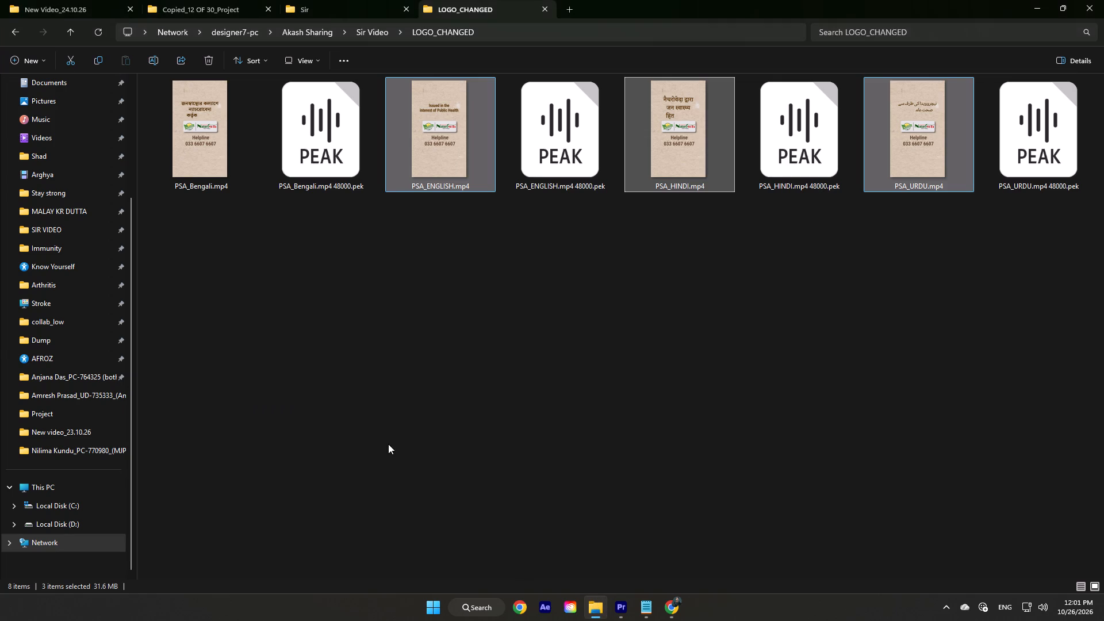
pyautogui.click(53, 11)
pyautogui.click(390, 354)
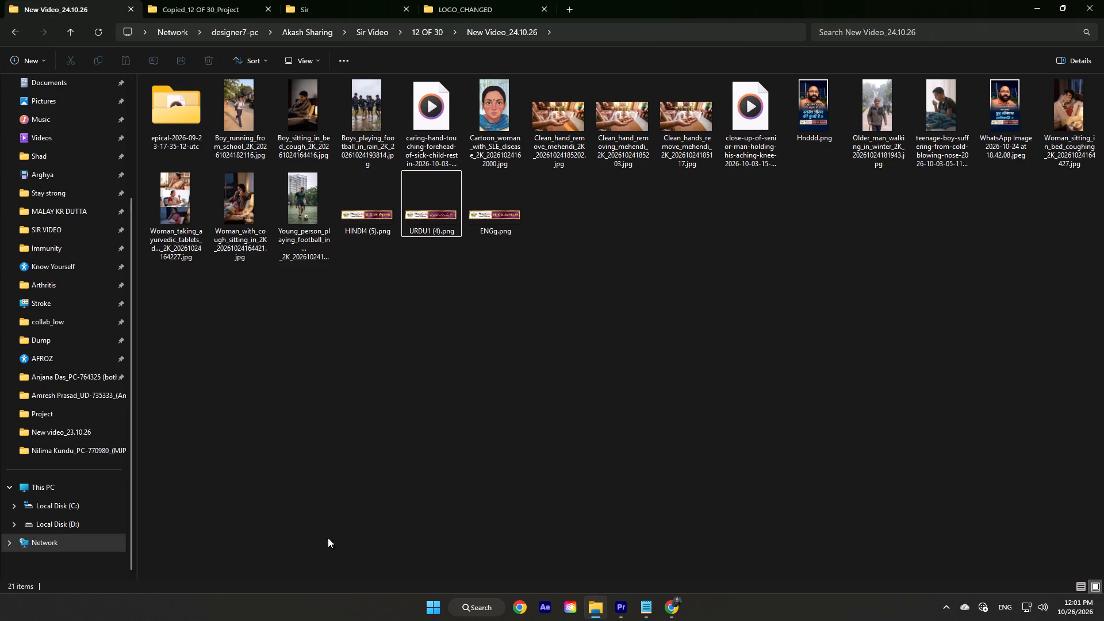
pyautogui.doubleClick(1014, 118)
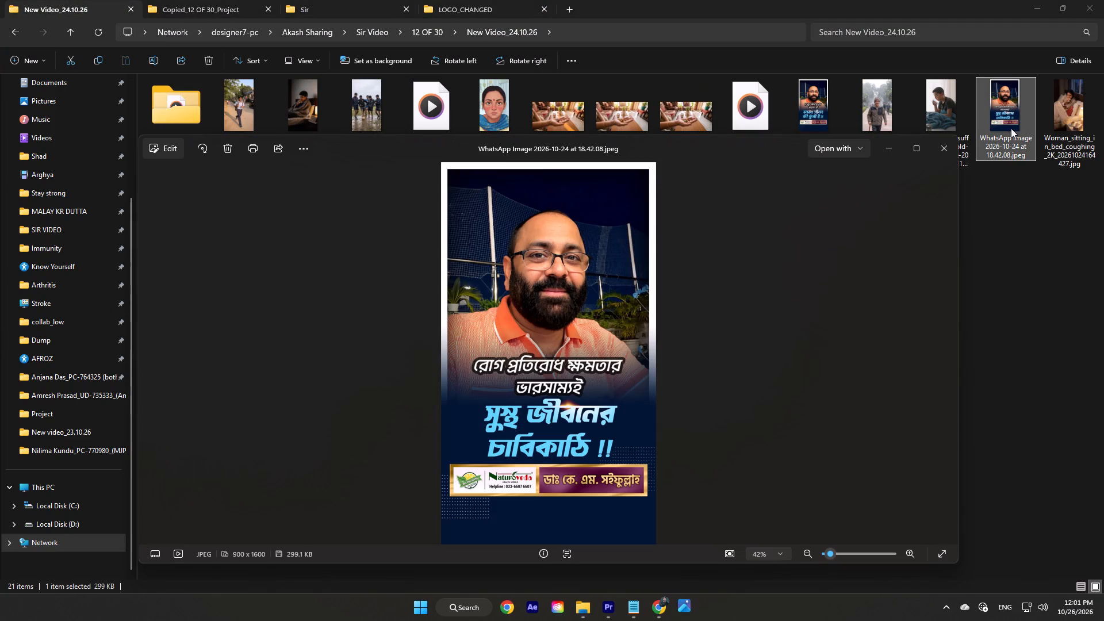
pyautogui.doubleClick(823, 115)
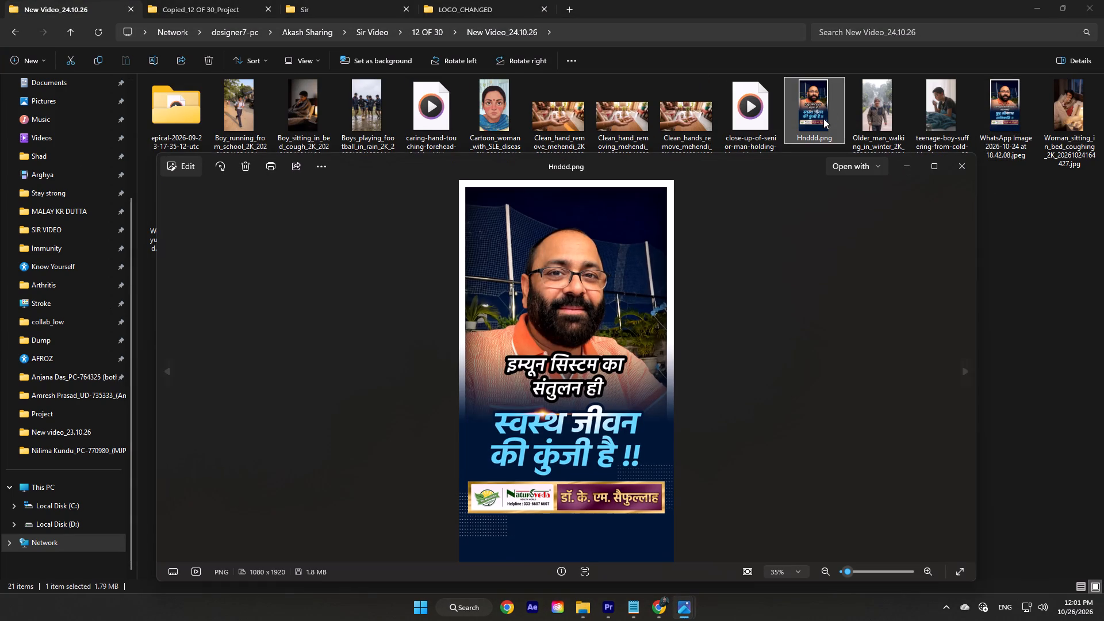
pyautogui.moveTo(727, 171); pyautogui.dragTo(623, 170)
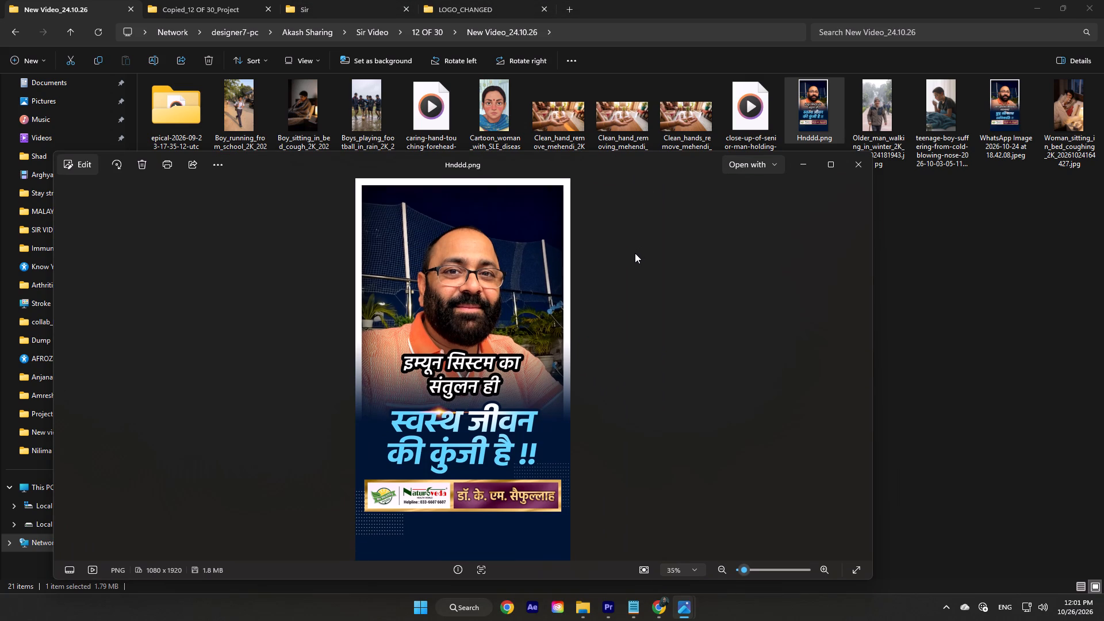
pyautogui.click(853, 168)
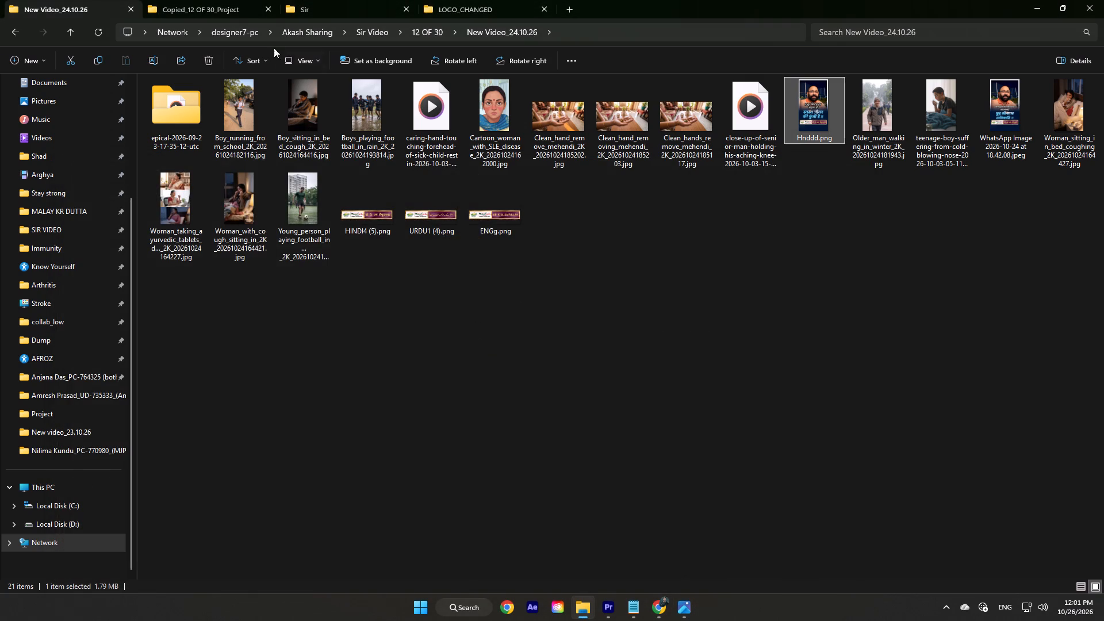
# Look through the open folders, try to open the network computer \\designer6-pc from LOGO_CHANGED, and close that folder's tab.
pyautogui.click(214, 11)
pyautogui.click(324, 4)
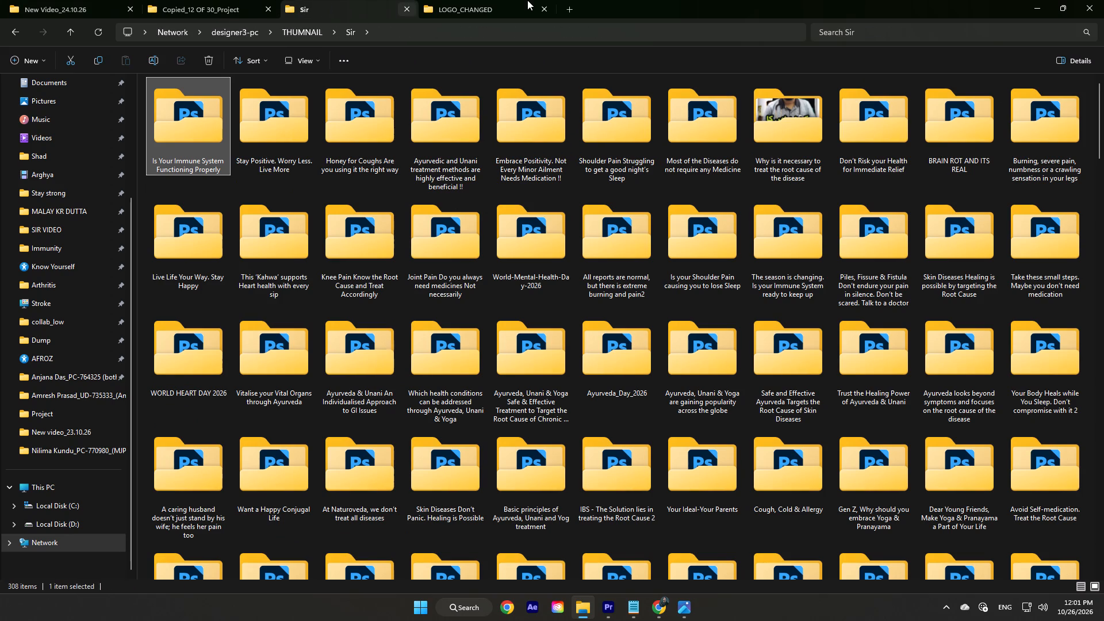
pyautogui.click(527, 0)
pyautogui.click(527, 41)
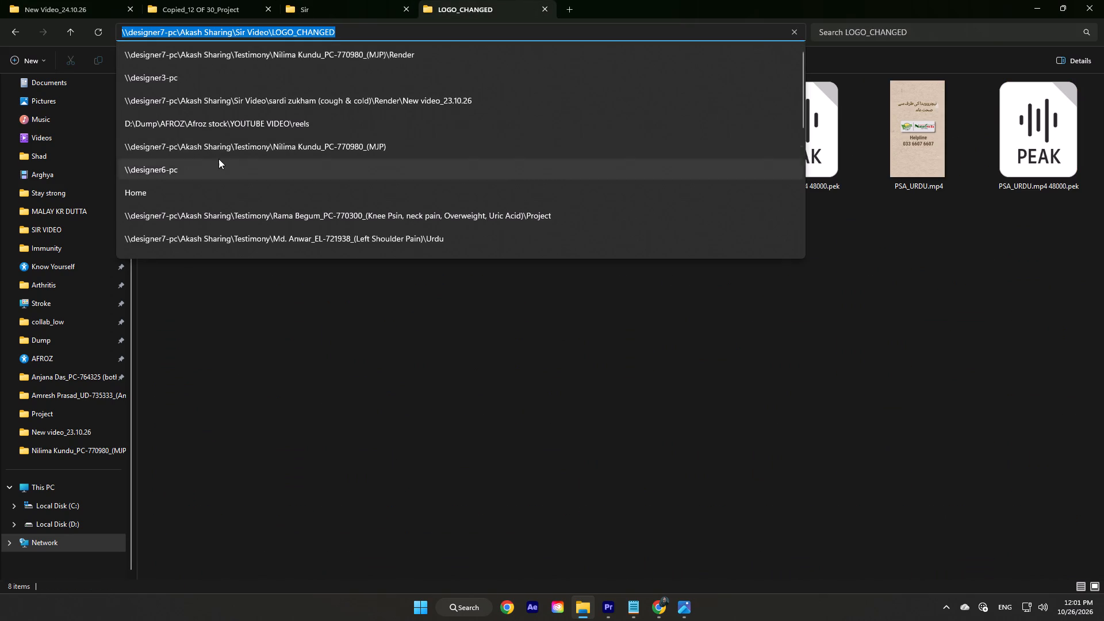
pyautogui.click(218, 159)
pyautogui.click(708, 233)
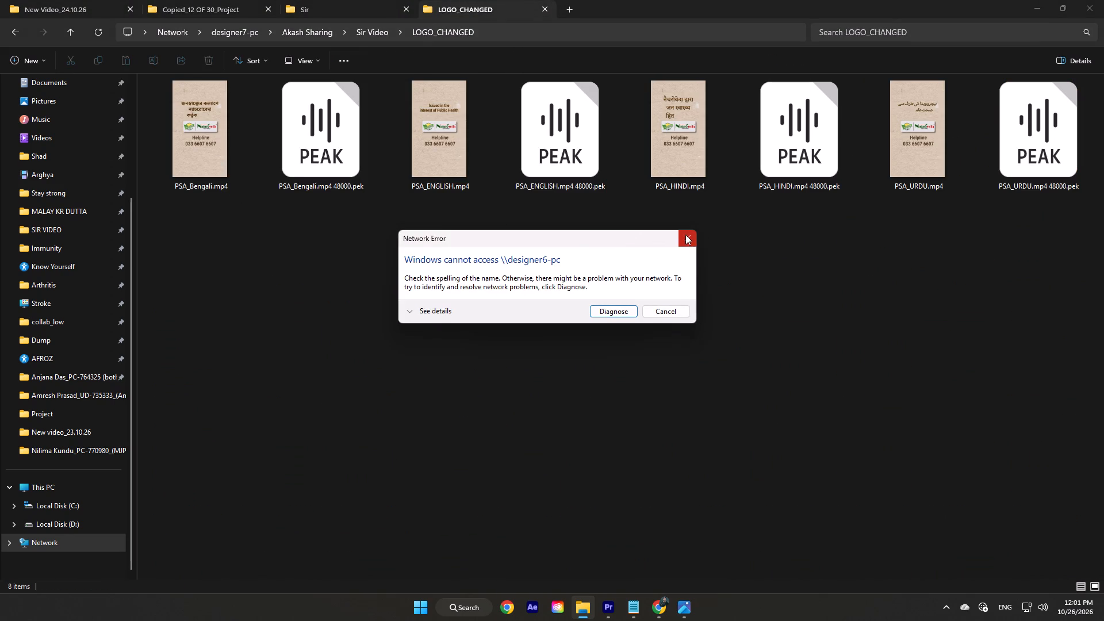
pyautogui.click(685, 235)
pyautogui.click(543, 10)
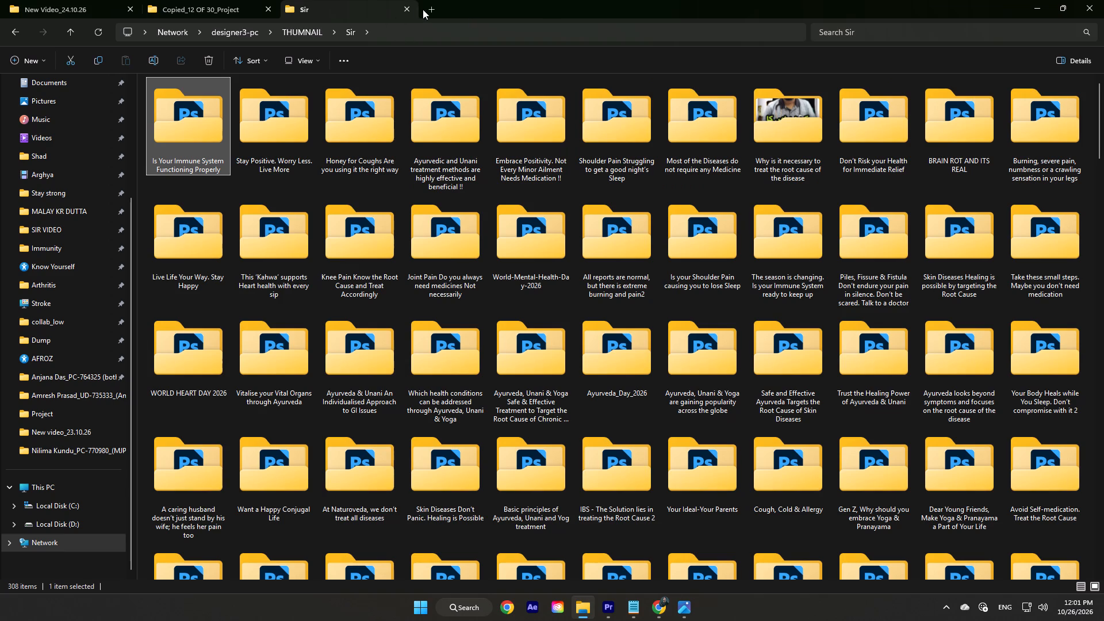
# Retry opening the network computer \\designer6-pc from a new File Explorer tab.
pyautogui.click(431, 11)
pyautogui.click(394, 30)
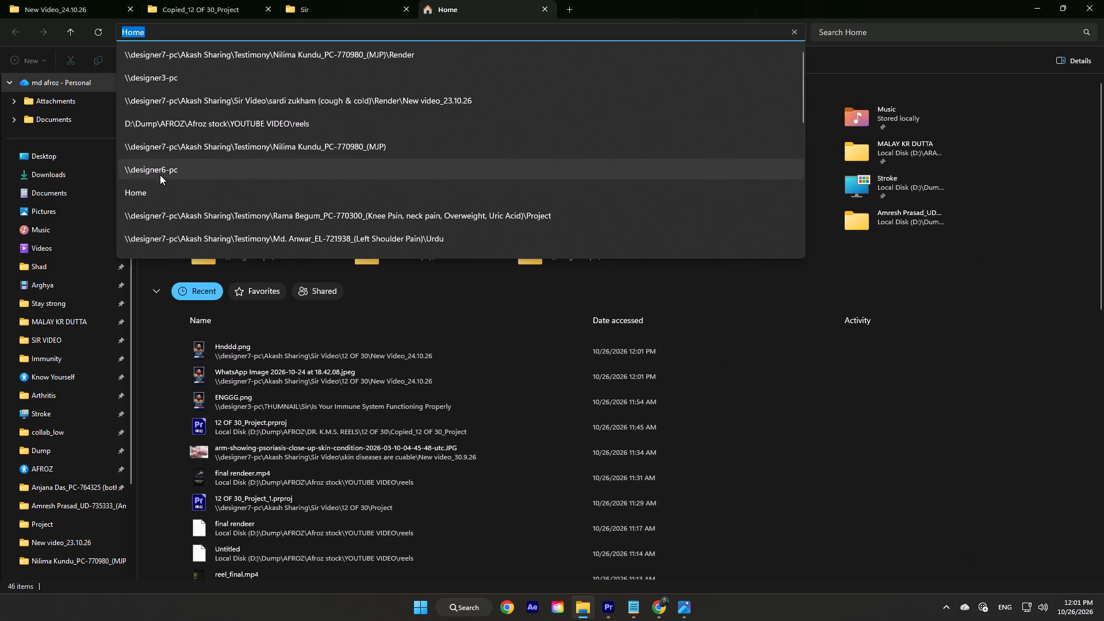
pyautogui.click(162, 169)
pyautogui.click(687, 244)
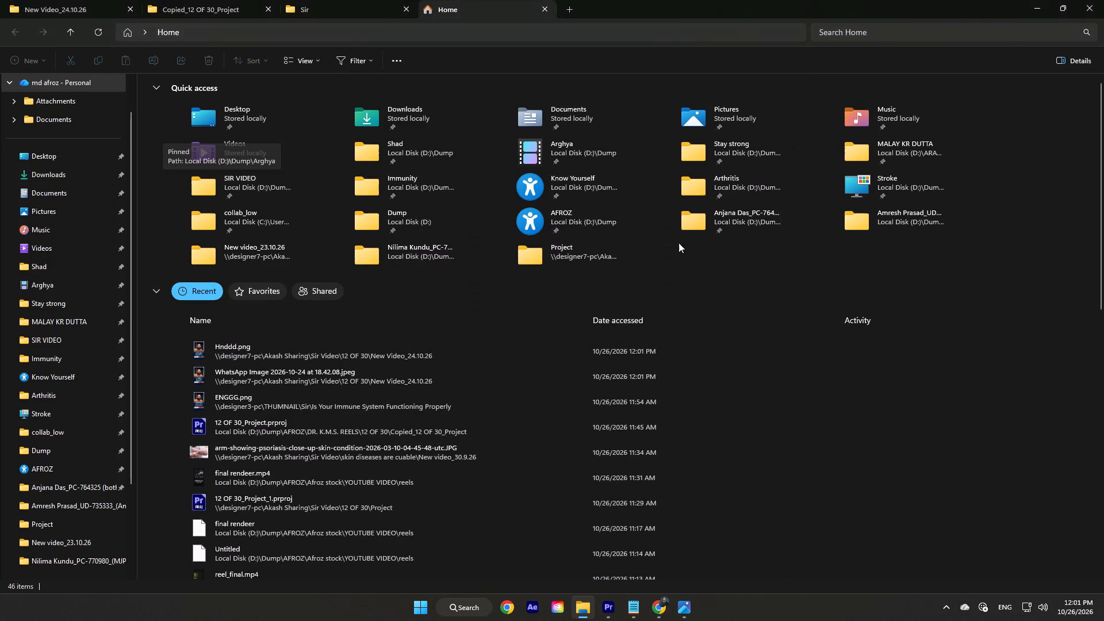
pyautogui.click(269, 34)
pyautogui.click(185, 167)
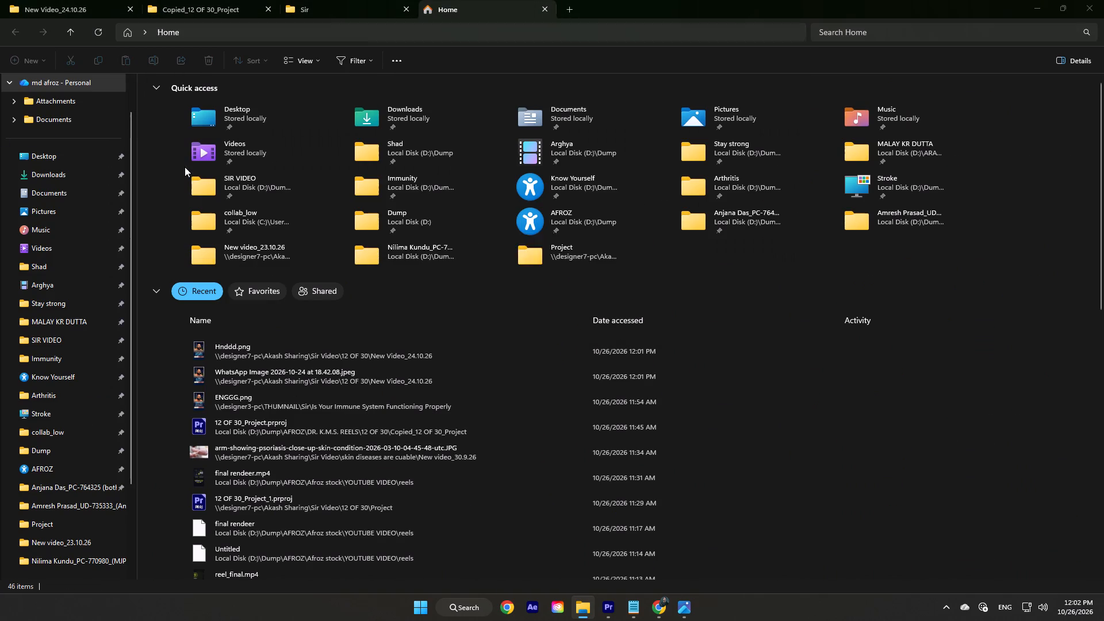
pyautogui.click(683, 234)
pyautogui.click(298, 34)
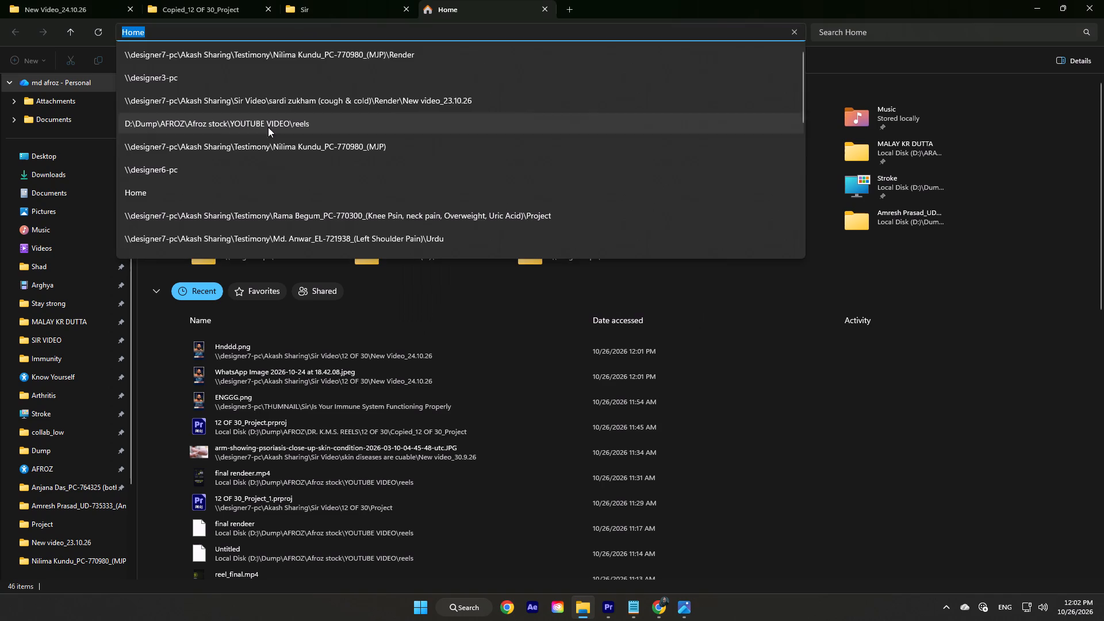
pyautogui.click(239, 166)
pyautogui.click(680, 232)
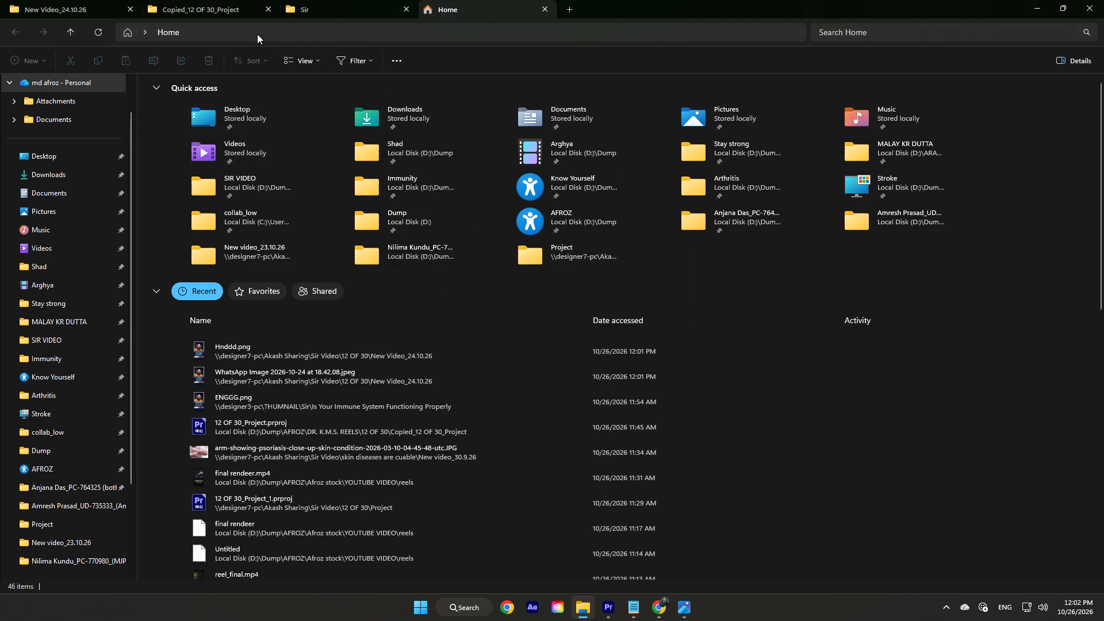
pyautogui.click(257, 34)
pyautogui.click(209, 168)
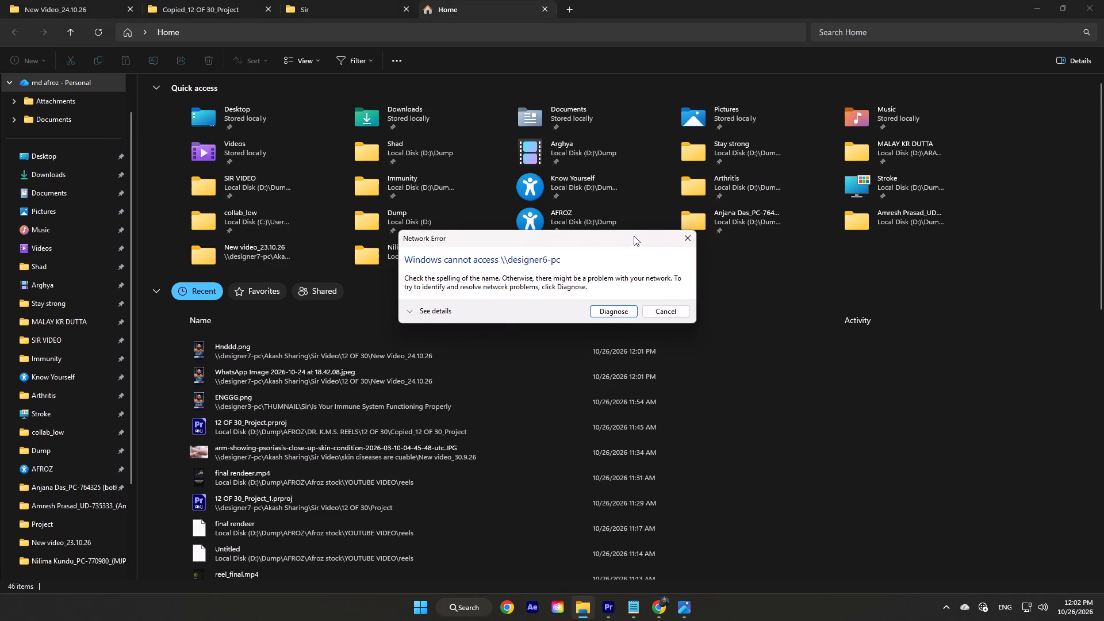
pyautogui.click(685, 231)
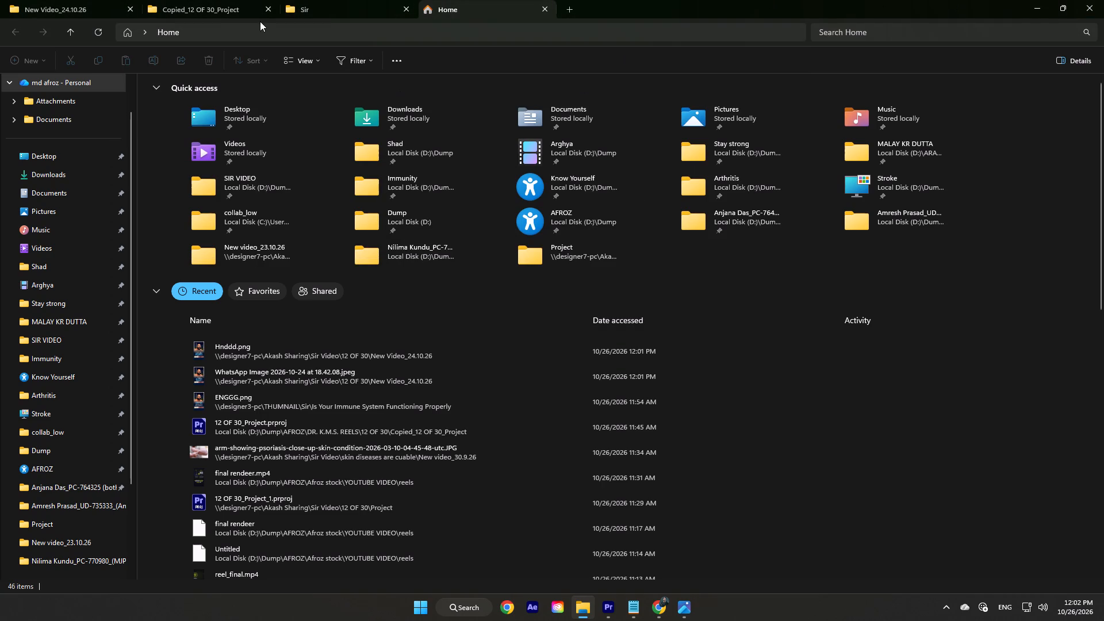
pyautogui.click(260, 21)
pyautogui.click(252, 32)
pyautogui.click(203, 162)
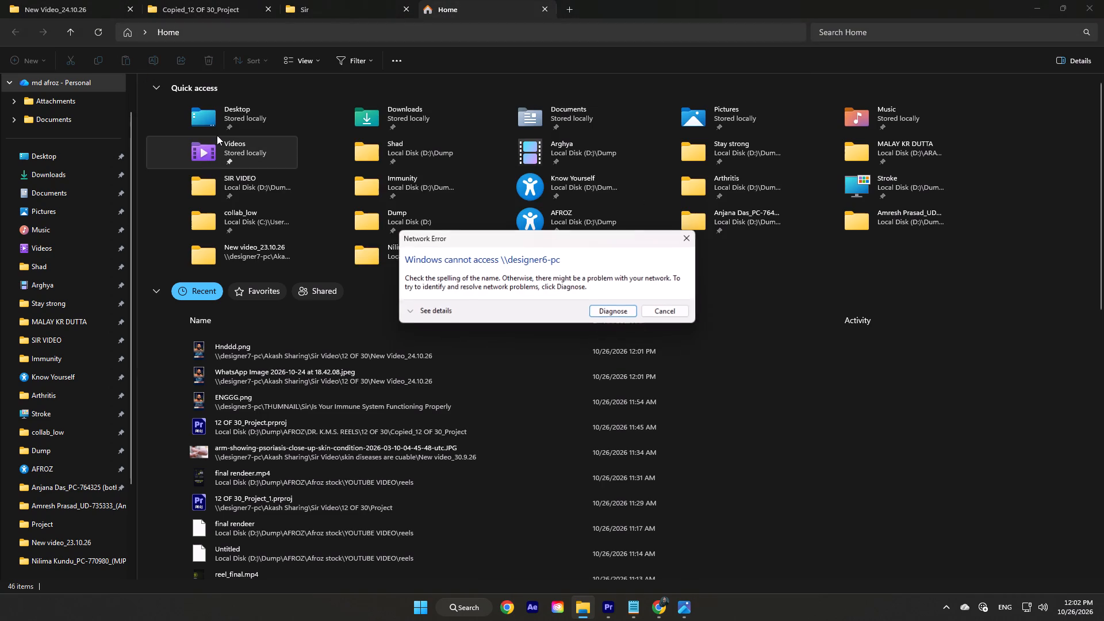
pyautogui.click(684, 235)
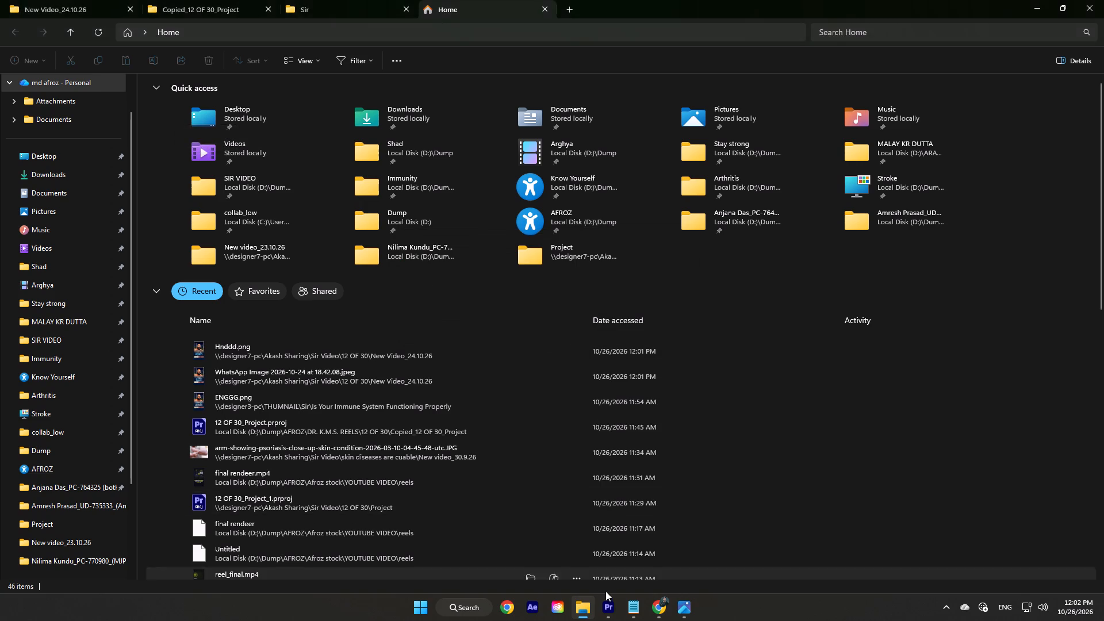
# Switch to Premiere and play back the first seconds of new video_24.10.26 to check the Hindi captions against the speech.
pyautogui.click(605, 601)
pyautogui.moveTo(210, 392); pyautogui.dragTo(352, 389)
pyautogui.keyDown('alt'); pyautogui.scroll(-6, 253, 412); pyautogui.keyUp('alt')
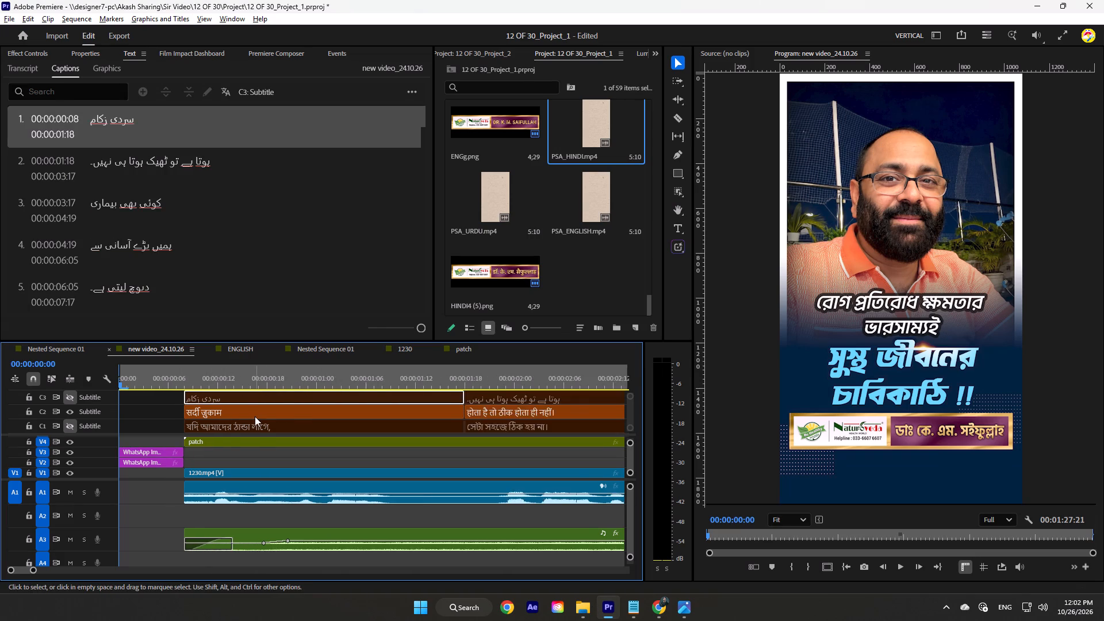
pyautogui.keyDown('alt'); pyautogui.scroll(-11, 255, 416); pyautogui.keyUp('alt')
pyautogui.click(189, 457)
pyautogui.click(144, 377)
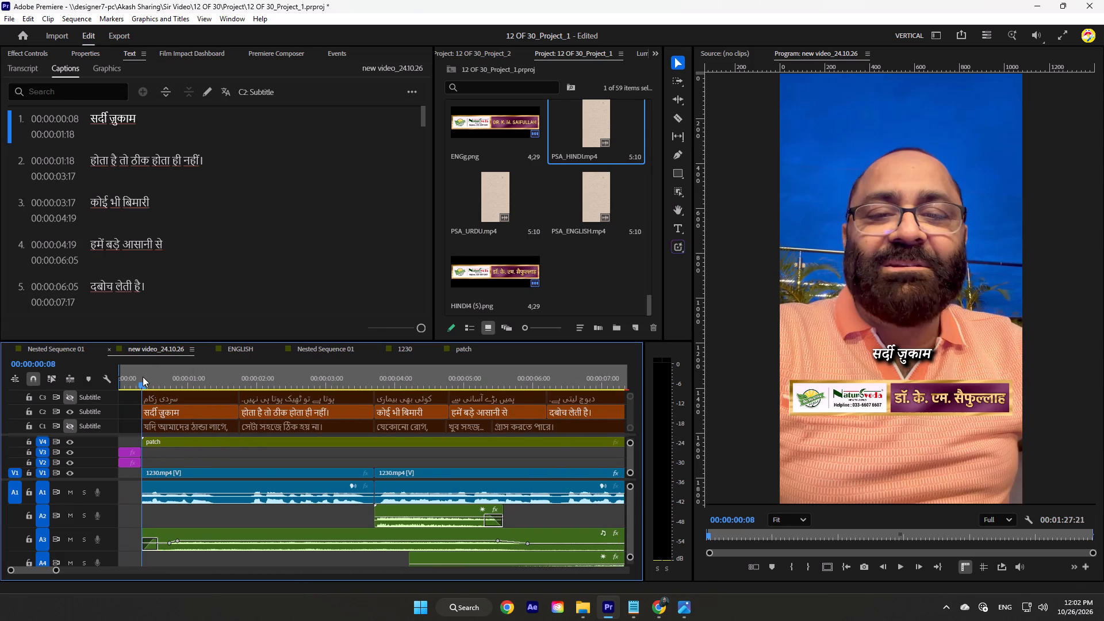
pyautogui.press('space')
pyautogui.scroll(-4, 196, 427)
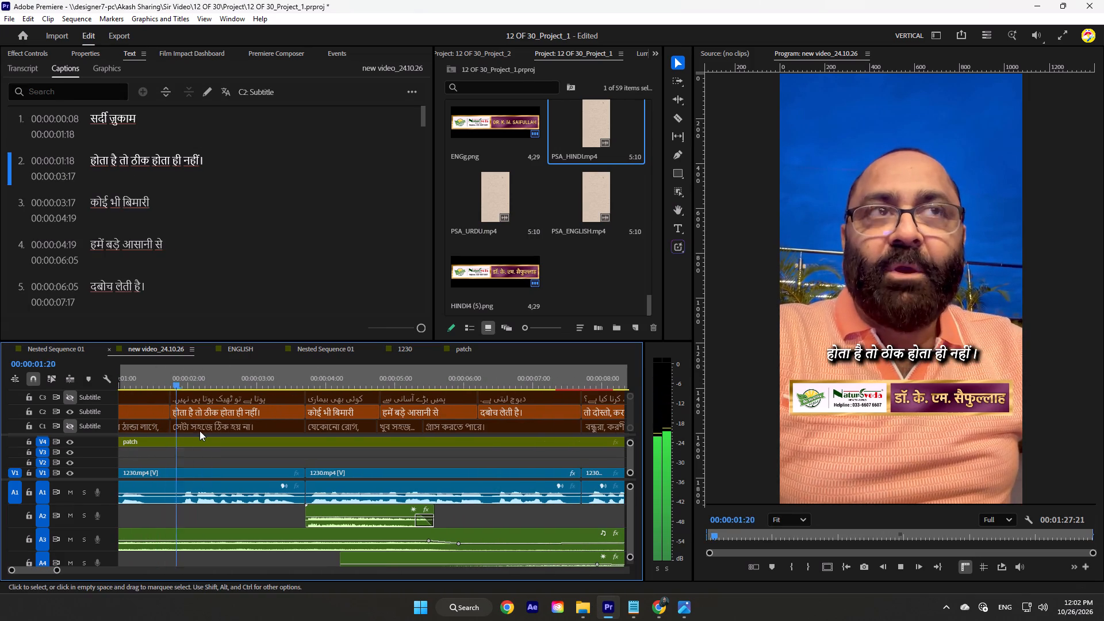
pyautogui.scroll(-3, 200, 431)
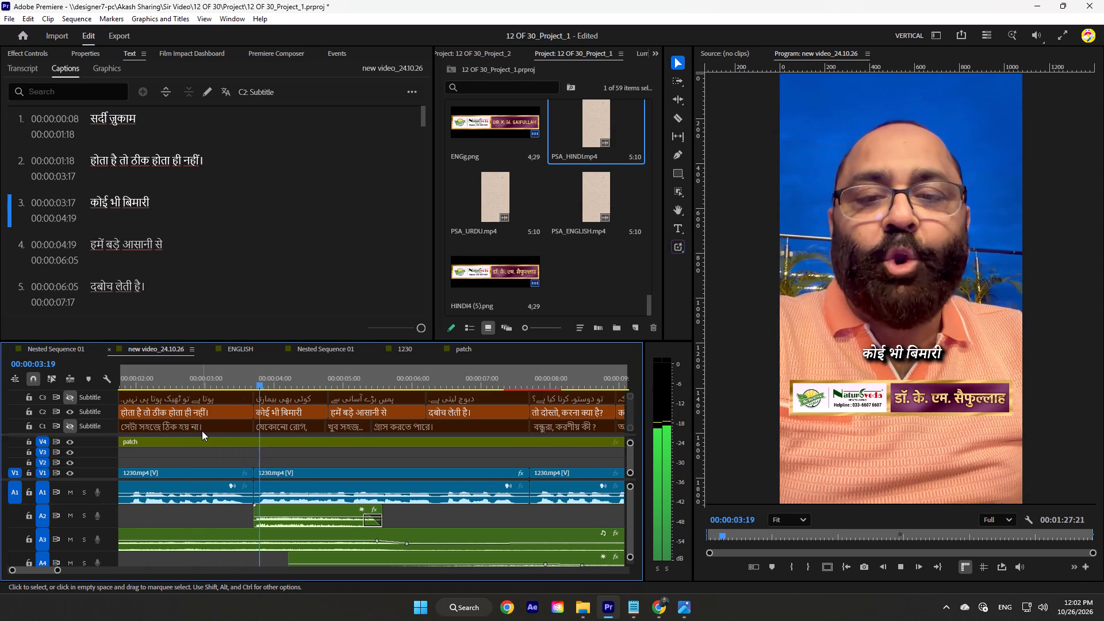
pyautogui.press('space')
pyautogui.press('space')
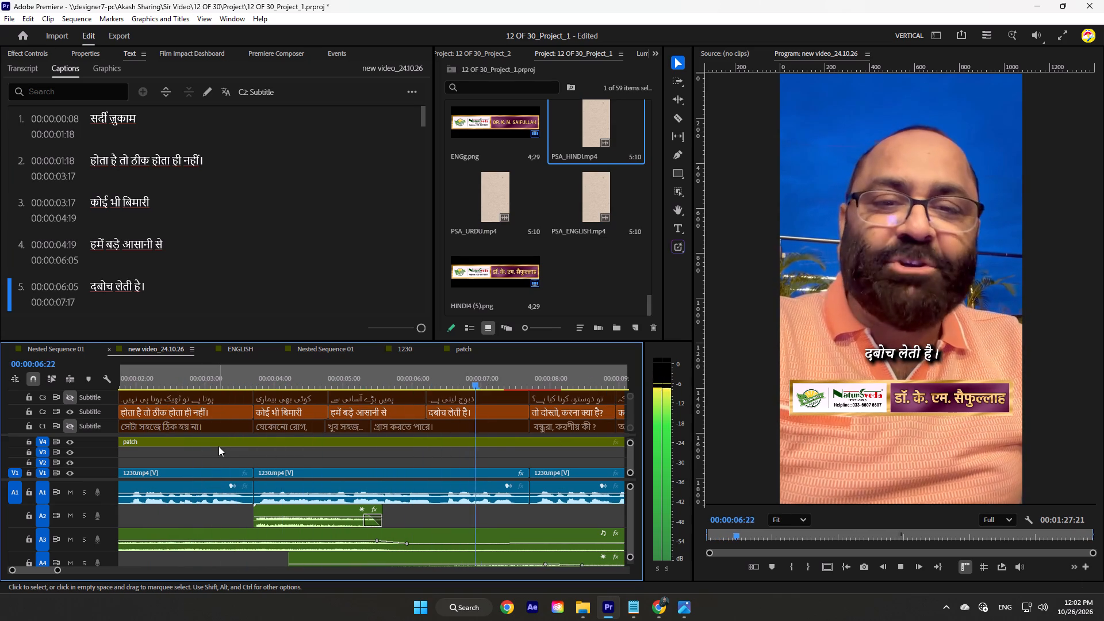
pyautogui.press('space')
pyautogui.press('space')
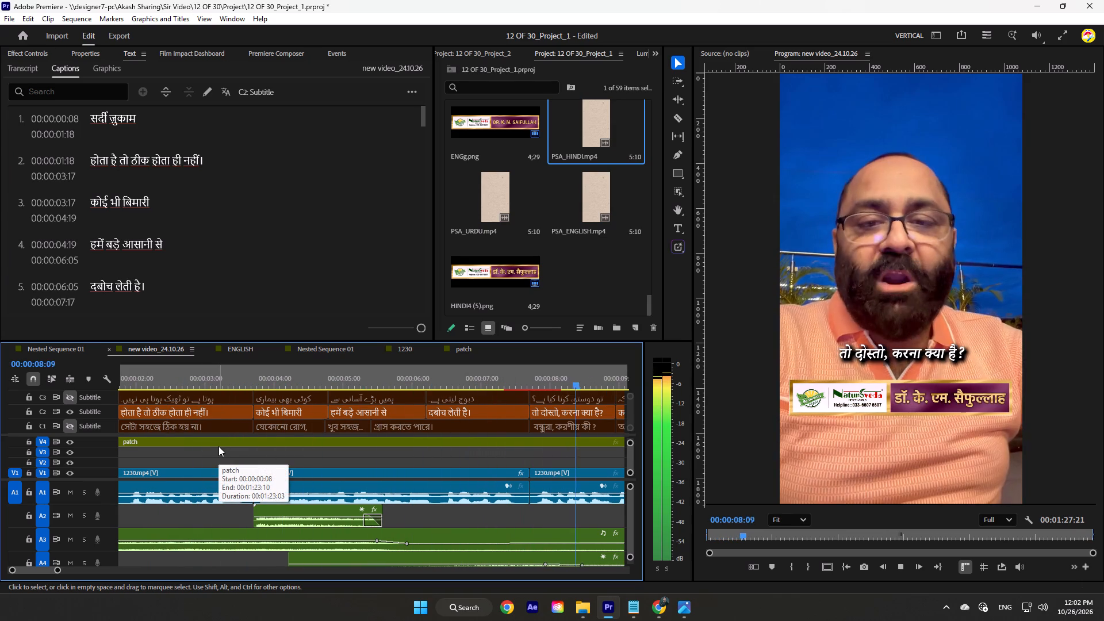
pyautogui.scroll(-18, 219, 446)
pyautogui.press('space')
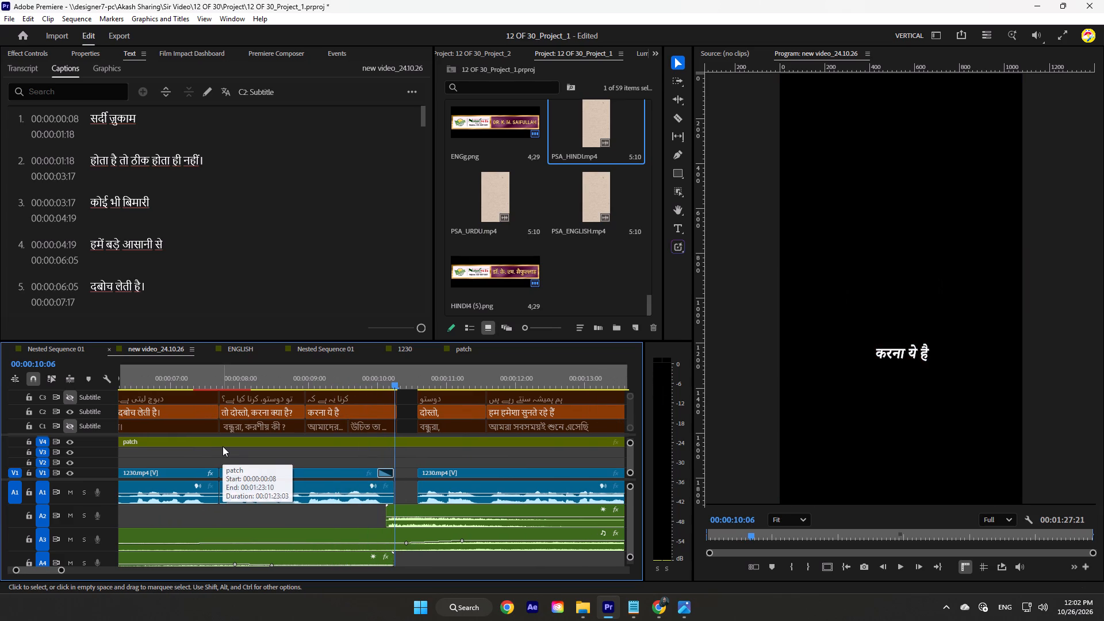
pyautogui.press('space')
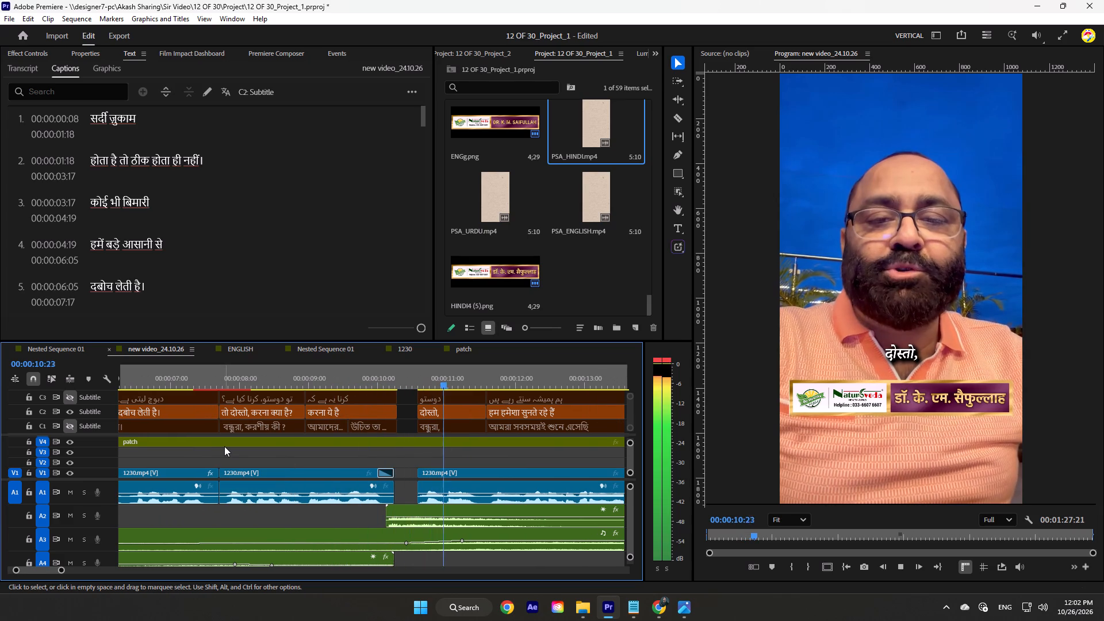
pyautogui.press('space')
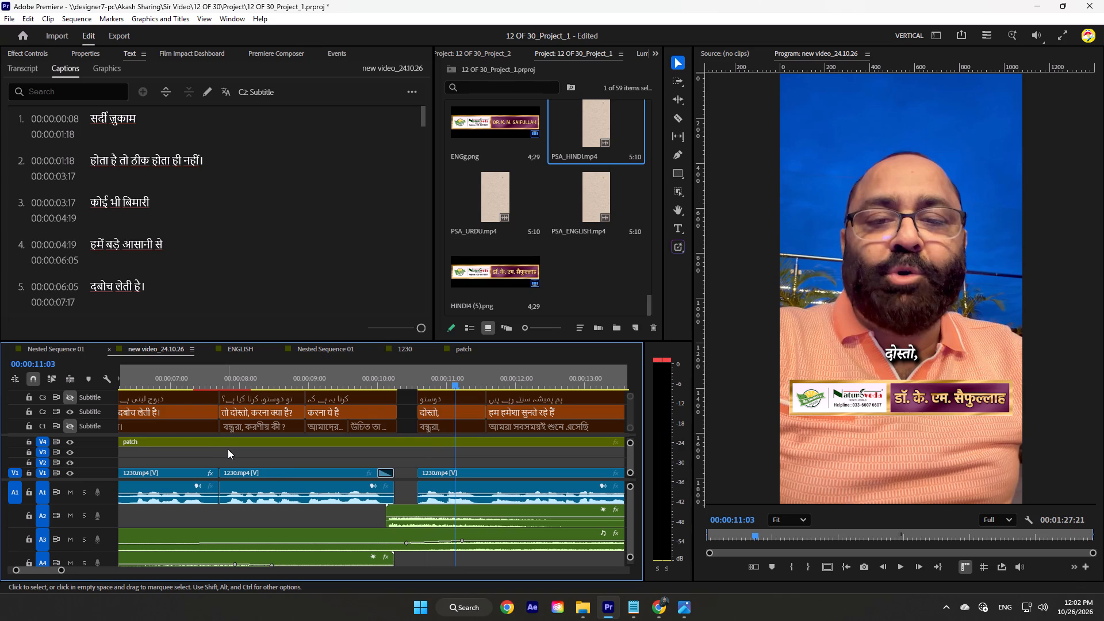
pyautogui.press('space')
pyautogui.scroll(-14, 247, 453)
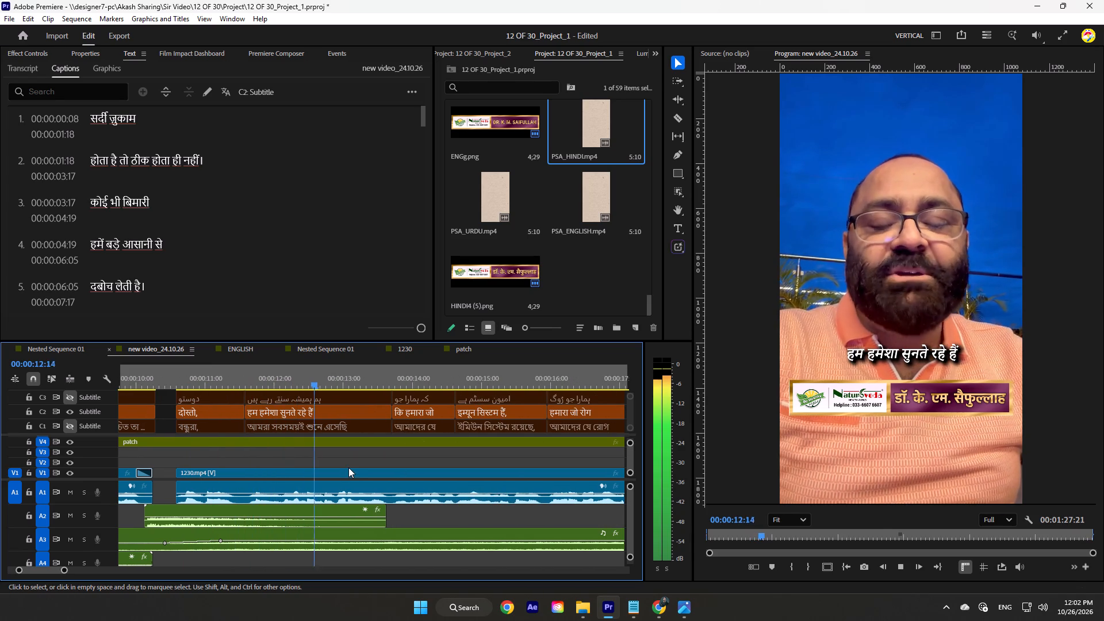
pyautogui.press('space')
# On \\designer6-pc, open Pranab > THUMBNAIL > SHORT THUMBNAIL > Is Your Immune System Functioning Properly as icons and preview HINDB.png.
pyautogui.click(584, 612)
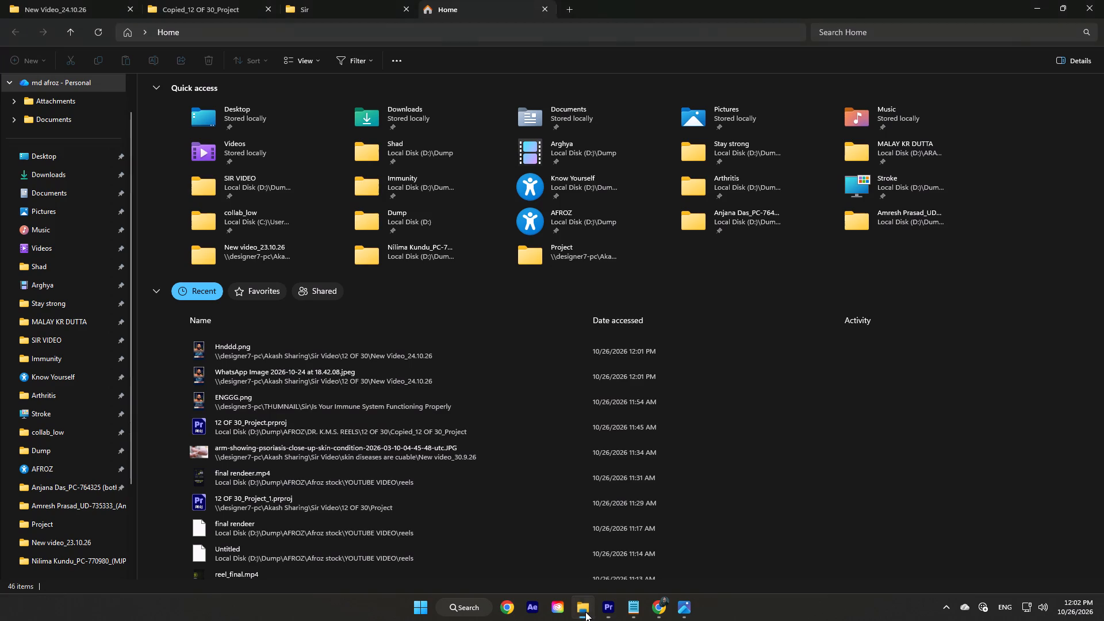
pyautogui.click(281, 32)
pyautogui.click(170, 168)
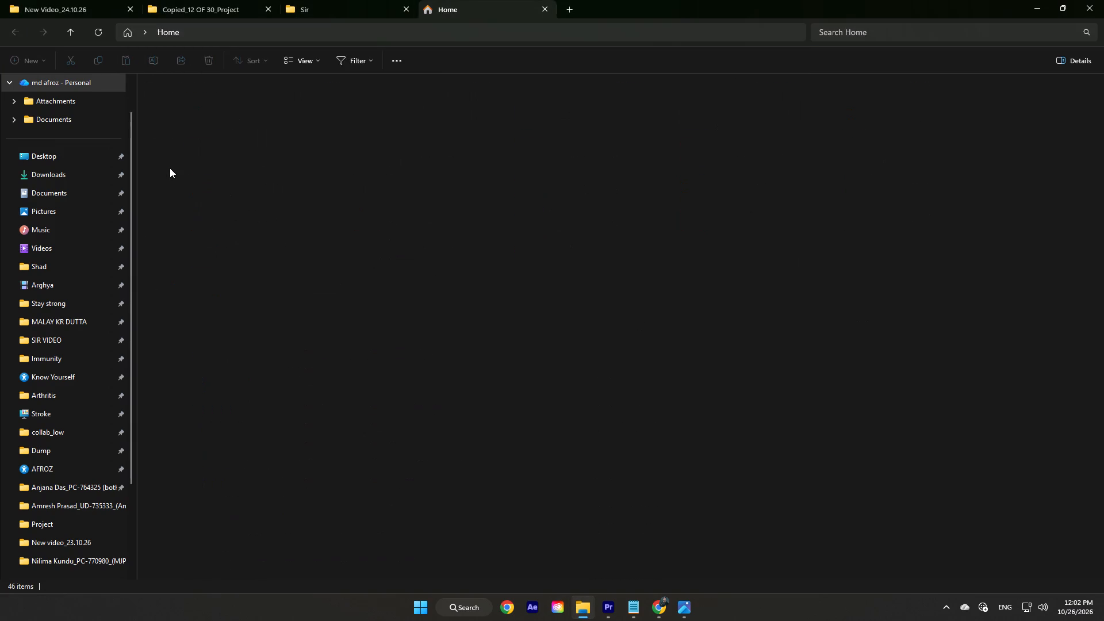
pyautogui.doubleClick(484, 97)
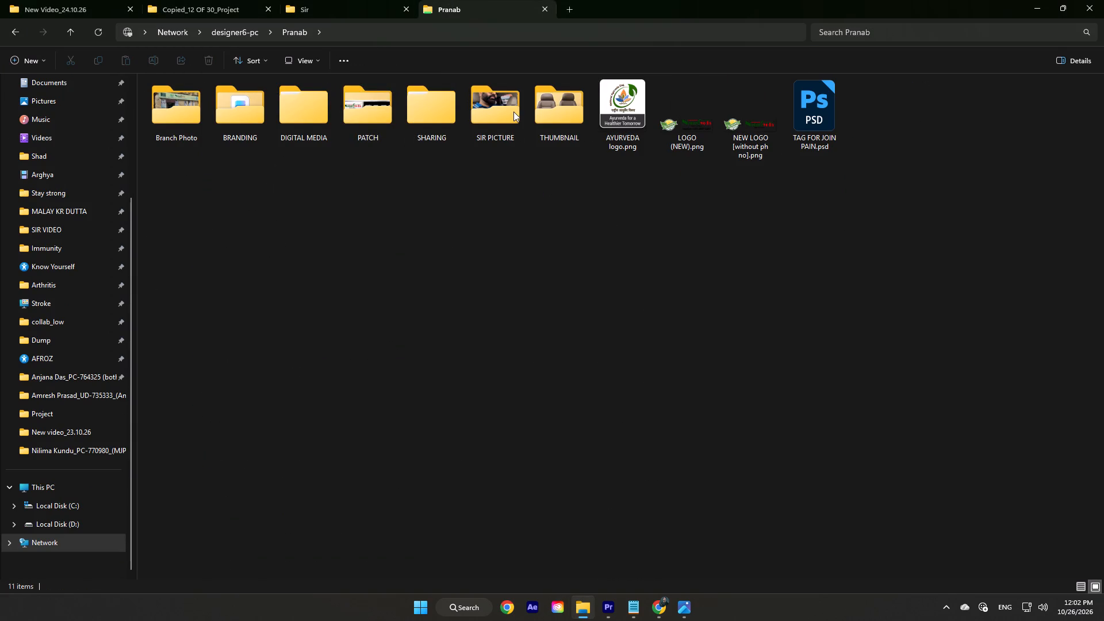
pyautogui.doubleClick(560, 107)
pyautogui.doubleClick(362, 124)
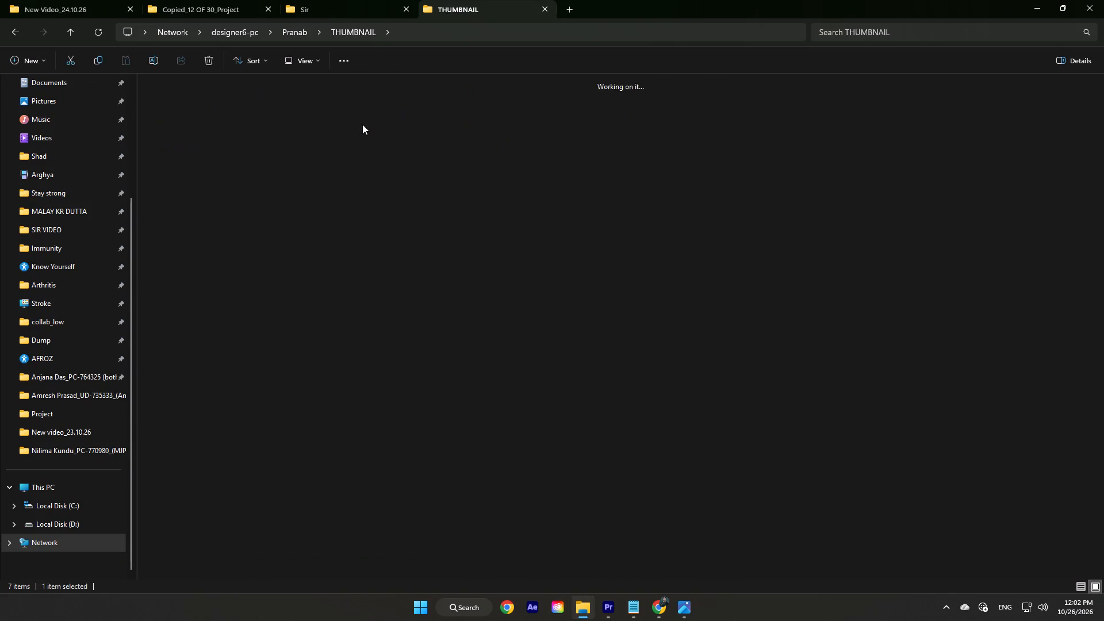
pyautogui.doubleClick(200, 120)
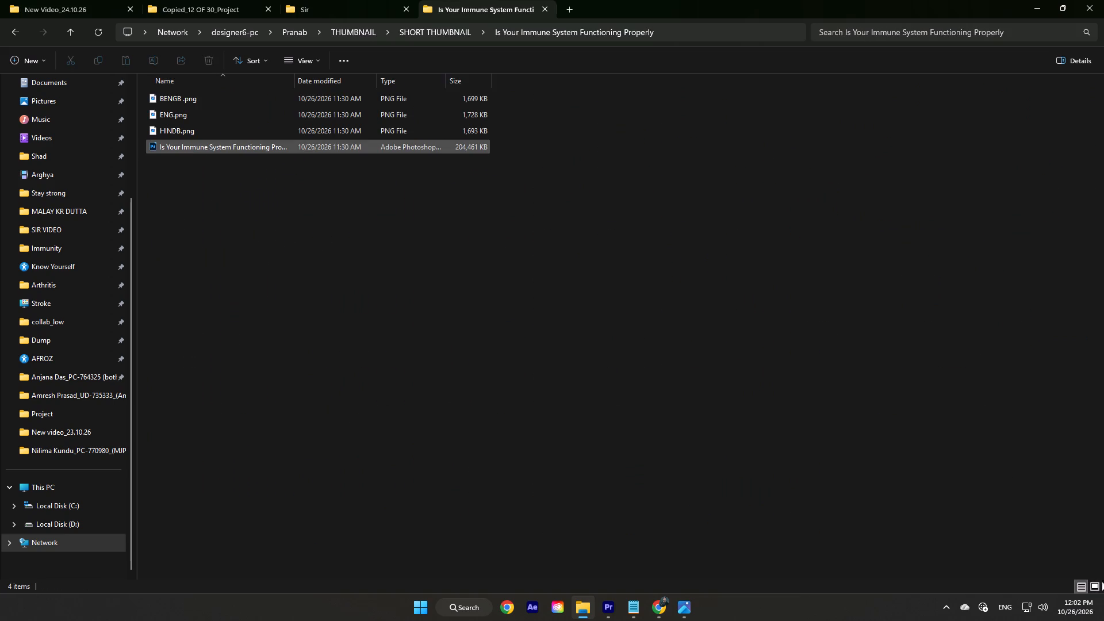
pyautogui.click(1095, 581)
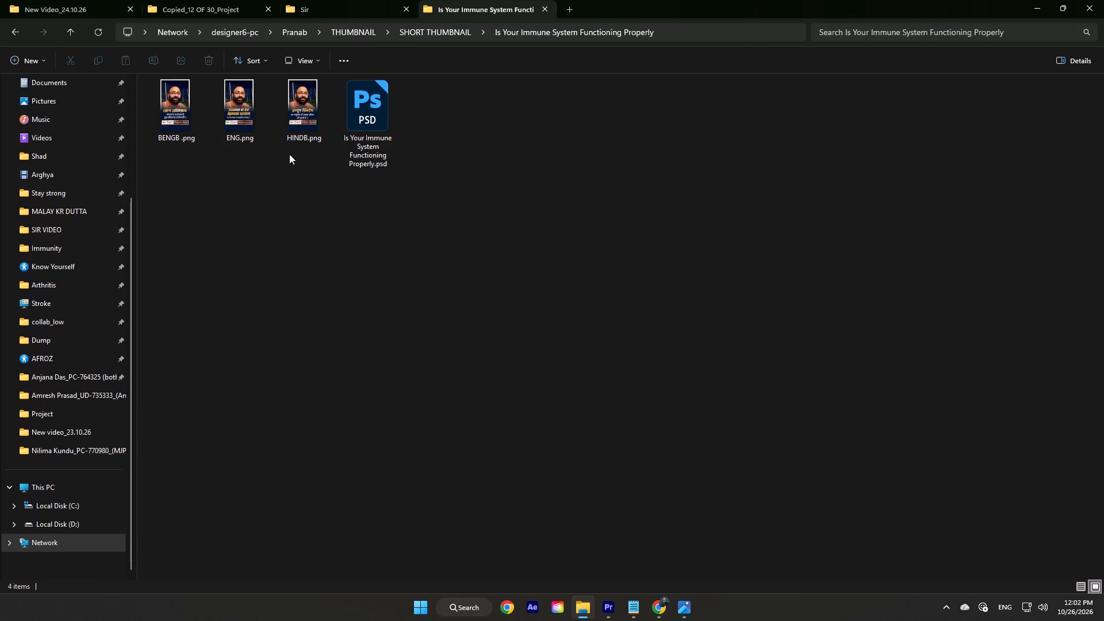
pyautogui.doubleClick(291, 120)
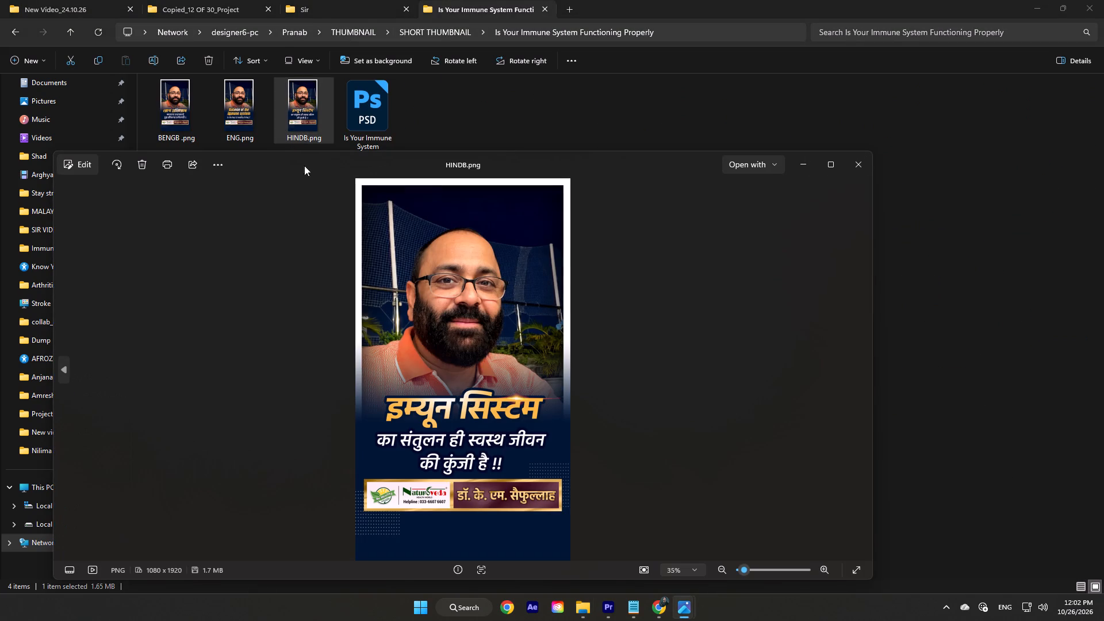
pyautogui.click(857, 168)
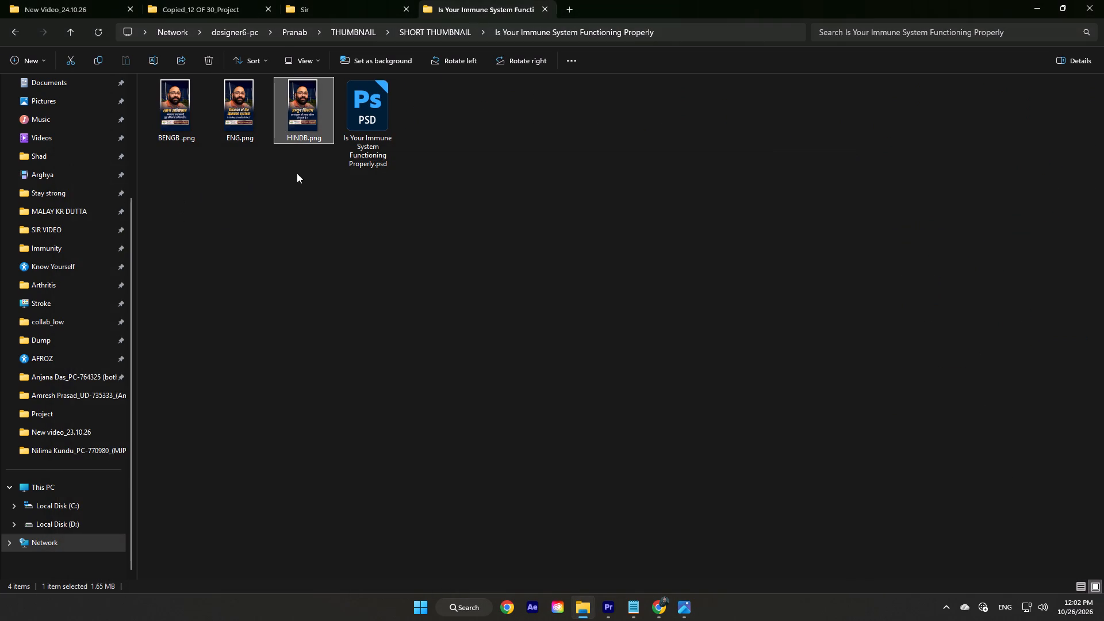
# Replace Hnddd.png in the New Video_24.10.26 folder with copies of ENG.png and HINDB.png from the short thumbnail folder.
pyautogui.moveTo(309, 157); pyautogui.dragTo(244, 122)
pyautogui.rightClick(244, 122)
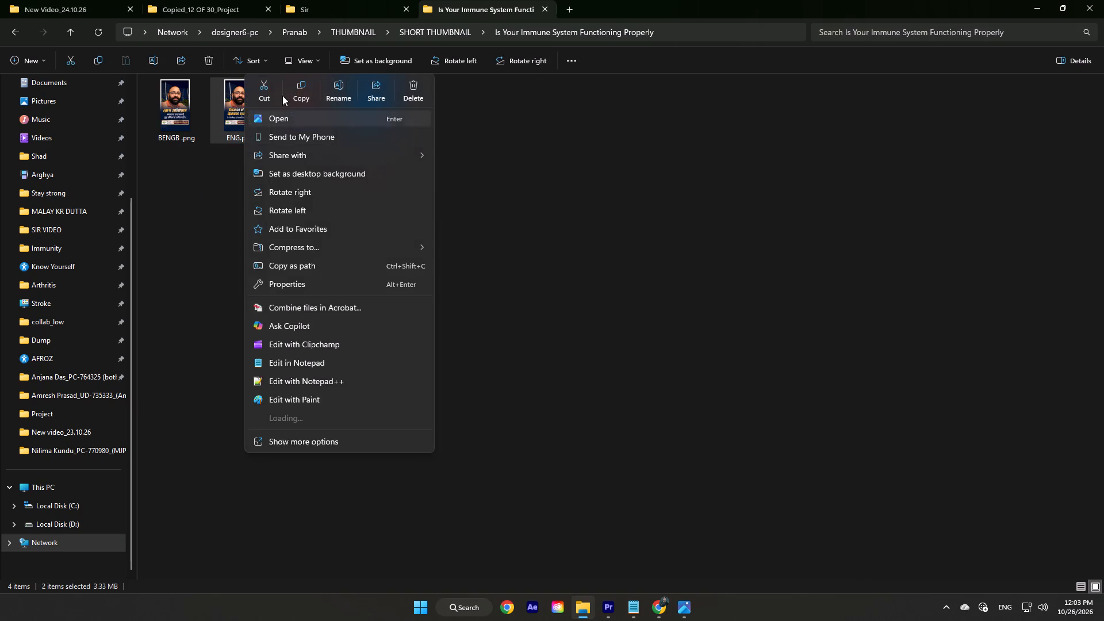
pyautogui.click(294, 85)
pyautogui.click(67, 3)
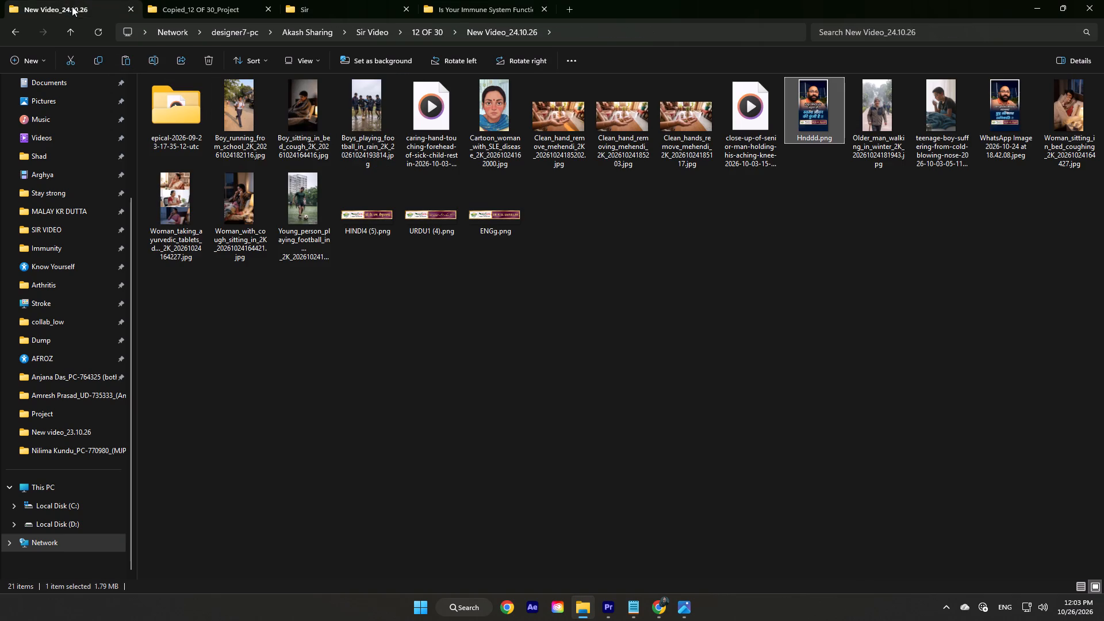
pyautogui.rightClick(822, 125)
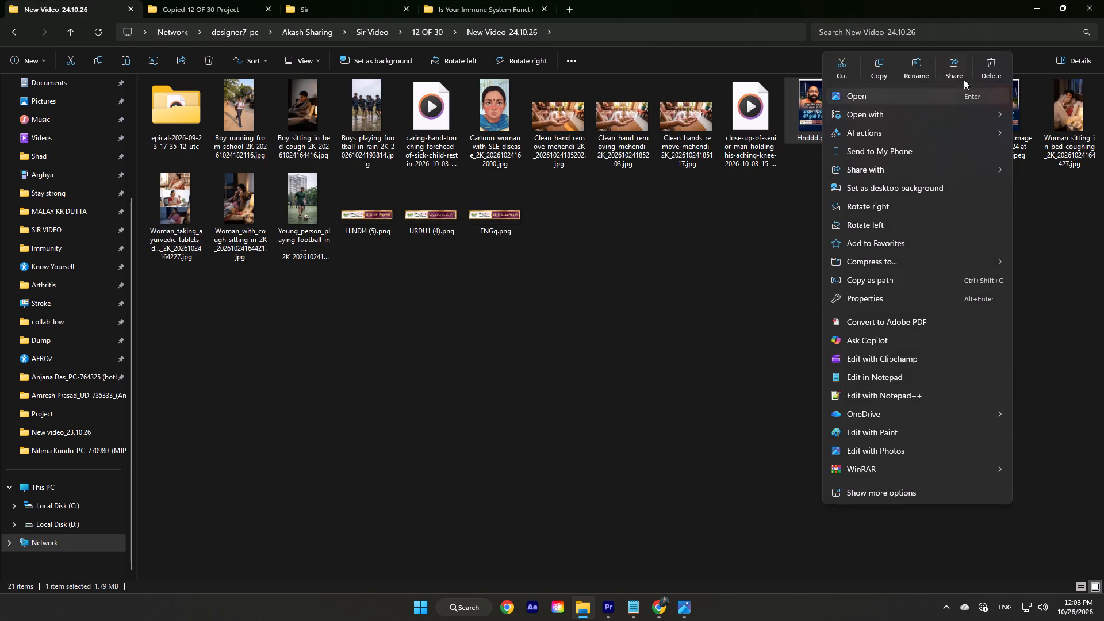
pyautogui.click(982, 64)
pyautogui.click(603, 324)
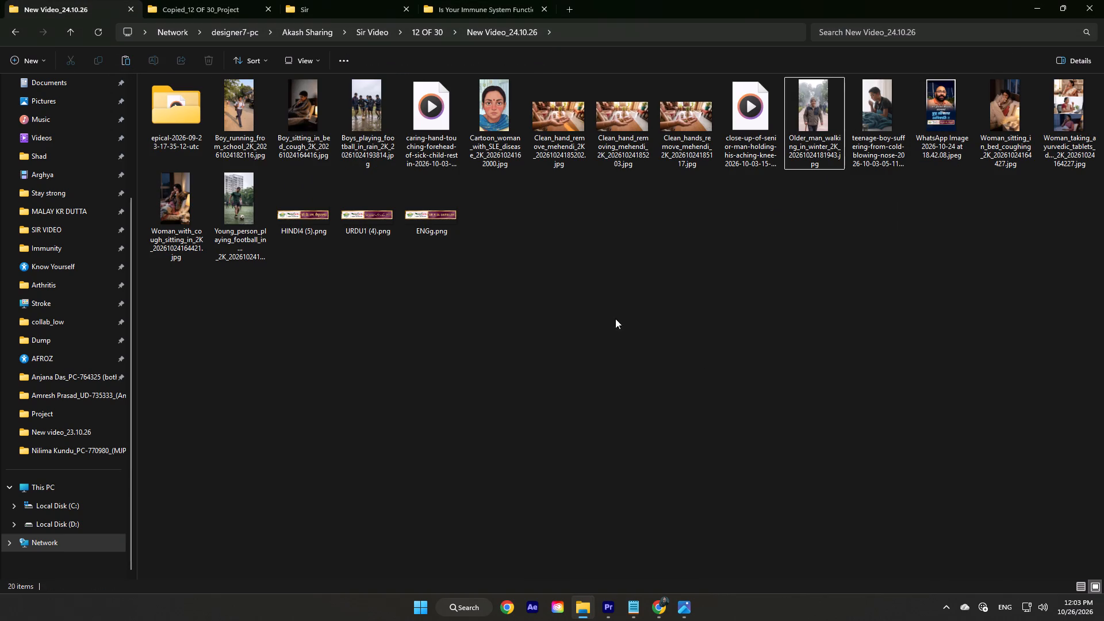
pyautogui.rightClick(630, 313)
pyautogui.click(639, 334)
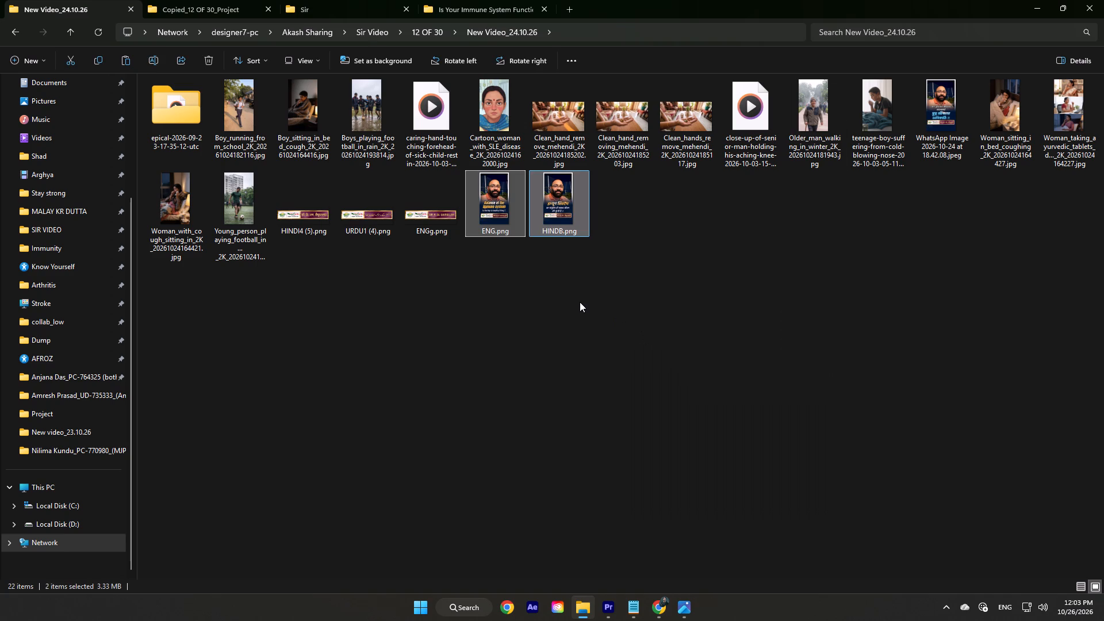
# Import ENG.png and HINDB.png from New Video_24.10.26 into the 12 OF 30_Project_1 project in Premiere.
pyautogui.moveTo(508, 216); pyautogui.dragTo(555, 329)
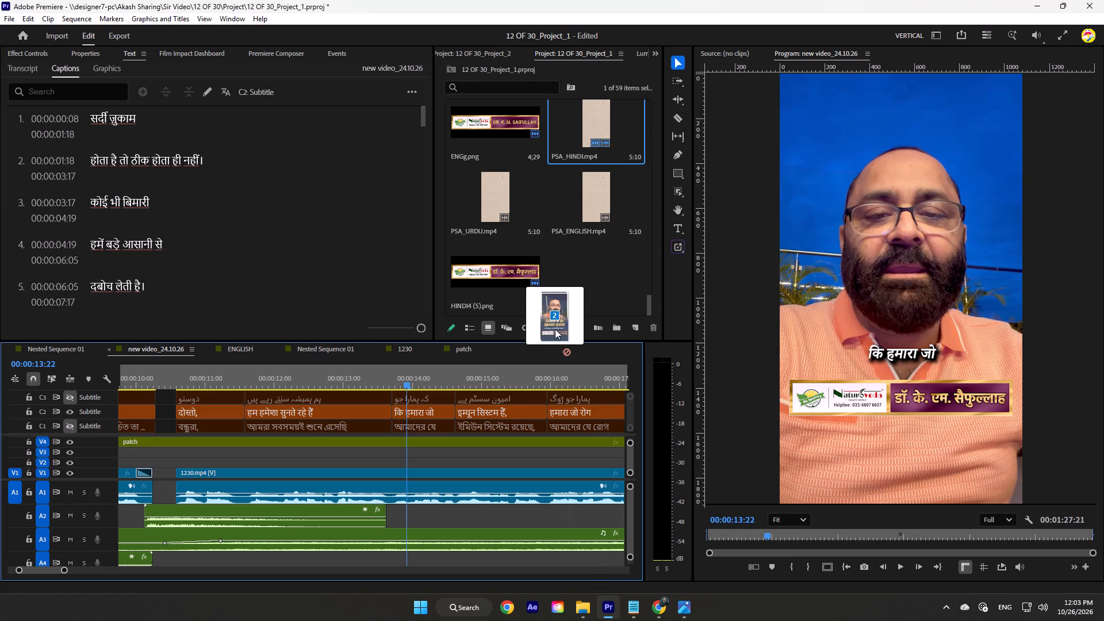
pyautogui.moveTo(555, 329); pyautogui.dragTo(556, 260)
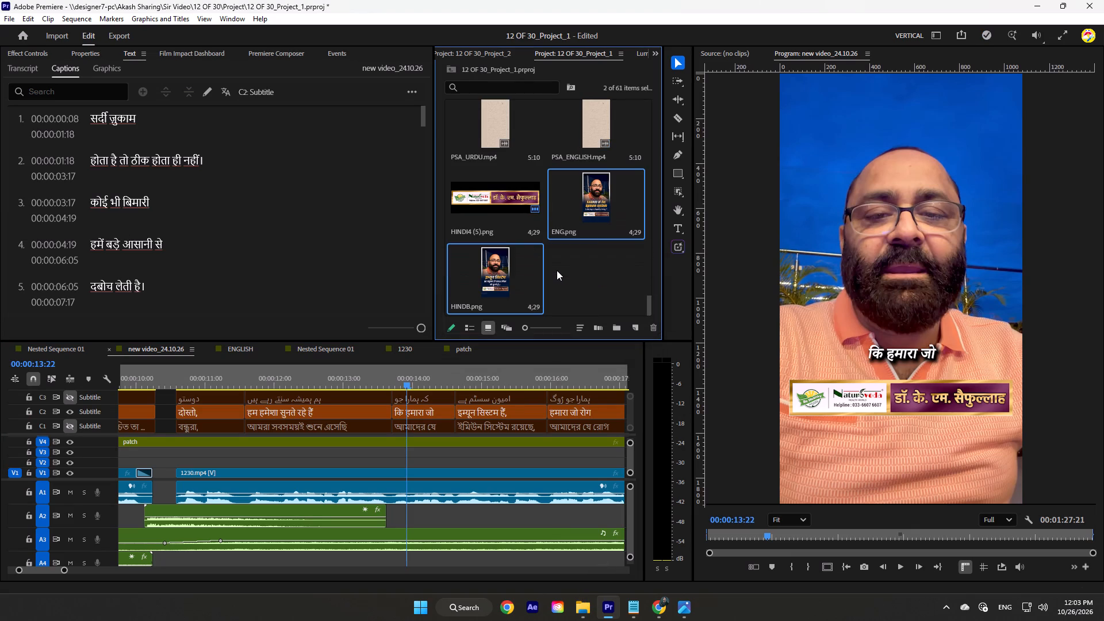
# Replace the opening WhatsApp Image thumbnail clip on track V3 with HINDB.png, keeping its length.
pyautogui.moveTo(149, 381); pyautogui.dragTo(86, 394)
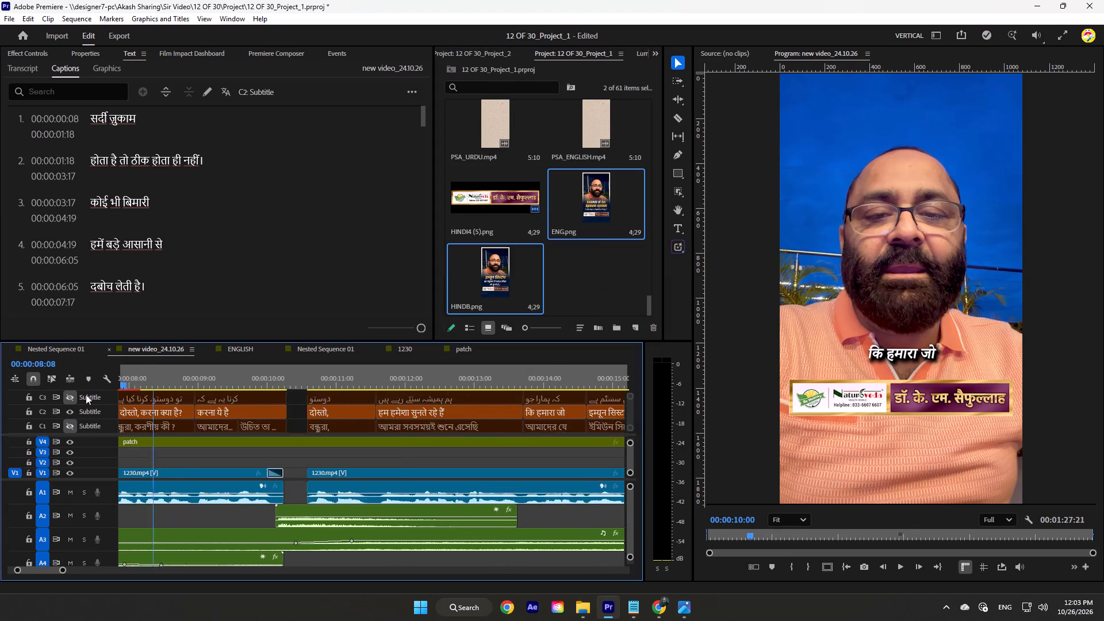
pyautogui.moveTo(86, 394); pyautogui.dragTo(56, 401)
pyautogui.press('=')
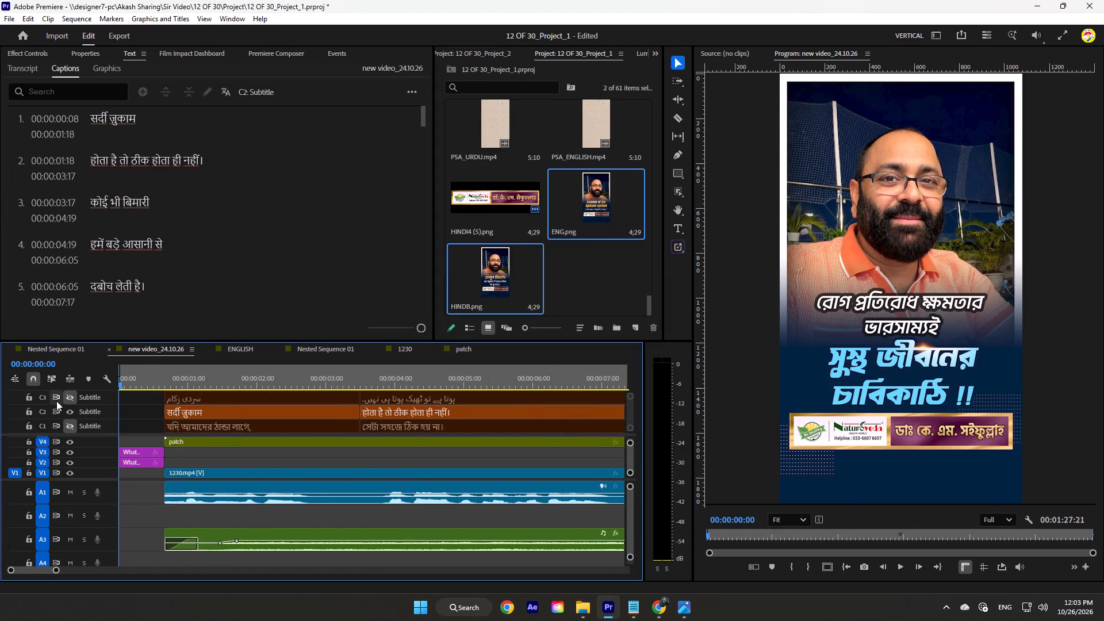
pyautogui.write('==')
pyautogui.click(154, 453)
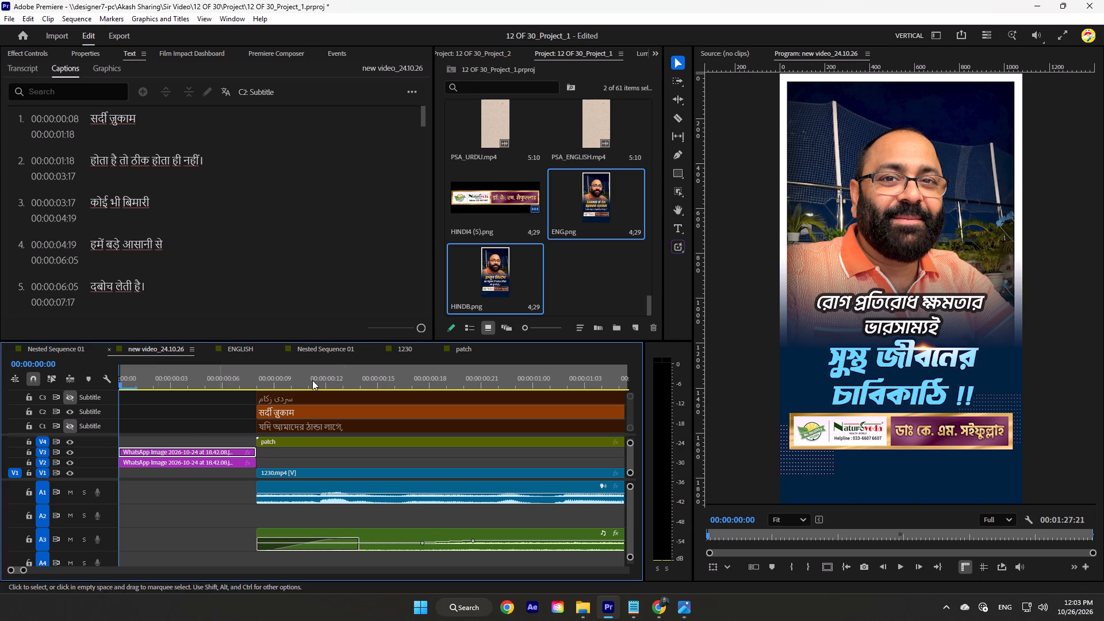
pyautogui.click(569, 258)
pyautogui.moveTo(507, 274); pyautogui.dragTo(179, 451)
# Disable the opening WhatsApp Image thumbnail clip on track V2.
pyautogui.click(179, 457)
pyautogui.click(180, 461)
pyautogui.rightClick(180, 462)
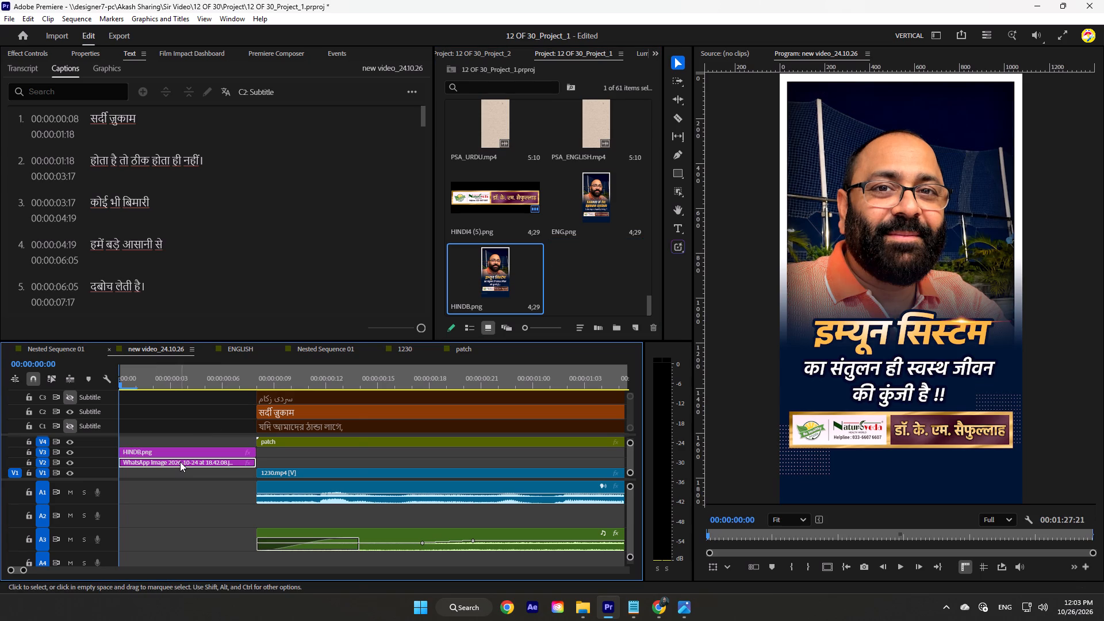
pyautogui.click(254, 228)
pyautogui.click(170, 432)
# Play back and scrub the sequence's opening to check the Hindi thumbnail and its cut into the video.
pyautogui.moveTo(143, 373); pyautogui.dragTo(112, 389)
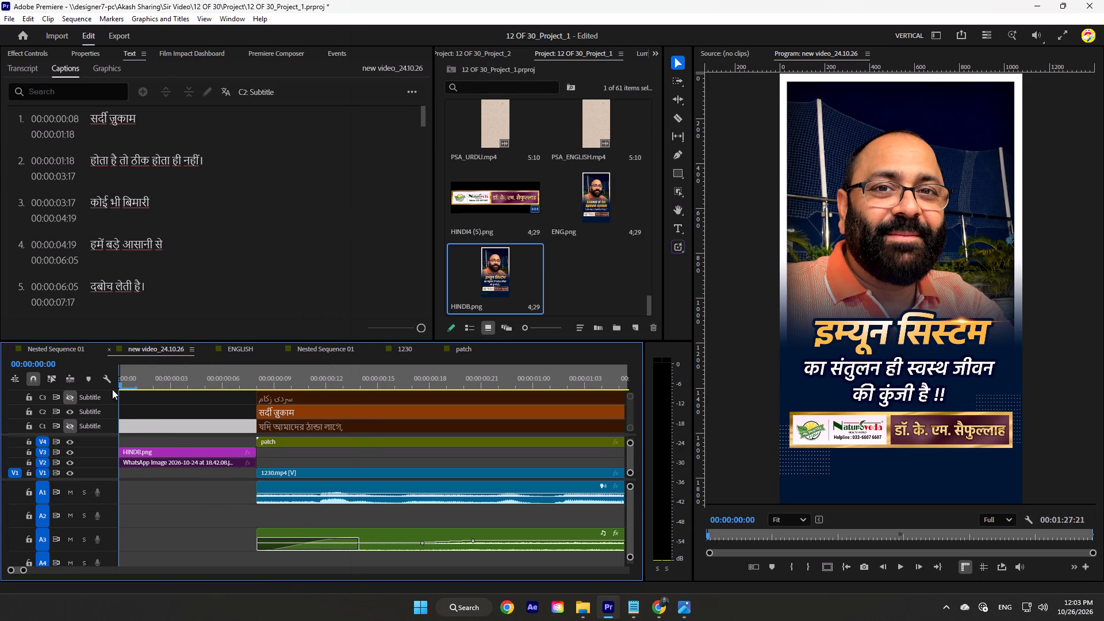
pyautogui.moveTo(112, 389); pyautogui.dragTo(106, 392)
pyautogui.keyDown('alt'); pyautogui.scroll(-4, 184, 429); pyautogui.keyUp('alt')
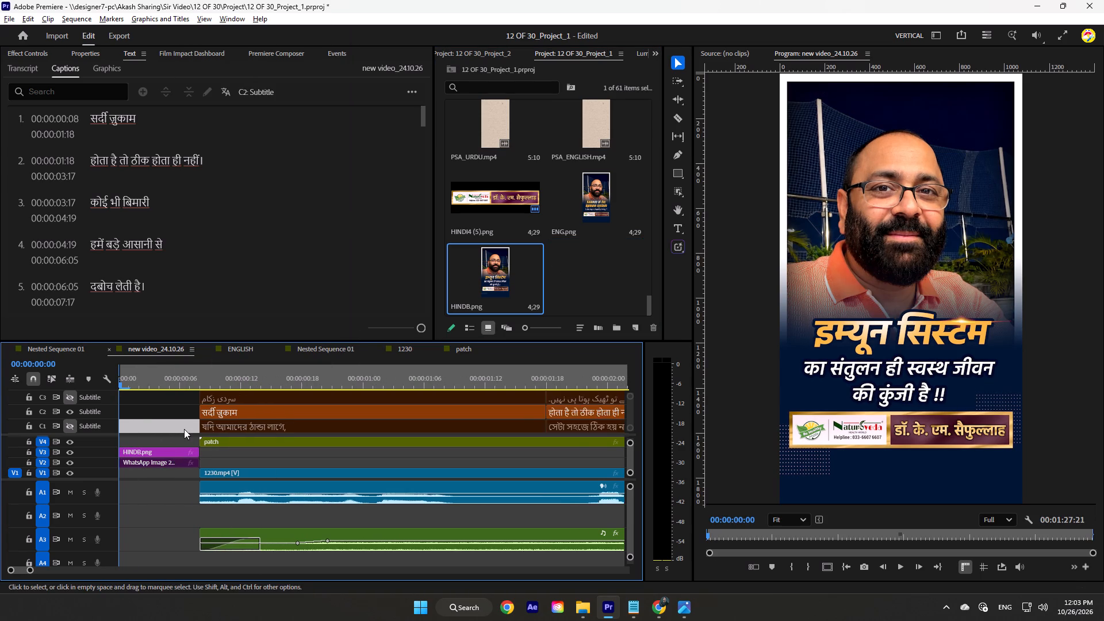
pyautogui.keyDown('alt'); pyautogui.scroll(-4, 184, 429); pyautogui.keyUp('alt')
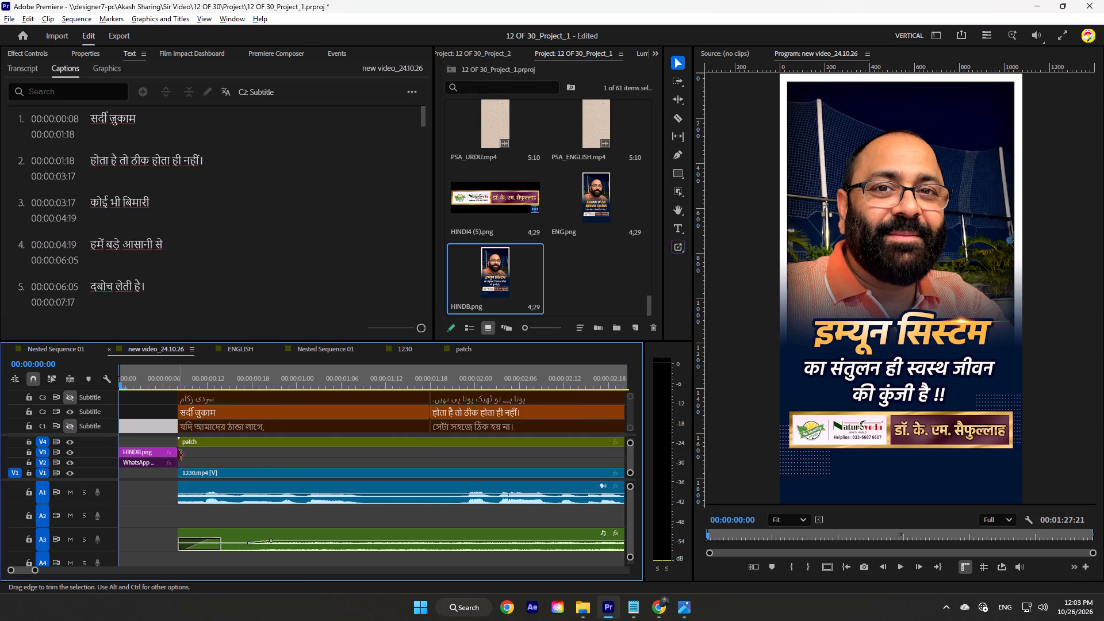
pyautogui.press('space')
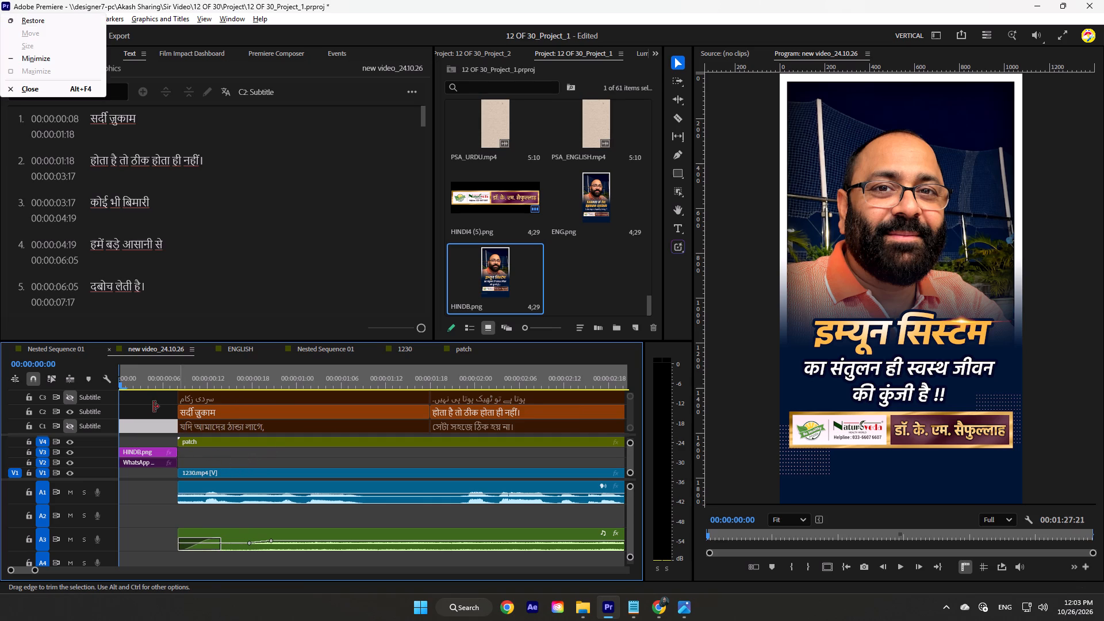
pyautogui.click(151, 411)
pyautogui.moveTo(141, 384); pyautogui.dragTo(66, 402)
pyautogui.press('space')
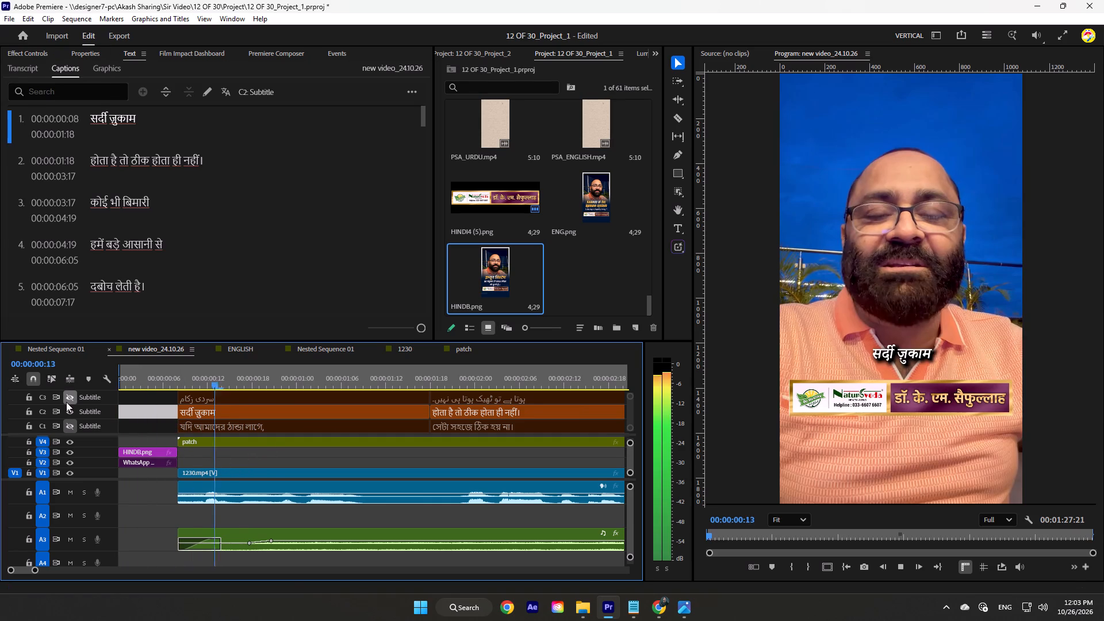
pyautogui.press('space')
pyautogui.moveTo(150, 371); pyautogui.dragTo(125, 385)
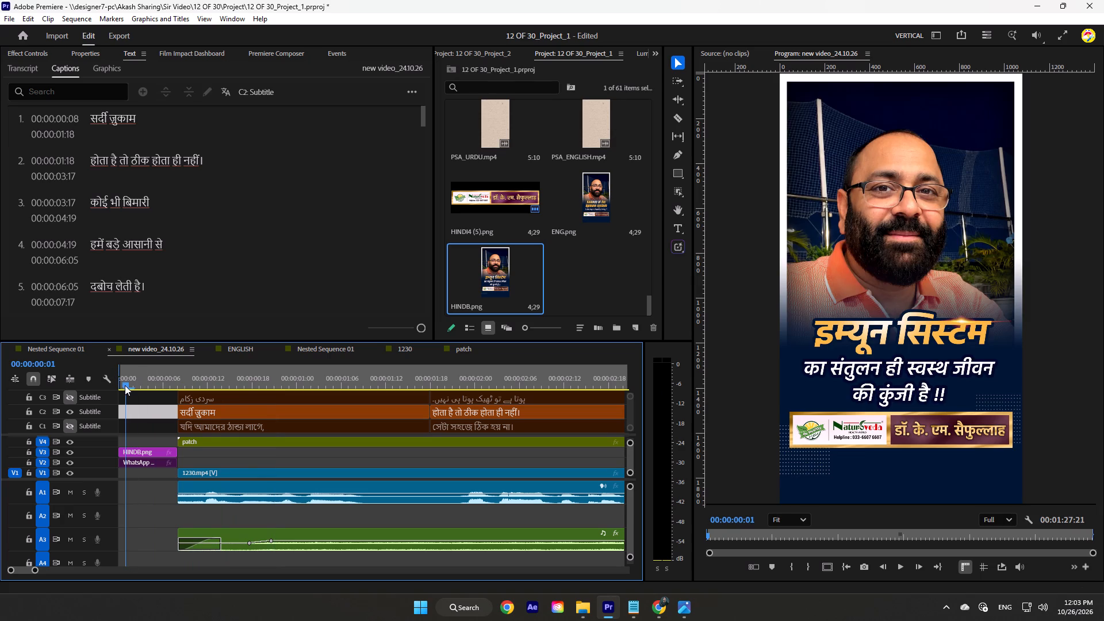
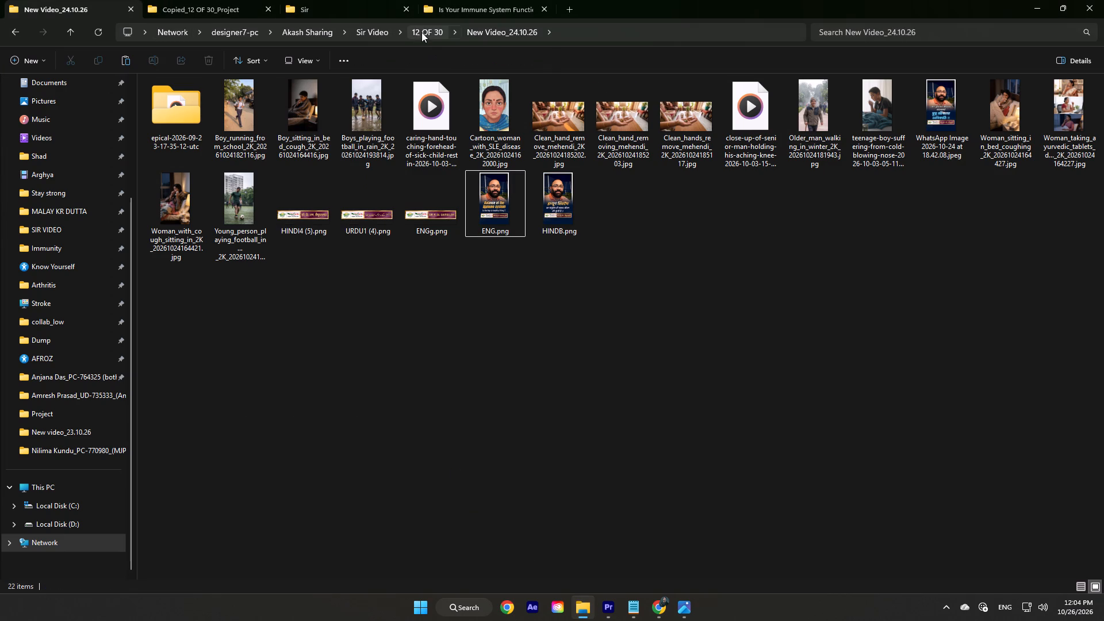
# Copy the title "Is Your Immune System Functioning Properly" from the Bangla video's file name in Render's New Video_24.10.26 folder, leaving the file's name unchanged.
pyautogui.click(306, 118)
pyautogui.tripleClick(306, 118)
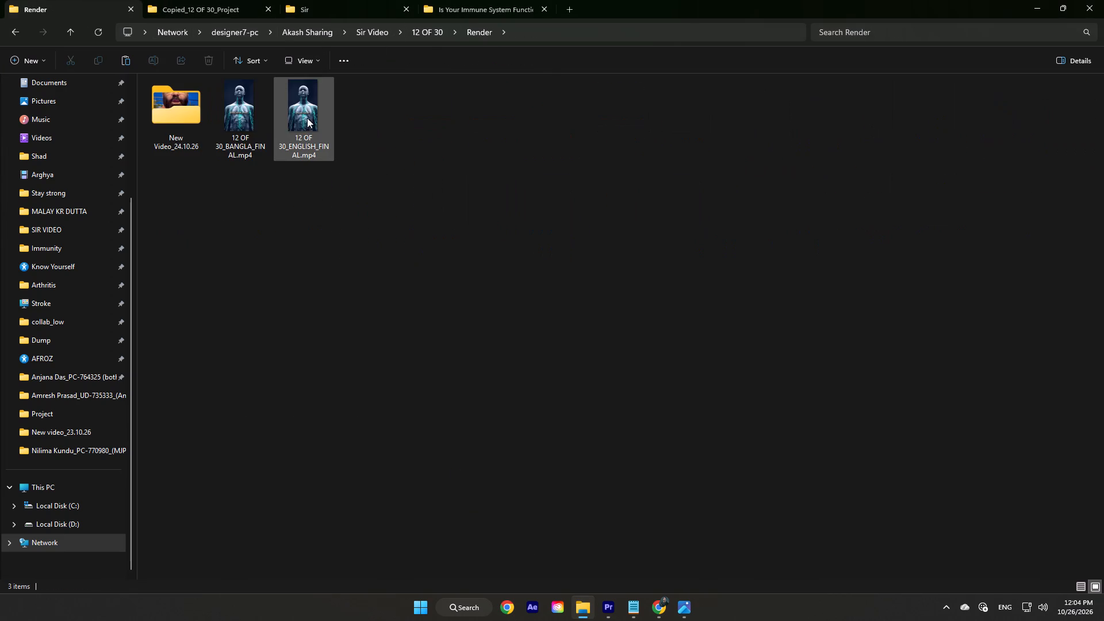
pyautogui.doubleClick(180, 119)
pyautogui.rightClick(180, 122)
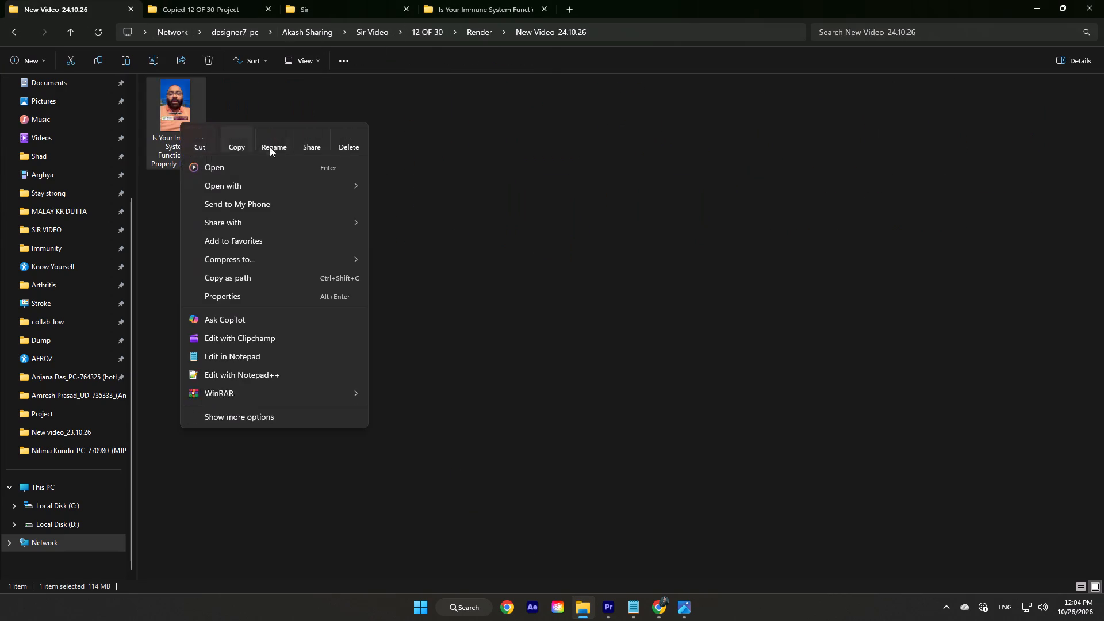
pyautogui.click(275, 145)
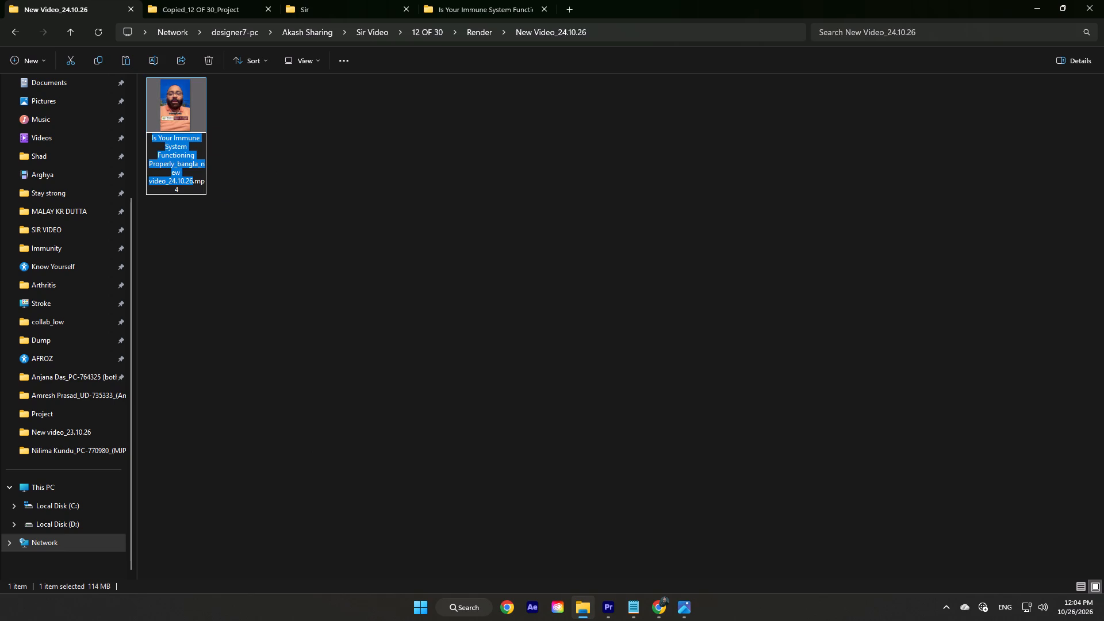
pyautogui.moveTo(174, 165); pyautogui.dragTo(140, 118)
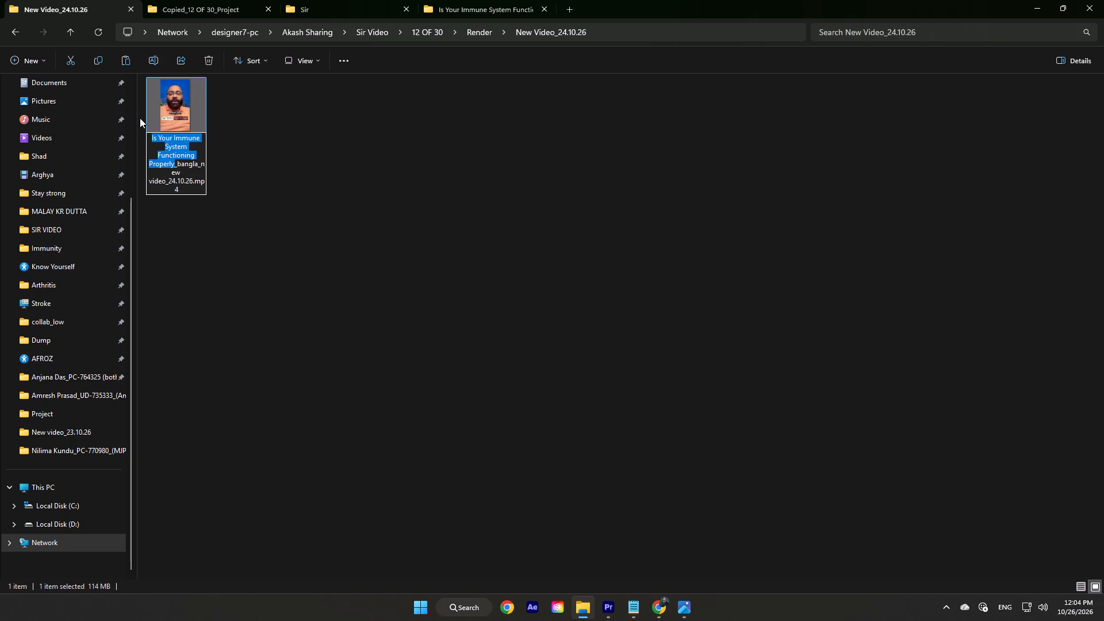
pyautogui.hotkey('ctrl', 'c')
pyautogui.click(536, 274)
# Create a folder named "Is Your Immune System Functioning Properly" in SIR VIDEO under Afroz Sharing on drive D.
pyautogui.click(572, 10)
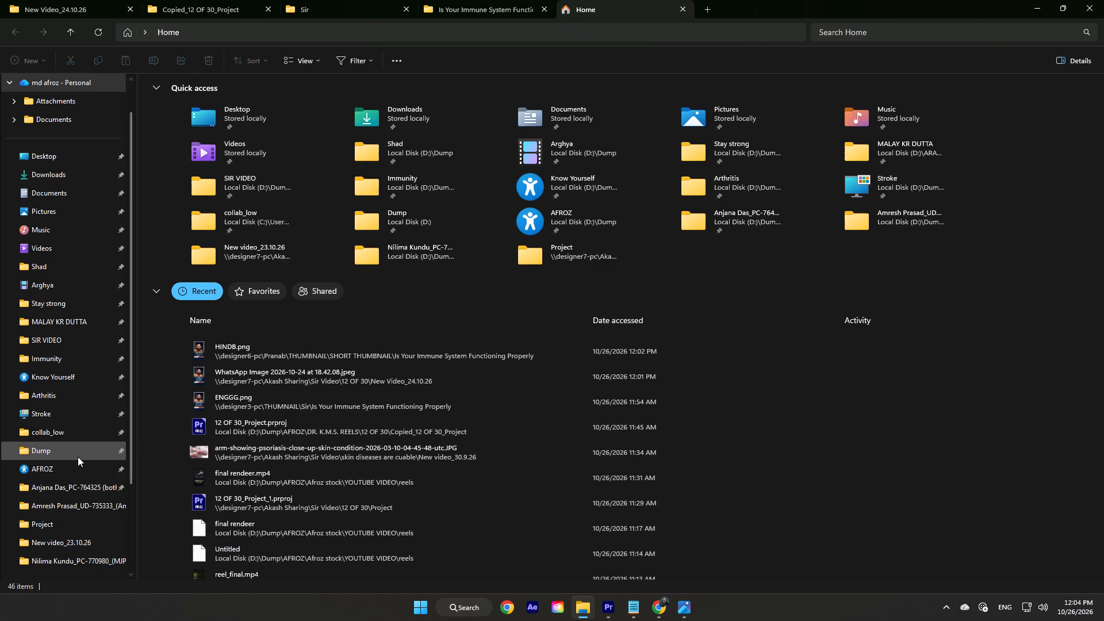
pyautogui.click(78, 462)
pyautogui.doubleClick(453, 158)
pyautogui.doubleClick(172, 136)
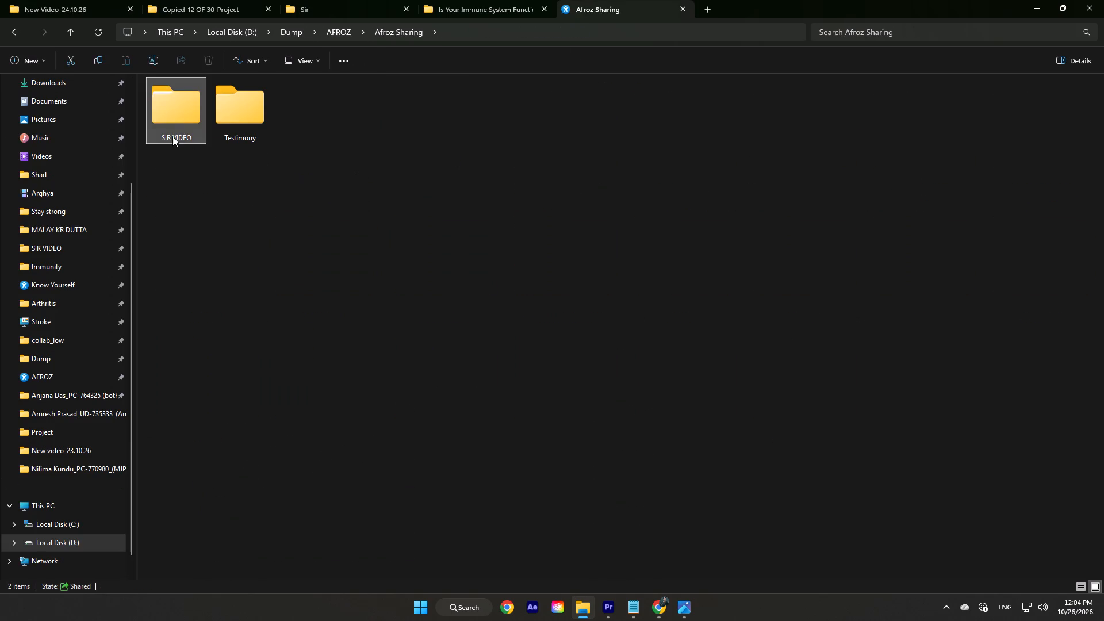
pyautogui.rightClick(432, 434)
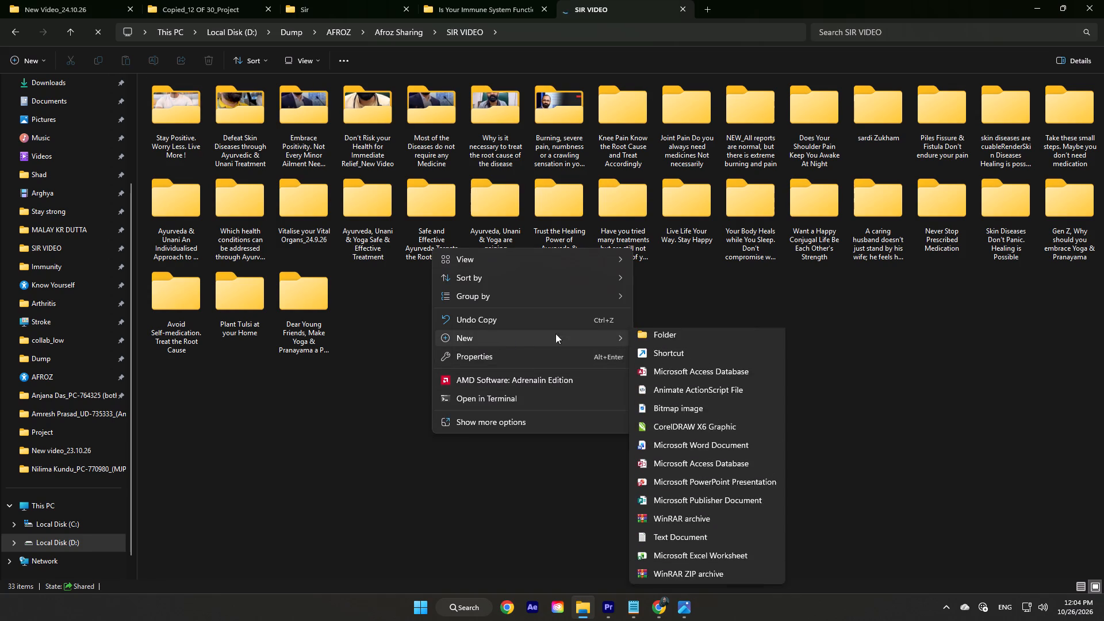
pyautogui.click(664, 345)
pyautogui.hotkey('ctrl', 'v')
# Open the new "Is Your Immune System Functioning Properly" folder and copy its path.
pyautogui.doubleClick(365, 287)
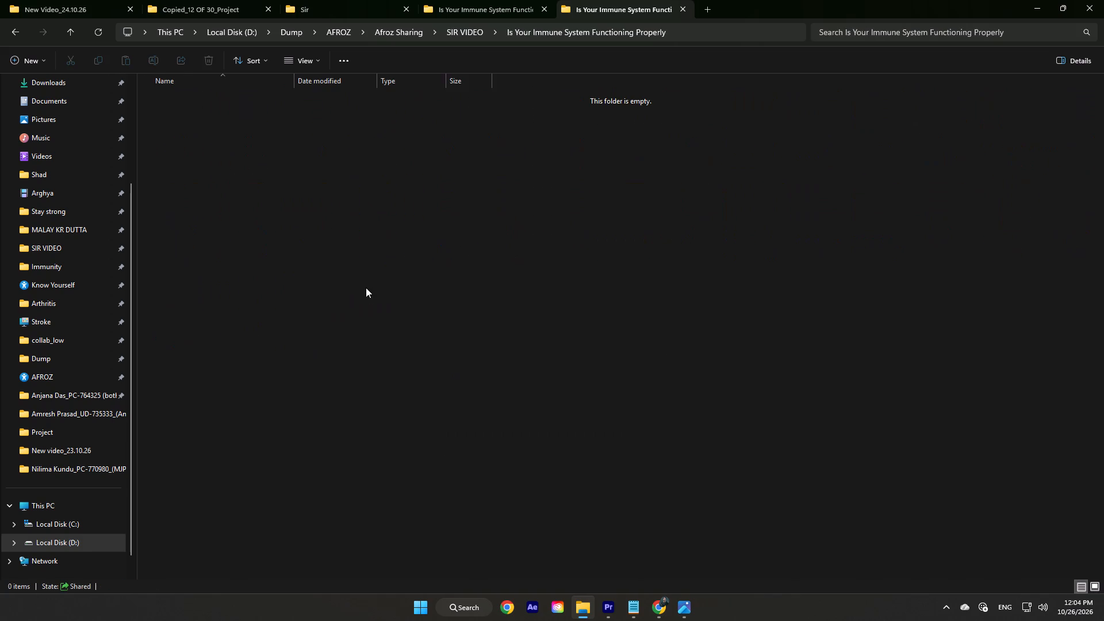
pyautogui.click(742, 31)
pyautogui.hotkey('ctrl', 'c')
pyautogui.click(564, 555)
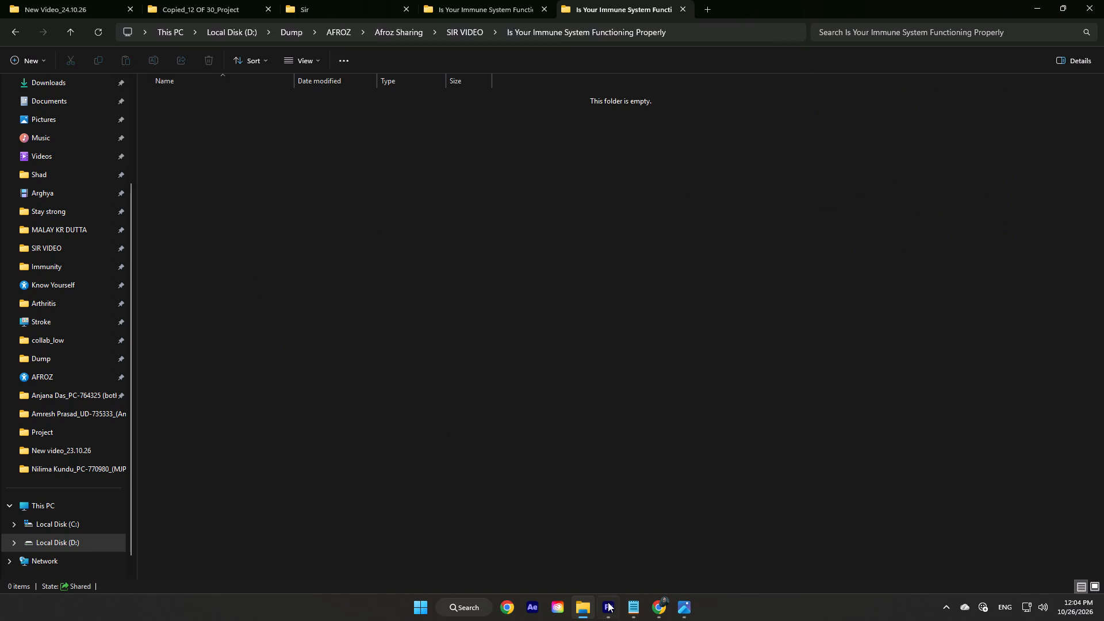
# Switch to Premiere and scrub and play the opening of new video_24.10.26 to check the Hindi thumbnail, captions and name banner.
pyautogui.click(608, 607)
pyautogui.moveTo(158, 384); pyautogui.dragTo(105, 393)
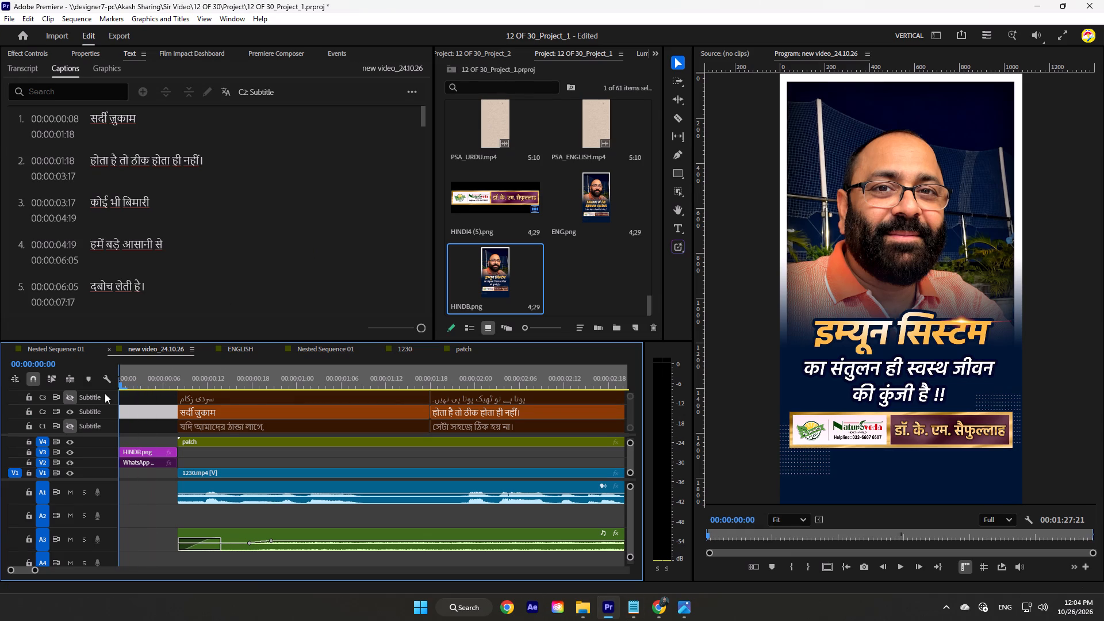
pyautogui.moveTo(105, 393); pyautogui.dragTo(255, 396)
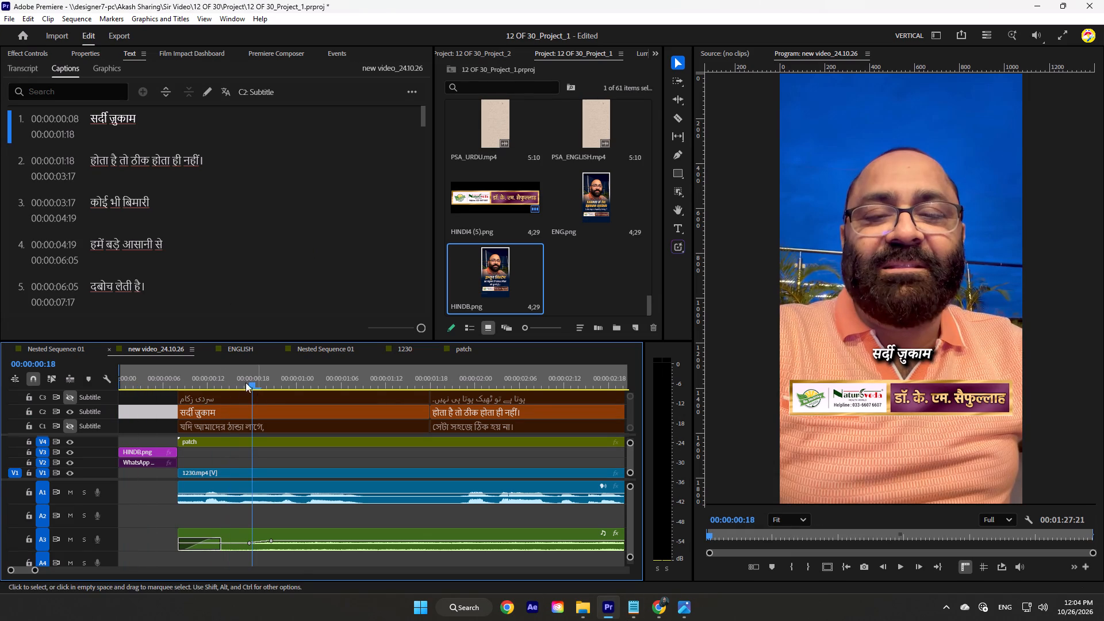
pyautogui.moveTo(202, 380); pyautogui.dragTo(310, 420)
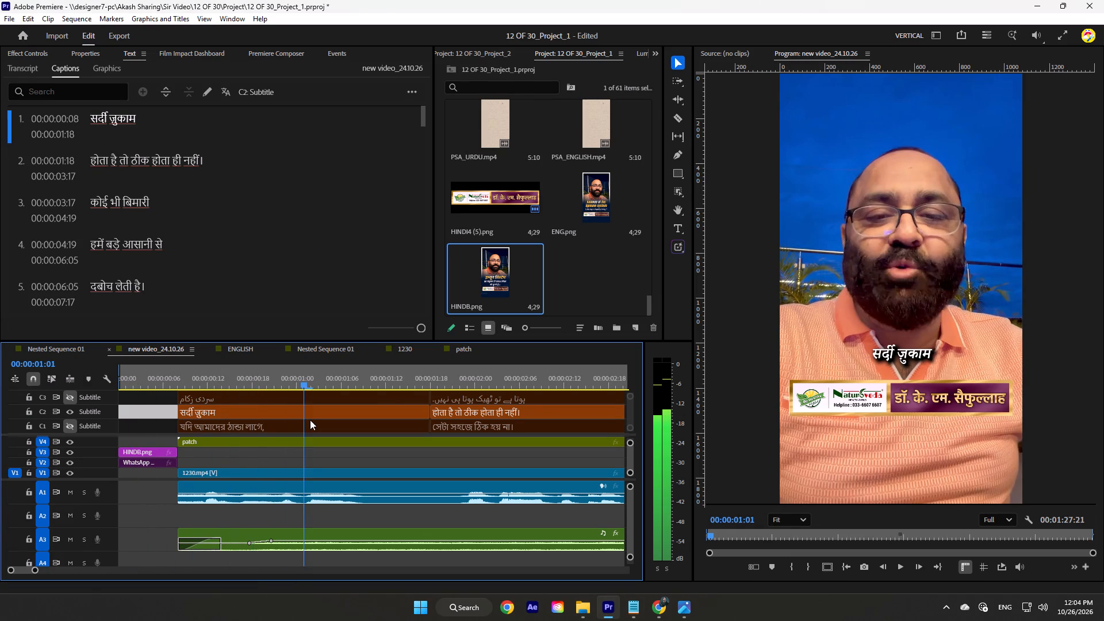
pyautogui.moveTo(310, 420); pyautogui.dragTo(168, 431)
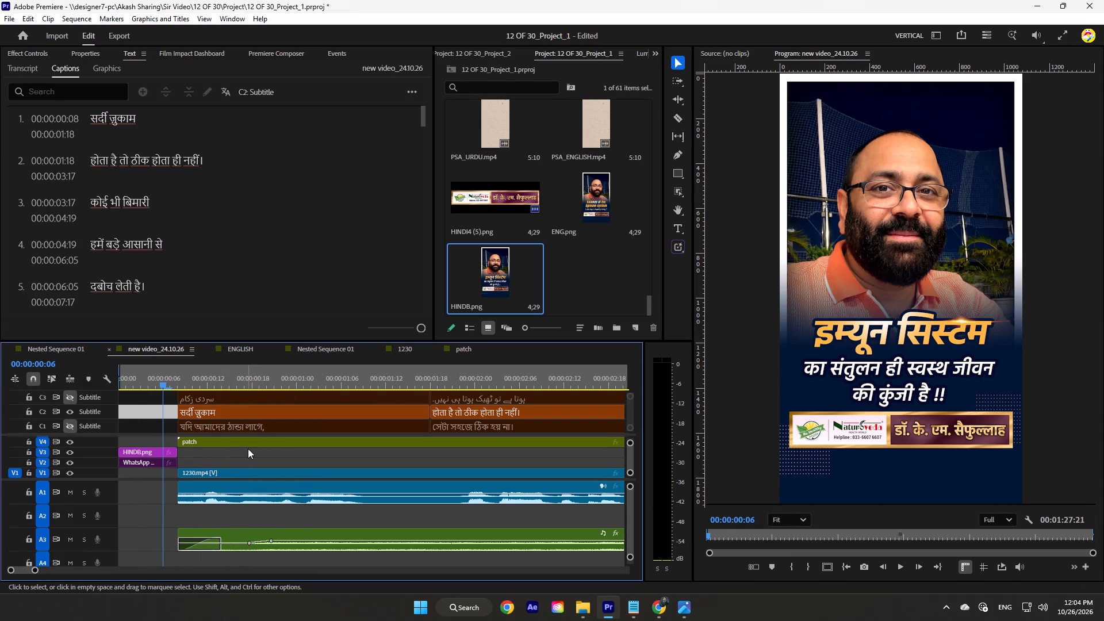
pyautogui.keyDown('alt'); pyautogui.scroll(-19, 248, 448); pyautogui.keyUp('alt')
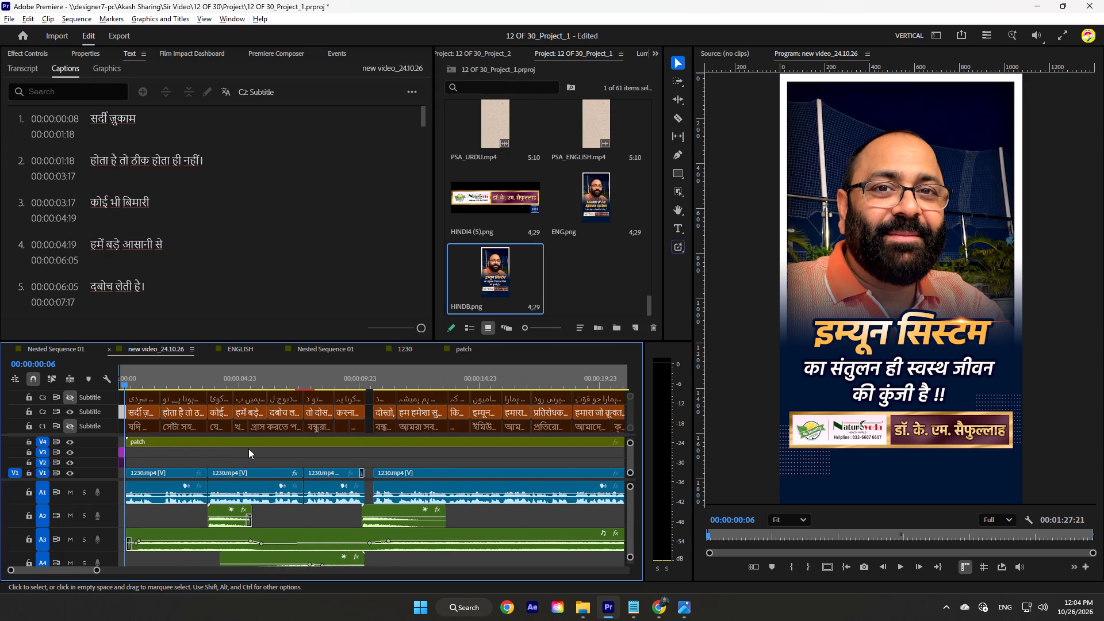
pyautogui.keyDown('alt'); pyautogui.scroll(-11, 248, 448); pyautogui.keyUp('alt')
pyautogui.press('space')
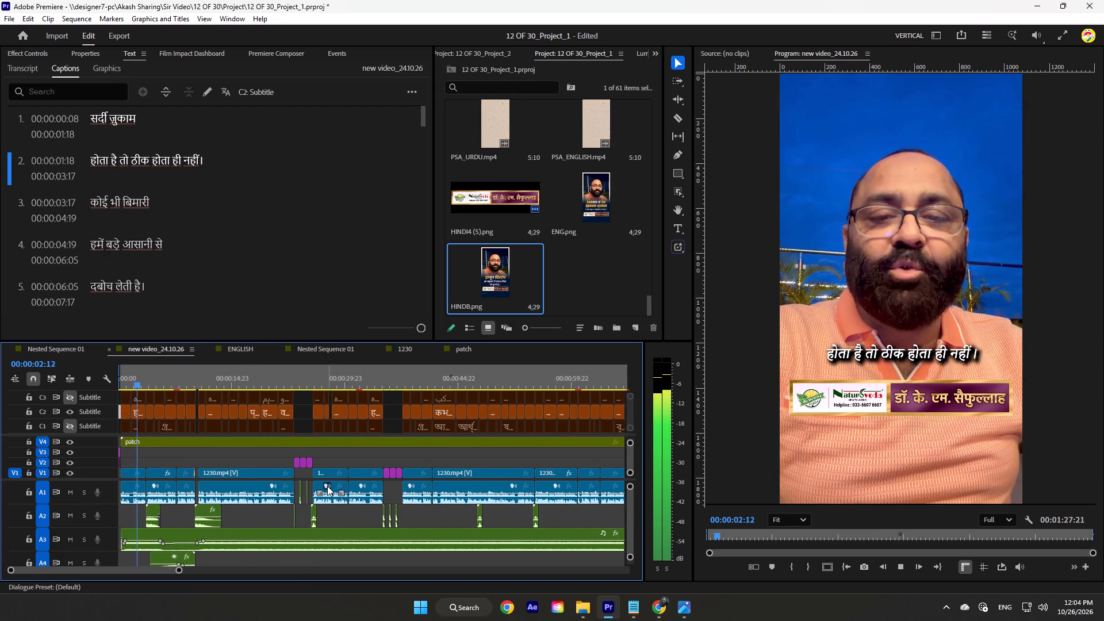
pyautogui.press('space')
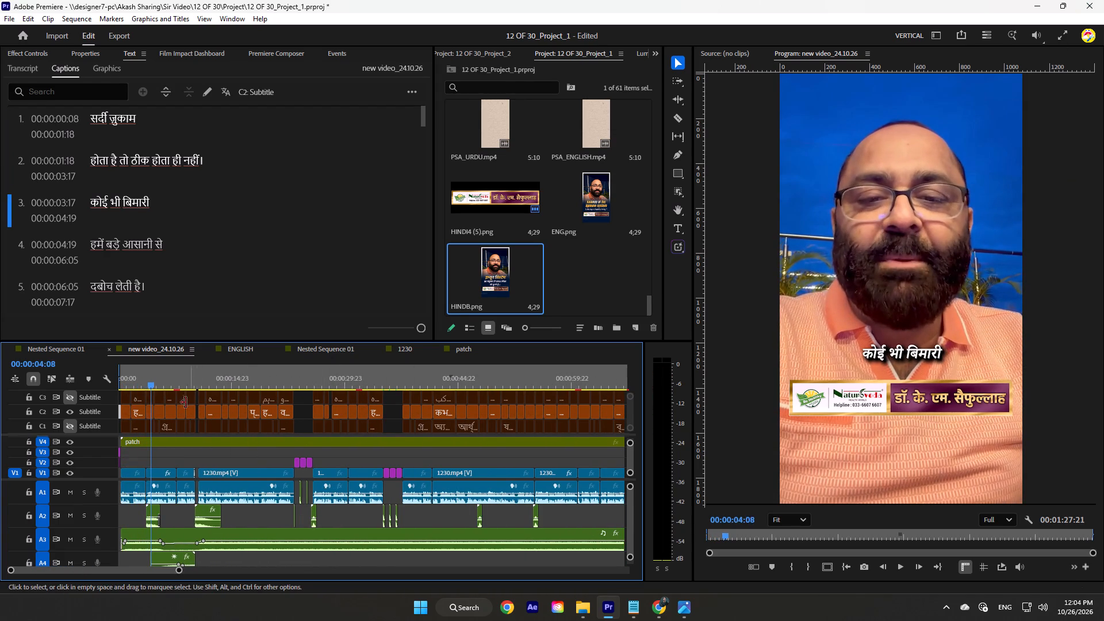
pyautogui.moveTo(175, 386); pyautogui.dragTo(109, 393)
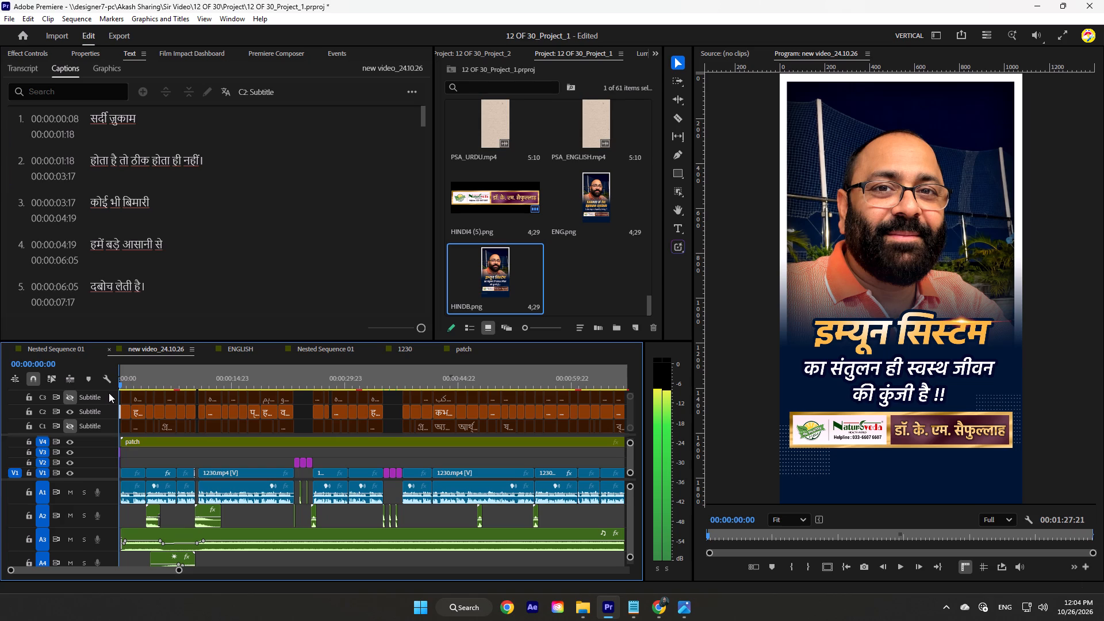
pyautogui.moveTo(109, 393); pyautogui.dragTo(109, 393)
# Look through the PATCH, SIR PICTURE and THUMBNAIL folders on designer6-pc, ending in the SHORT THUMBNAIL folder for this video.
pyautogui.click(593, 606)
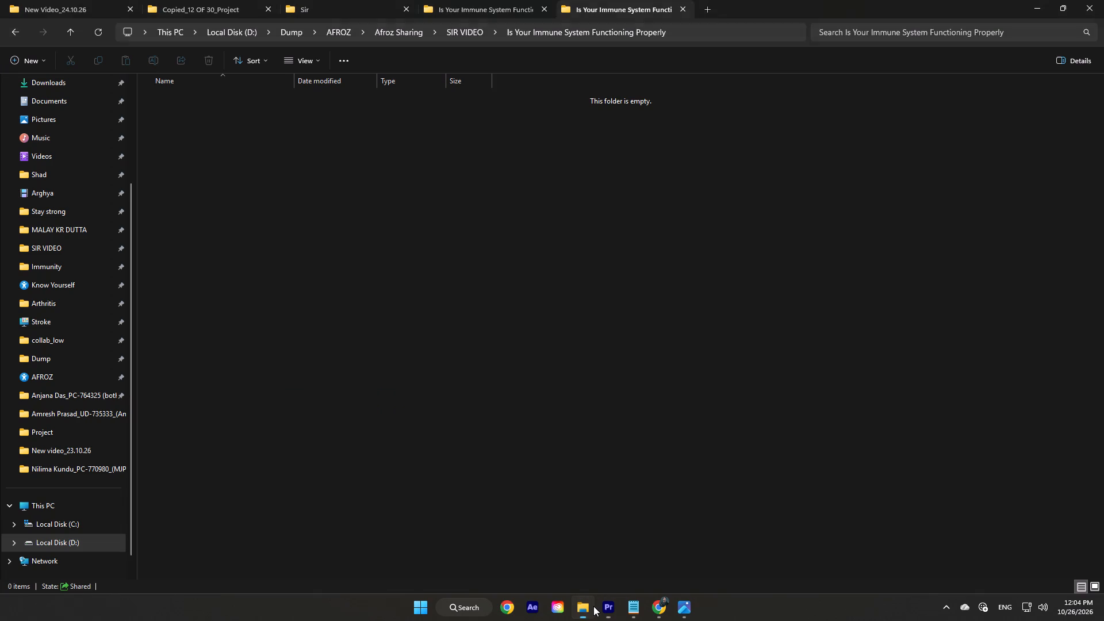
pyautogui.click(484, 14)
pyautogui.click(328, 34)
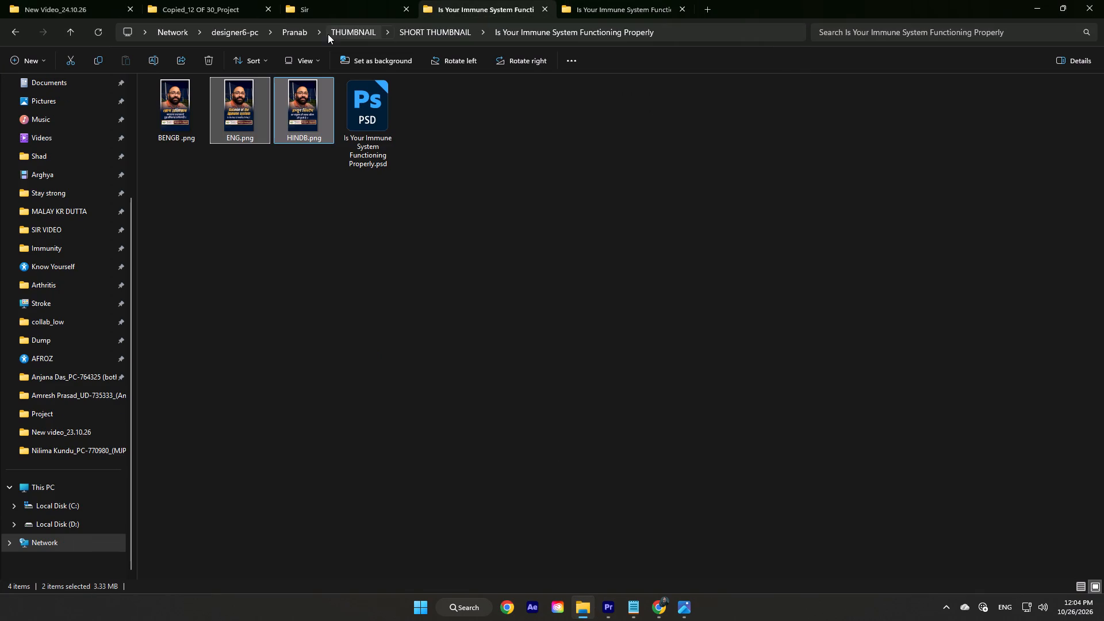
pyautogui.click(300, 30)
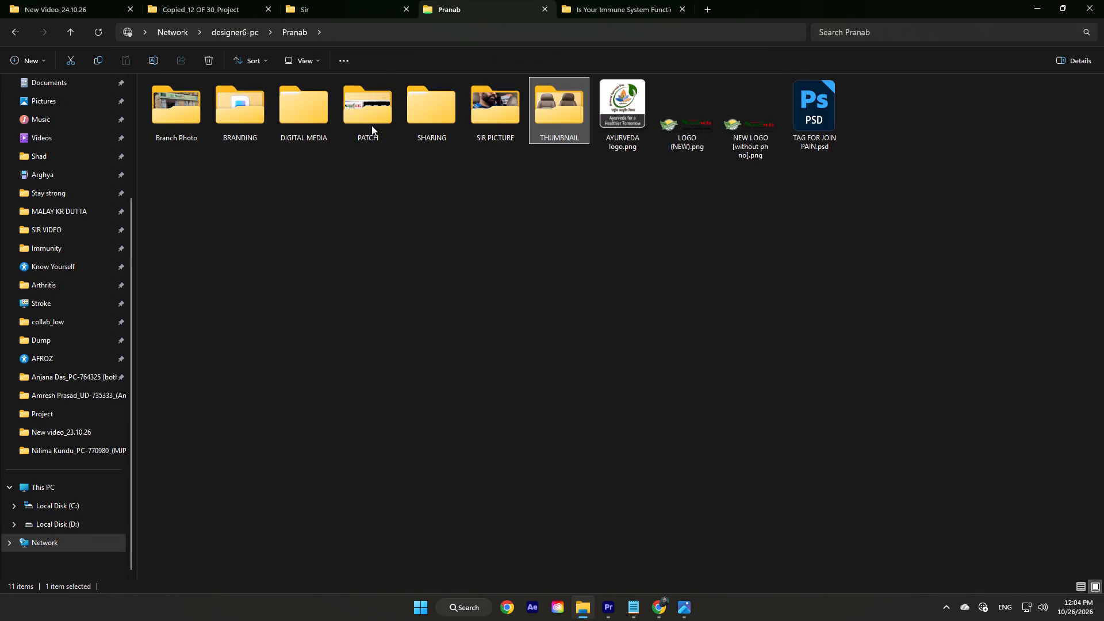
pyautogui.doubleClick(371, 125)
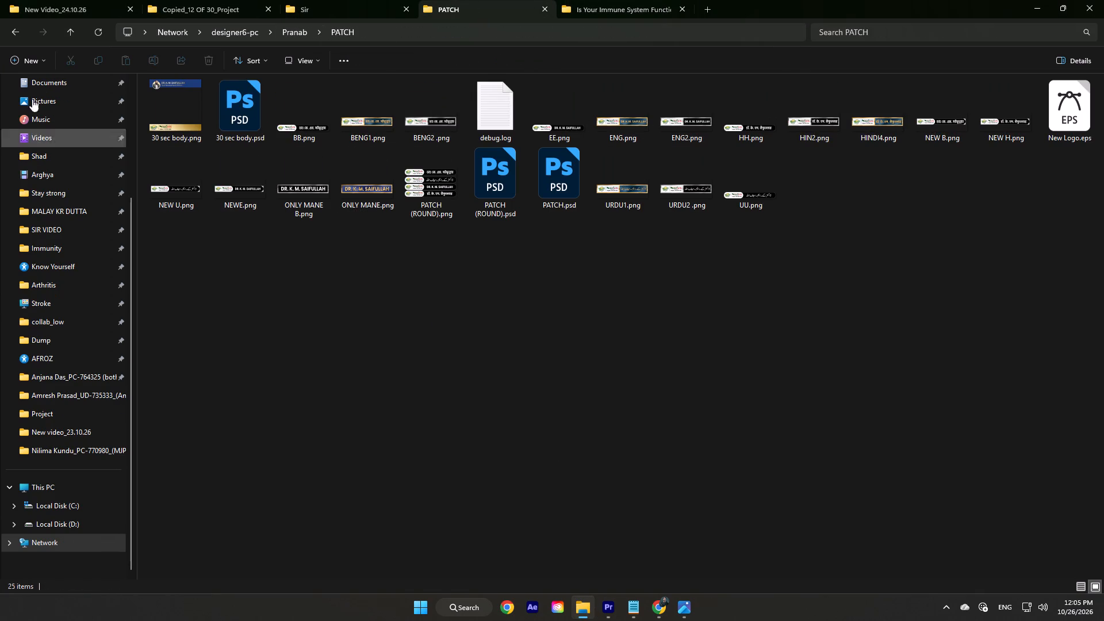
pyautogui.click(67, 32)
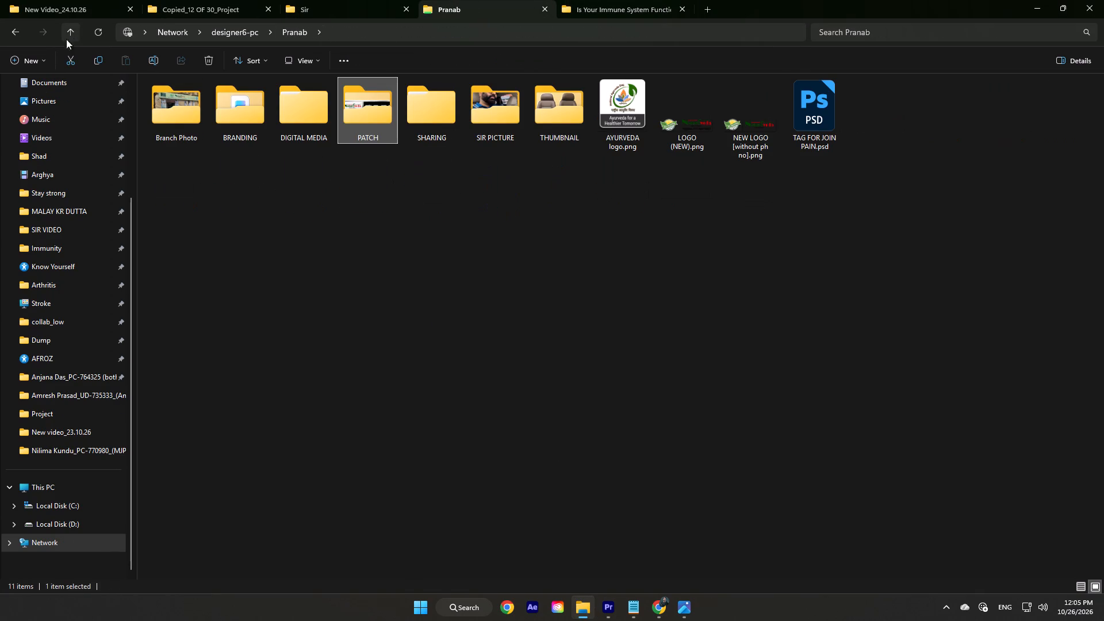
pyautogui.doubleClick(476, 140)
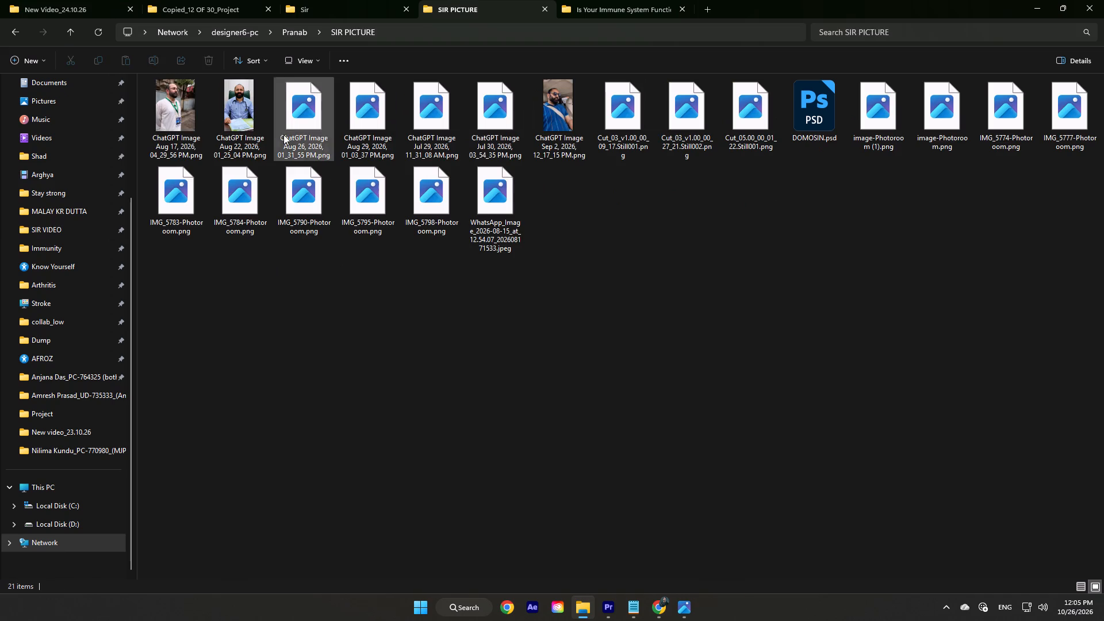
pyautogui.click(70, 36)
pyautogui.doubleClick(568, 118)
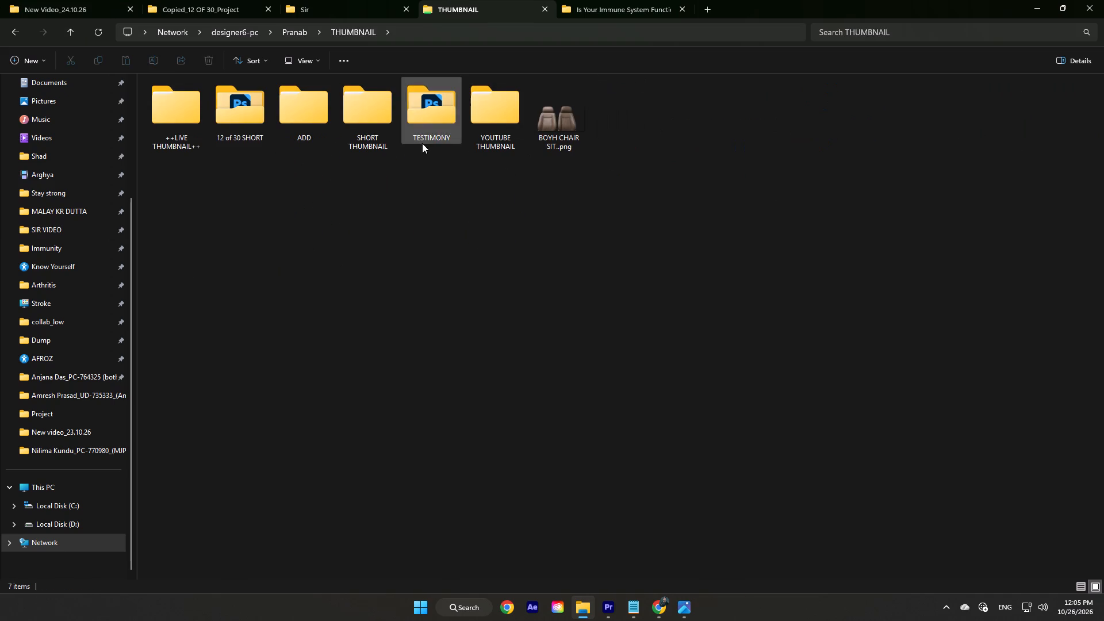
pyautogui.doubleClick(344, 132)
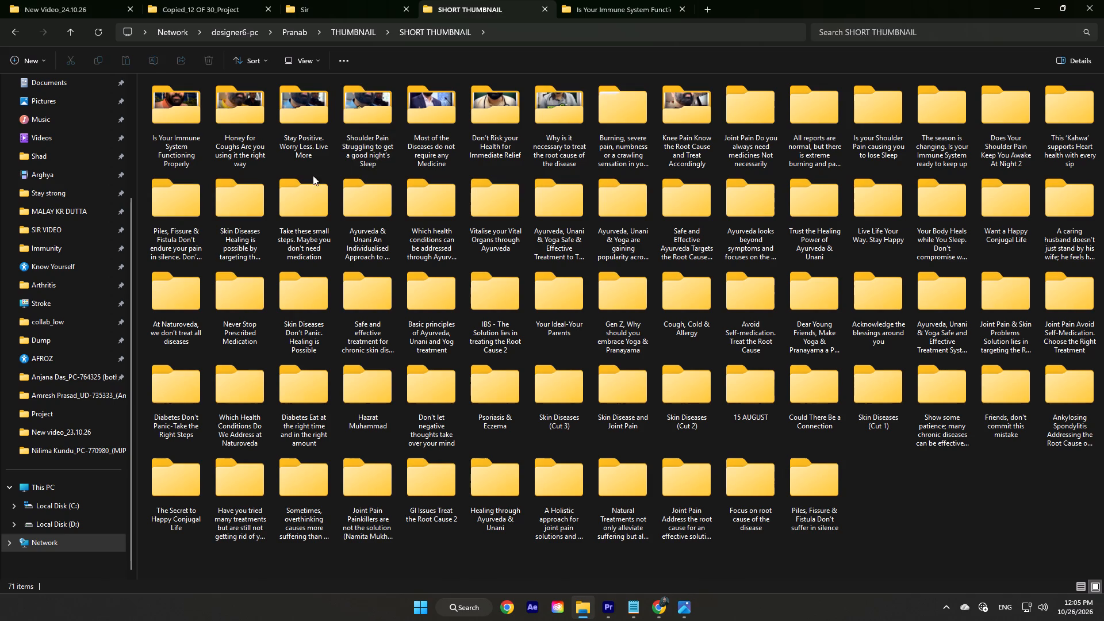
pyautogui.doubleClick(201, 149)
pyautogui.click(588, 320)
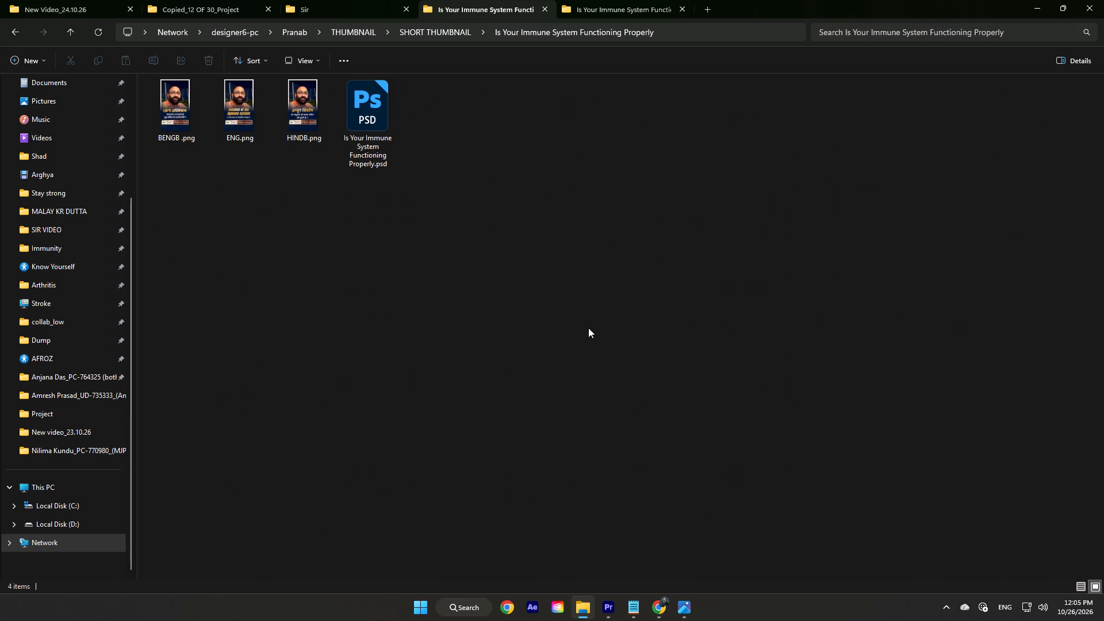
# Switch to Premiere and scrub through the first half of new video_24.10.26 to review the inserted images, captions and name banner.
pyautogui.click(606, 574)
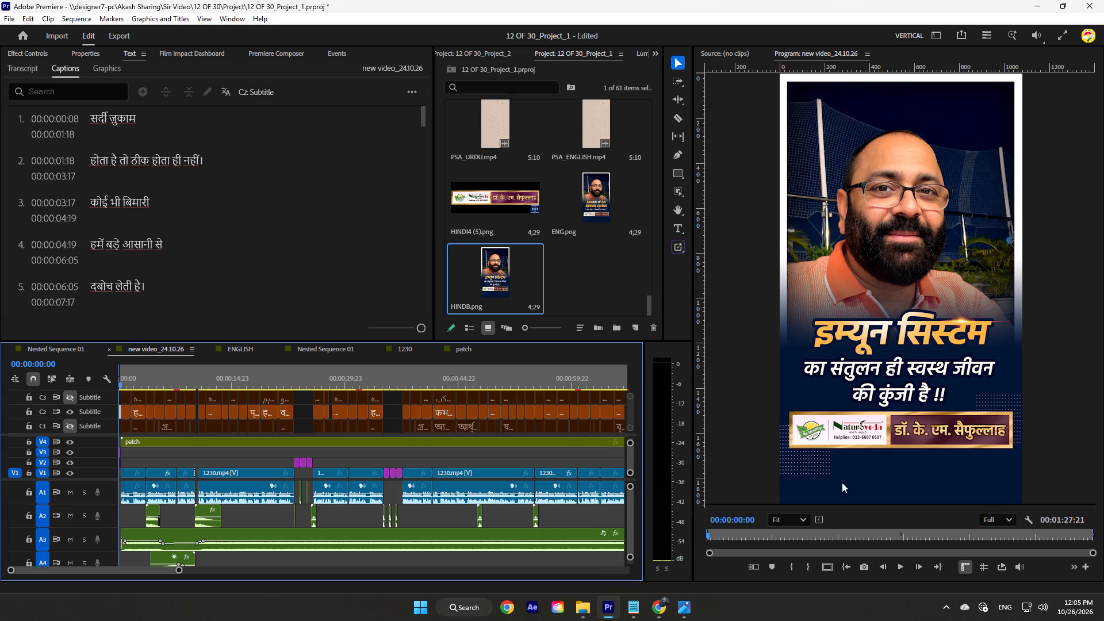
pyautogui.moveTo(152, 378); pyautogui.dragTo(241, 389)
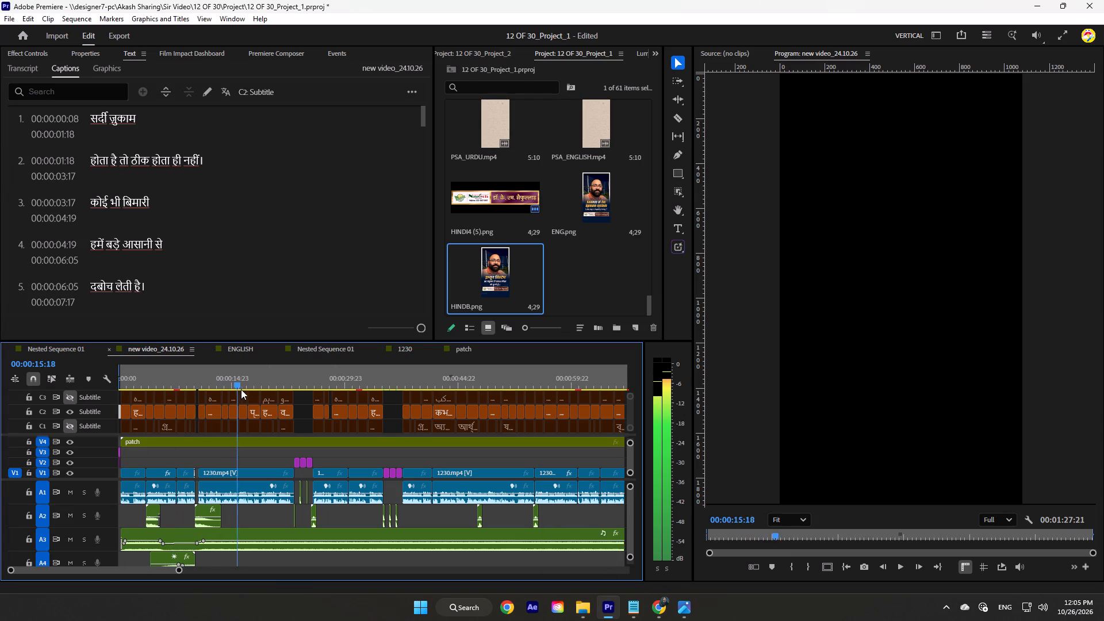
pyautogui.moveTo(241, 389); pyautogui.dragTo(401, 384)
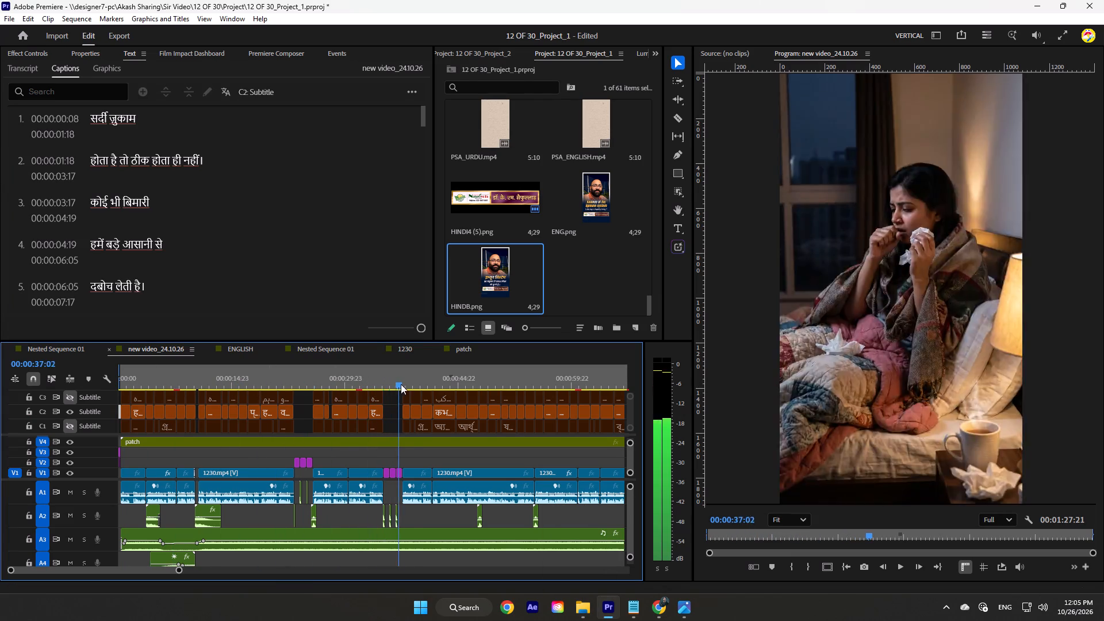
pyautogui.moveTo(401, 384); pyautogui.dragTo(417, 382)
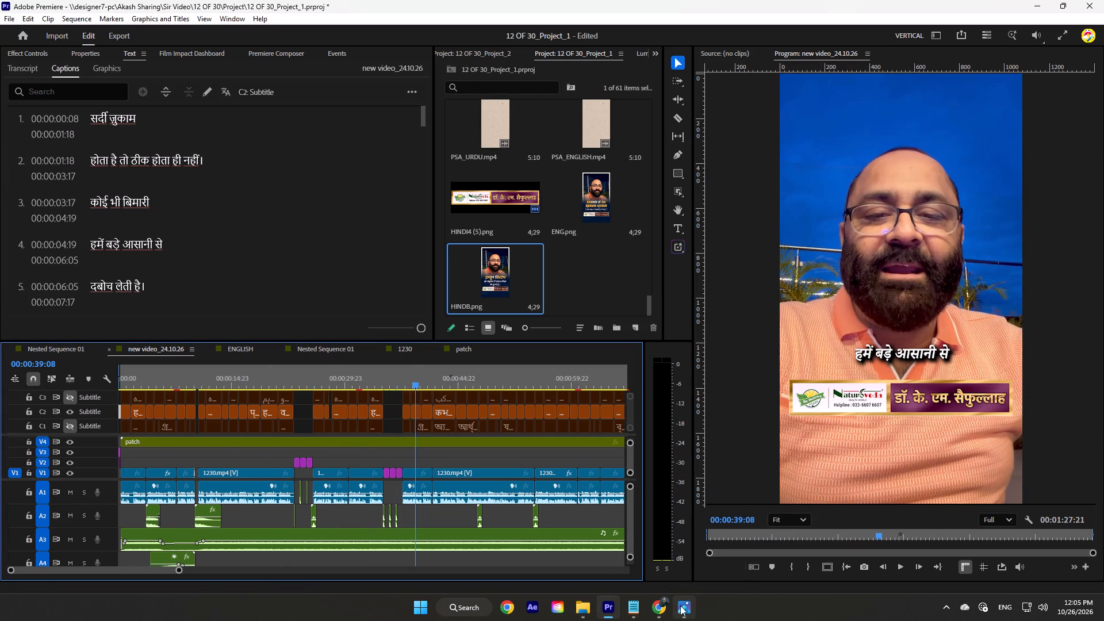
# Close the image viewer window that is open in the background.
pyautogui.click(734, 514)
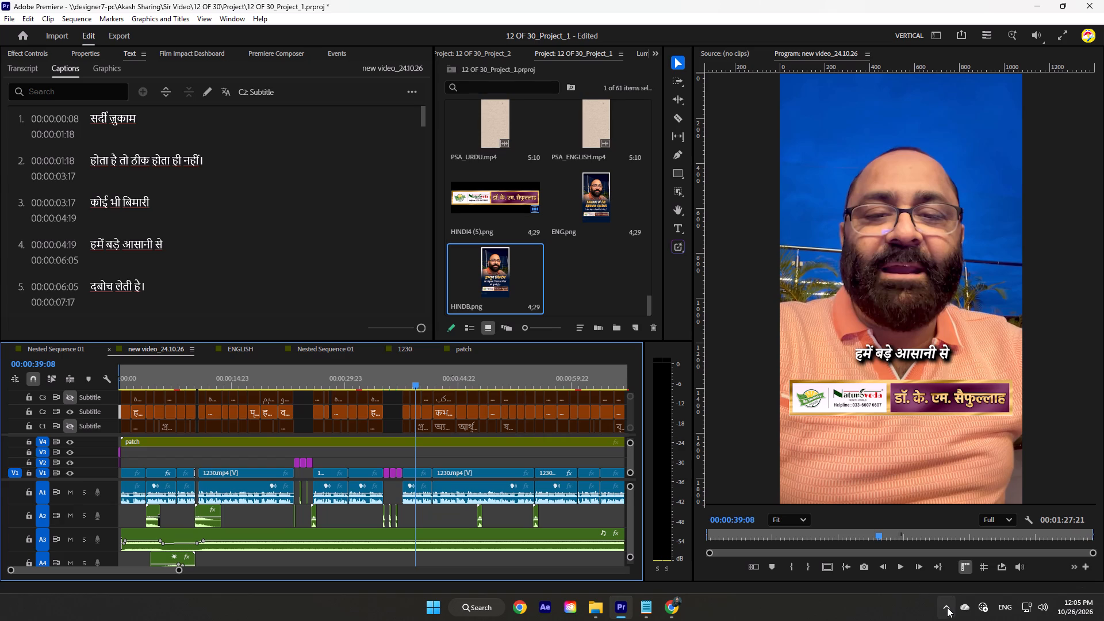
# Show the hidden system tray icons.
pyautogui.click(948, 608)
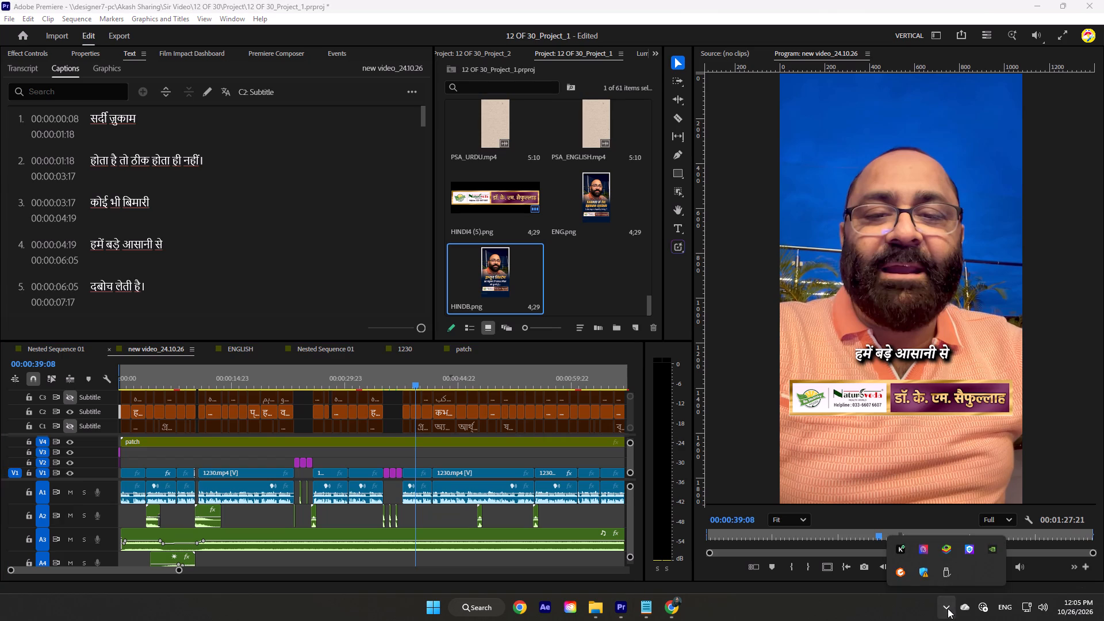
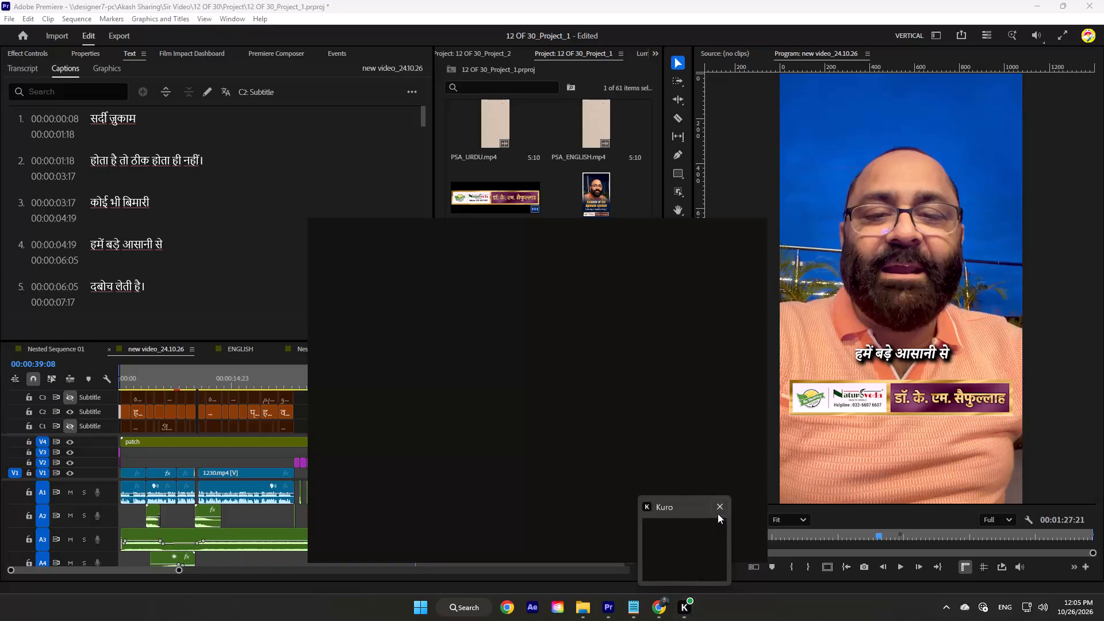
# Close the Kuro window and hide the hidden system tray icons again.
pyautogui.click(718, 510)
pyautogui.click(946, 608)
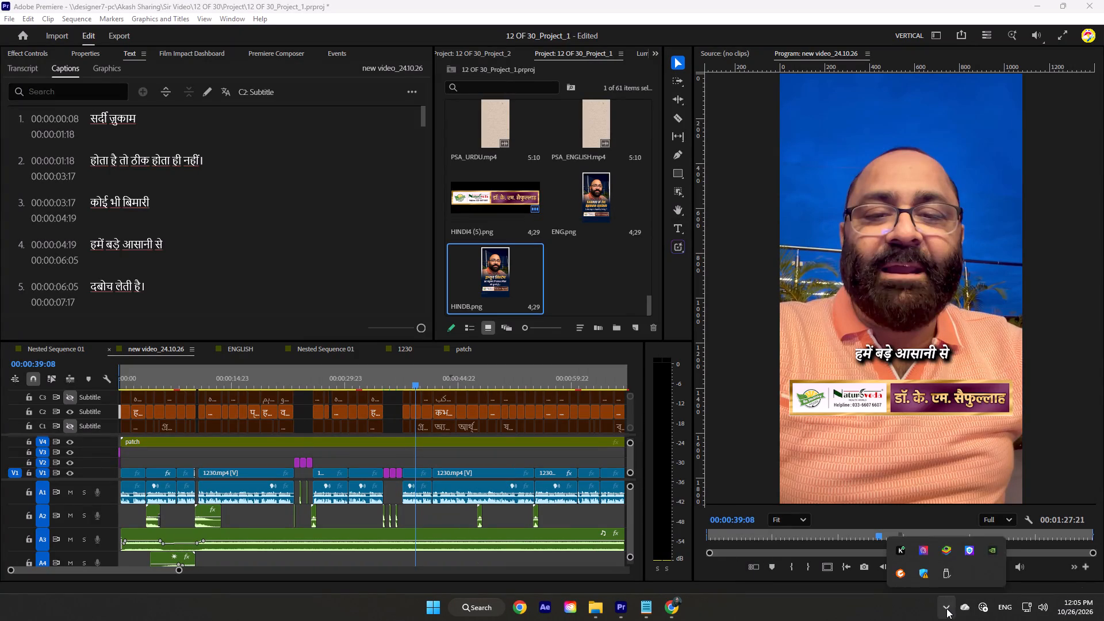
pyautogui.click(946, 608)
# Return new video_24.10.26 to its start and play the opening seconds to check the Hindi thumbnail, caption and name banner.
pyautogui.moveTo(418, 384); pyautogui.dragTo(186, 414)
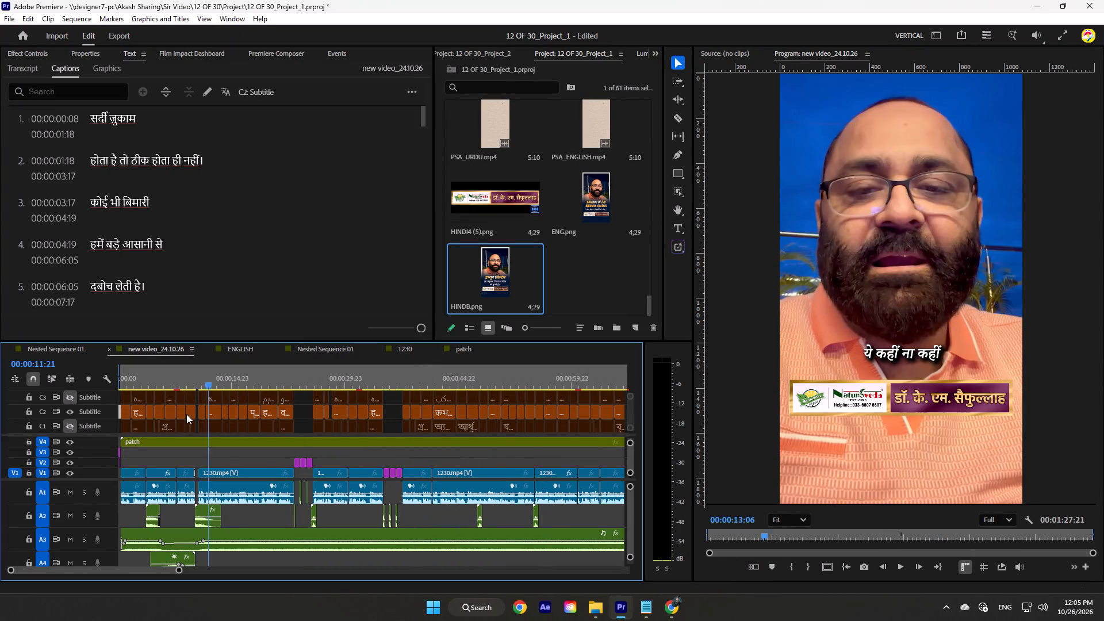
pyautogui.moveTo(186, 414); pyautogui.dragTo(13, 434)
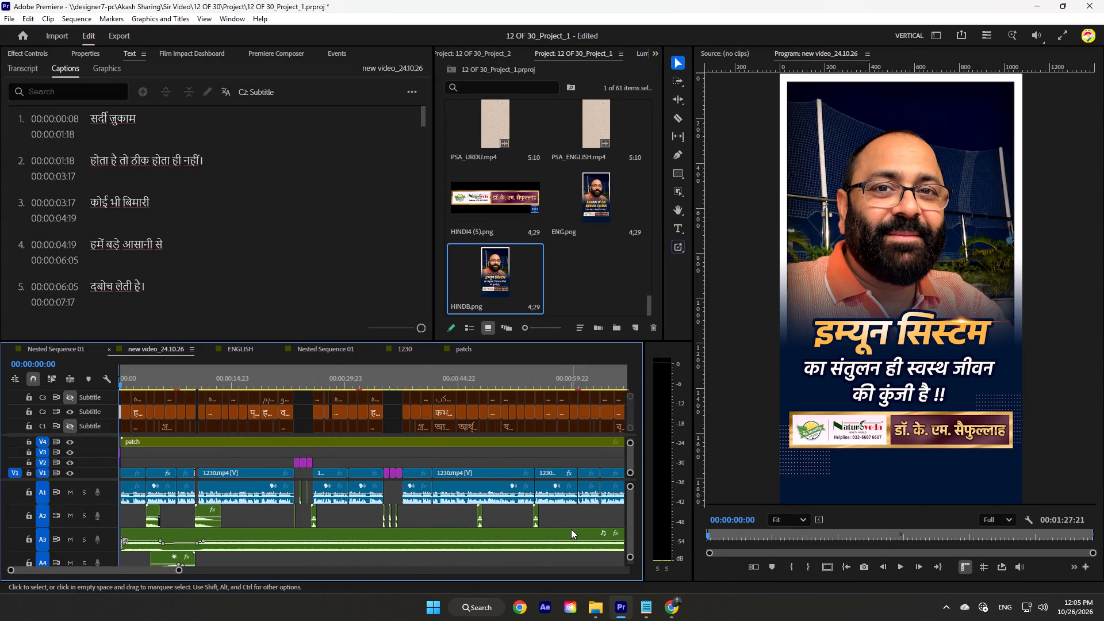
pyautogui.scroll(-18, 570, 529)
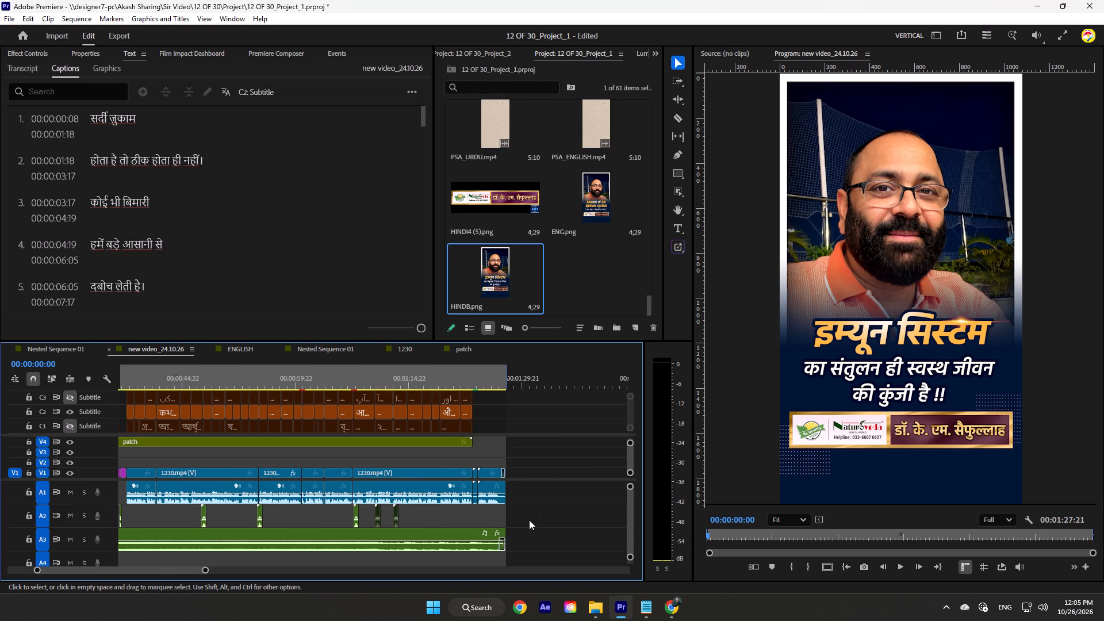
pyautogui.press('space')
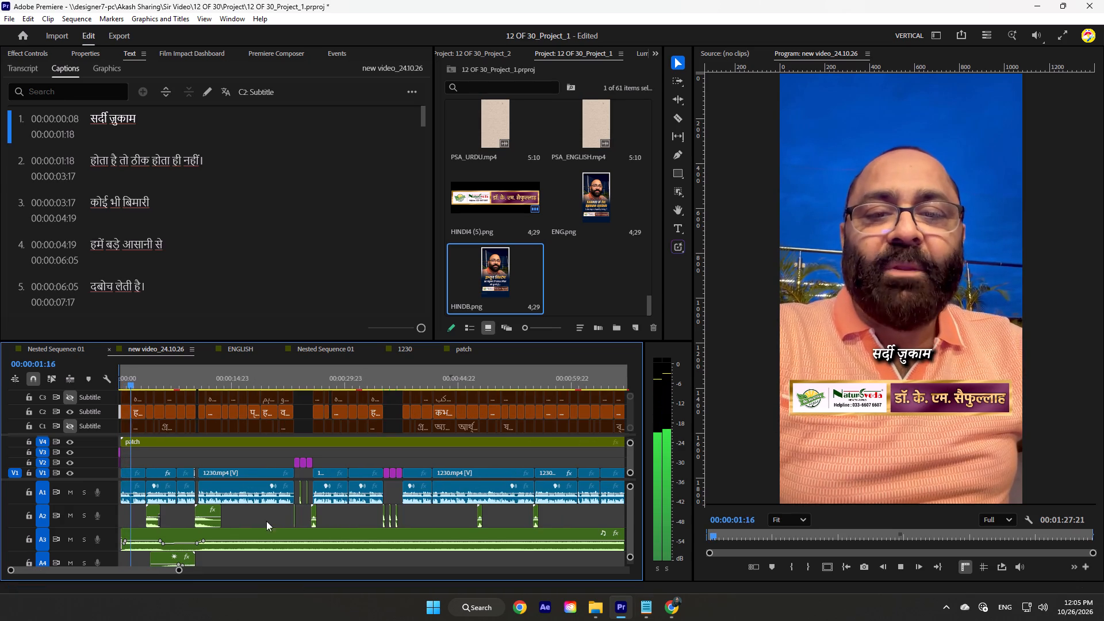
pyautogui.press('space')
# Switch to File Explorer and check the Is Your Immune System Functioning Properly folders in SHORT THUMBNAIL on designer6-pc and local SIR VIDEO.
pyautogui.click(601, 593)
pyautogui.click(603, 600)
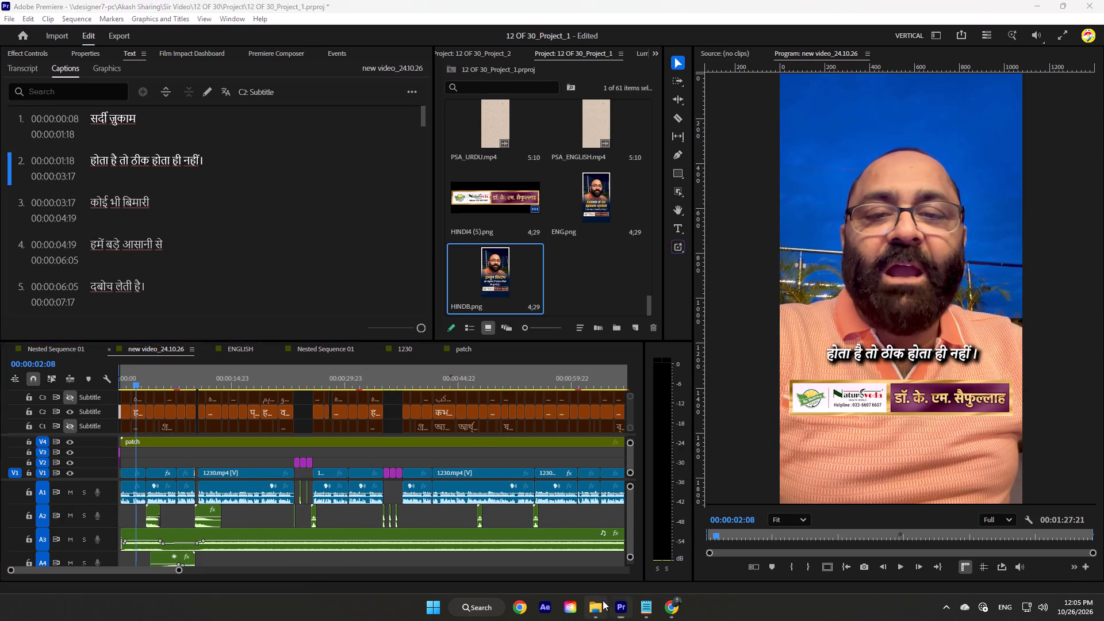
pyautogui.click(410, 370)
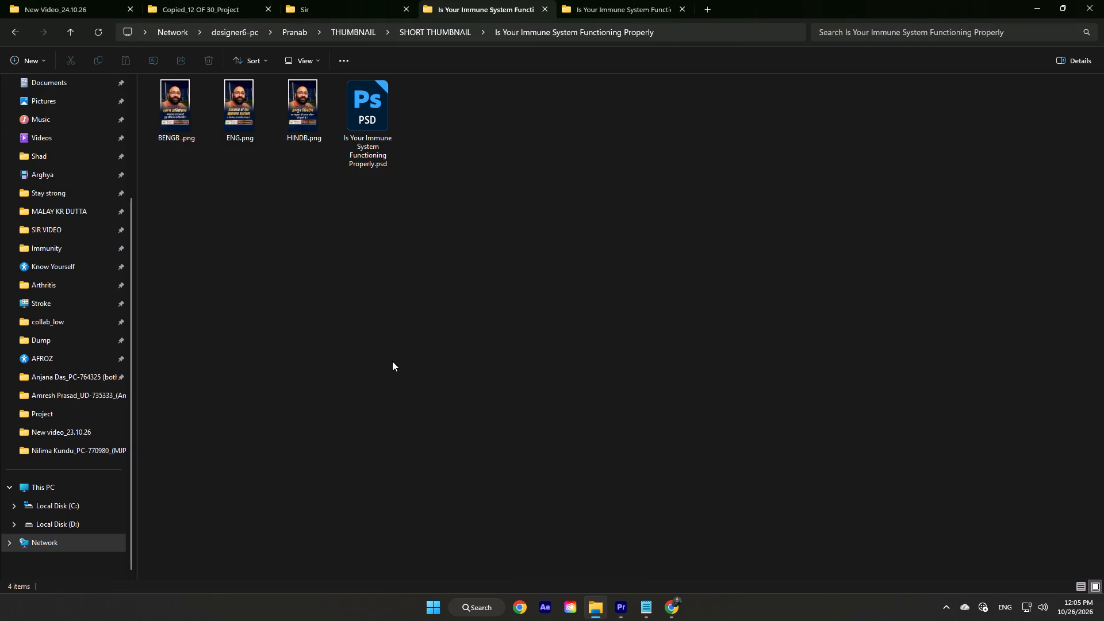
pyautogui.click(75, 38)
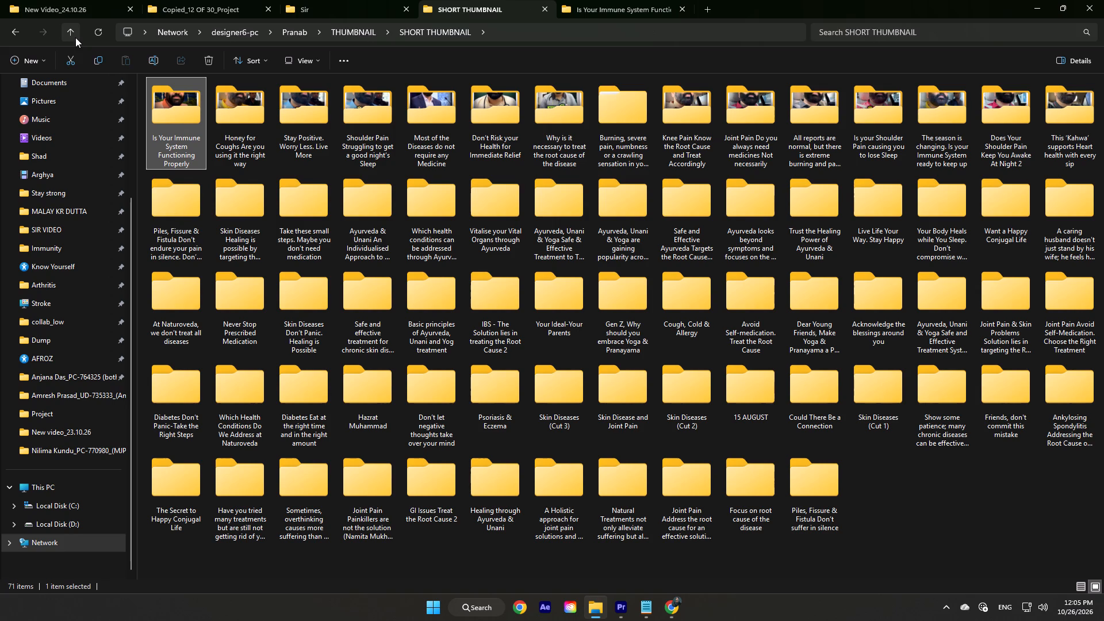
pyautogui.doubleClick(174, 128)
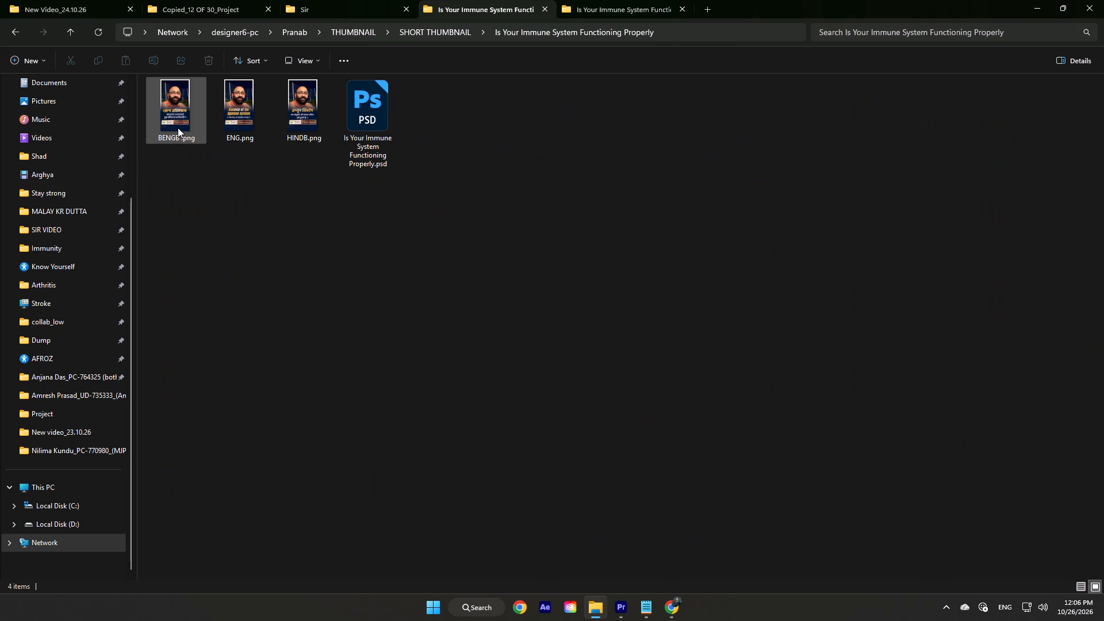
pyautogui.click(635, 0)
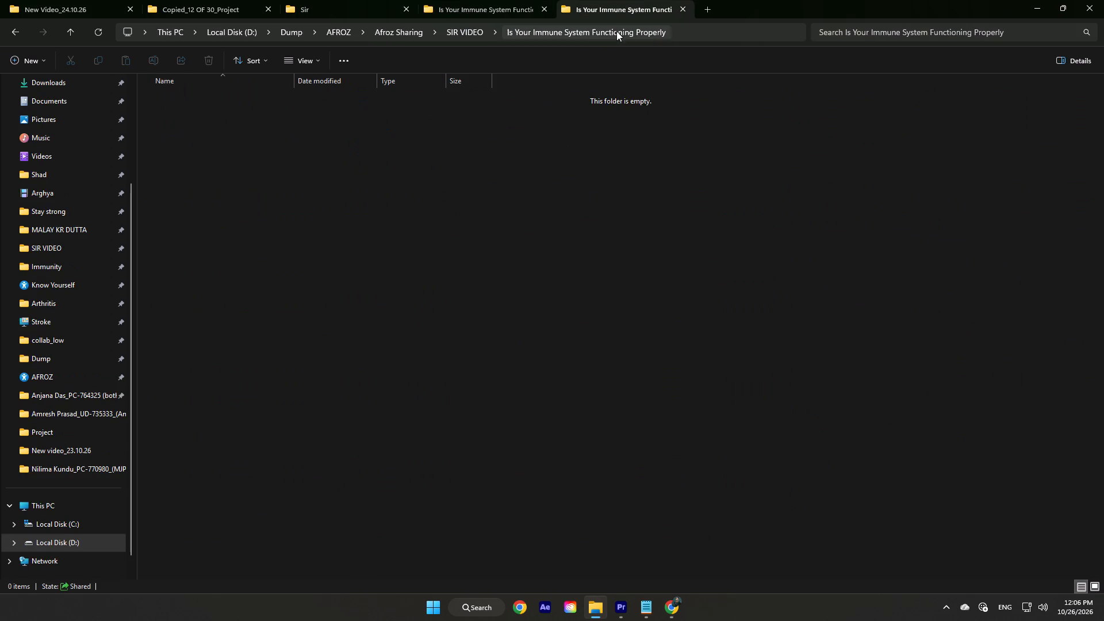
# Examine the thumbnails in the Is Your Immune System Functioning Properly folder under THUMBNAIL > Sir on designer3-pc at a larger size.
pyautogui.click(381, 0)
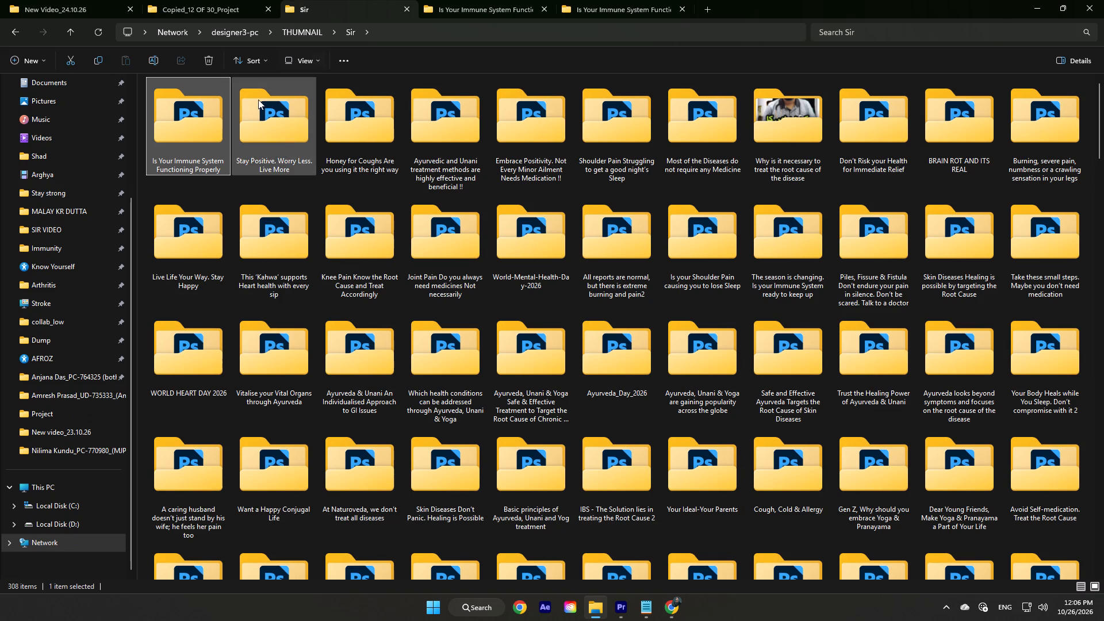
pyautogui.doubleClick(287, 133)
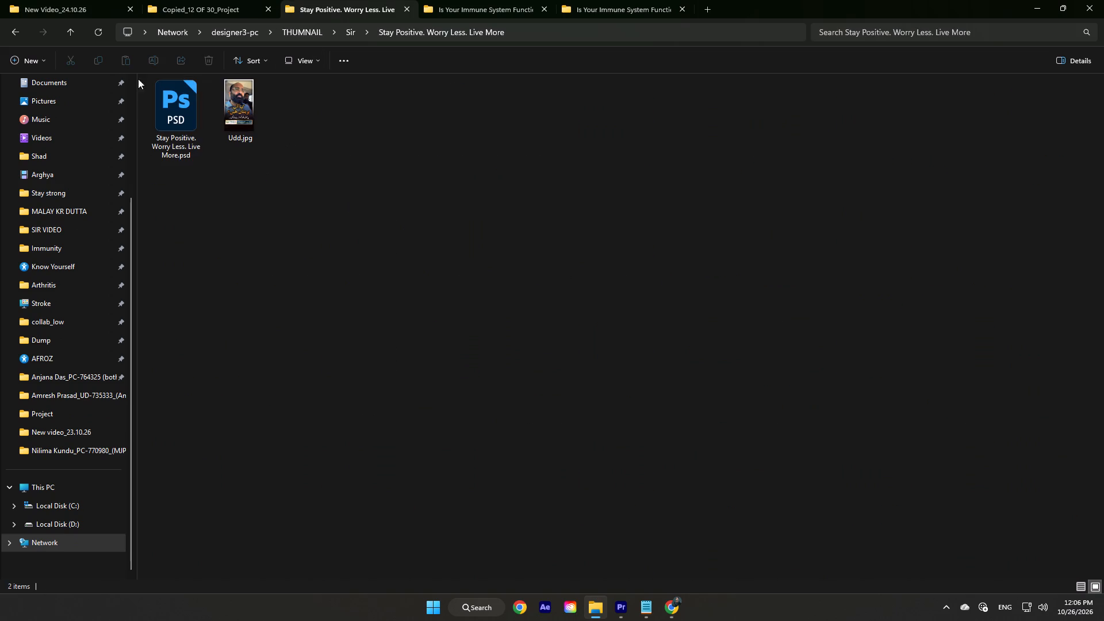
pyautogui.click(64, 33)
pyautogui.doubleClick(207, 144)
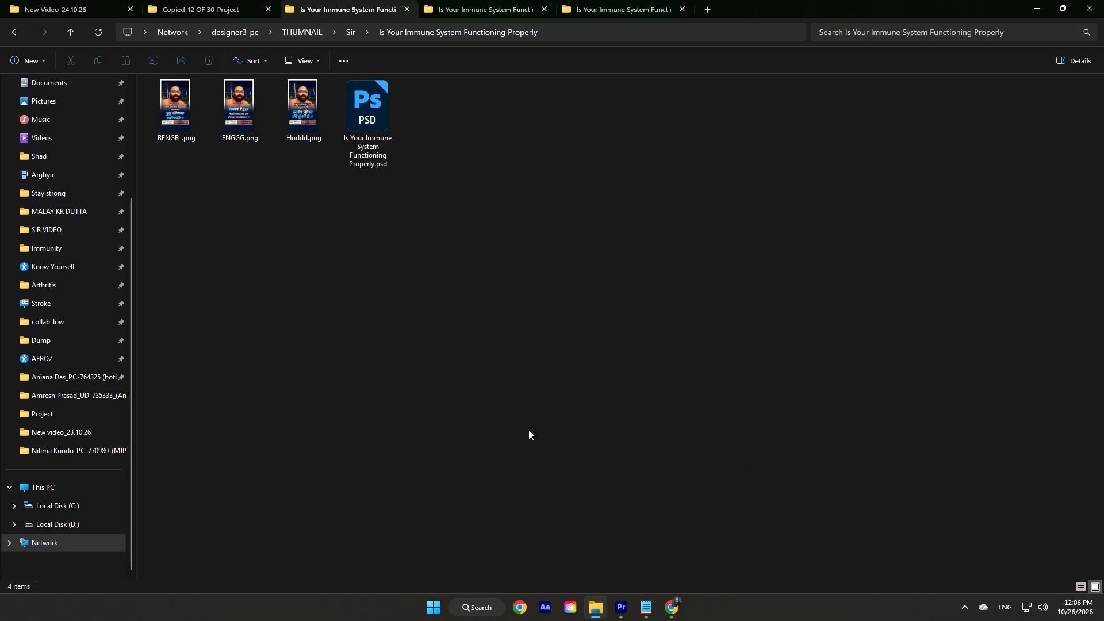
pyautogui.keyDown('ctrl'); pyautogui.scroll(-1, 374, 408); pyautogui.keyUp('ctrl')
pyautogui.keyDown('ctrl'); pyautogui.scroll(13, 378, 407); pyautogui.keyUp('ctrl')
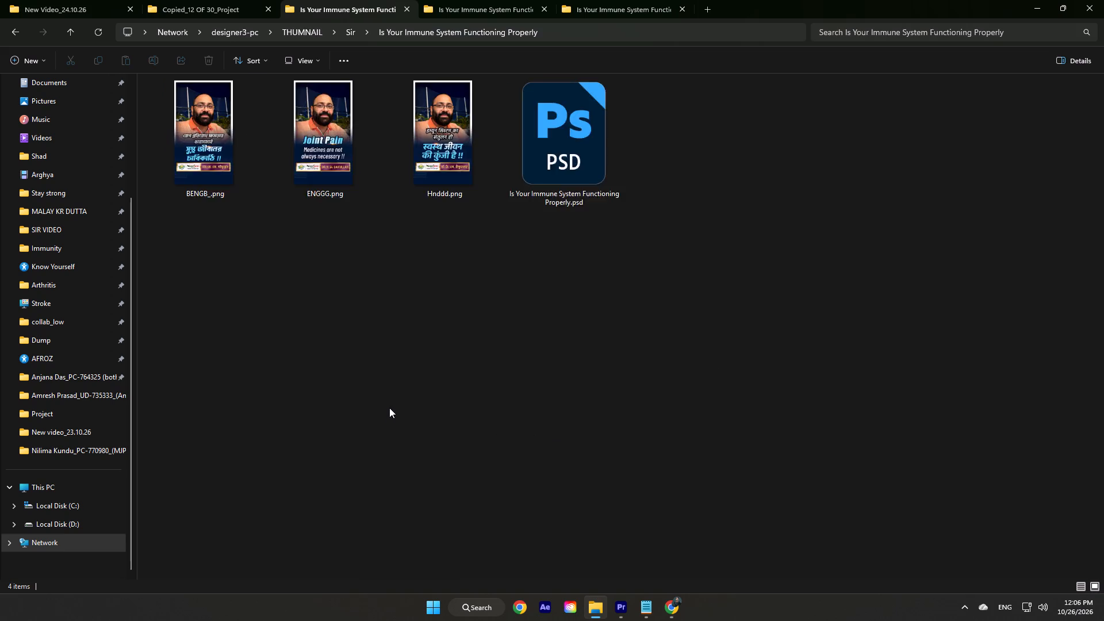
pyautogui.keyDown('ctrl'); pyautogui.scroll(6, 389, 408); pyautogui.keyUp('ctrl')
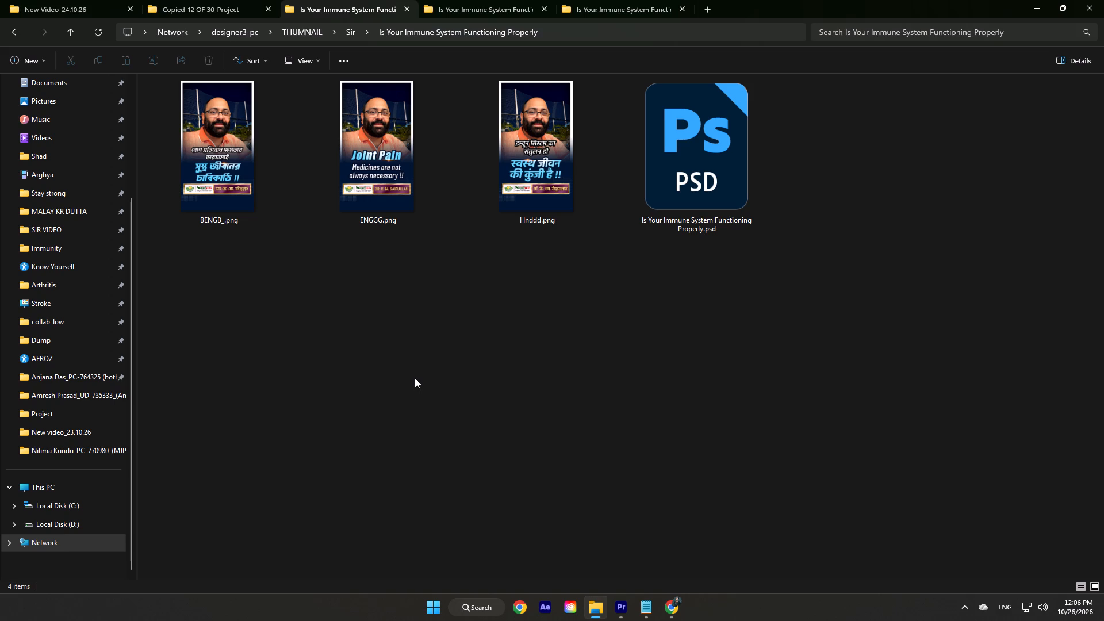
pyautogui.scroll(-4, 415, 378)
# Show the Copied_12 OF 30_Project files as large icons and preview YASHTIMADHU.png and KALONJI.png, closing each preview.
pyautogui.click(217, 6)
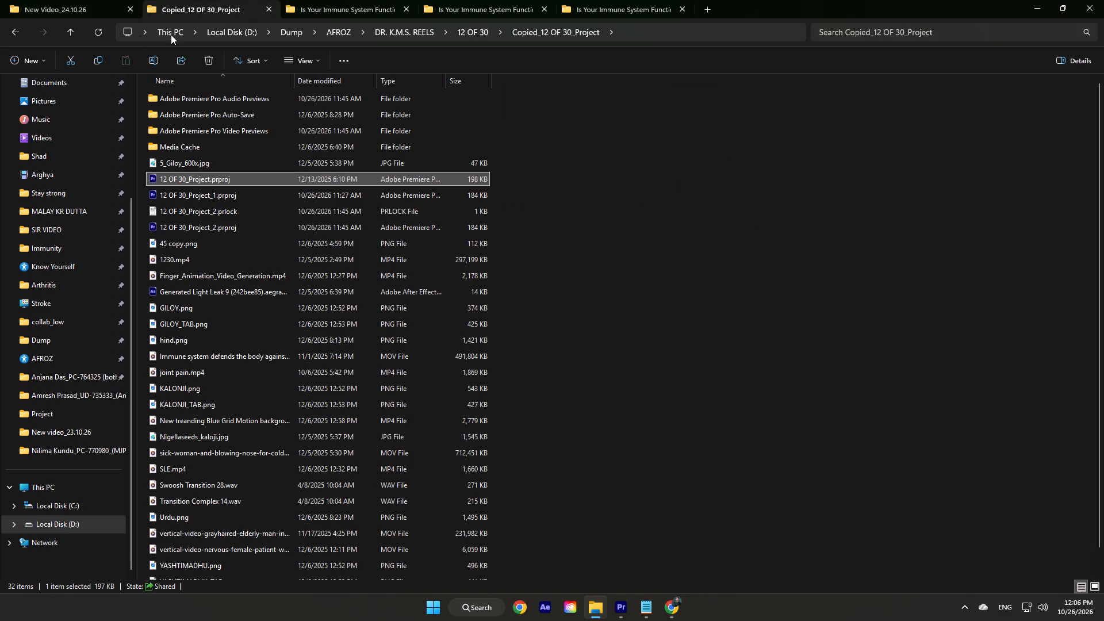
pyautogui.click(1096, 582)
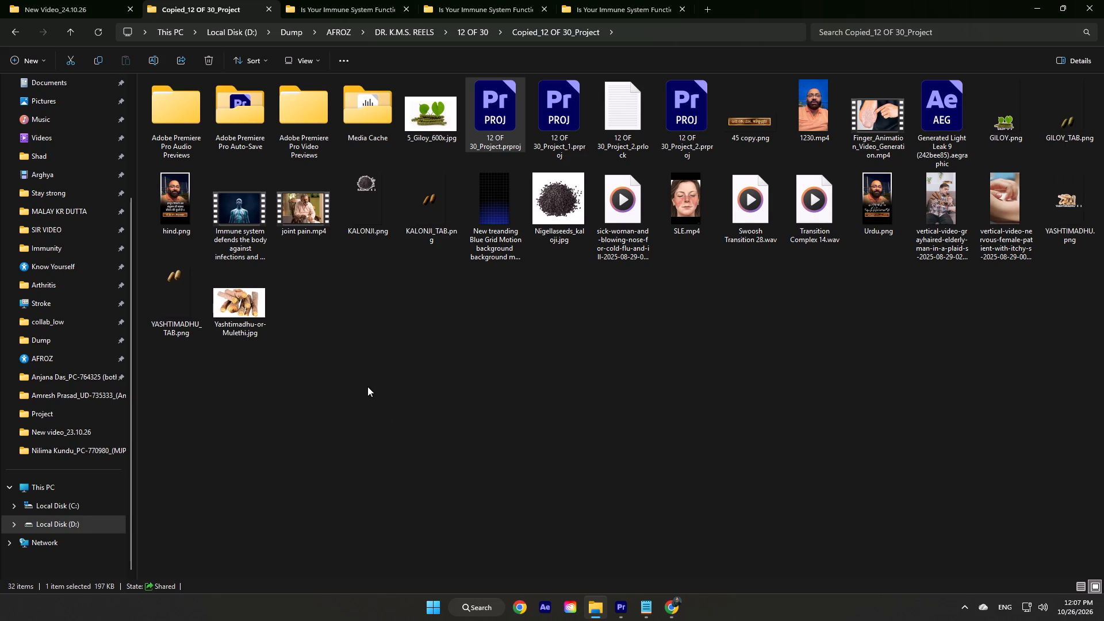
pyautogui.doubleClick(1074, 187)
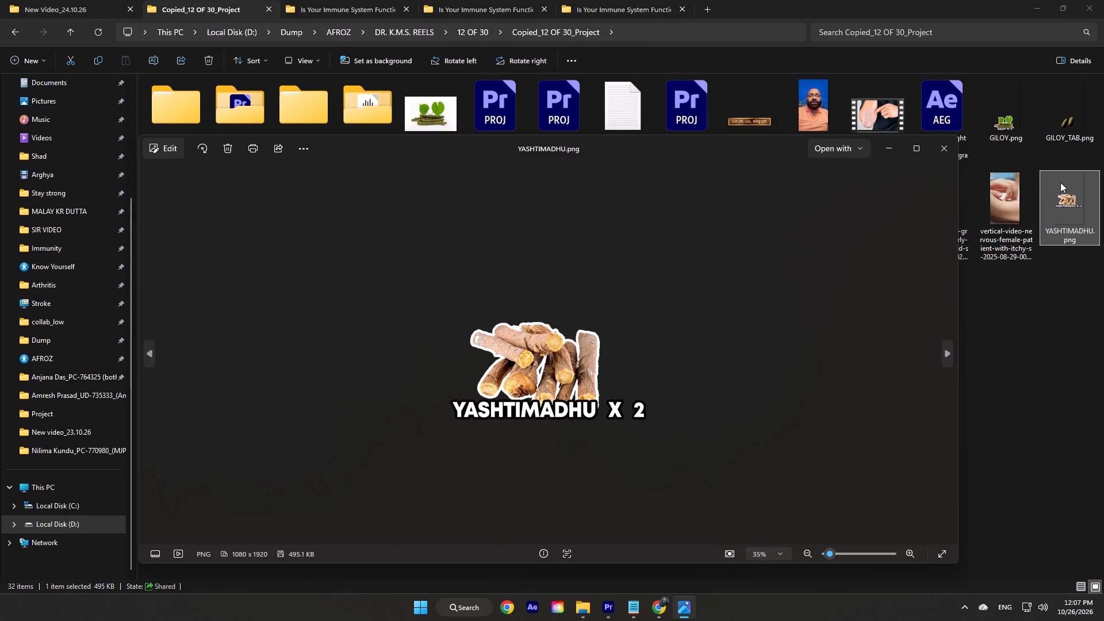
pyautogui.click(948, 143)
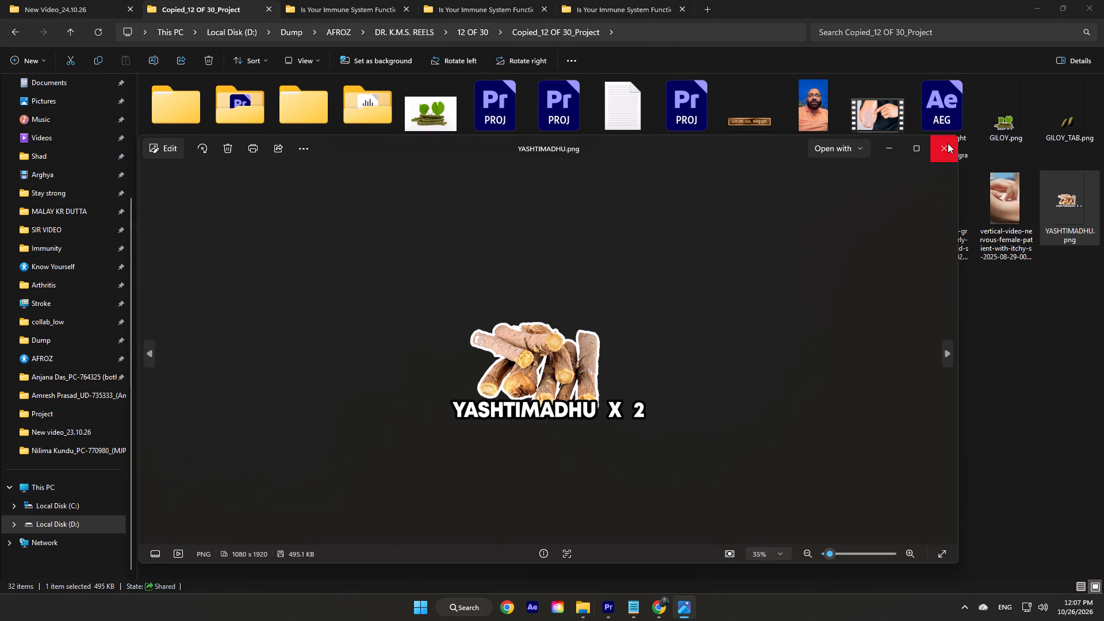
pyautogui.doubleClick(361, 210)
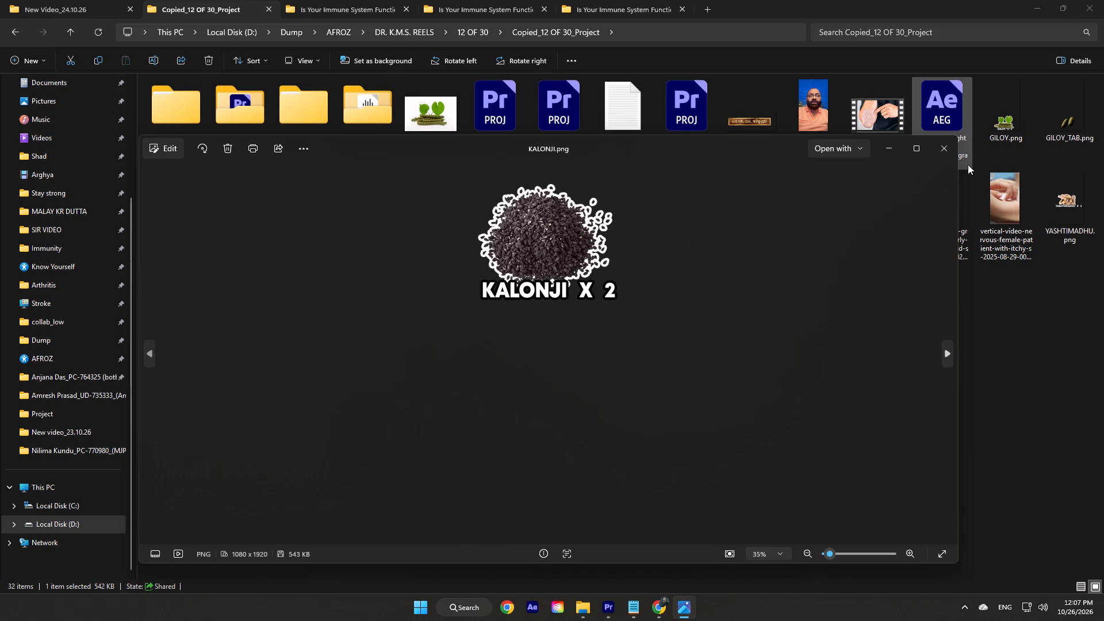
pyautogui.click(945, 151)
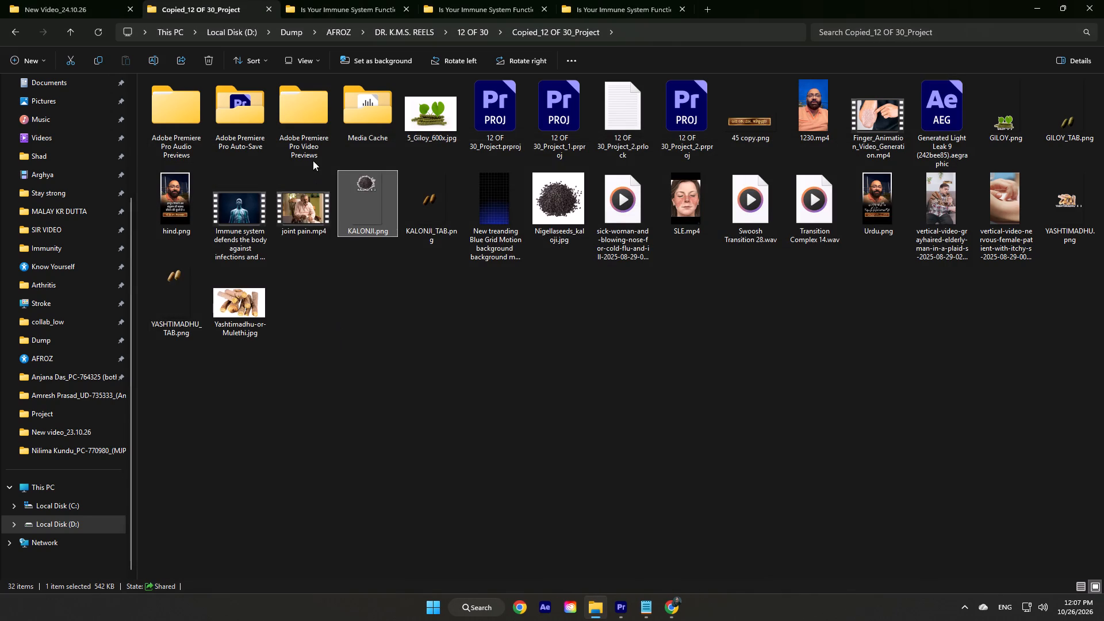
# Play 12 of 30 Hindi.mp4 from the 12 OF 30 Render folder to review the earlier render, and close the player.
pyautogui.click(76, 30)
pyautogui.doubleClick(226, 110)
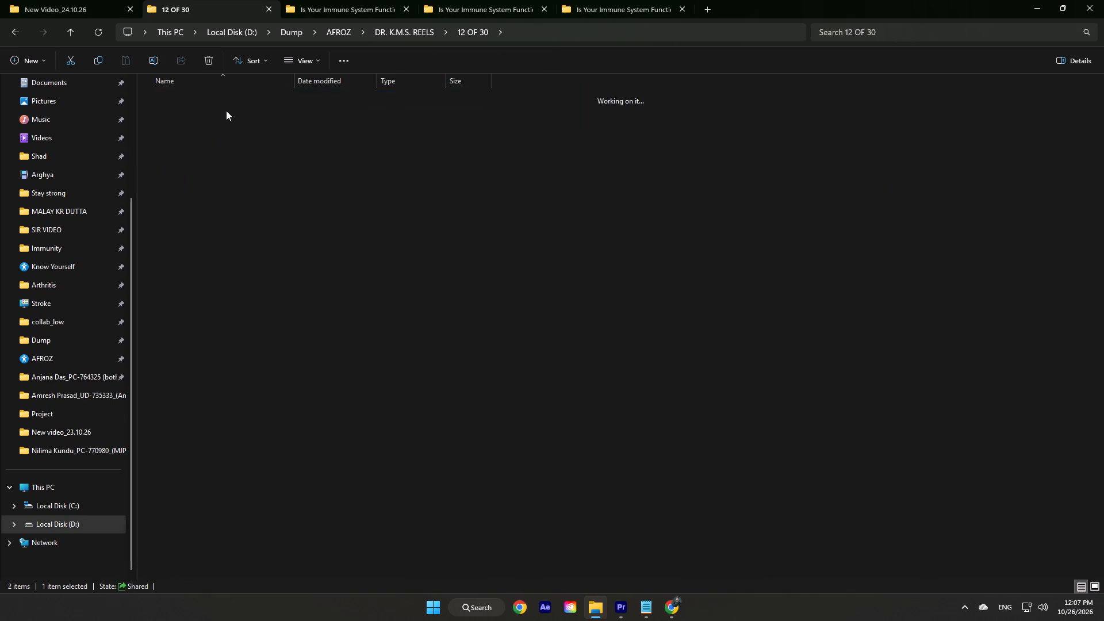
pyautogui.doubleClick(164, 126)
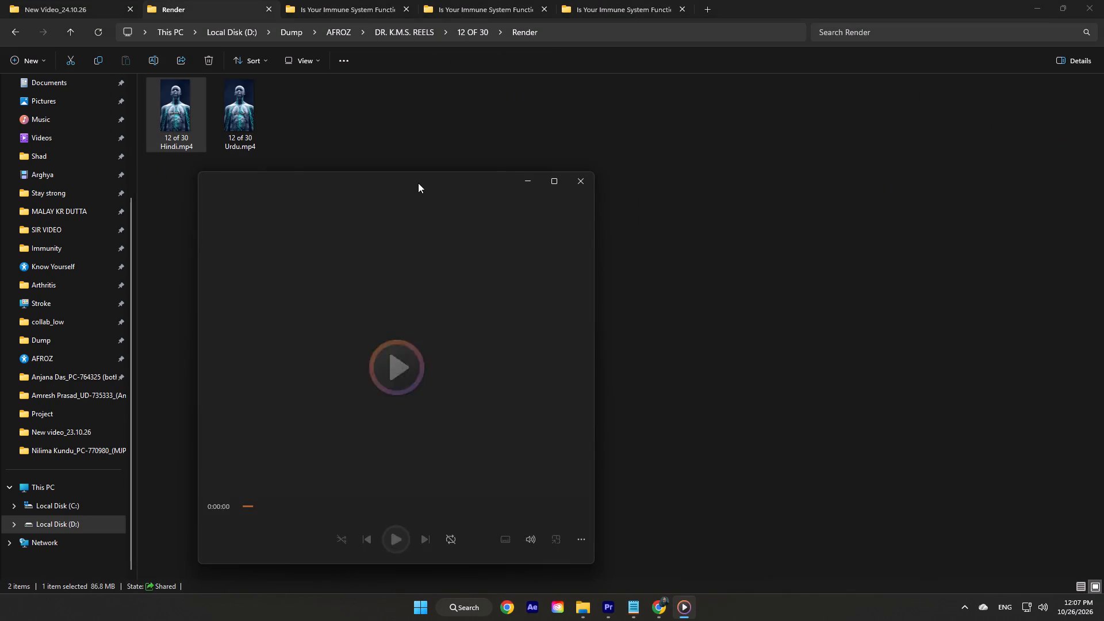
pyautogui.moveTo(418, 183); pyautogui.dragTo(389, 183)
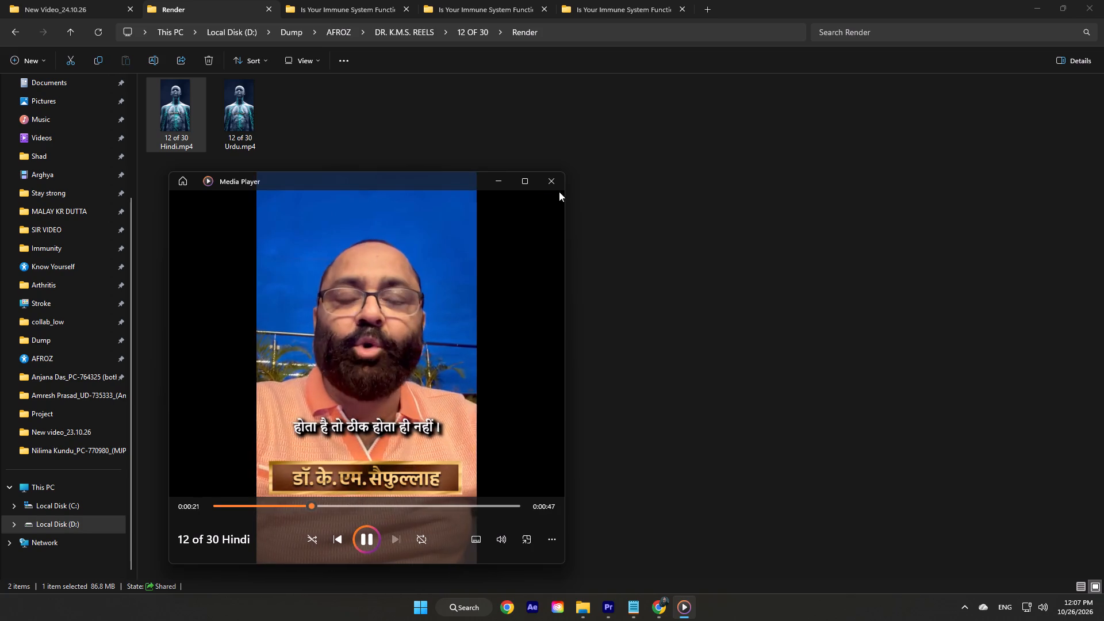
pyautogui.click(550, 178)
pyautogui.click(616, 252)
# Check the New Video_24.10.26 render folder, and scrub through the new video_24.10.26 sequence in Premiere, ending back at its start.
pyautogui.click(59, 0)
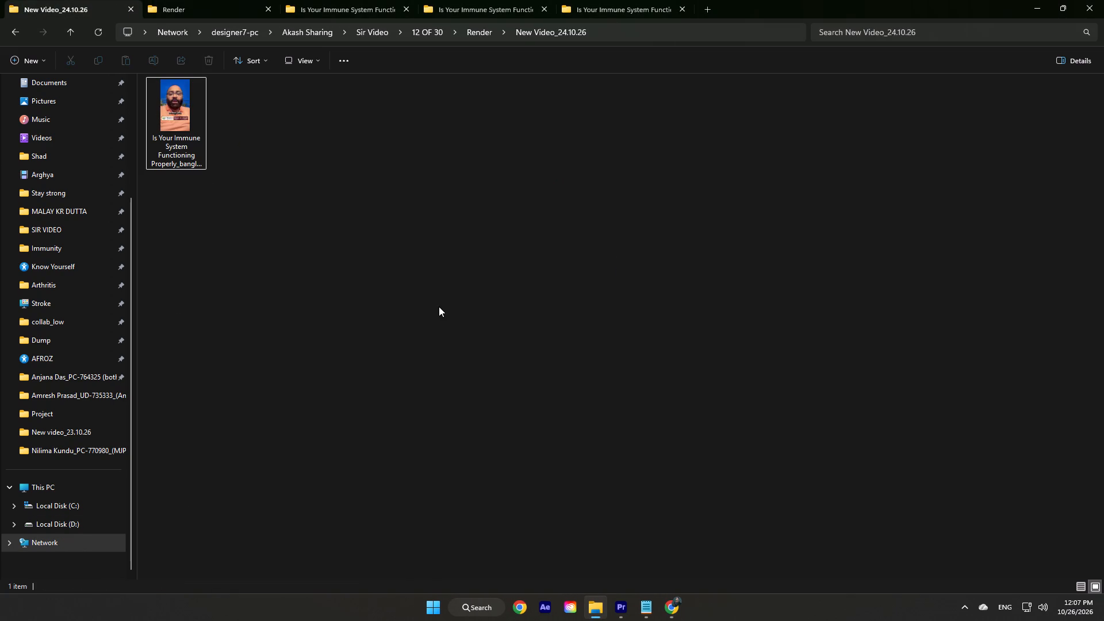
pyautogui.click(439, 306)
pyautogui.click(606, 569)
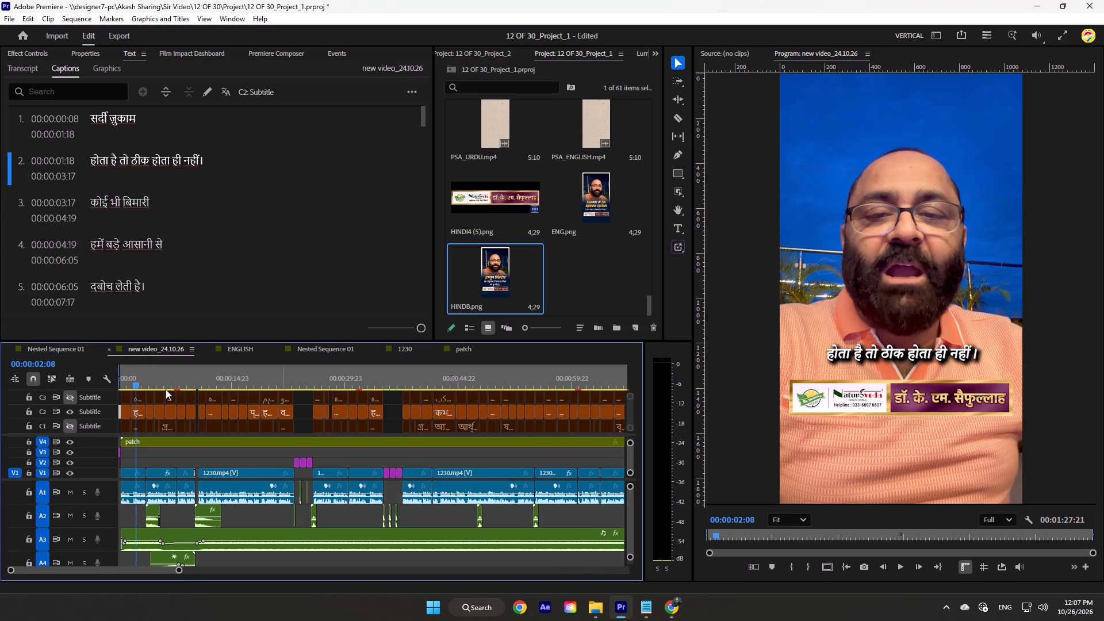
pyautogui.moveTo(137, 381); pyautogui.dragTo(291, 386)
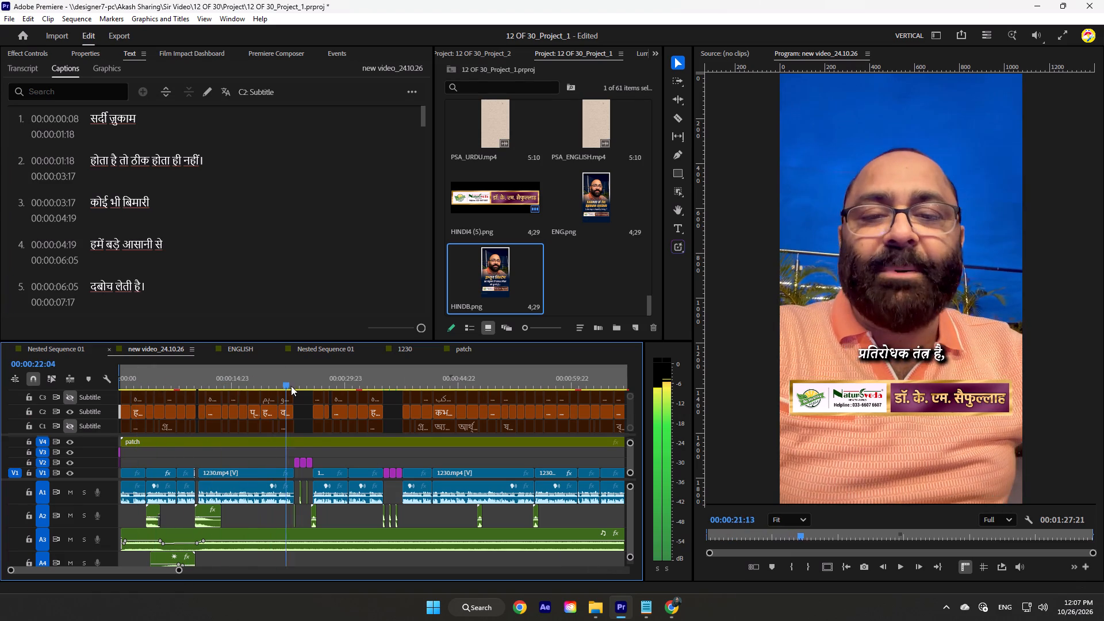
pyautogui.moveTo(291, 386); pyautogui.dragTo(496, 384)
pyautogui.scroll(-1, 511, 443)
pyautogui.moveTo(166, 374); pyautogui.dragTo(75, 420)
# Browse the Downloads folder in a new File Explorer tab as large icons and preview the Hindi name banner HINDI4 (7).png.
pyautogui.click(599, 603)
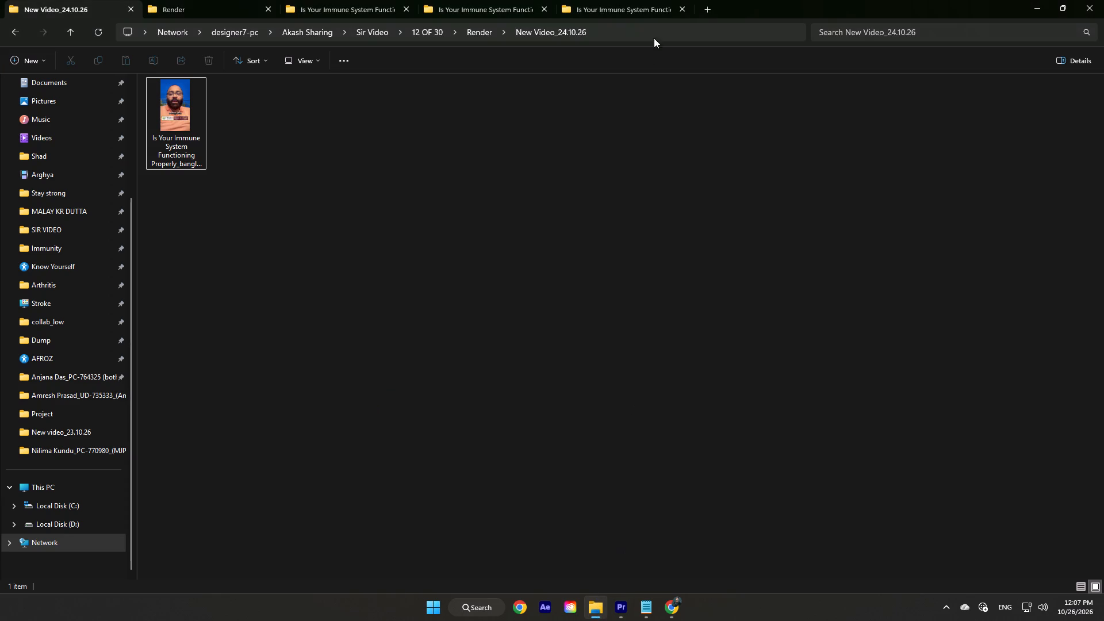
pyautogui.click(704, 11)
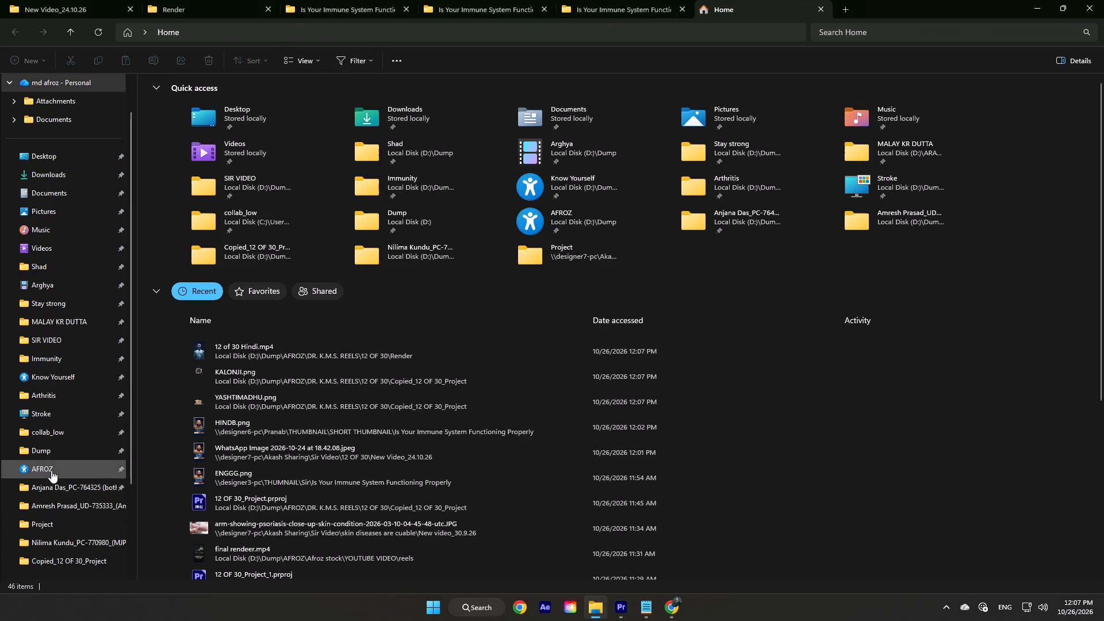
pyautogui.click(75, 181)
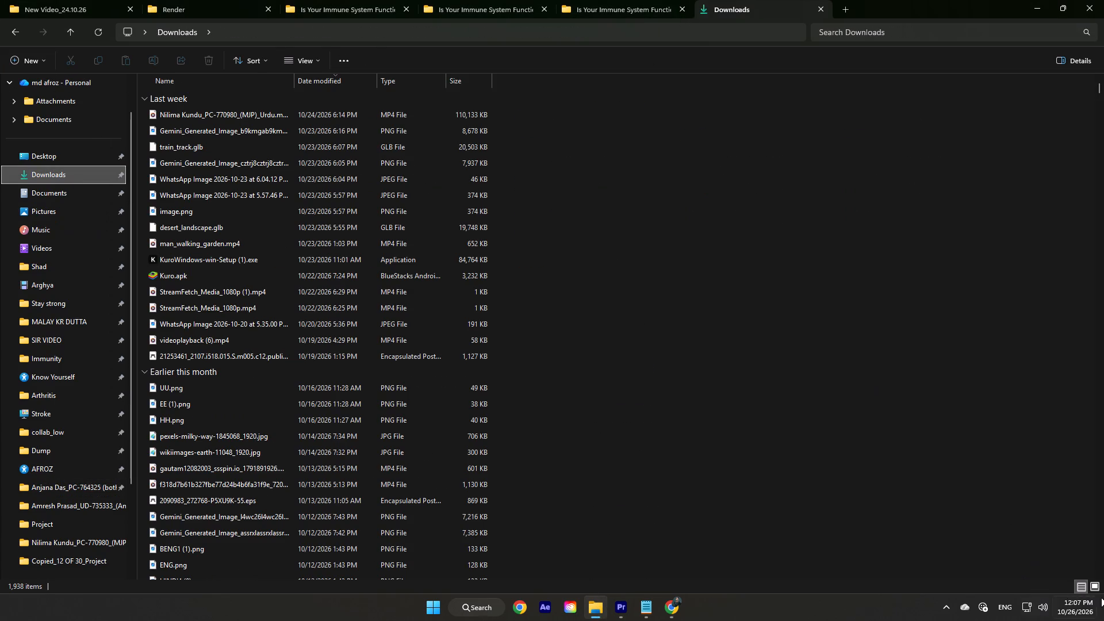
pyautogui.click(1102, 580)
pyautogui.click(1102, 583)
pyautogui.click(1092, 585)
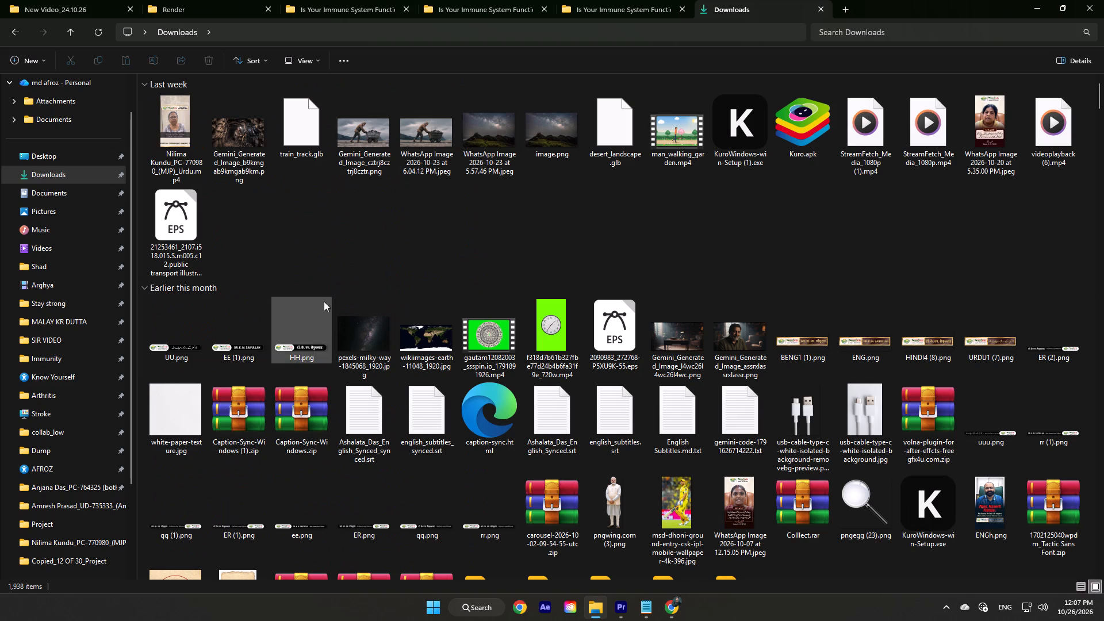
pyautogui.scroll(-2, 327, 264)
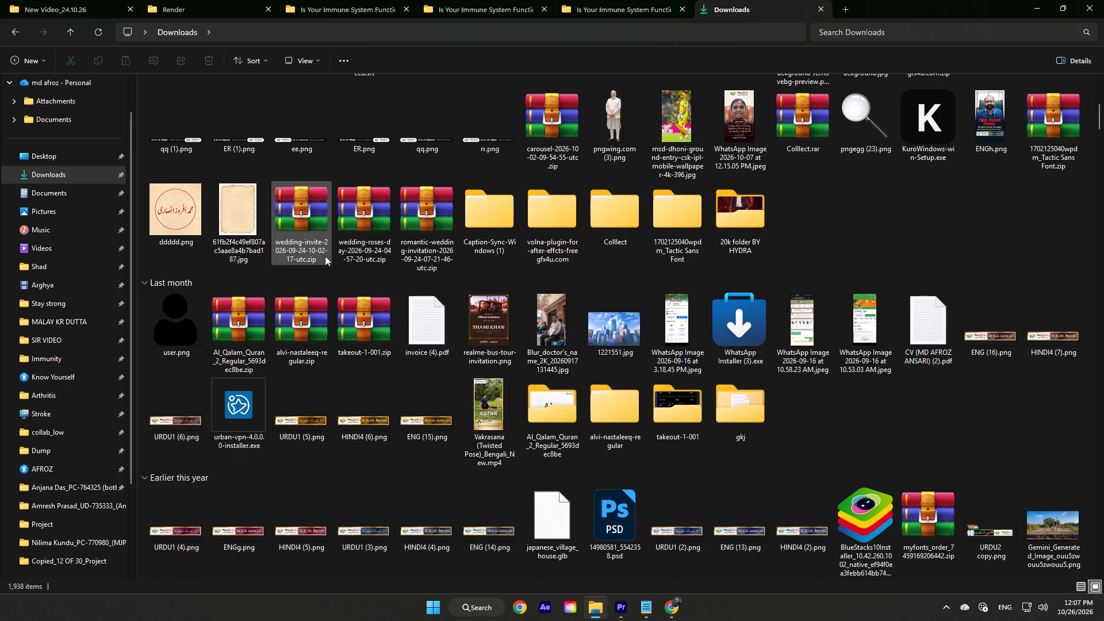
pyautogui.doubleClick(1034, 336)
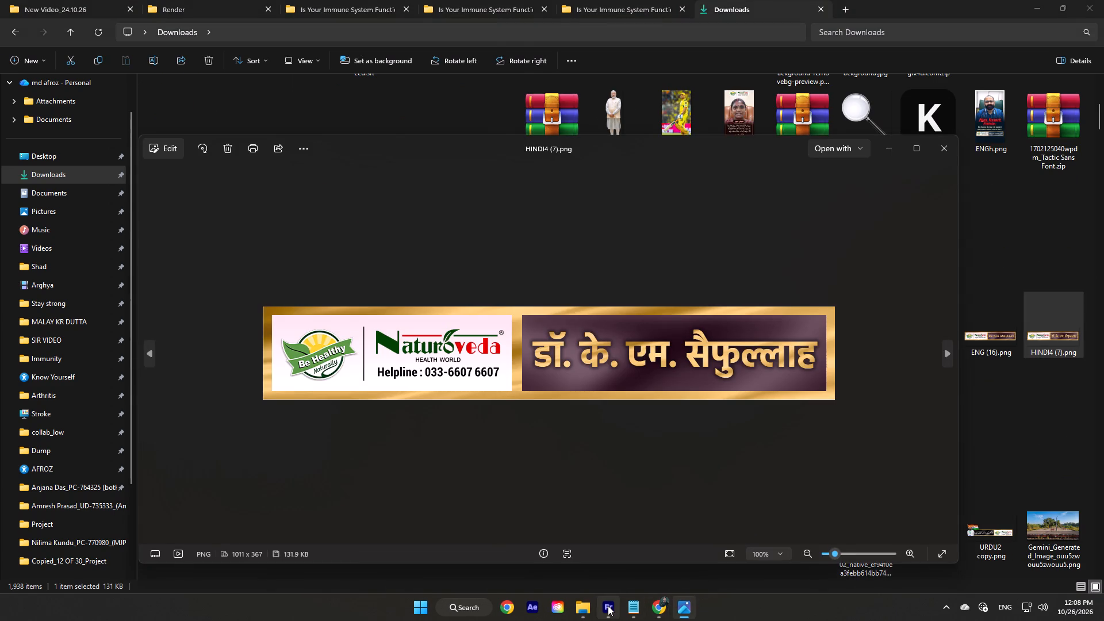
# Play the opening of the new video_24.10.26 sequence in Premiere and return the playhead to the start.
pyautogui.click(608, 605)
pyautogui.press('space')
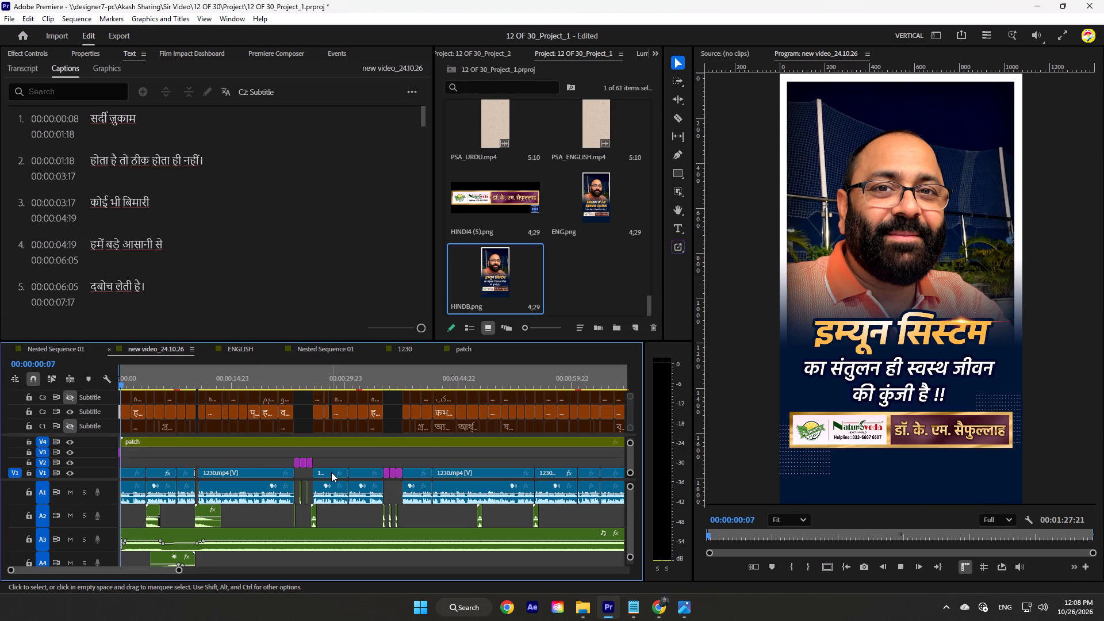
pyautogui.press('space')
pyautogui.moveTo(132, 379); pyautogui.dragTo(62, 416)
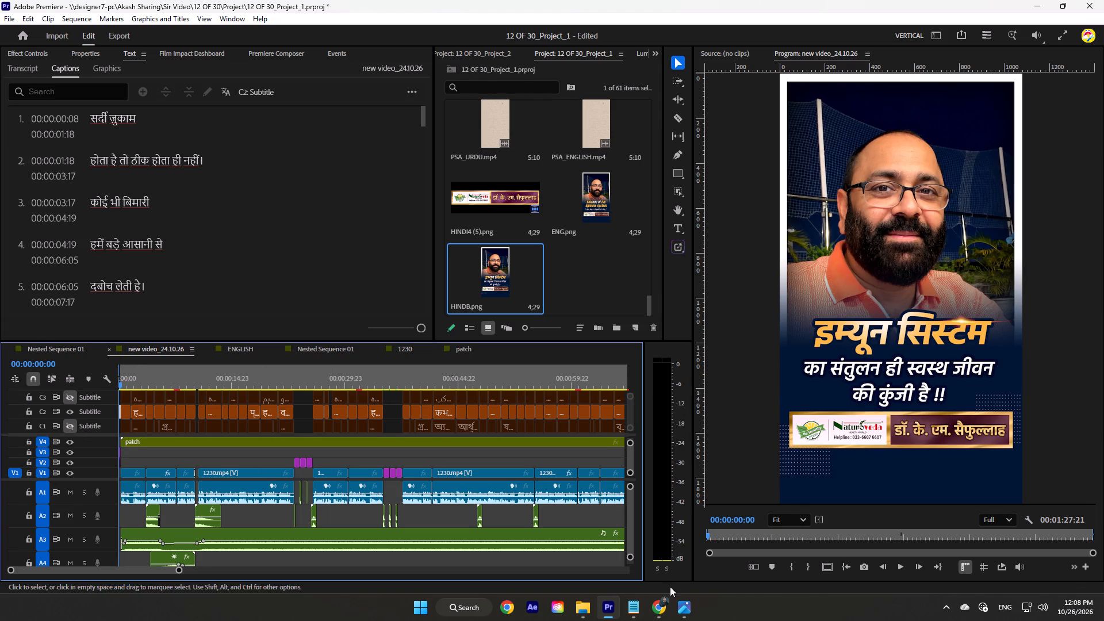
# Shrink the HINDI4 (7).png preview, compare it with the Hindi name banner on the sequence's opening frame in Premiere, and close it.
pyautogui.click(685, 603)
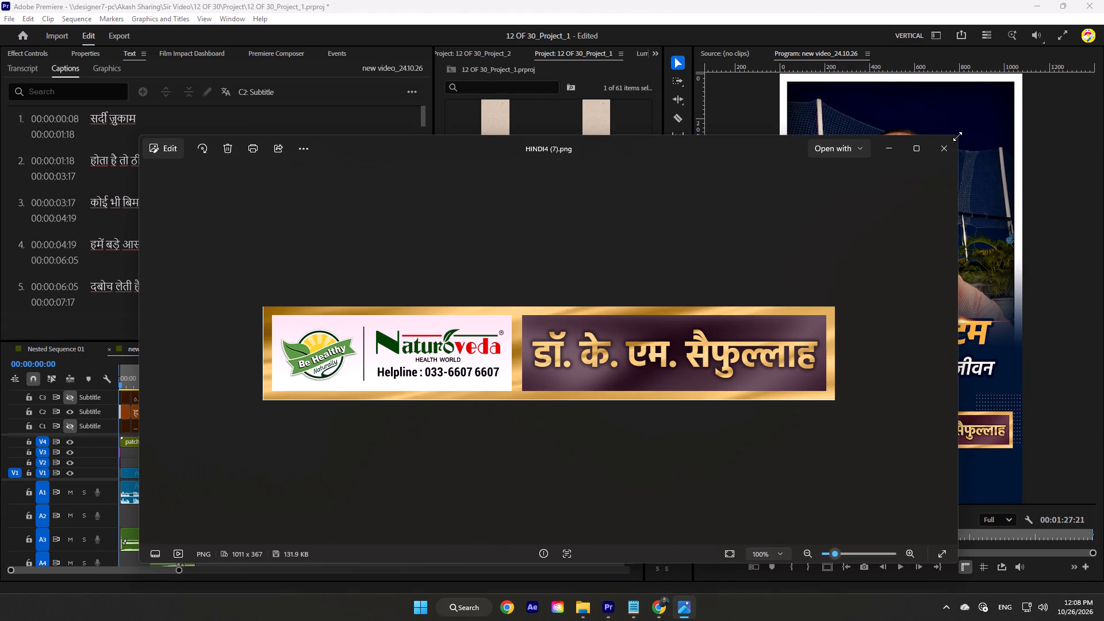
pyautogui.moveTo(957, 136); pyautogui.dragTo(600, 256)
pyautogui.moveTo(434, 282); pyautogui.dragTo(648, 235)
pyautogui.moveTo(445, 267); pyautogui.dragTo(717, 210)
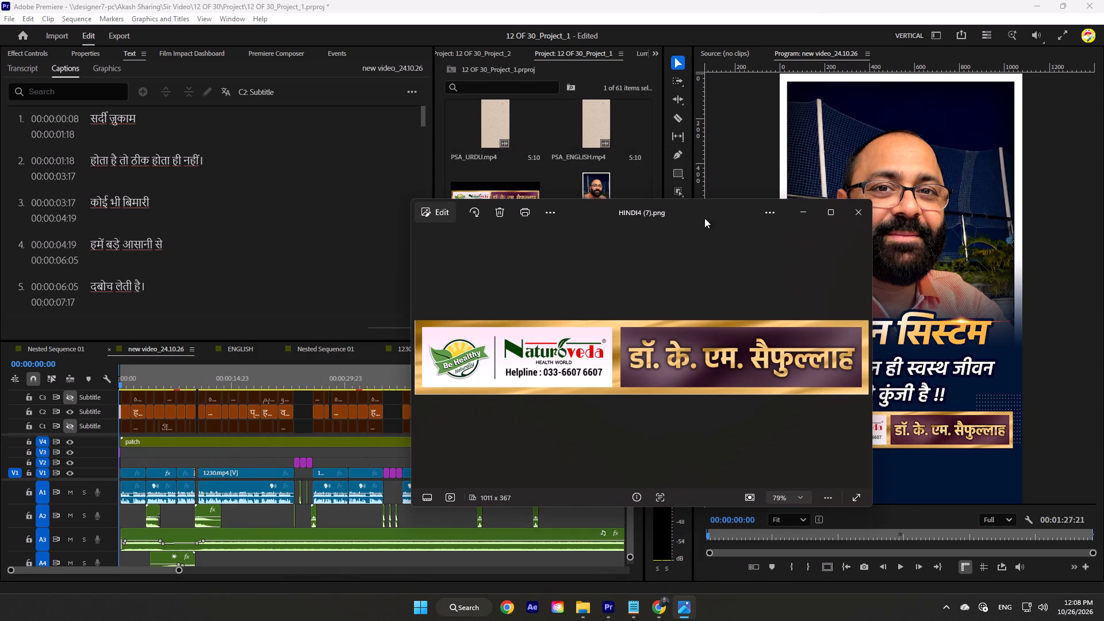
pyautogui.moveTo(407, 201); pyautogui.dragTo(524, 251)
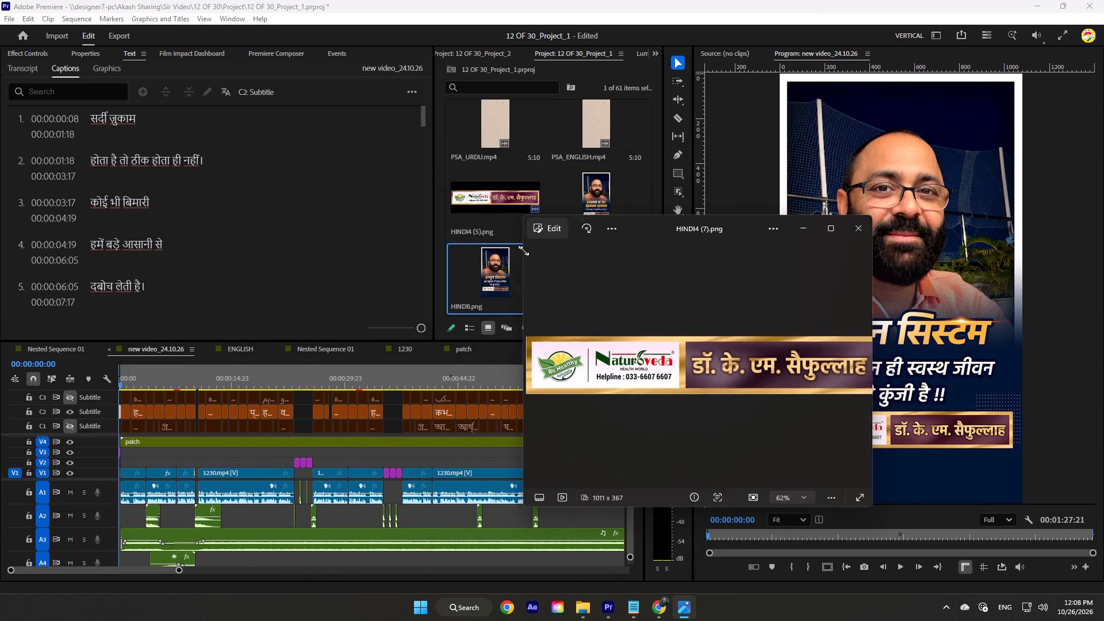
pyautogui.moveTo(524, 251); pyautogui.dragTo(646, 291)
pyautogui.moveTo(697, 216); pyautogui.dragTo(698, 216)
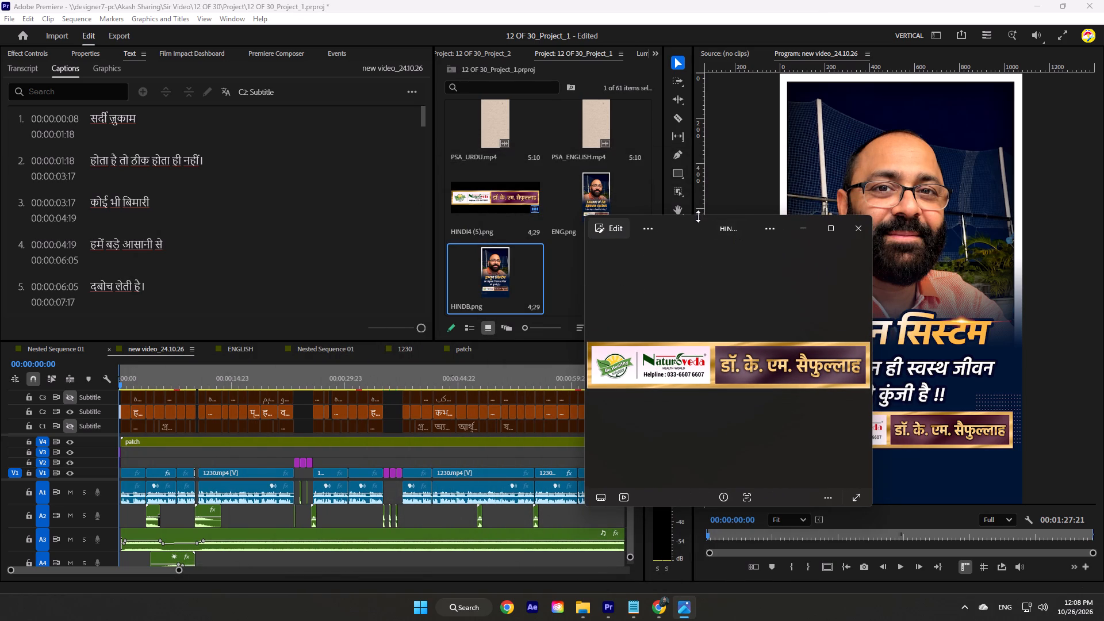
pyautogui.moveTo(698, 216); pyautogui.dragTo(704, 267)
pyautogui.moveTo(695, 231); pyautogui.dragTo(641, 224)
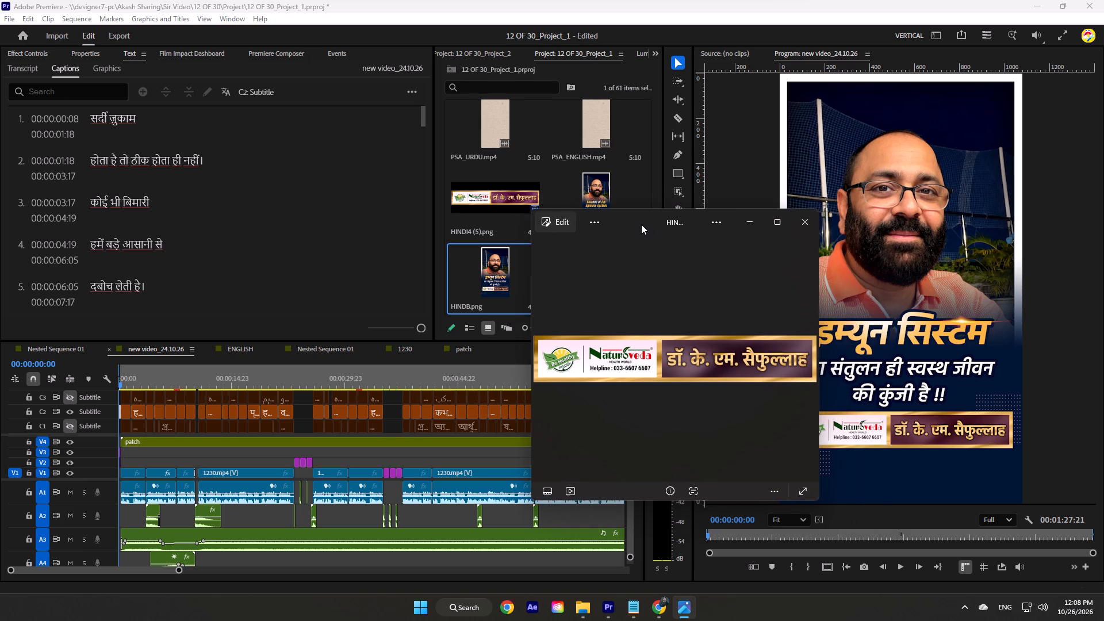
pyautogui.moveTo(641, 224); pyautogui.dragTo(715, 298)
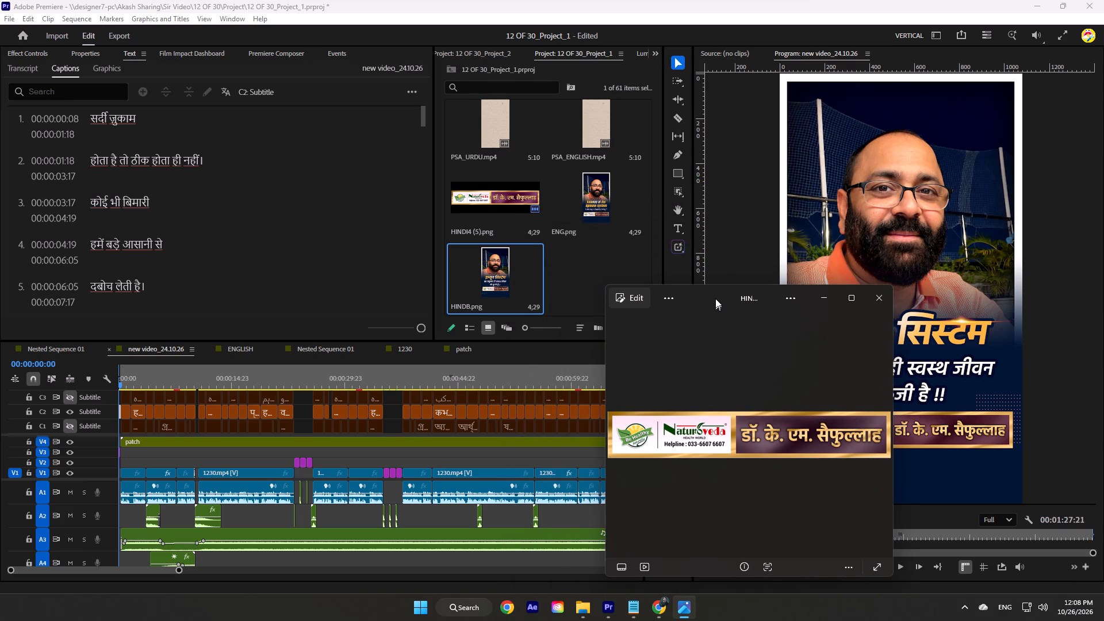
pyautogui.moveTo(715, 298); pyautogui.dragTo(707, 297)
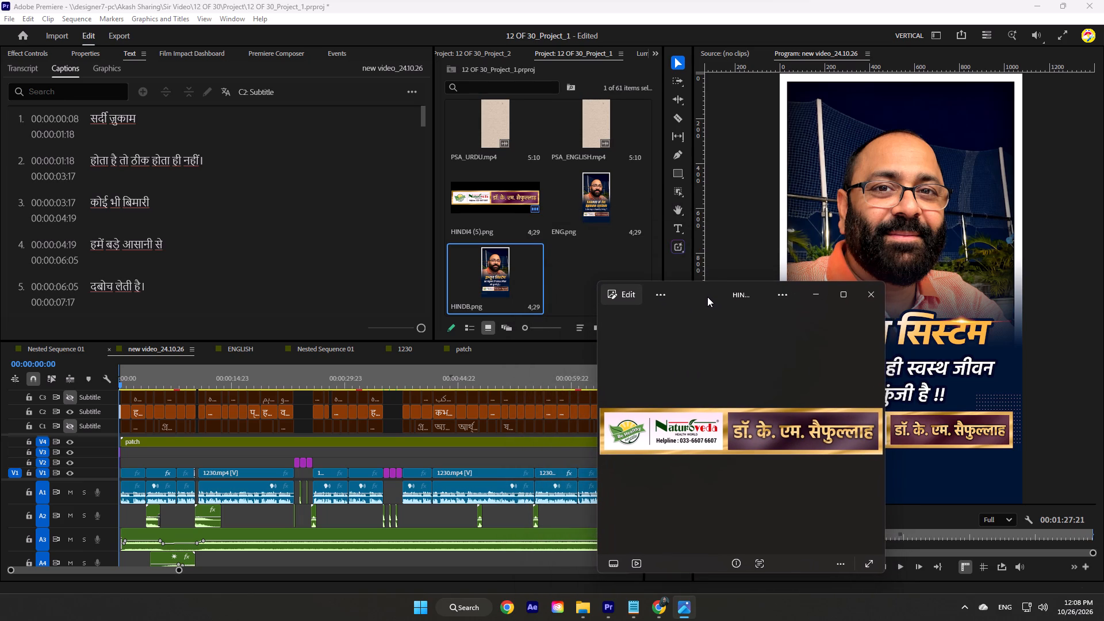
pyautogui.moveTo(707, 297); pyautogui.dragTo(666, 305)
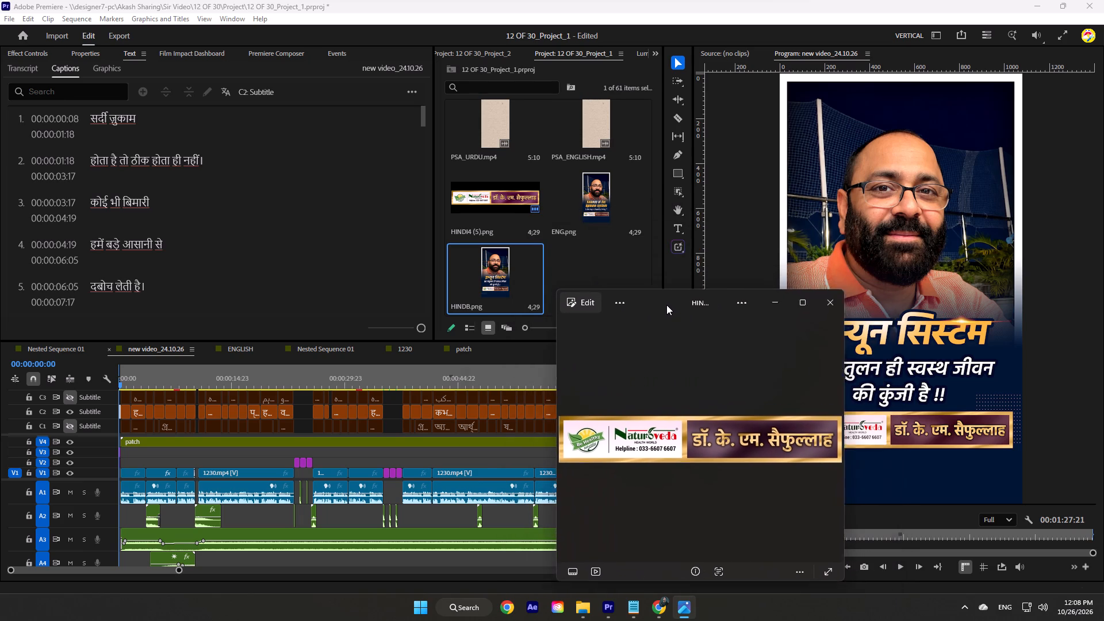
pyautogui.moveTo(666, 305); pyautogui.dragTo(507, 268)
pyautogui.click(668, 262)
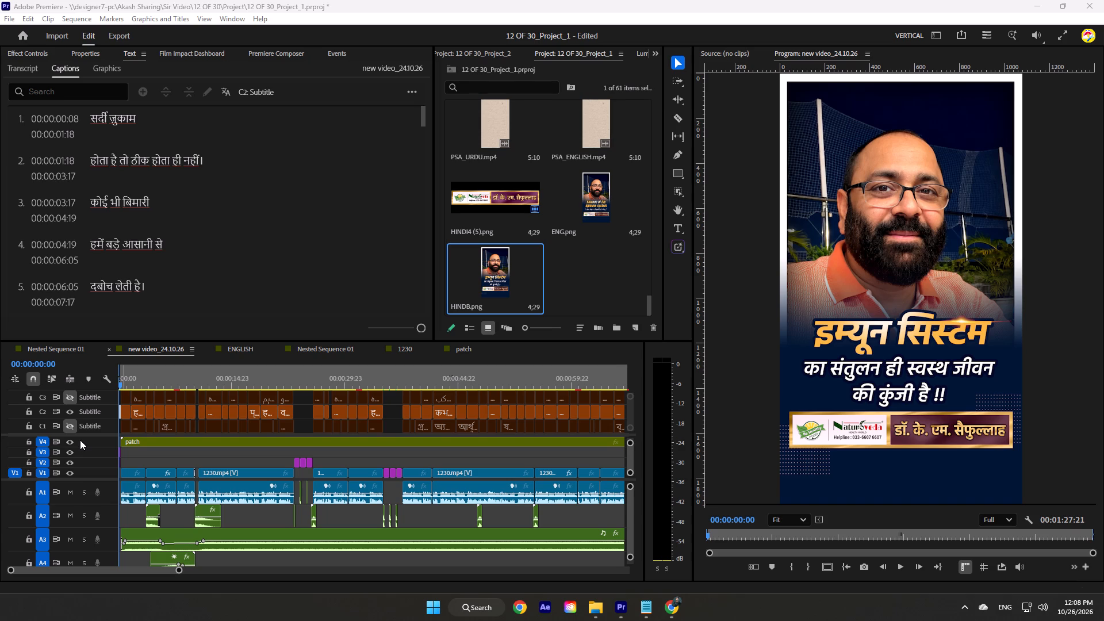
pyautogui.moveTo(144, 382); pyautogui.dragTo(116, 390)
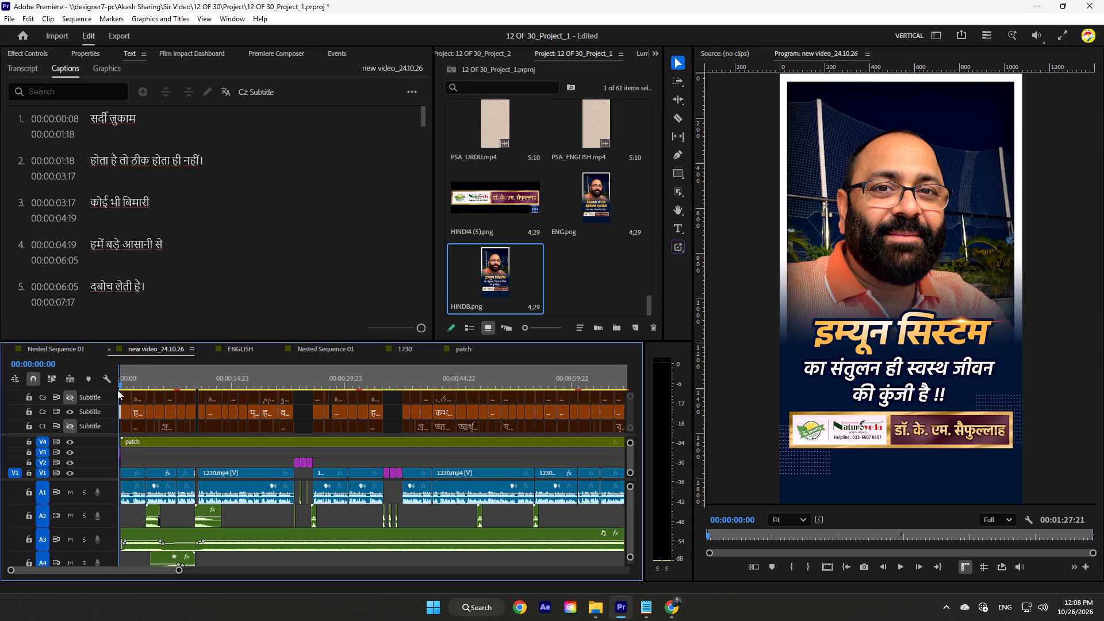
pyautogui.moveTo(131, 382); pyautogui.dragTo(112, 398)
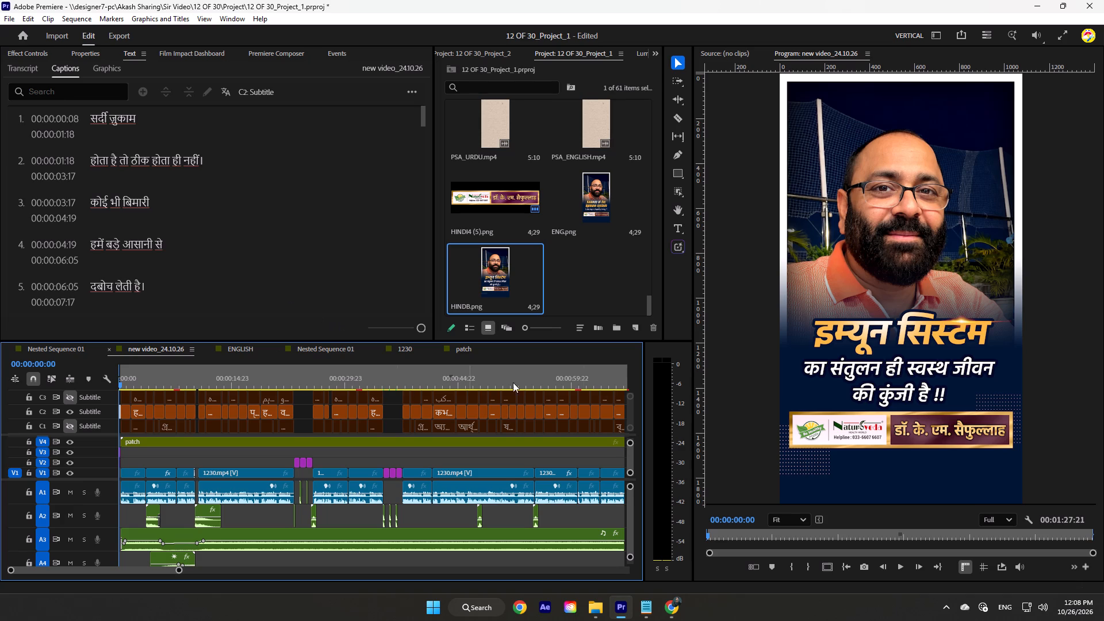
# Enlarge the file thumbnails in the shared SHORT THUMBNAIL folder for the immune system video, preview HINDB.png, and close the preview.
pyautogui.click(596, 599)
pyautogui.click(636, 0)
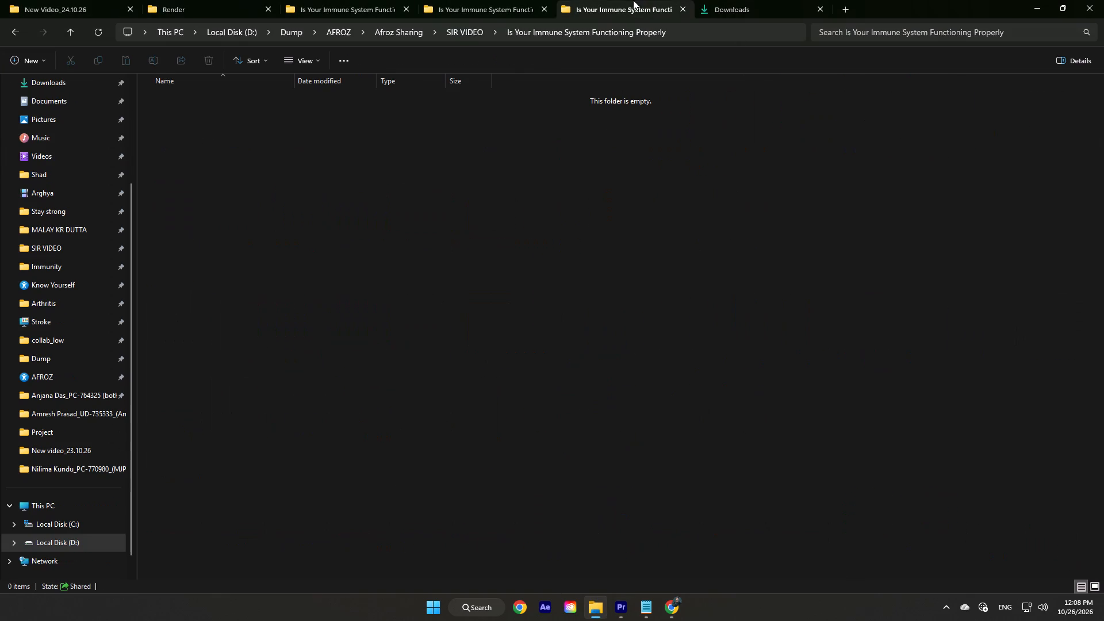
pyautogui.click(443, 7)
pyautogui.click(479, 379)
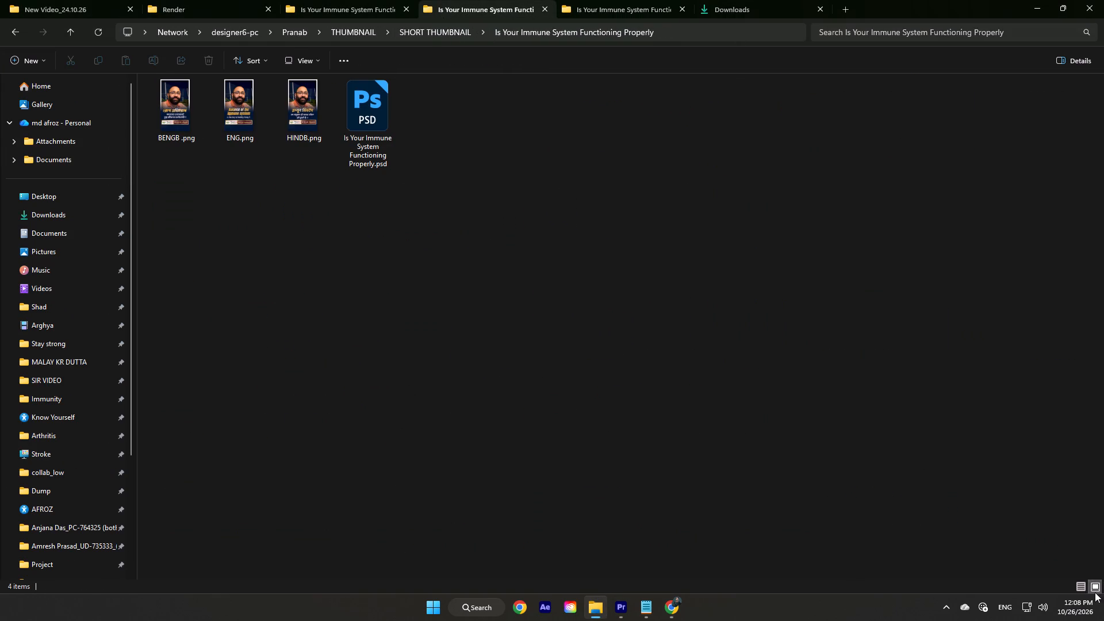
pyautogui.keyDown('ctrl'); pyautogui.scroll(6, 263, 385); pyautogui.keyUp('ctrl')
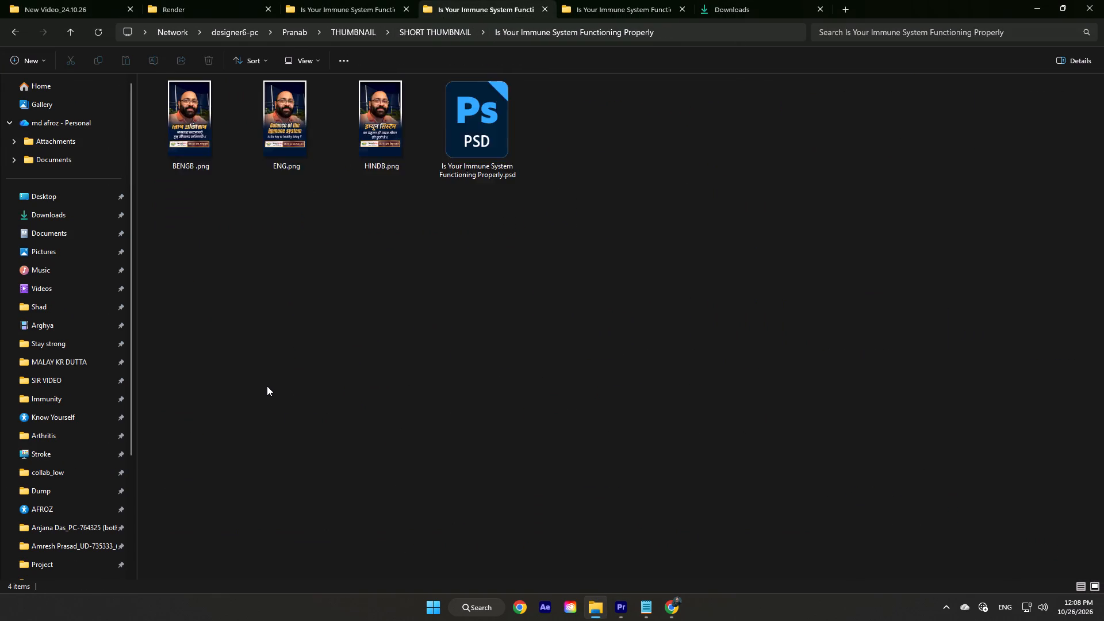
pyautogui.keyDown('ctrl'); pyautogui.scroll(11, 267, 386); pyautogui.keyUp('ctrl')
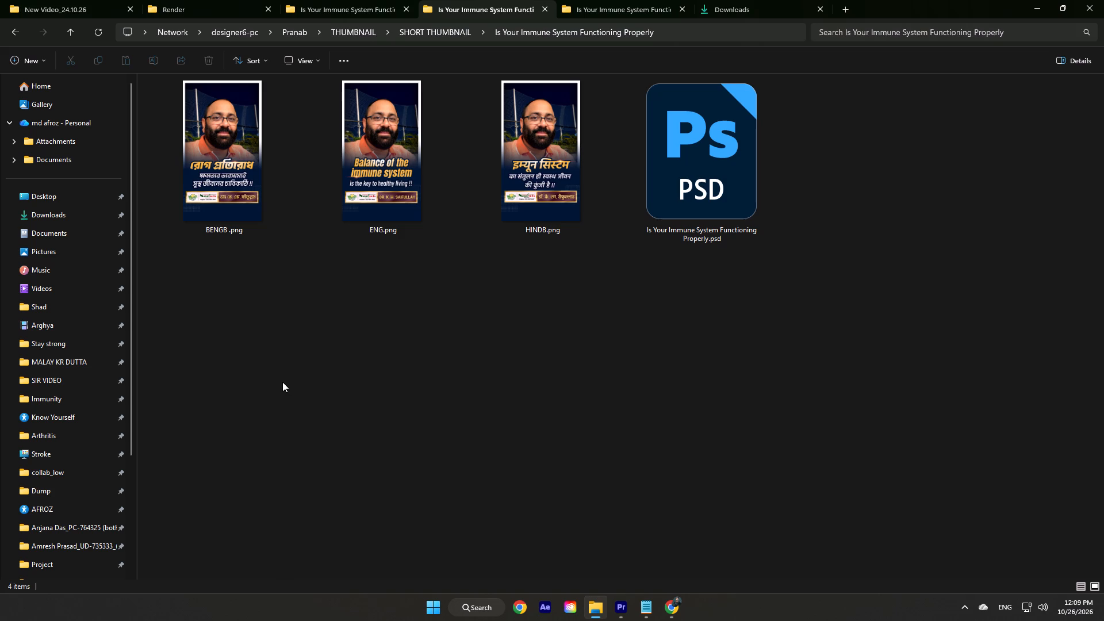
pyautogui.doubleClick(553, 191)
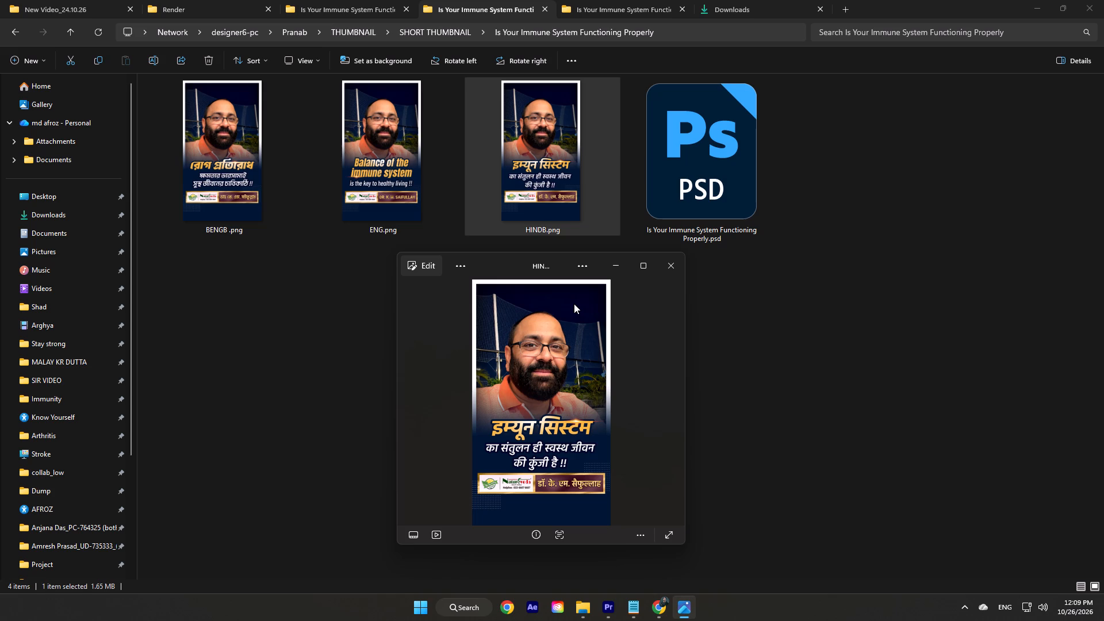
pyautogui.click(665, 262)
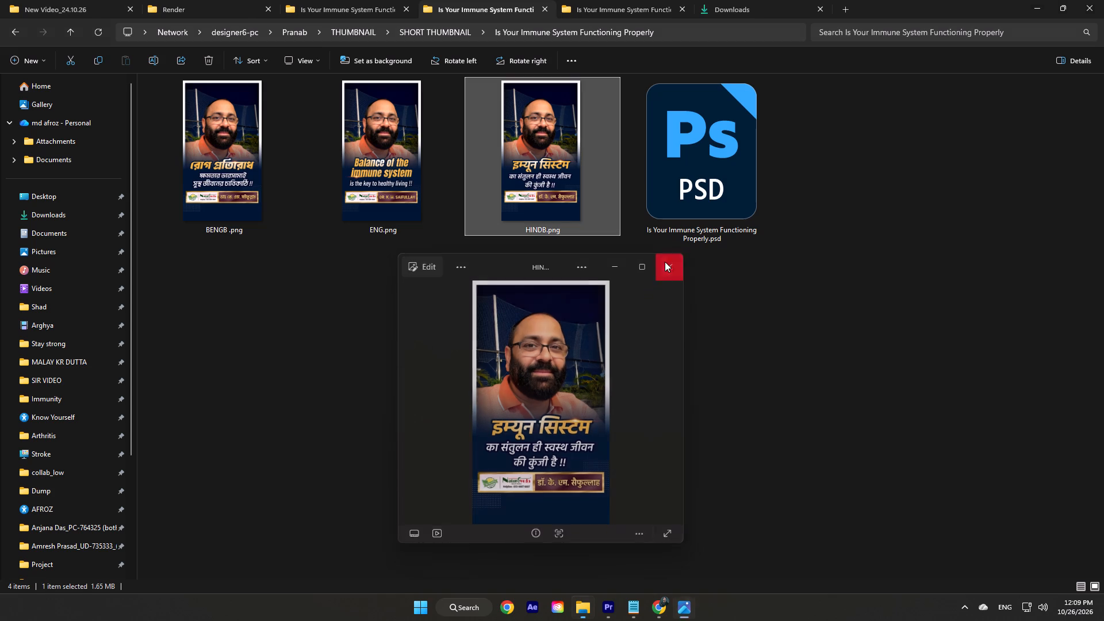
# Open Is Your Immune System Functioning Properly.psd from the shared thumbnail folder in Photoshop.
pyautogui.rightClick(699, 216)
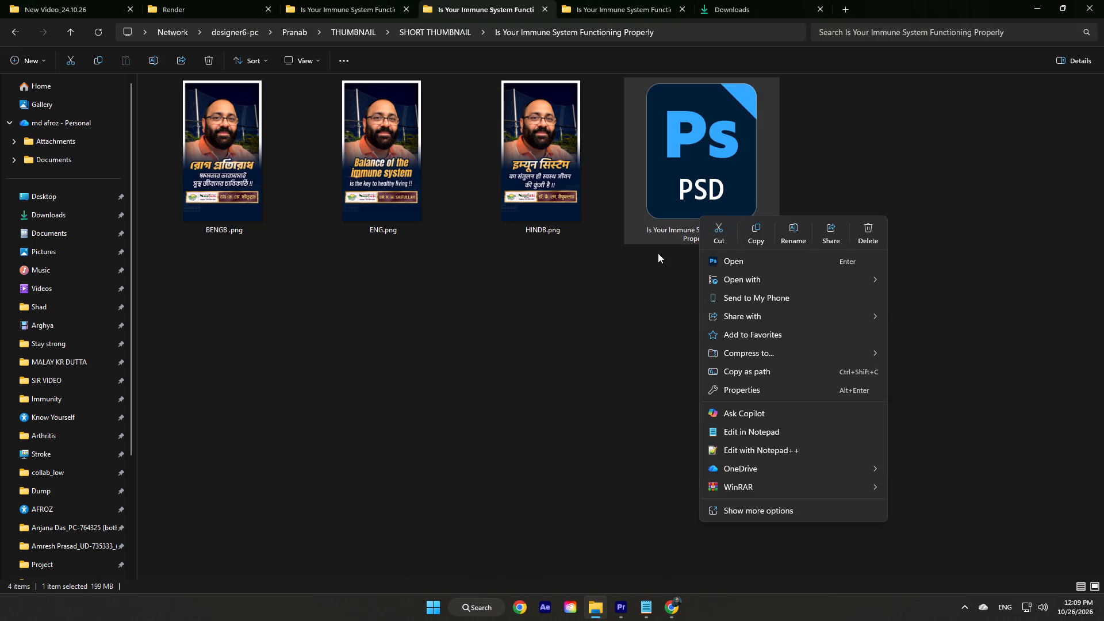
pyautogui.click(651, 286)
pyautogui.rightClick(696, 207)
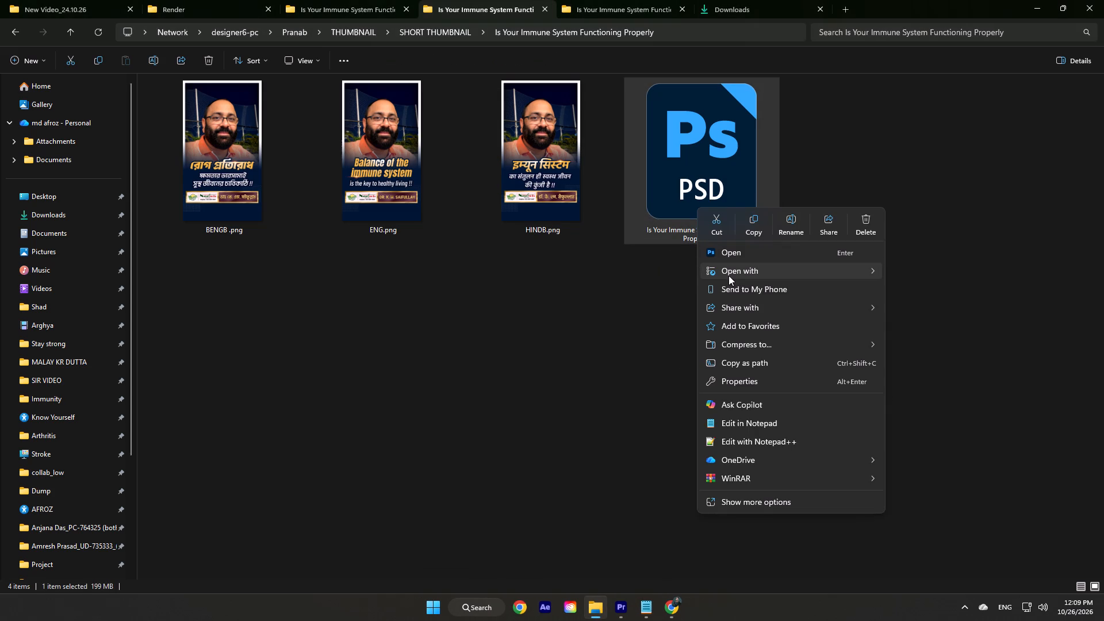
pyautogui.click(917, 292)
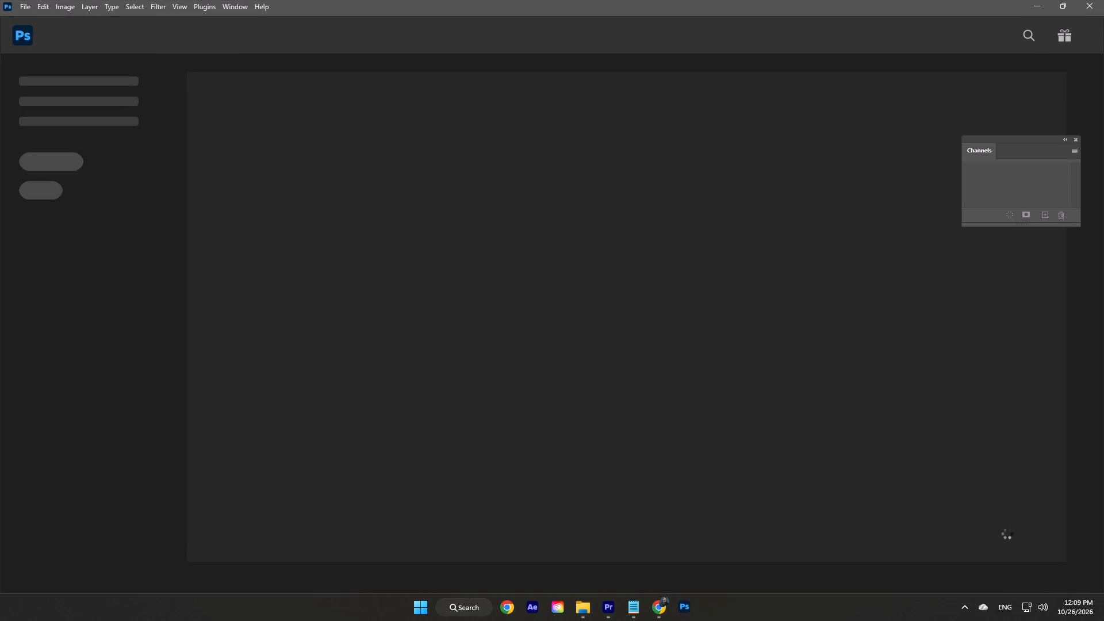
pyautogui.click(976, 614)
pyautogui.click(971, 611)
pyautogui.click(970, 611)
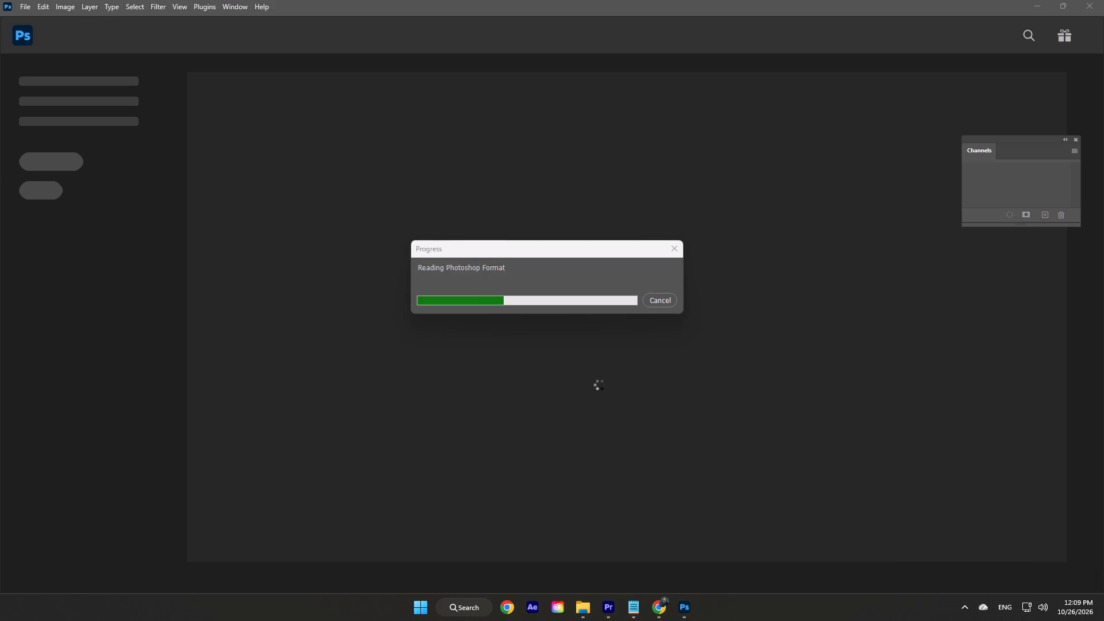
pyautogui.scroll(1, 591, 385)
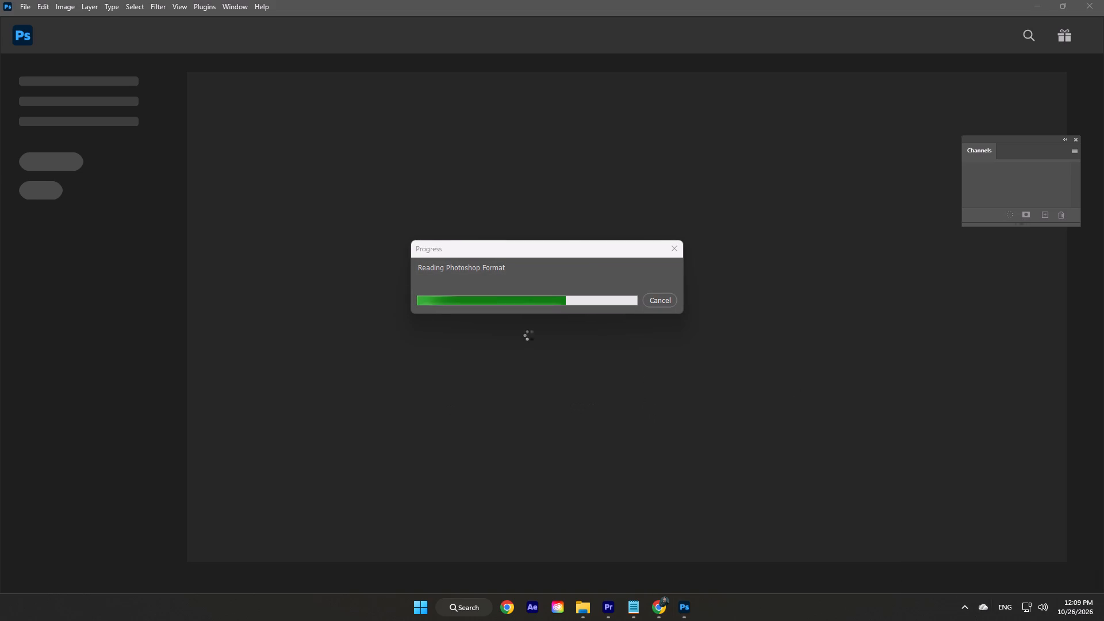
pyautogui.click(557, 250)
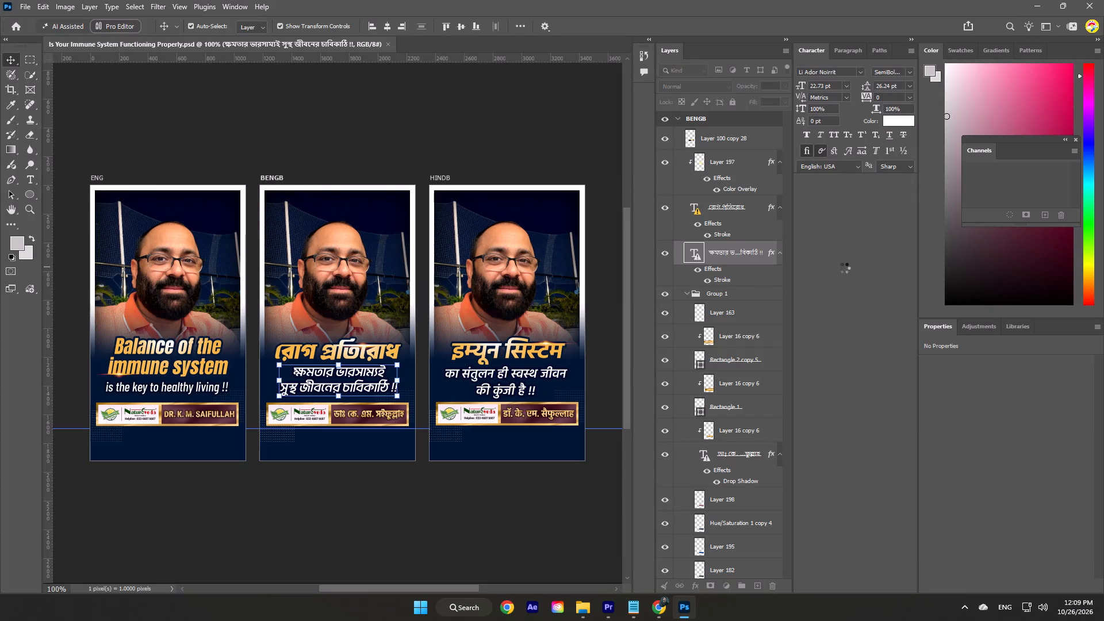
# Examine the name banner on the HINDB artboard, toggling Layer 198 and Layer 161 in the BENGB artboard off and on.
pyautogui.scroll(-2, 400, 457)
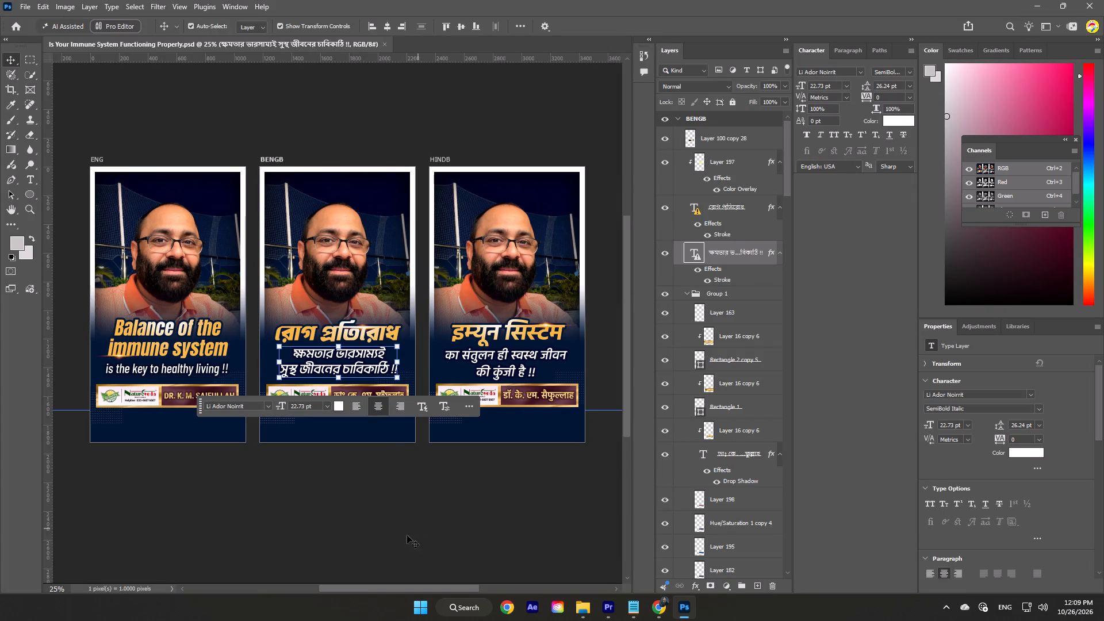
pyautogui.scroll(1, 404, 466)
pyautogui.scroll(2, 458, 479)
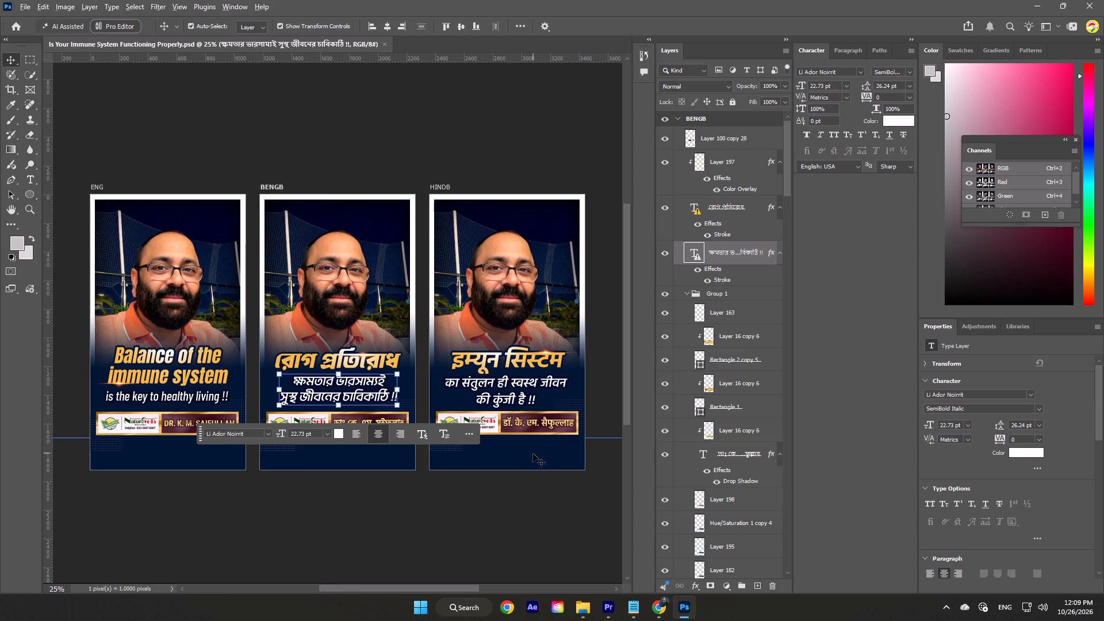
pyautogui.keyDown('alt'); pyautogui.scroll(12, 533, 454); pyautogui.keyUp('alt')
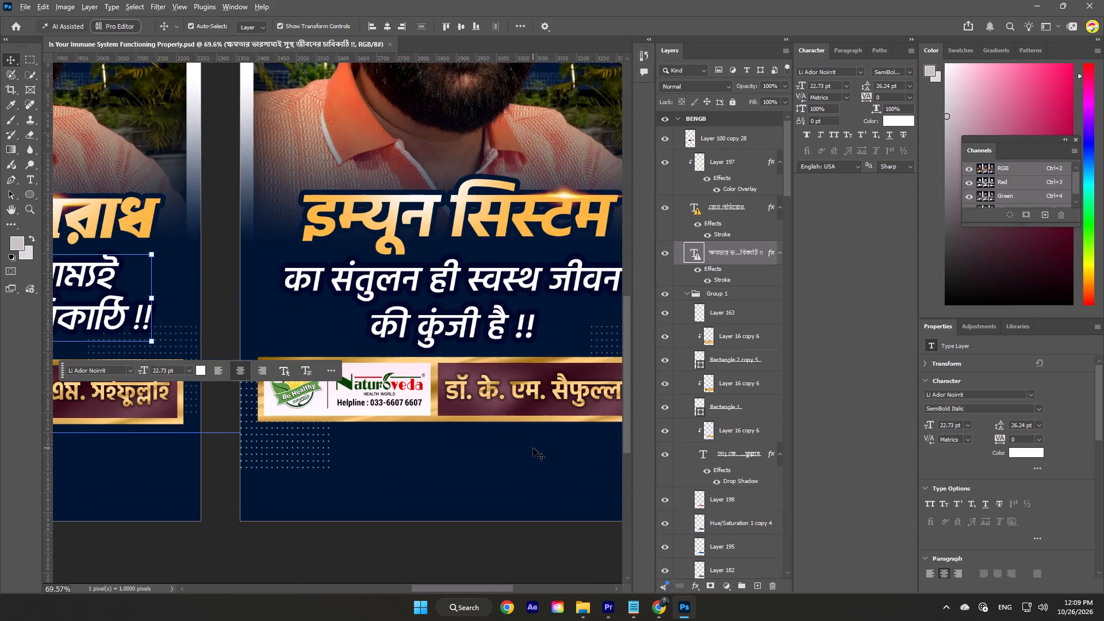
pyautogui.keyDown('alt'); pyautogui.scroll(4, 533, 448); pyautogui.keyUp('alt')
pyautogui.scroll(-4, 534, 447)
pyautogui.scroll(-4, 722, 368)
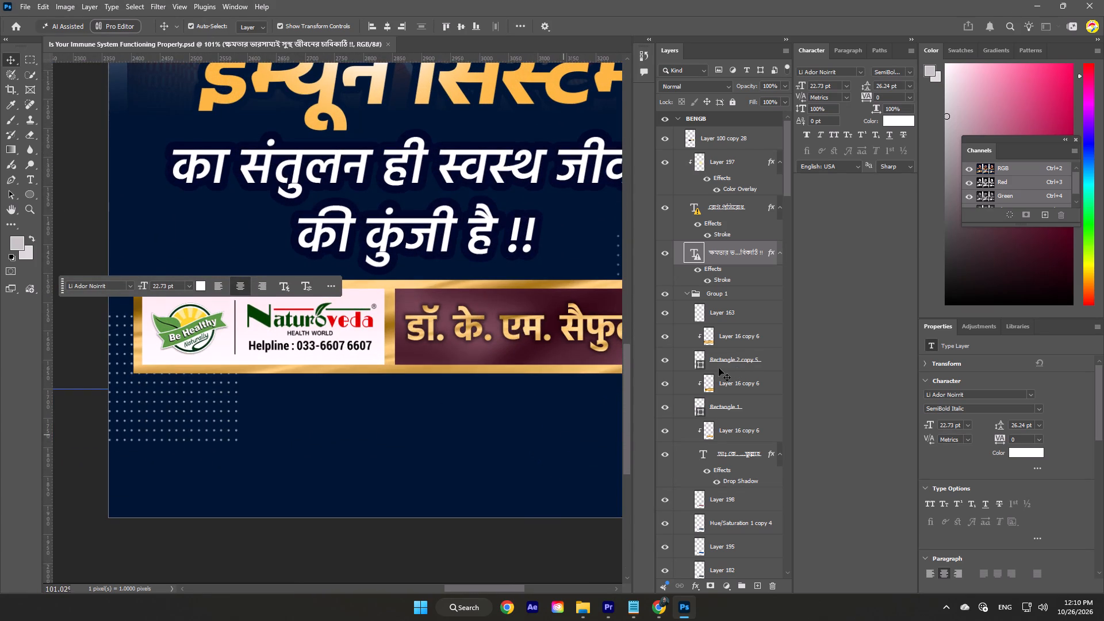
pyautogui.scroll(-8, 719, 374)
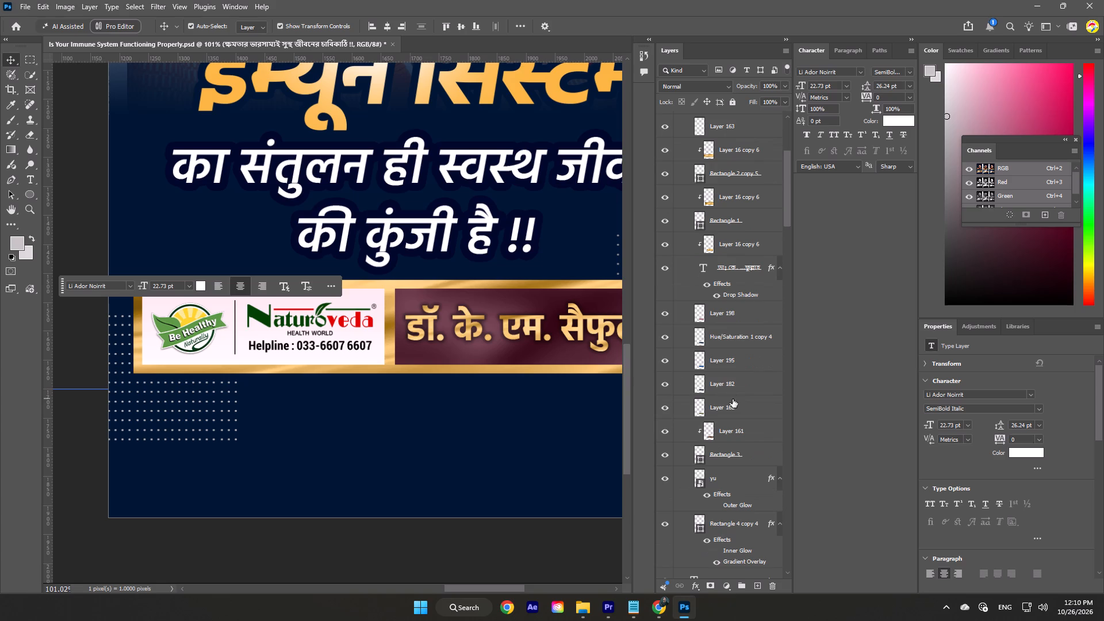
pyautogui.click(666, 315)
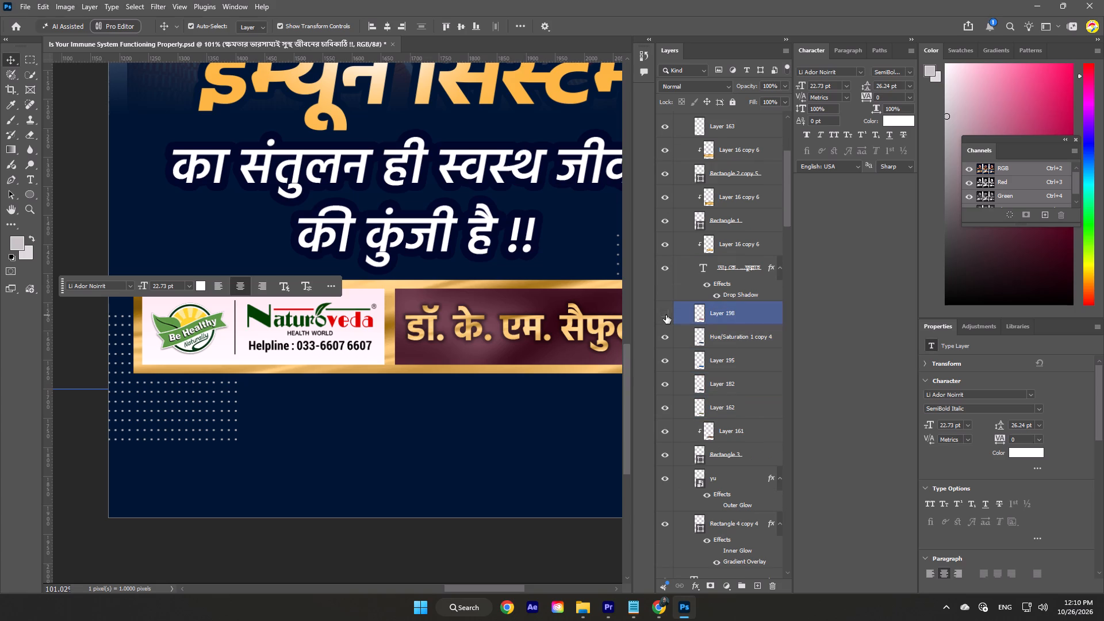
pyautogui.click(666, 315)
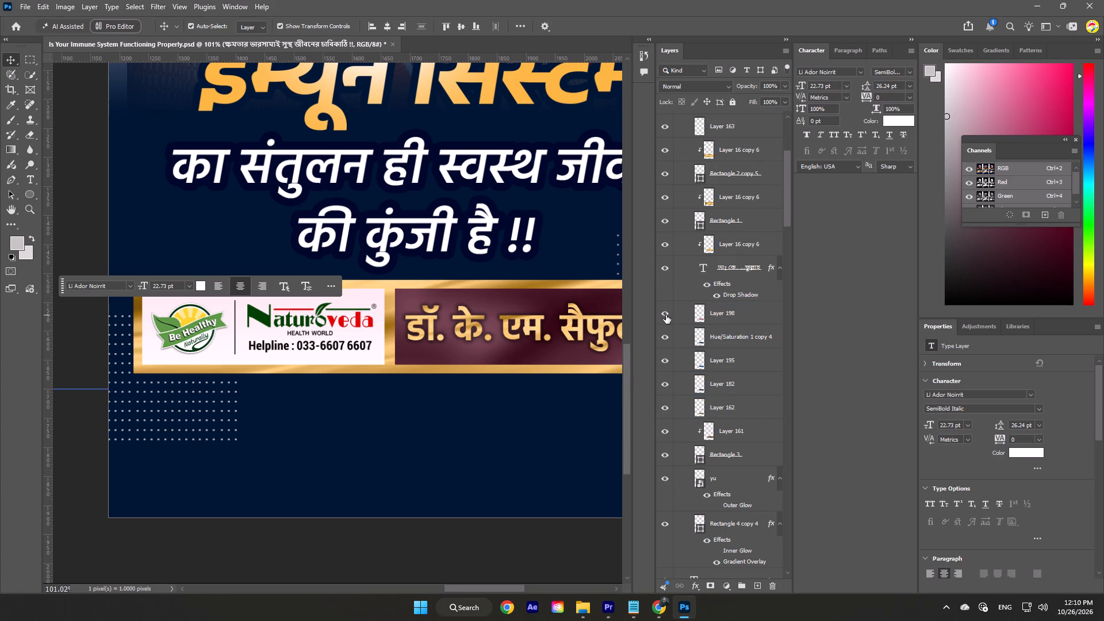
pyautogui.click(670, 429)
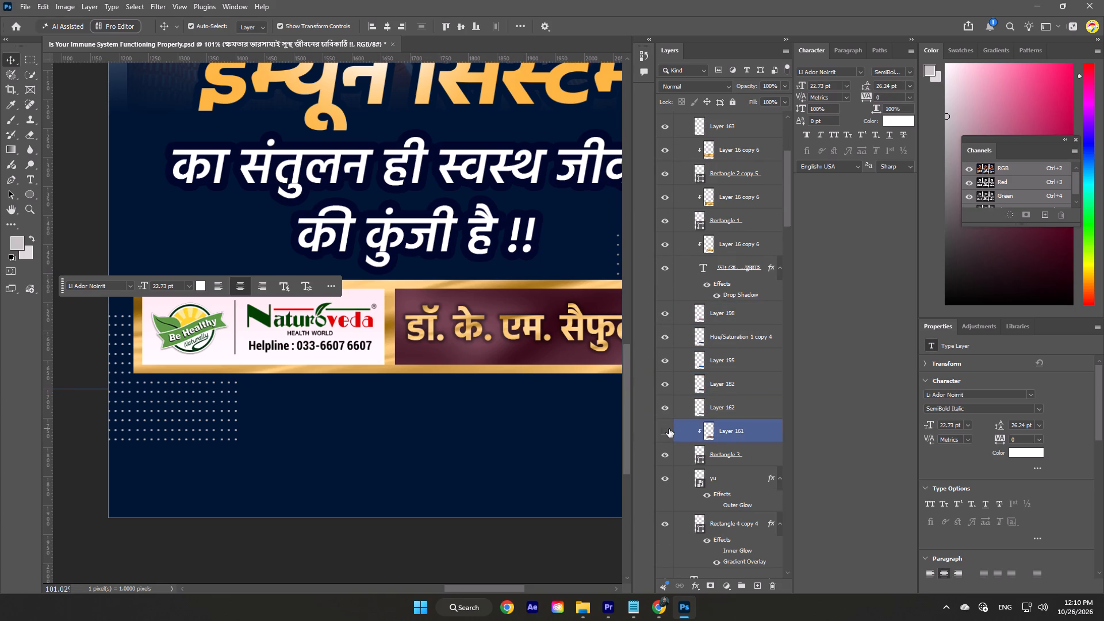
pyautogui.click(669, 429)
# Select the gold Layer 16 copy 6 in the Hindi name banner and toggle the HINDB artboard's visibility off and on.
pyautogui.scroll(6, 722, 397)
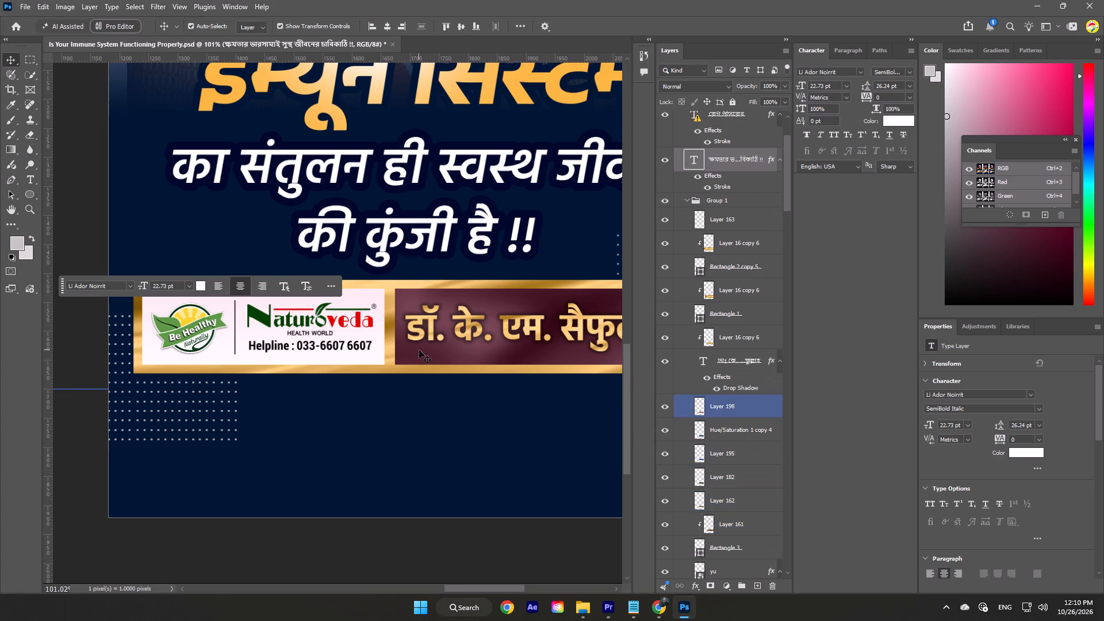
pyautogui.click(419, 350)
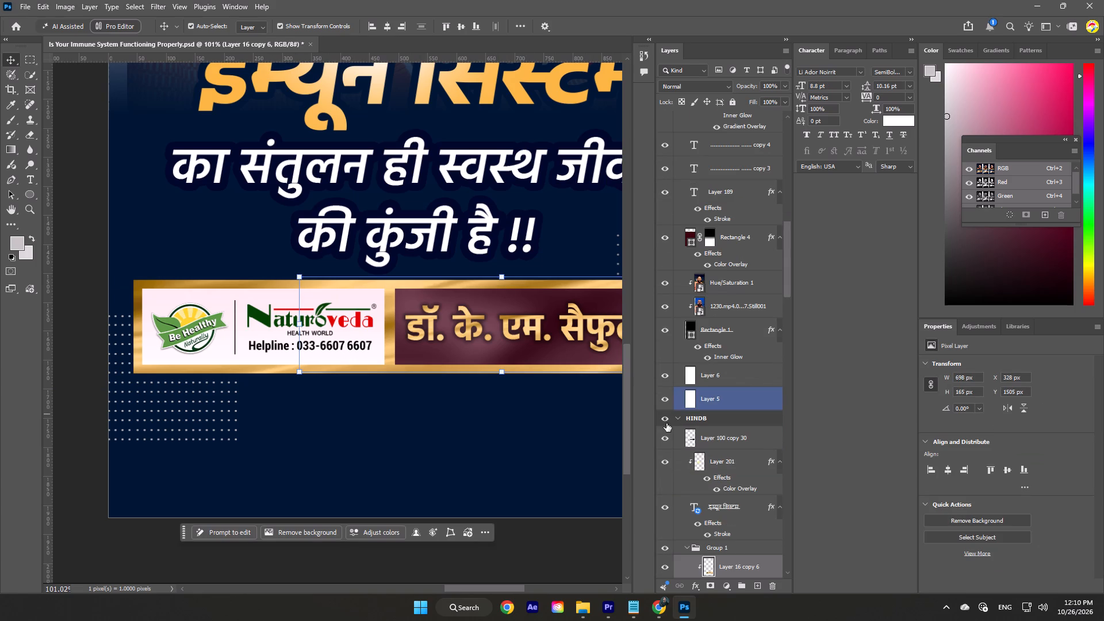
pyautogui.click(665, 420)
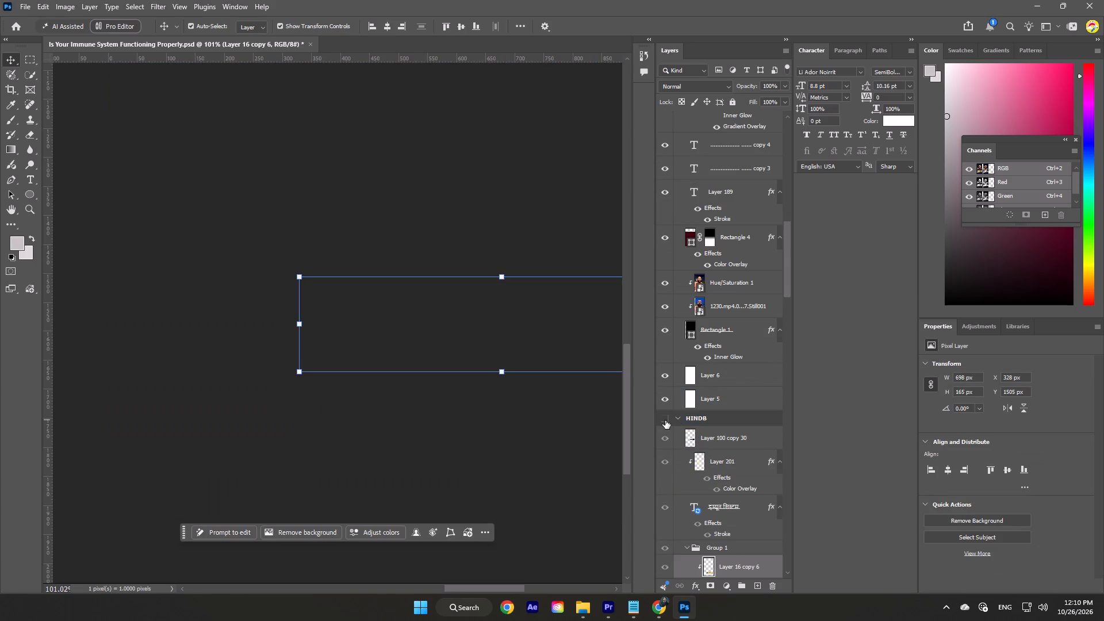
pyautogui.click(665, 420)
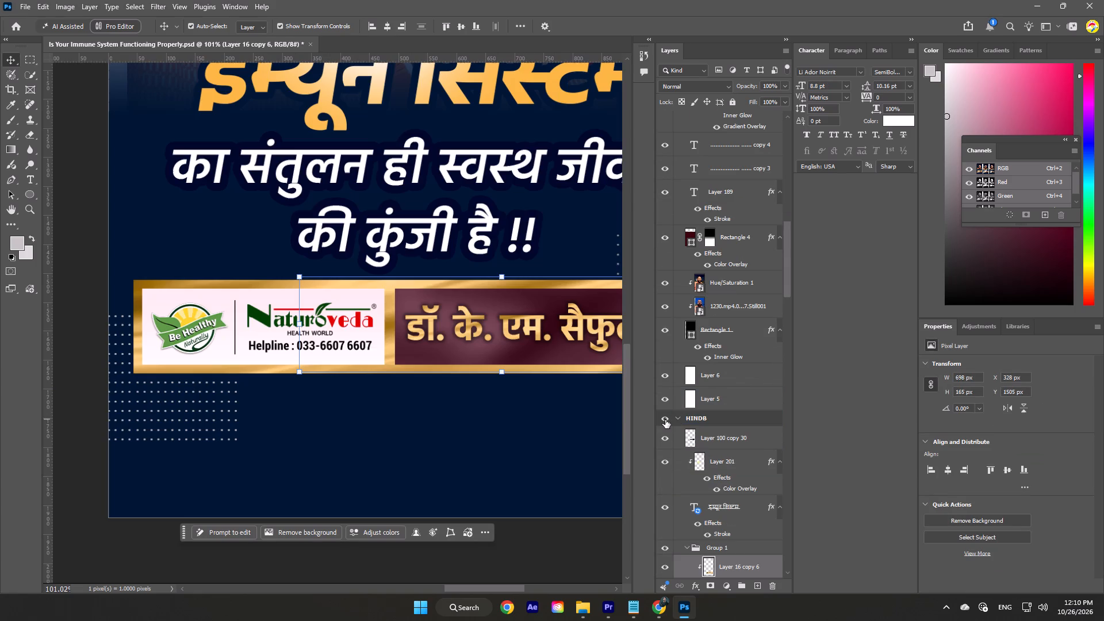
# Examine the Hindi name banner up close and compare it with the banners on the ENG and BENGB artboards.
pyautogui.scroll(-7, 527, 448)
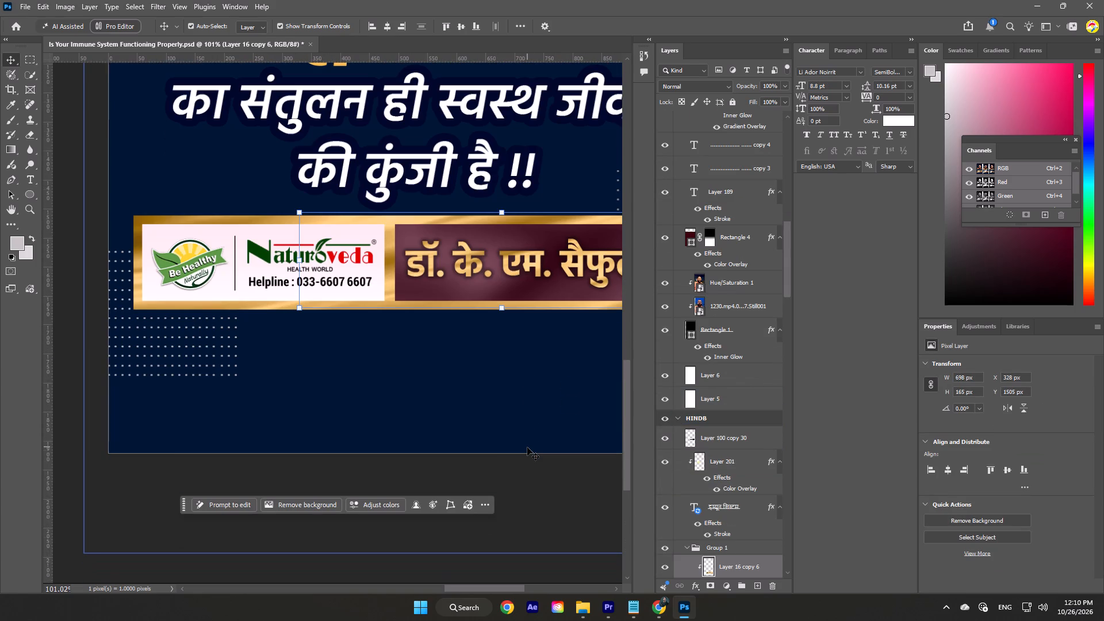
pyautogui.scroll(4, 712, 428)
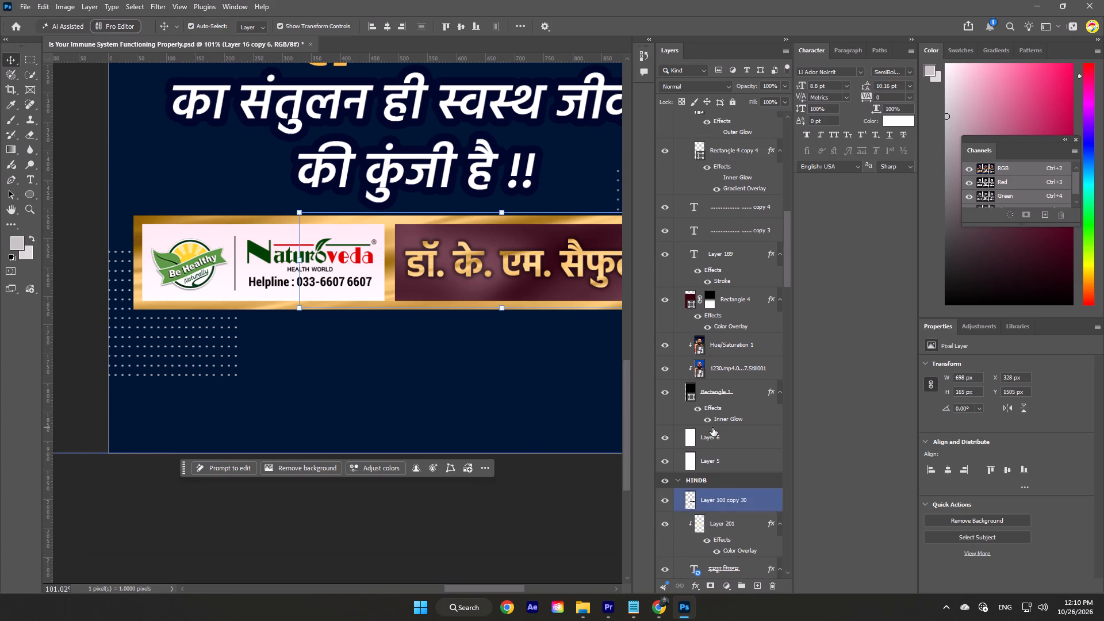
pyautogui.scroll(20, 712, 428)
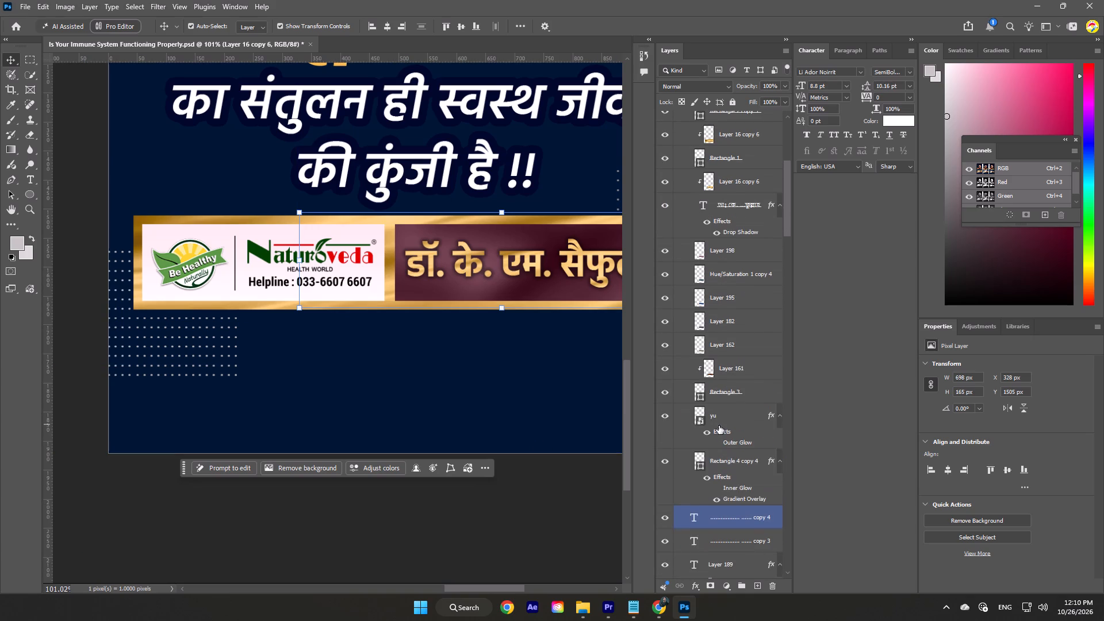
pyautogui.scroll(15, 559, 402)
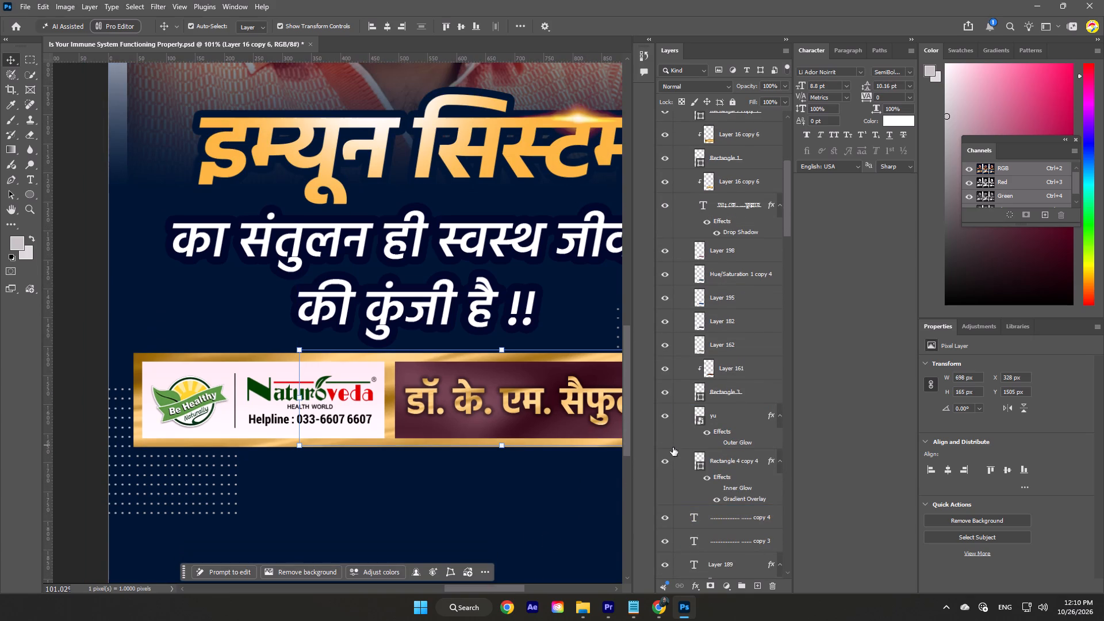
pyautogui.scroll(11, 636, 440)
pyautogui.scroll(7, 556, 412)
pyautogui.scroll(-6, 556, 412)
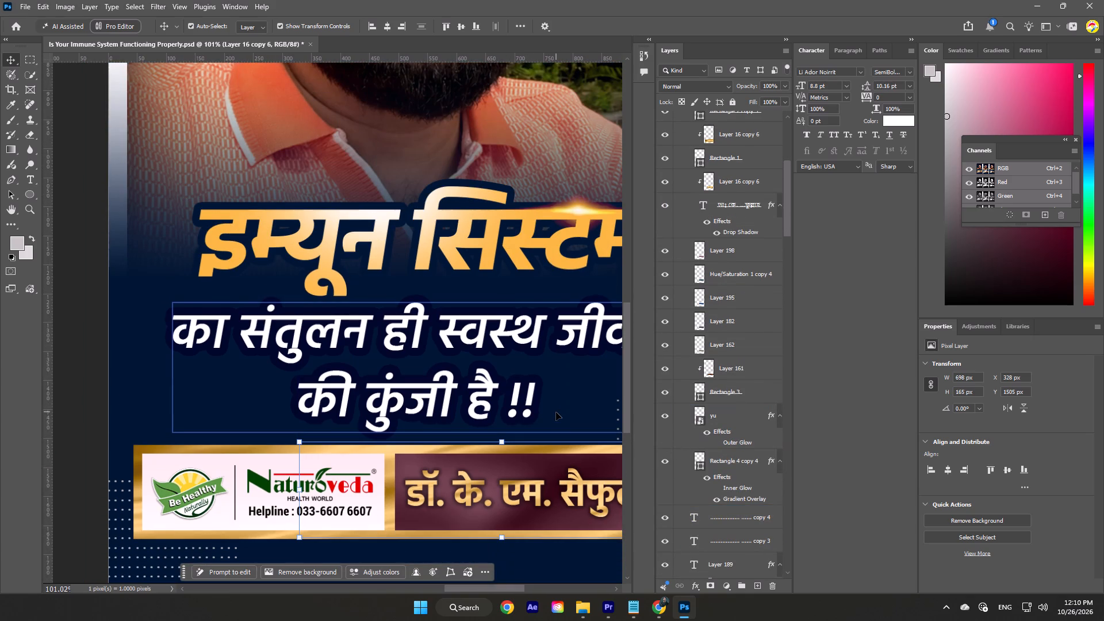
pyautogui.keyDown('alt'); pyautogui.scroll(-7, 583, 397); pyautogui.keyUp('alt')
pyautogui.keyDown('alt'); pyautogui.scroll(1, 583, 397); pyautogui.keyUp('alt')
pyautogui.keyDown('alt'); pyautogui.scroll(-5, 583, 397); pyautogui.keyUp('alt')
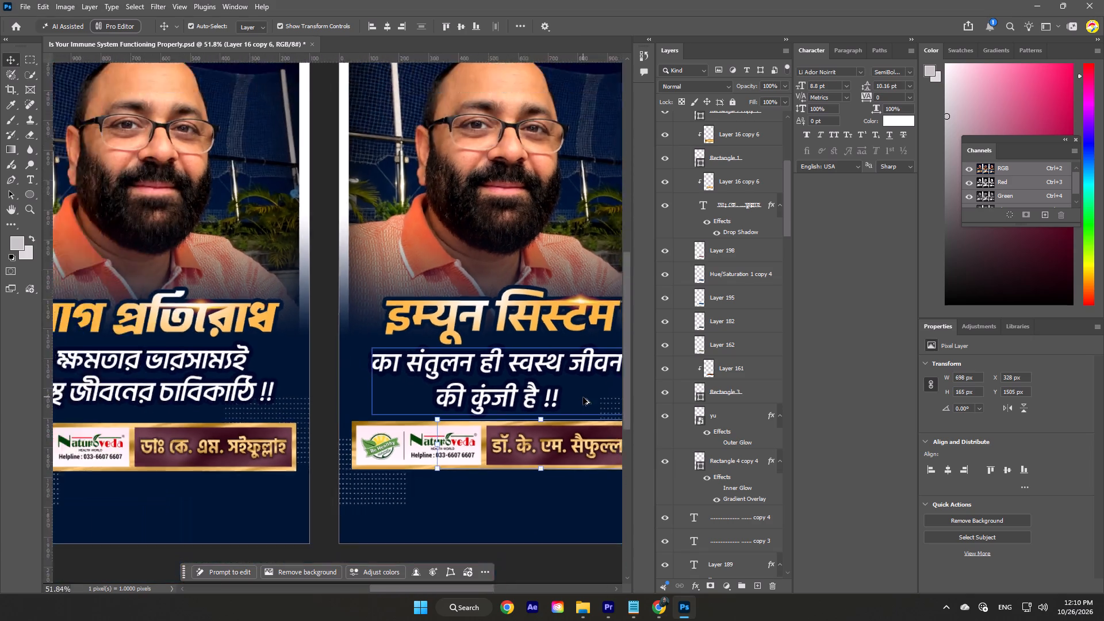
pyautogui.keyDown('alt'); pyautogui.scroll(-3, 583, 397); pyautogui.keyUp('alt')
pyautogui.click(530, 559)
pyautogui.scroll(-4, 522, 516)
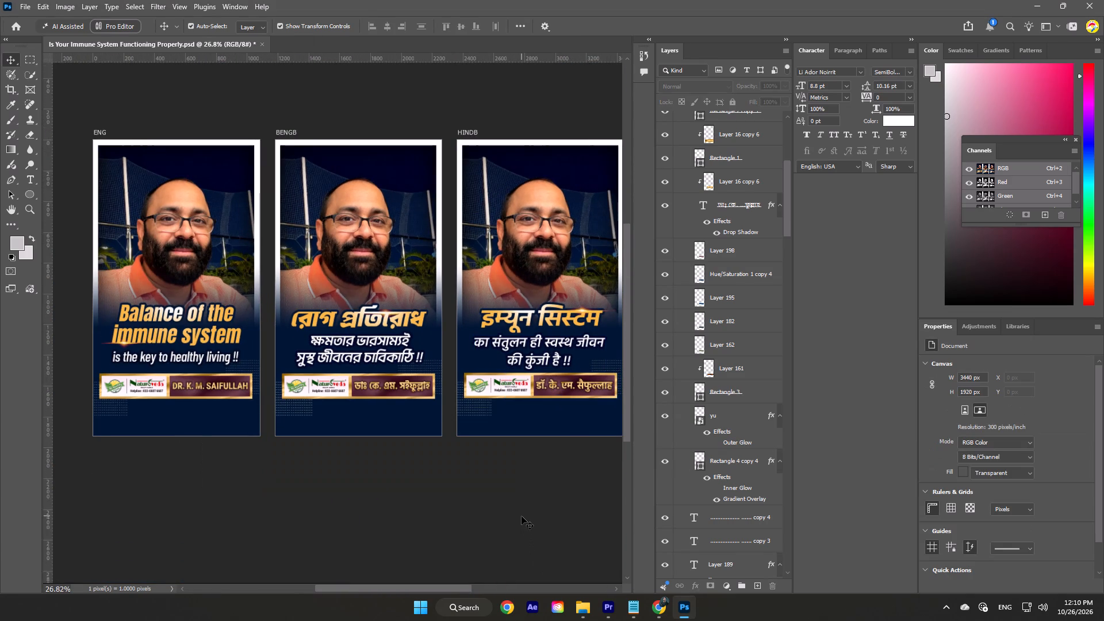
# Look through the HINDB artboard's layers, including the banner's Group 1, and view all three artboards together.
pyautogui.scroll(-2, 522, 516)
pyautogui.scroll(-17, 719, 454)
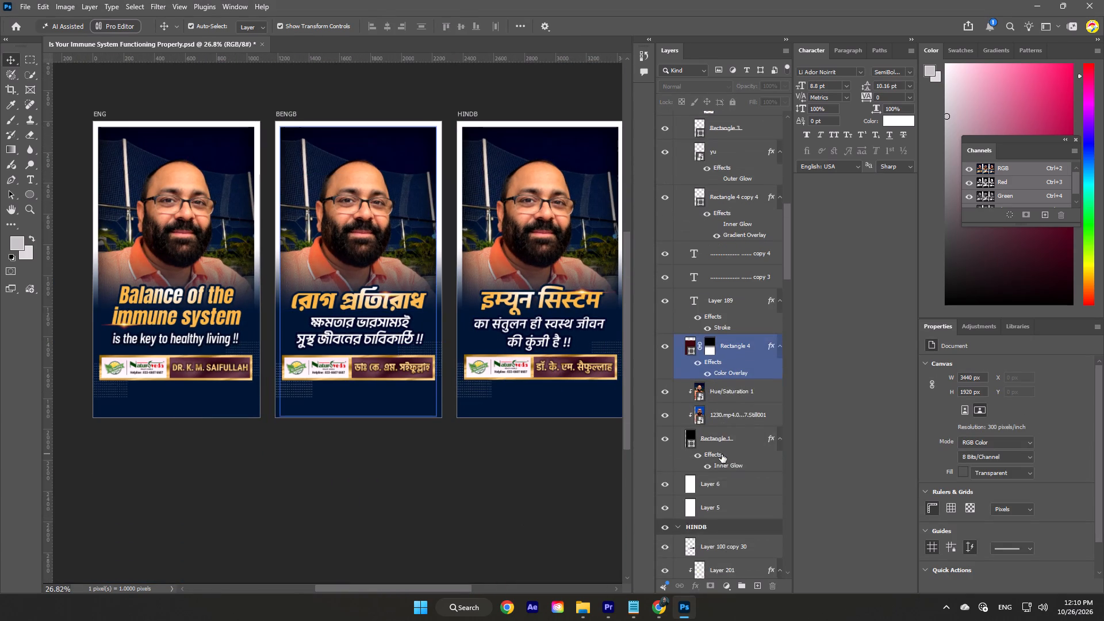
pyautogui.scroll(-11, 722, 454)
pyautogui.scroll(-10, 723, 454)
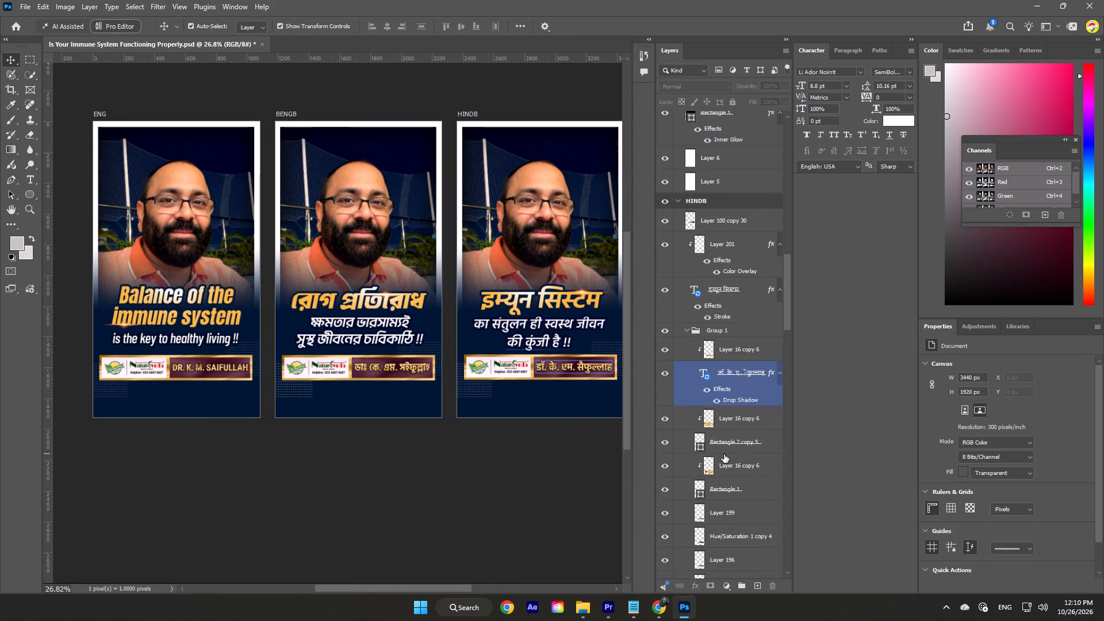
pyautogui.scroll(-15, 724, 454)
pyautogui.scroll(7, 726, 454)
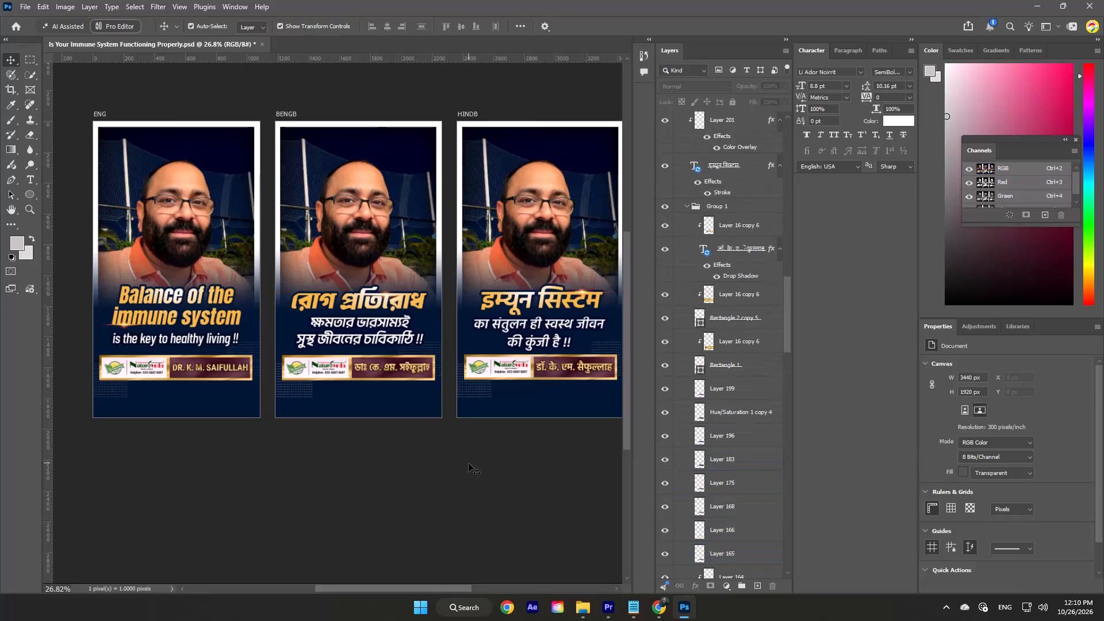
pyautogui.moveTo(523, 461); pyautogui.dragTo(482, 461)
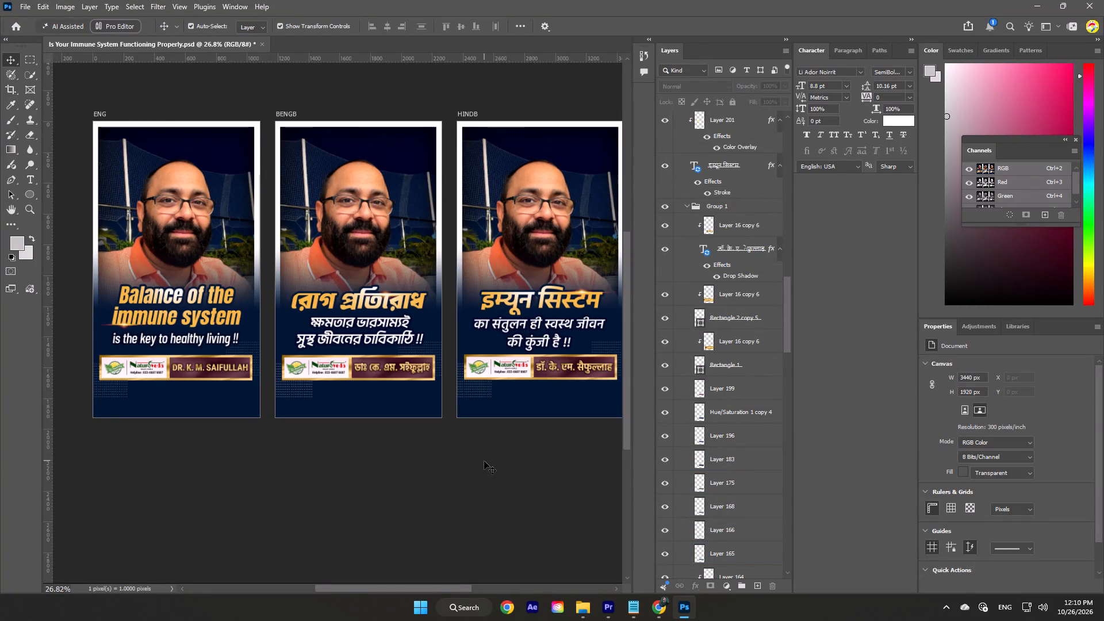
pyautogui.keyDown('alt'); pyautogui.scroll(-1, 484, 461); pyautogui.keyUp('alt')
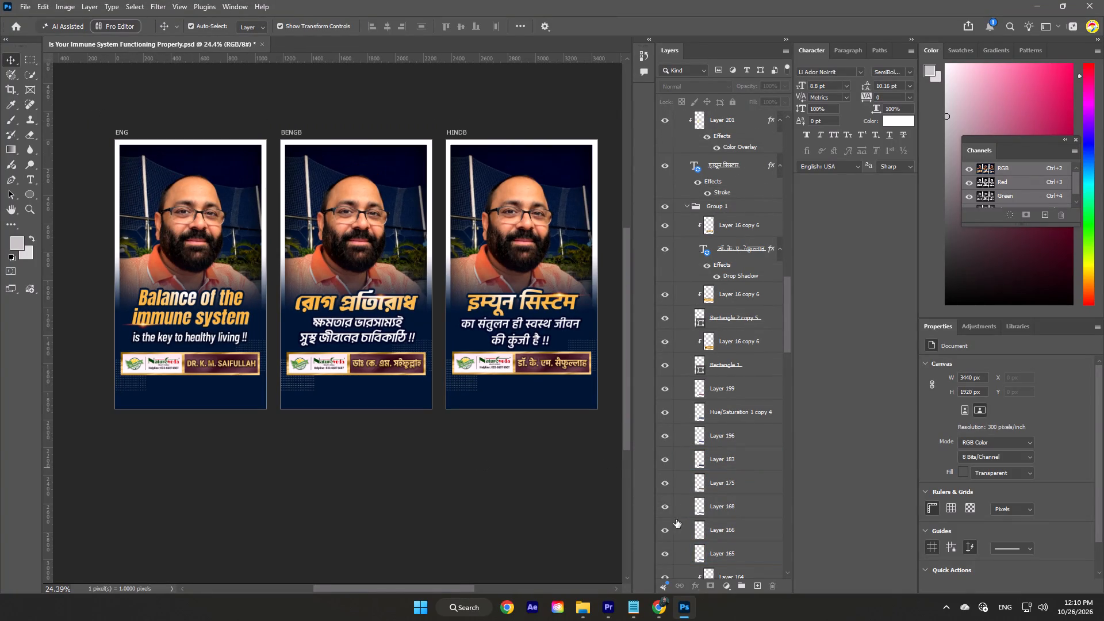
# Switch to Premiere and scrub the opening frames of new video_24.10.26 to check the HINDB.png thumbnail against the video's start.
pyautogui.click(604, 600)
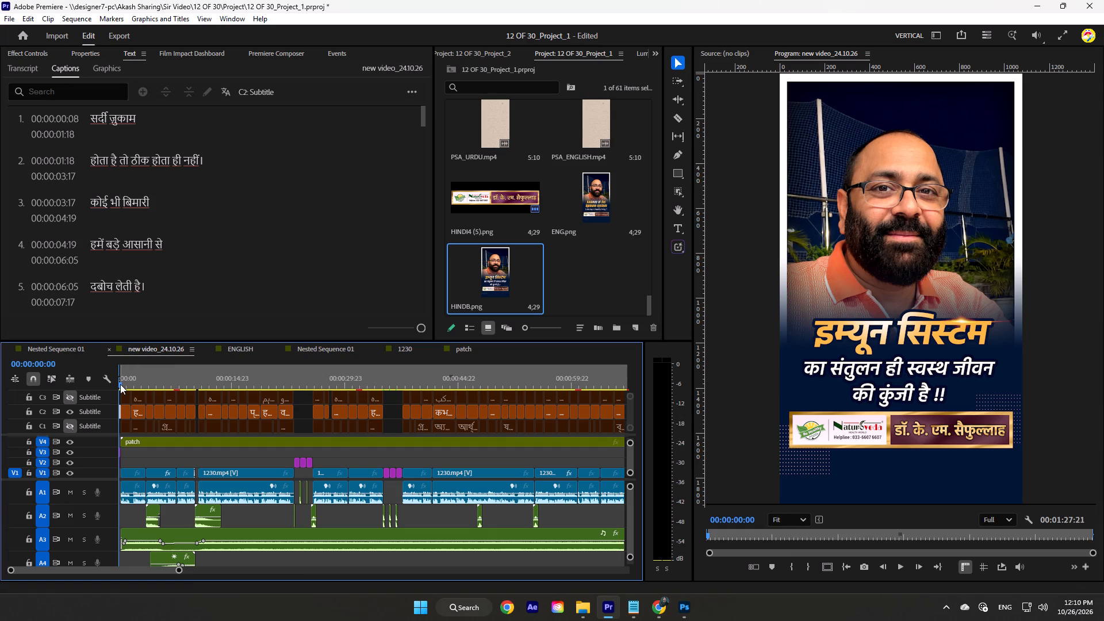
pyautogui.click(120, 384)
pyautogui.press('=')
pyautogui.write('==')
pyautogui.write('===')
pyautogui.moveTo(221, 376); pyautogui.dragTo(294, 384)
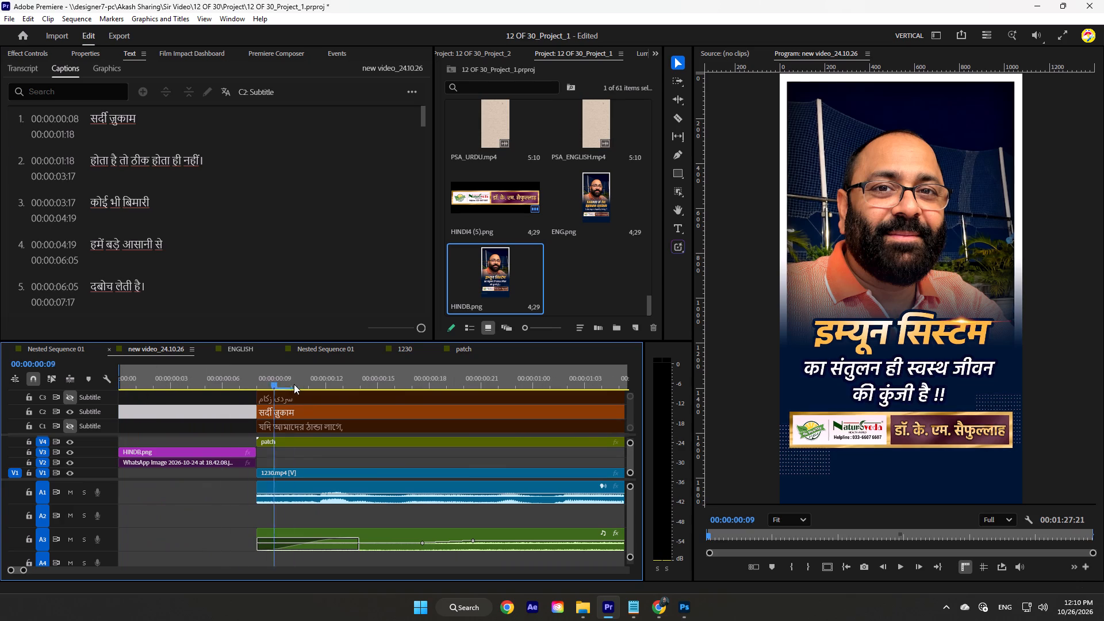
pyautogui.moveTo(294, 384); pyautogui.dragTo(192, 384)
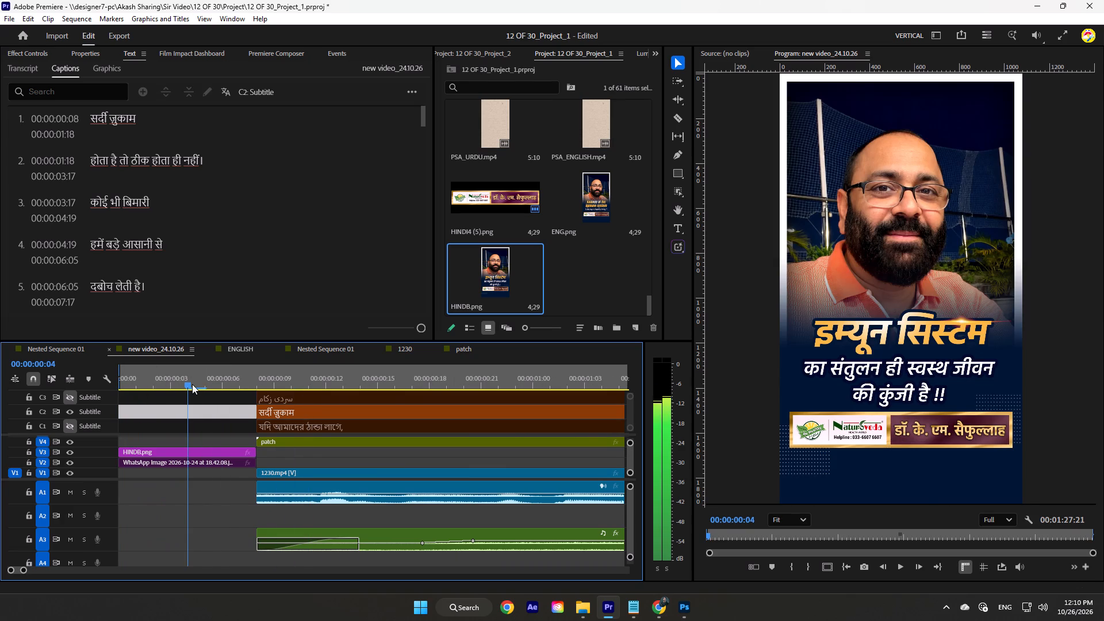
pyautogui.moveTo(192, 384); pyautogui.dragTo(278, 388)
# Return to Photoshop, select Layer 199 in the HINDB name banner, and toggle its visibility off and on to inspect it.
pyautogui.click(676, 604)
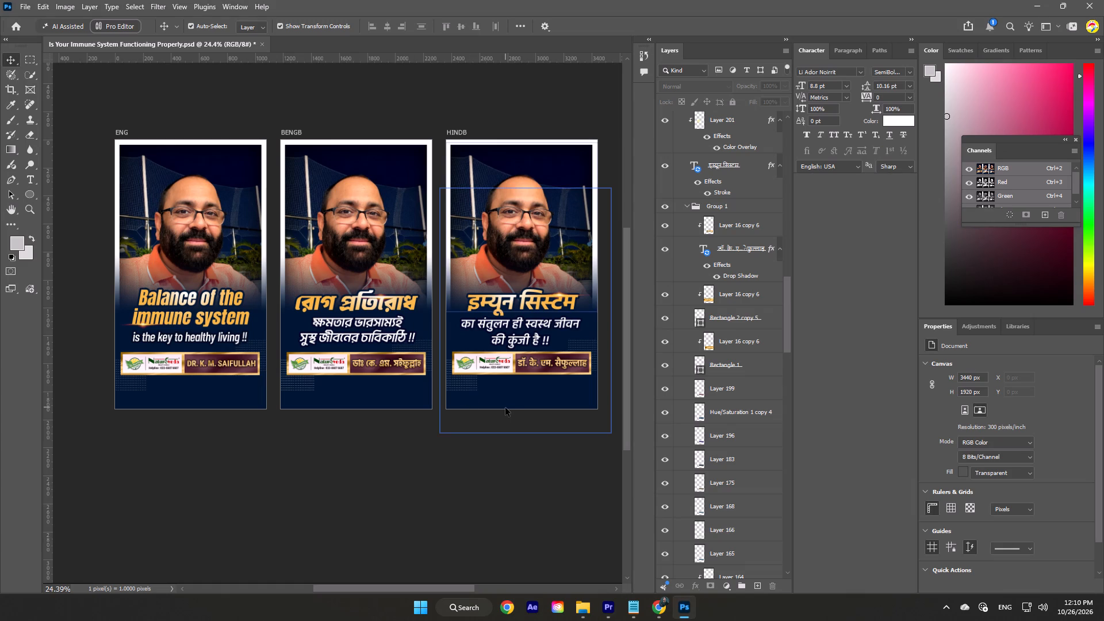
pyautogui.click(545, 370)
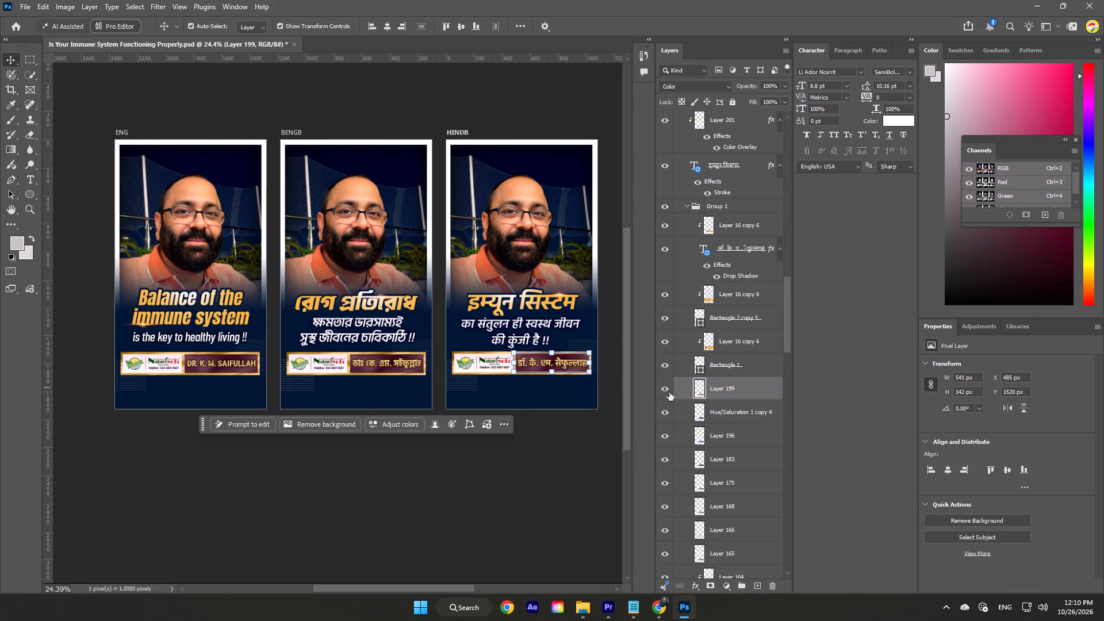
pyautogui.click(664, 389)
pyautogui.click(664, 389)
pyautogui.keyDown('alt'); pyautogui.scroll(2, 541, 412); pyautogui.keyUp('alt')
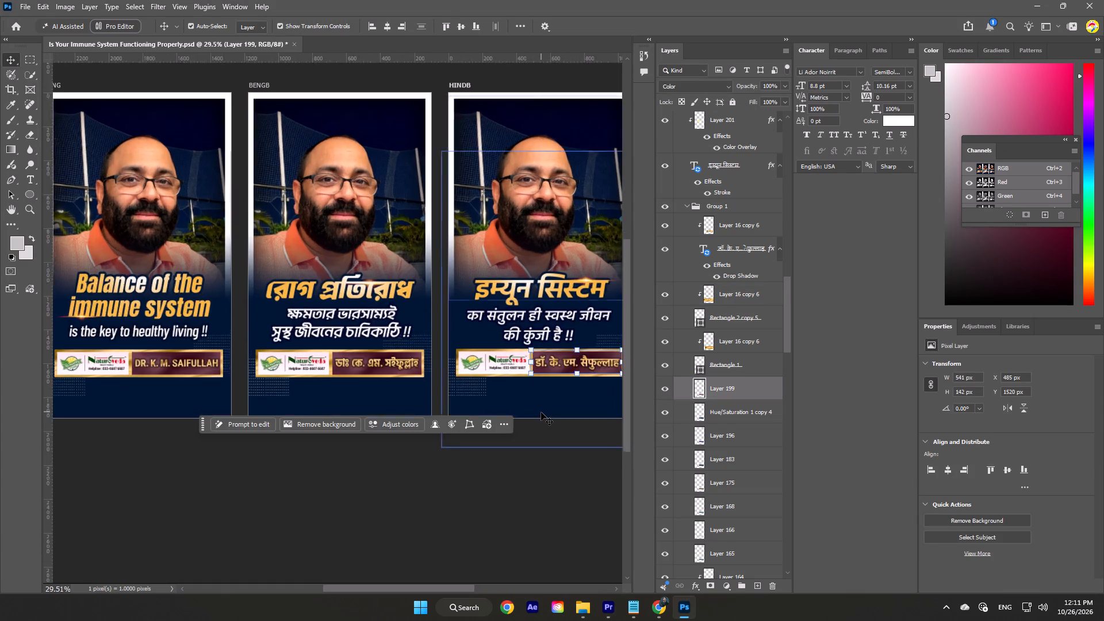
pyautogui.keyDown('alt'); pyautogui.scroll(7, 541, 412); pyautogui.keyUp('alt')
pyautogui.keyDown('alt'); pyautogui.scroll(-4, 545, 384); pyautogui.keyUp('alt')
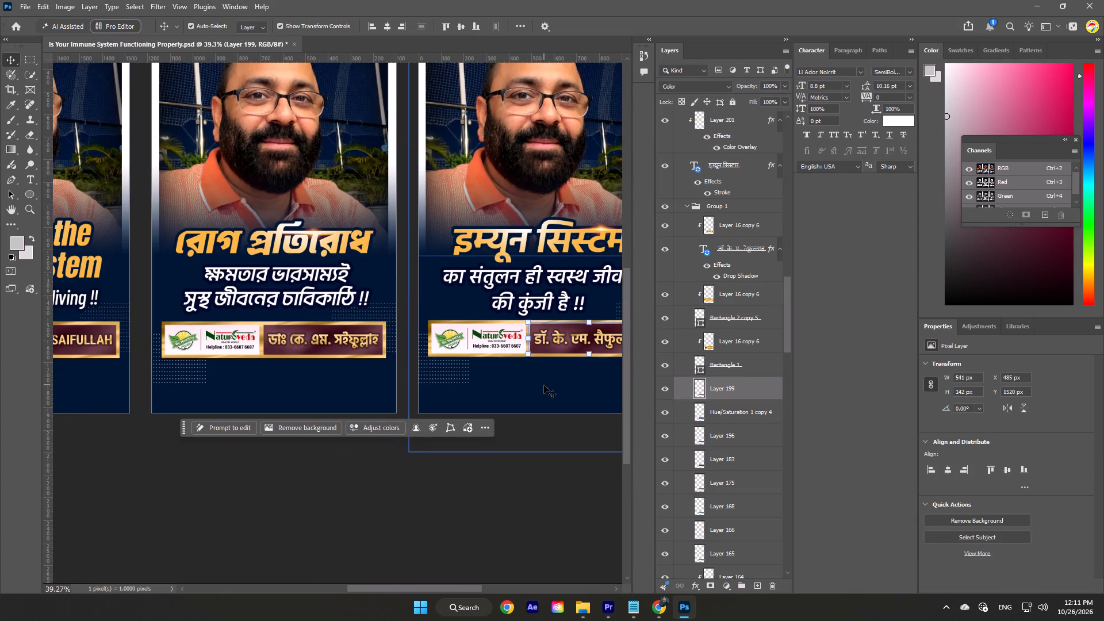
pyautogui.scroll(-2, 544, 385)
pyautogui.moveTo(436, 585); pyautogui.dragTo(476, 586)
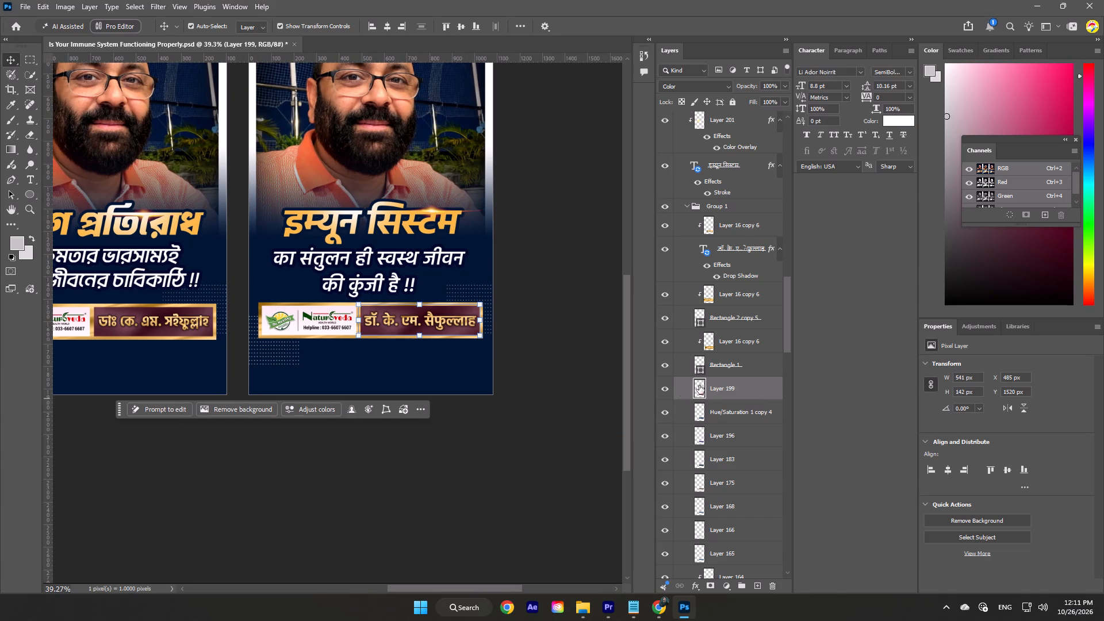
pyautogui.click(665, 392)
pyautogui.click(665, 392)
# Toggle the HINDB banner's Layer 16 copy 6 layers, Rectangle 2 copy 5, name text and whole Group 1 off and on to identify their parts.
pyautogui.click(660, 341)
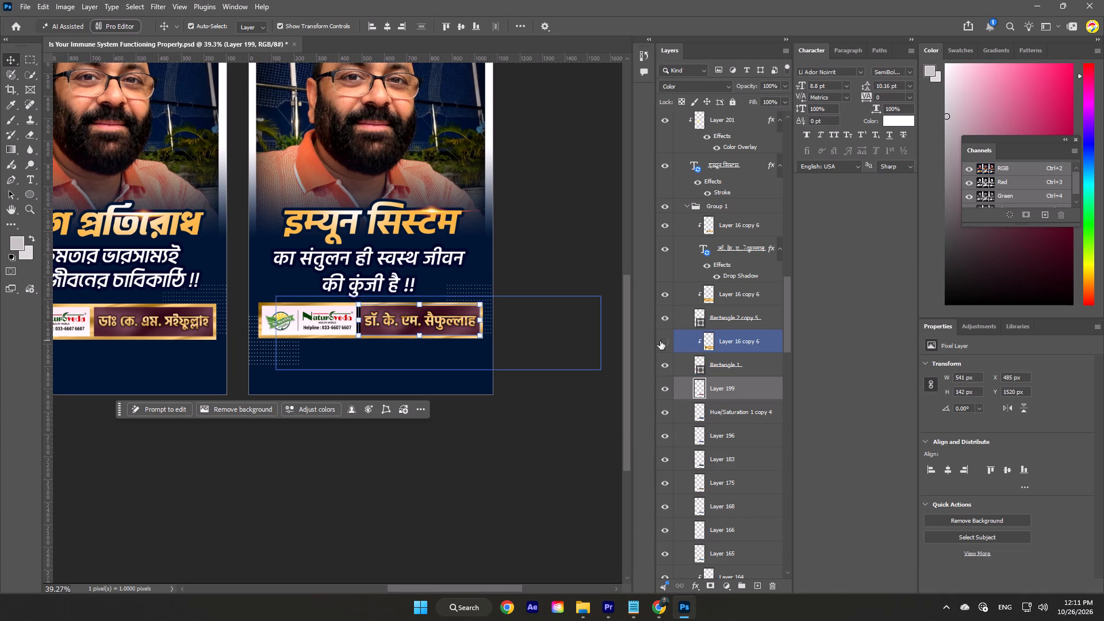
pyautogui.click(660, 341)
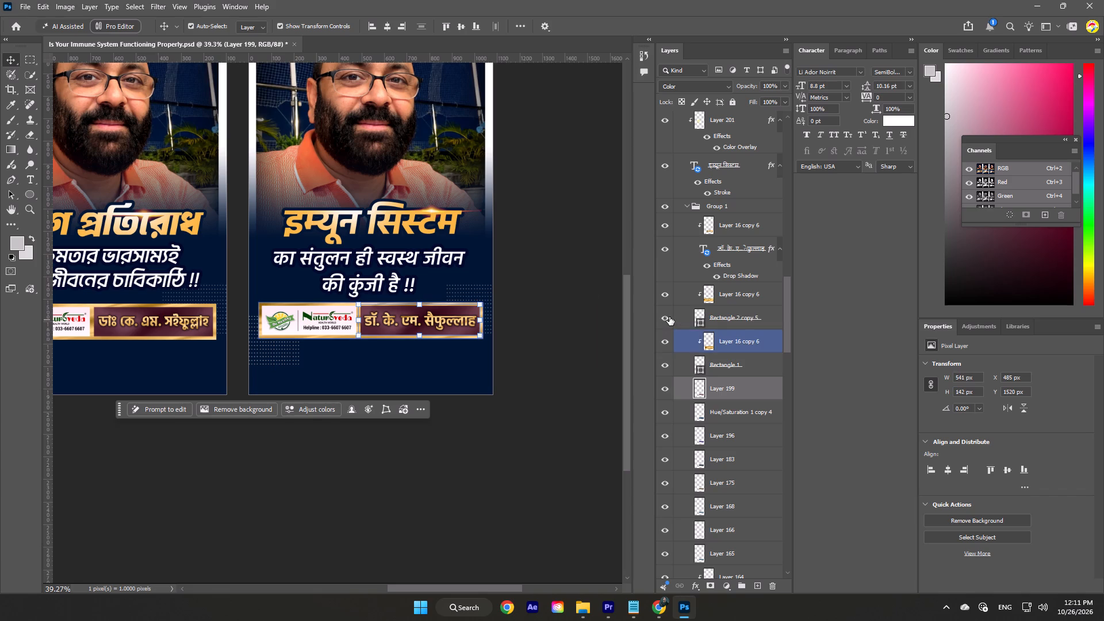
pyautogui.click(669, 317)
pyautogui.click(669, 317)
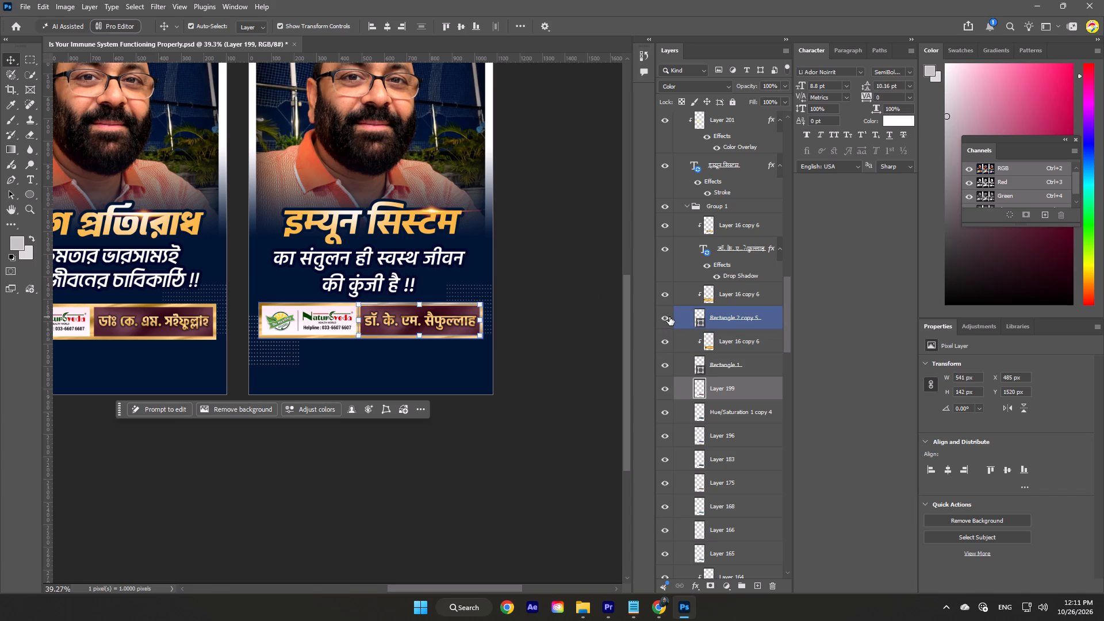
pyautogui.click(669, 296)
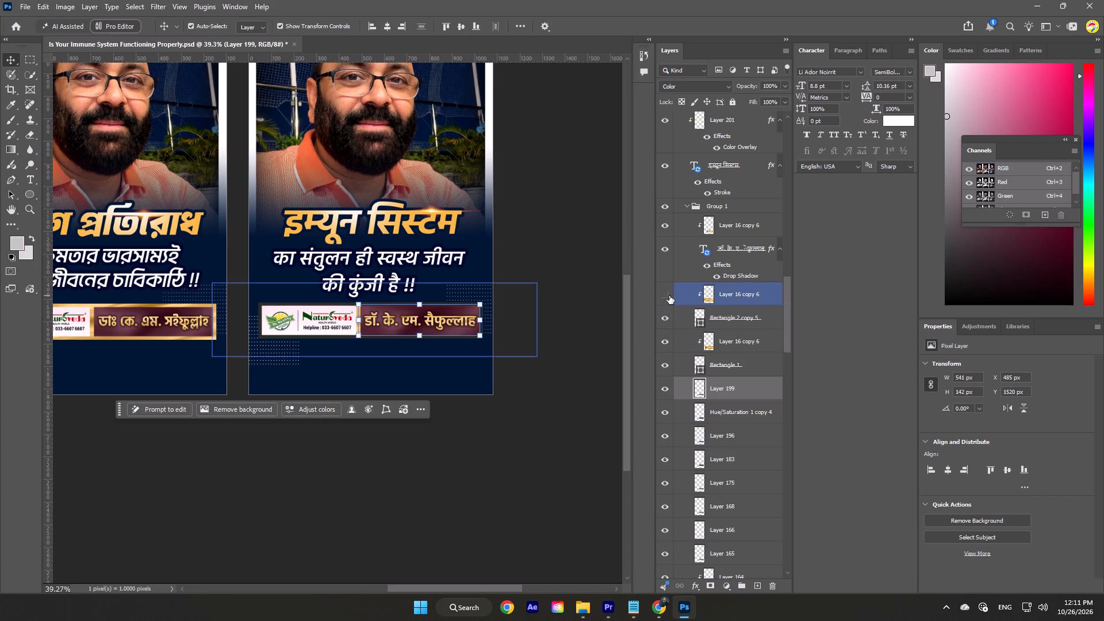
pyautogui.click(669, 296)
pyautogui.click(664, 251)
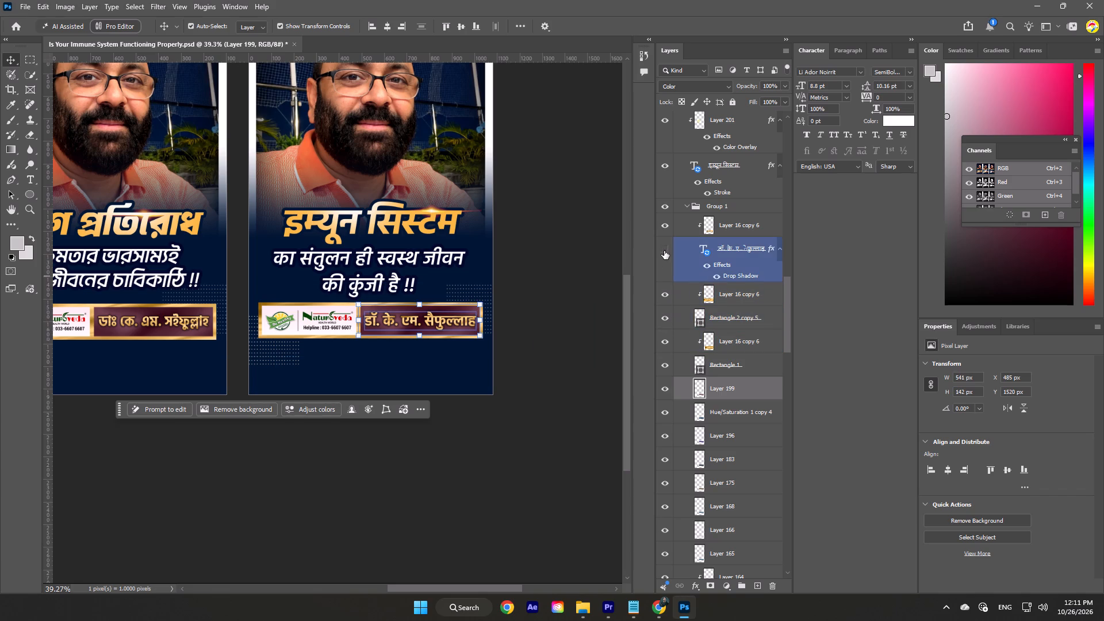
pyautogui.click(664, 251)
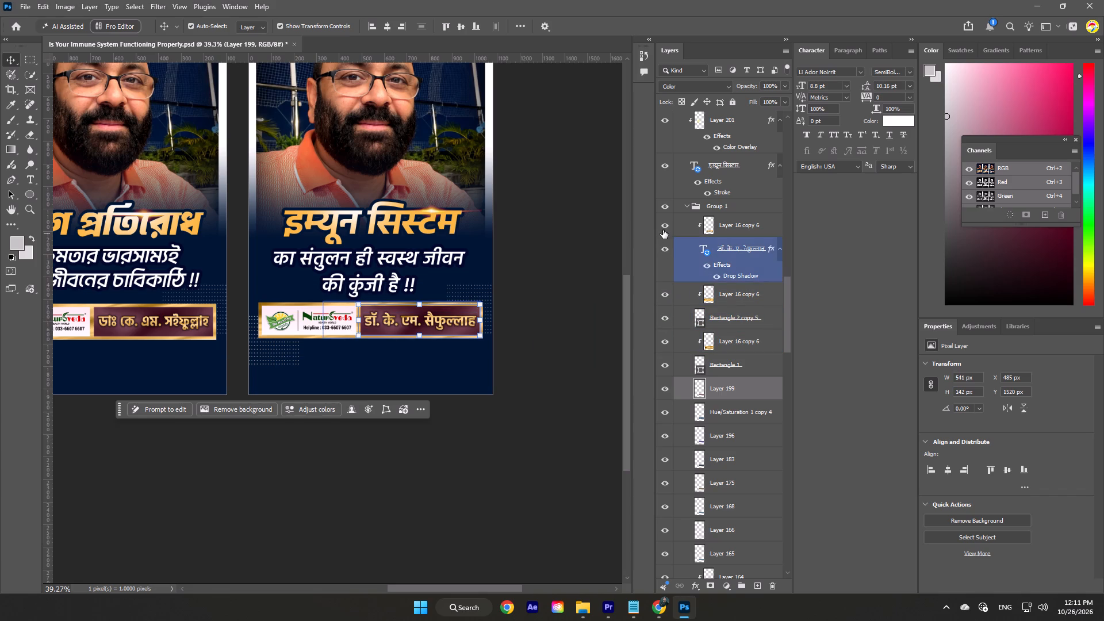
pyautogui.click(662, 227)
pyautogui.click(662, 227)
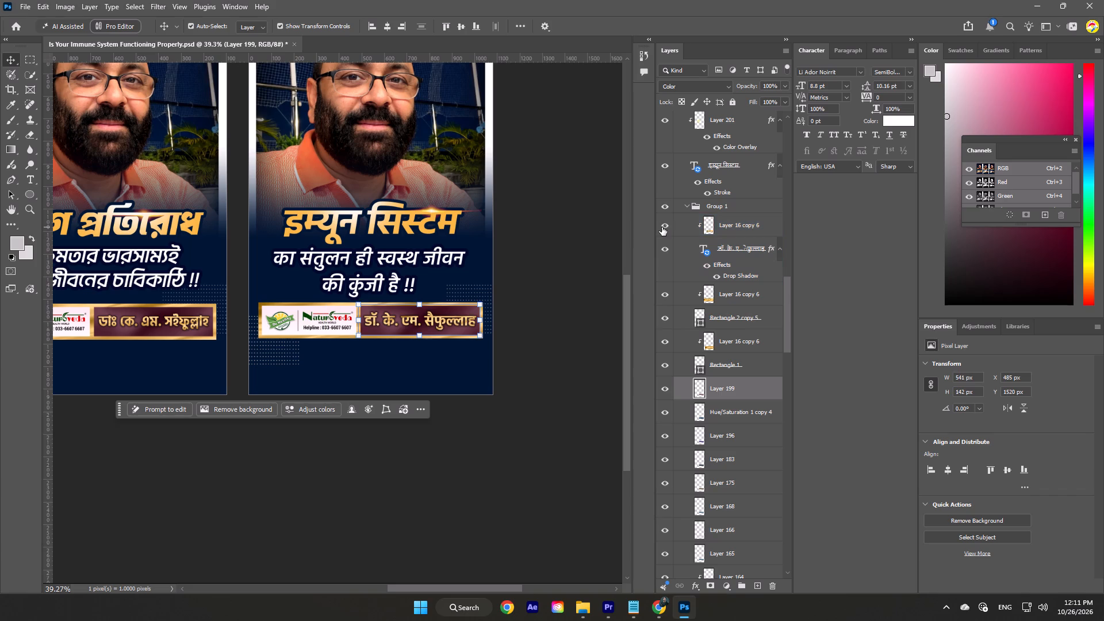
pyautogui.click(665, 209)
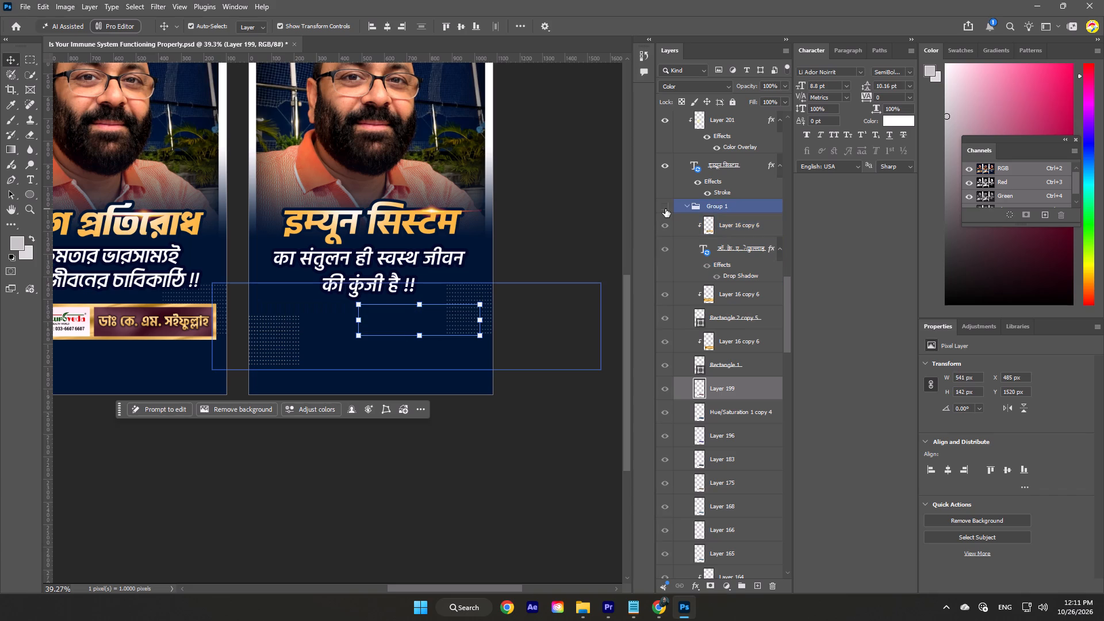
pyautogui.click(665, 209)
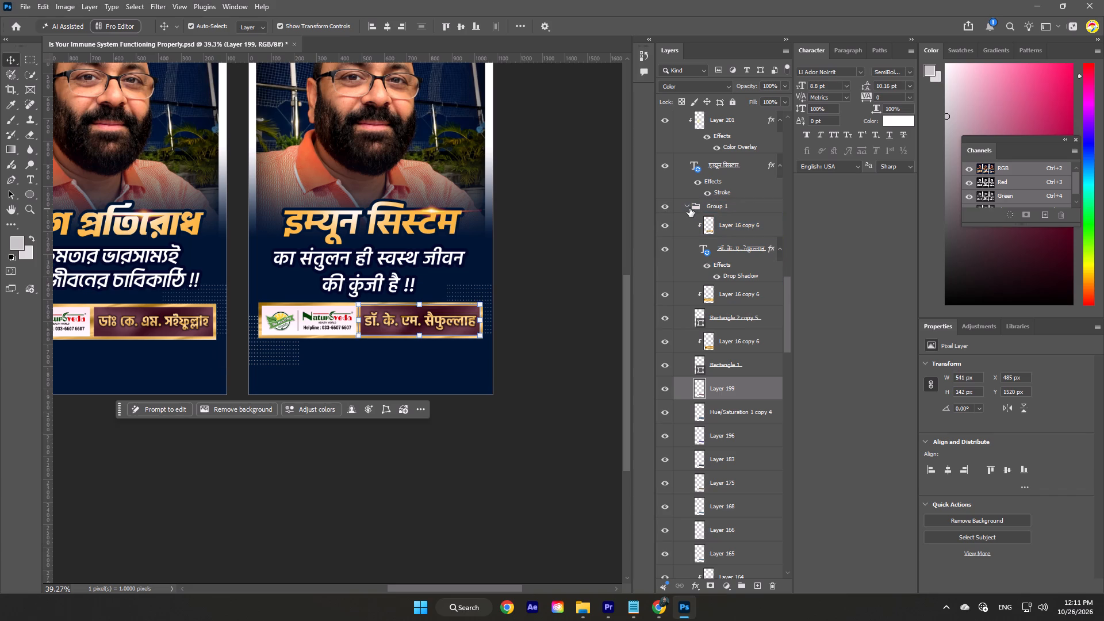
# Collapse the HINDB banner's Group 1, toggle the whole group off and on to check its content, and keep it selected.
pyautogui.click(684, 207)
pyautogui.click(688, 205)
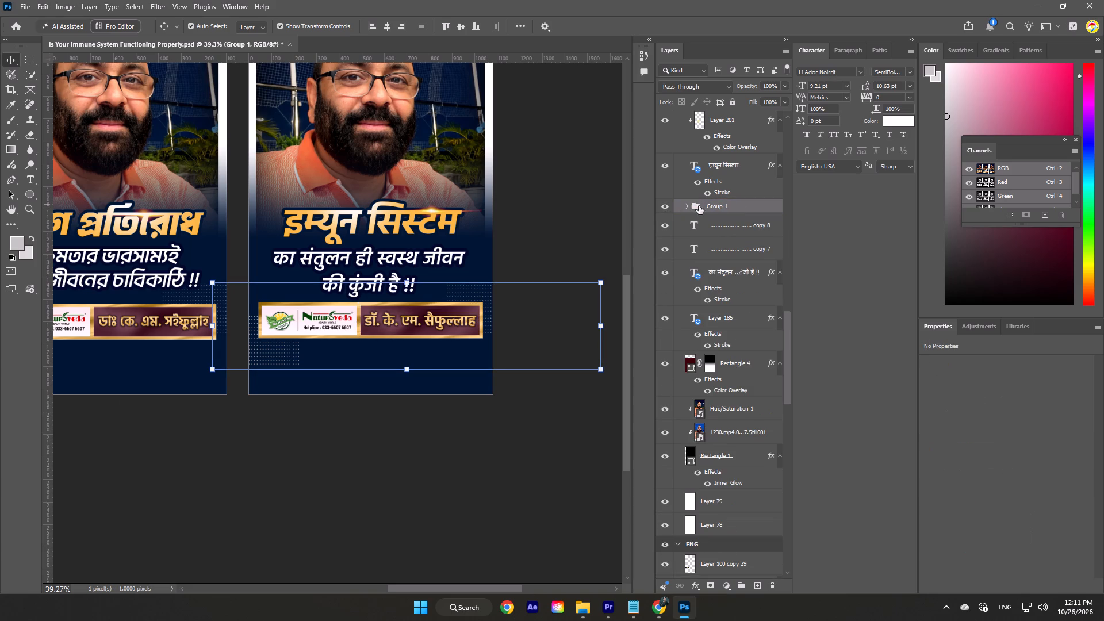
pyautogui.click(669, 207)
pyautogui.click(669, 207)
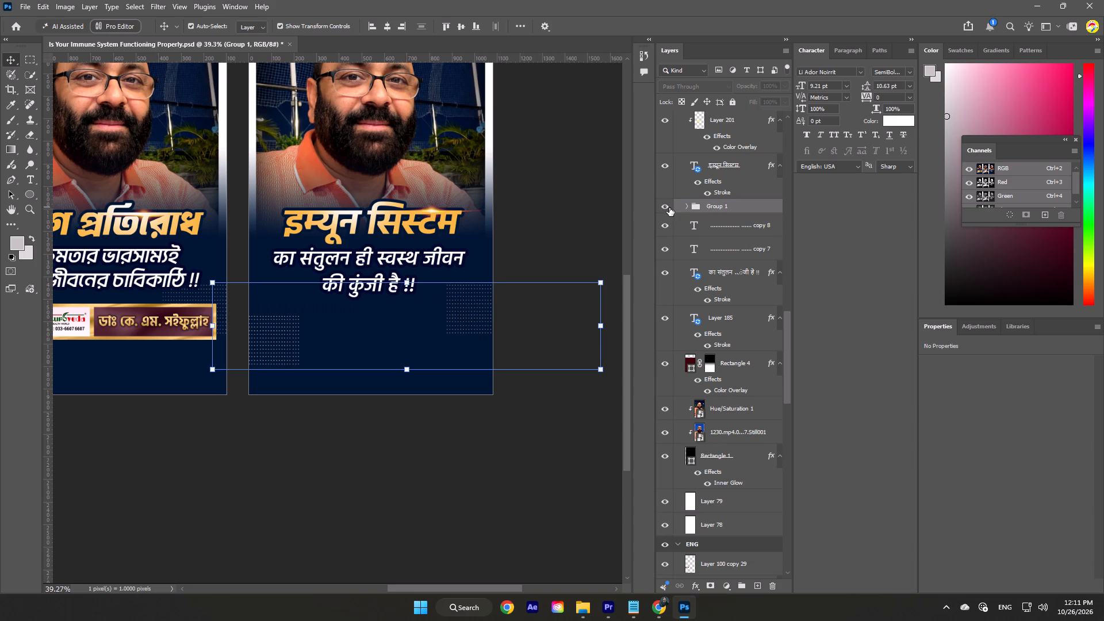
pyautogui.click(667, 207)
pyautogui.click(667, 207)
pyautogui.click(740, 206)
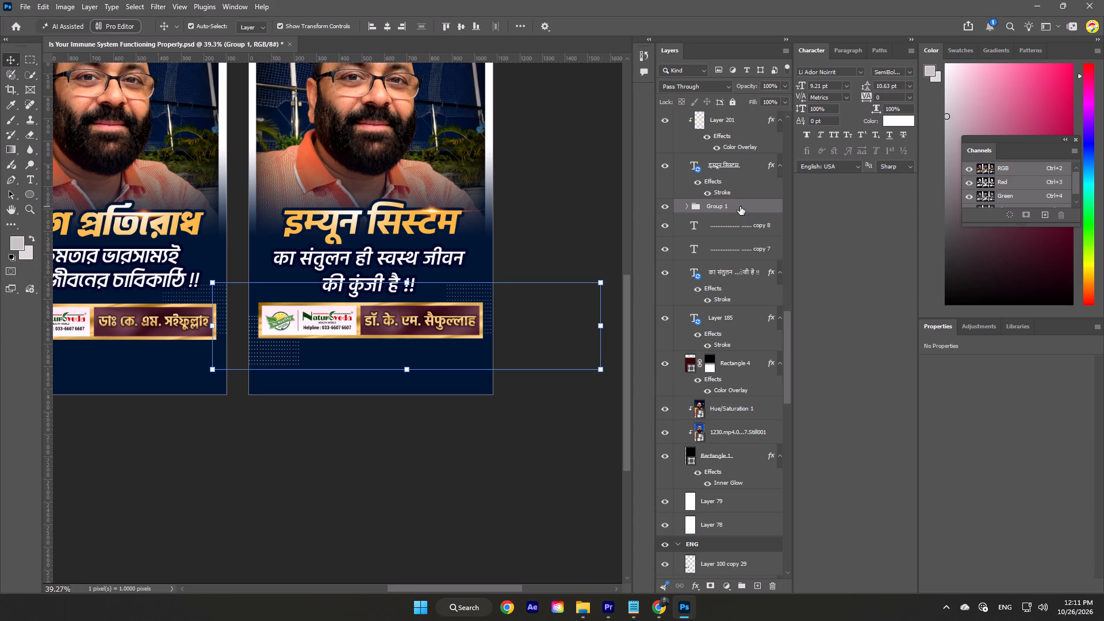
pyautogui.rightClick(738, 206)
pyautogui.click(738, 206)
pyautogui.hotkey('ctrl', 'm')
# Start a Quick Export as PNG and browse to the Copied_12 OF 30_Project folder for the destination.
pyautogui.click(24, 6)
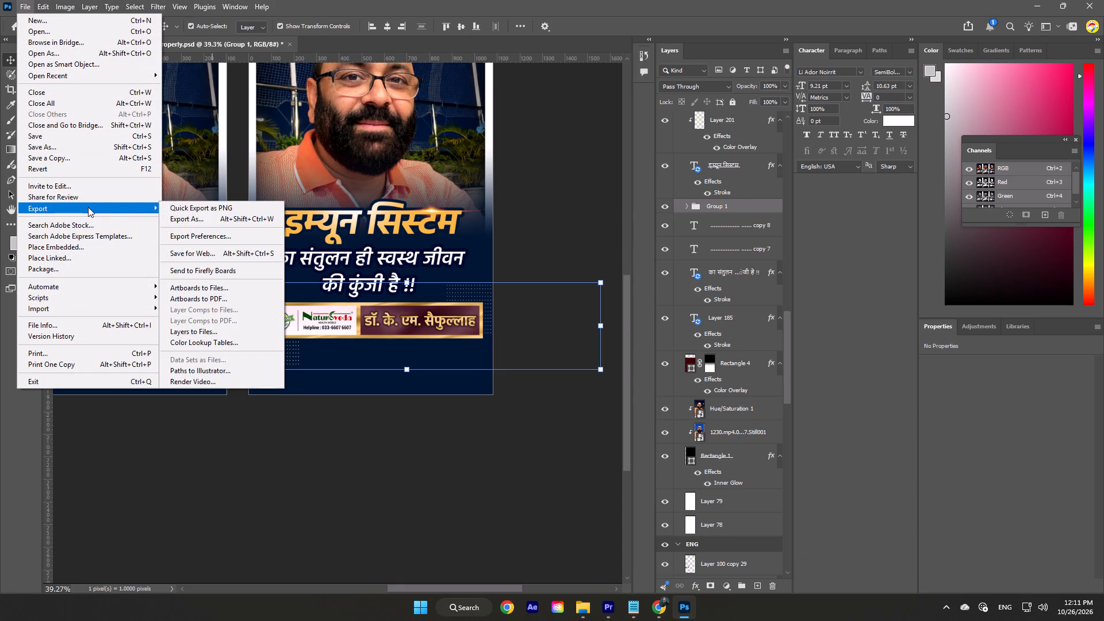
pyautogui.click(223, 206)
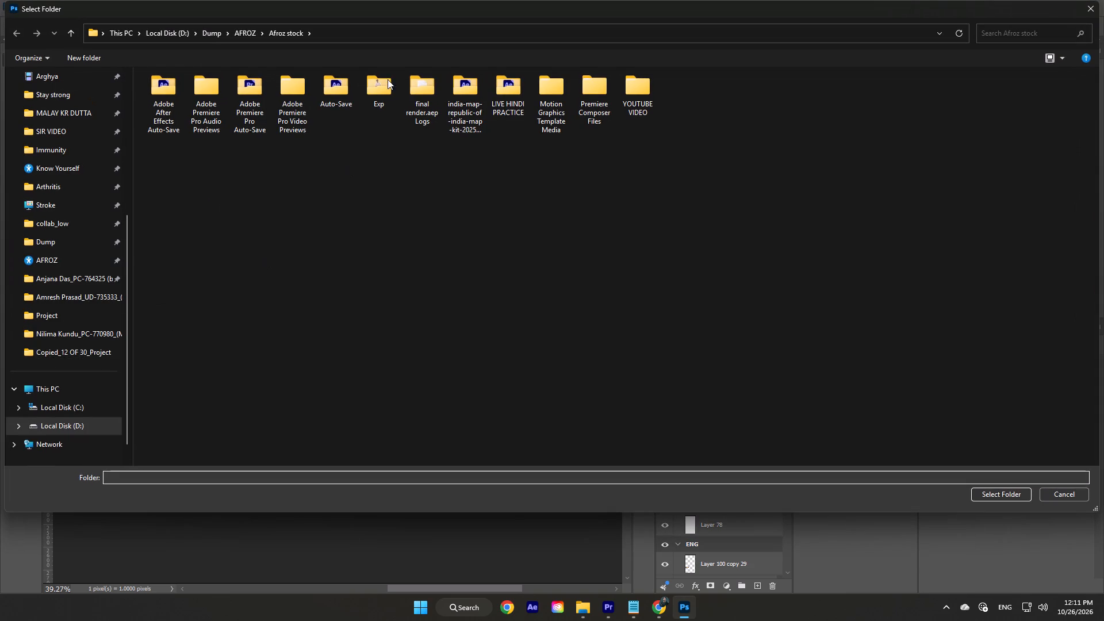
pyautogui.click(72, 349)
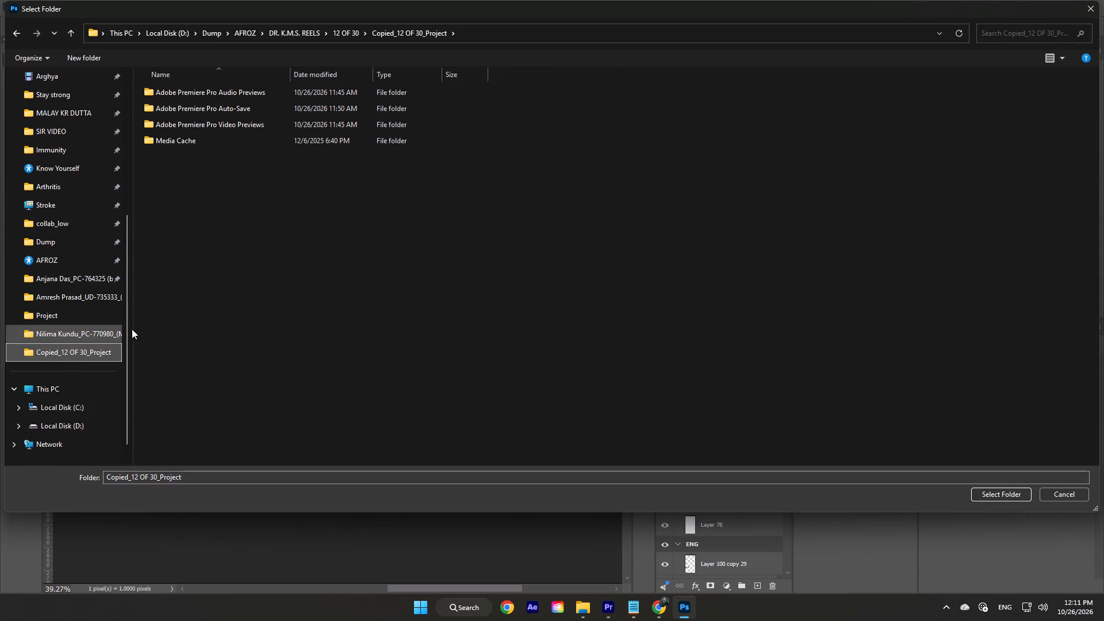
# Switch to File Explorer, open New Video_24.10.26 directly inside the 12 OF 30 folder, and copy its folder path.
pyautogui.click(582, 603)
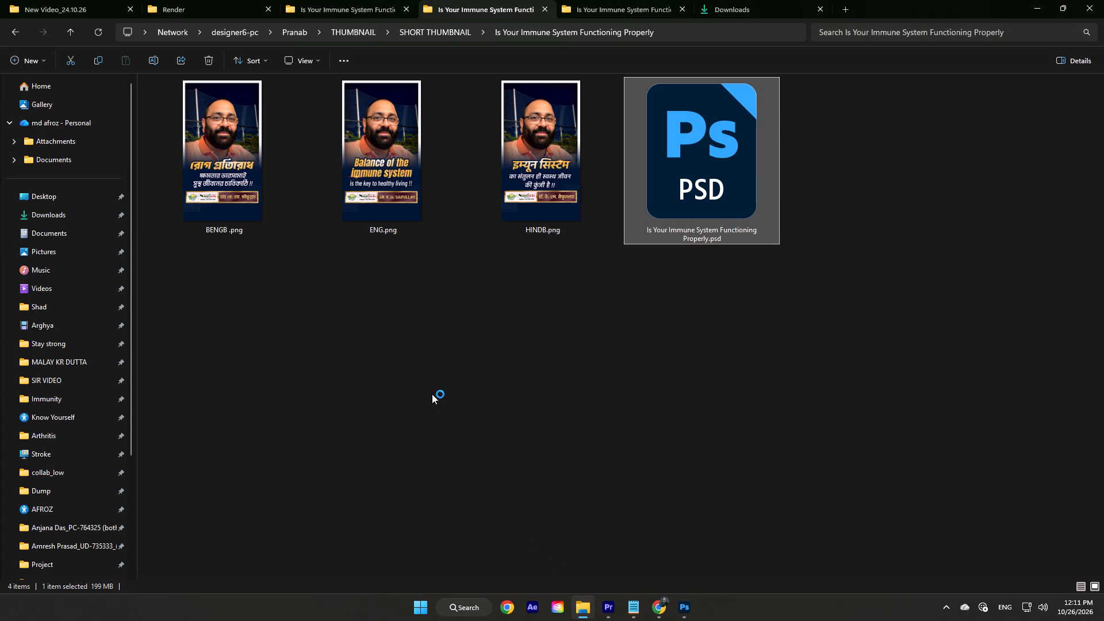
pyautogui.click(68, 0)
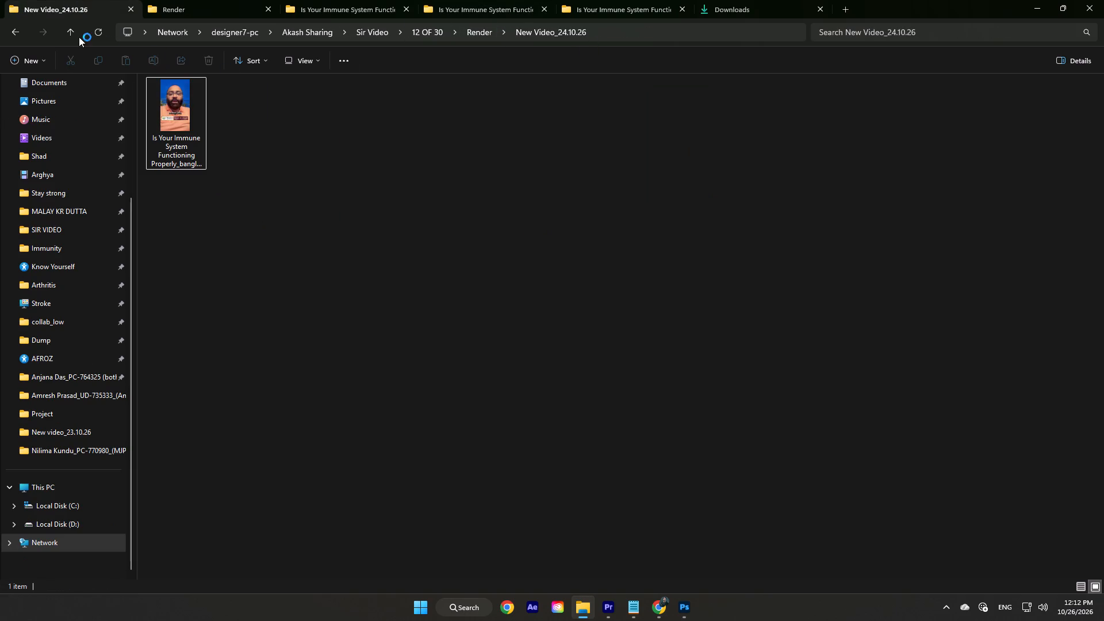
pyautogui.click(72, 31)
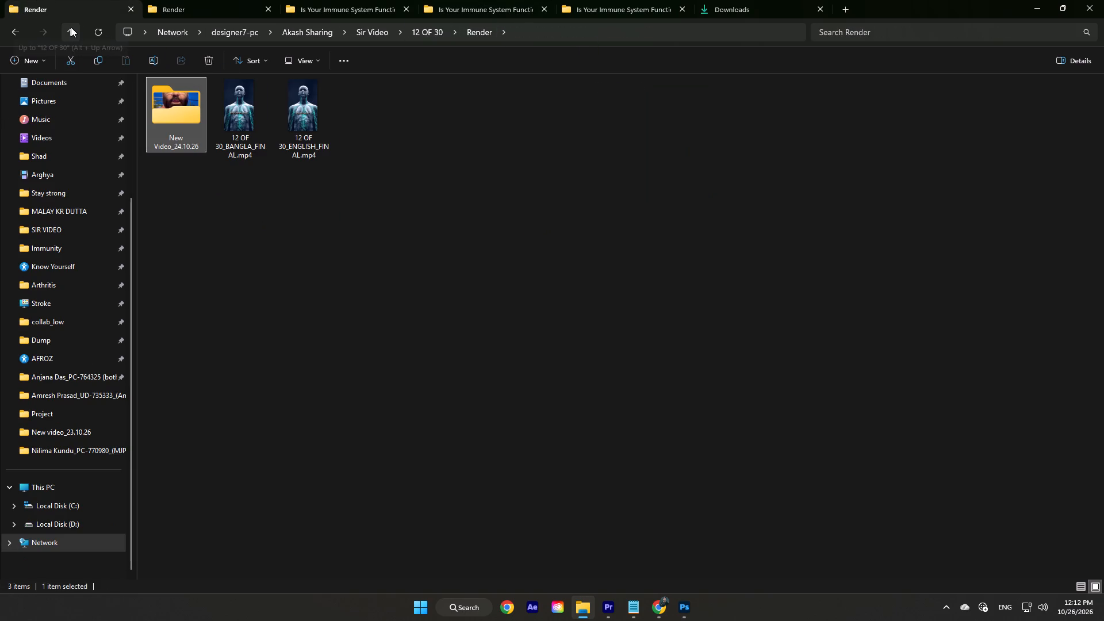
pyautogui.click(71, 27)
pyautogui.click(198, 135)
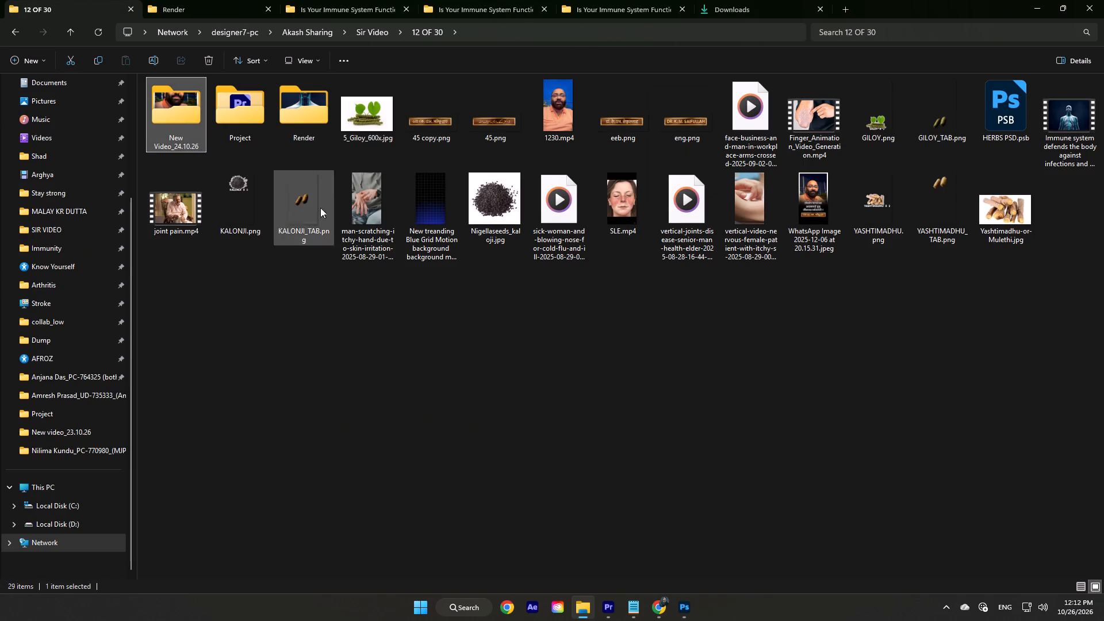
pyautogui.doubleClick(201, 123)
pyautogui.click(612, 30)
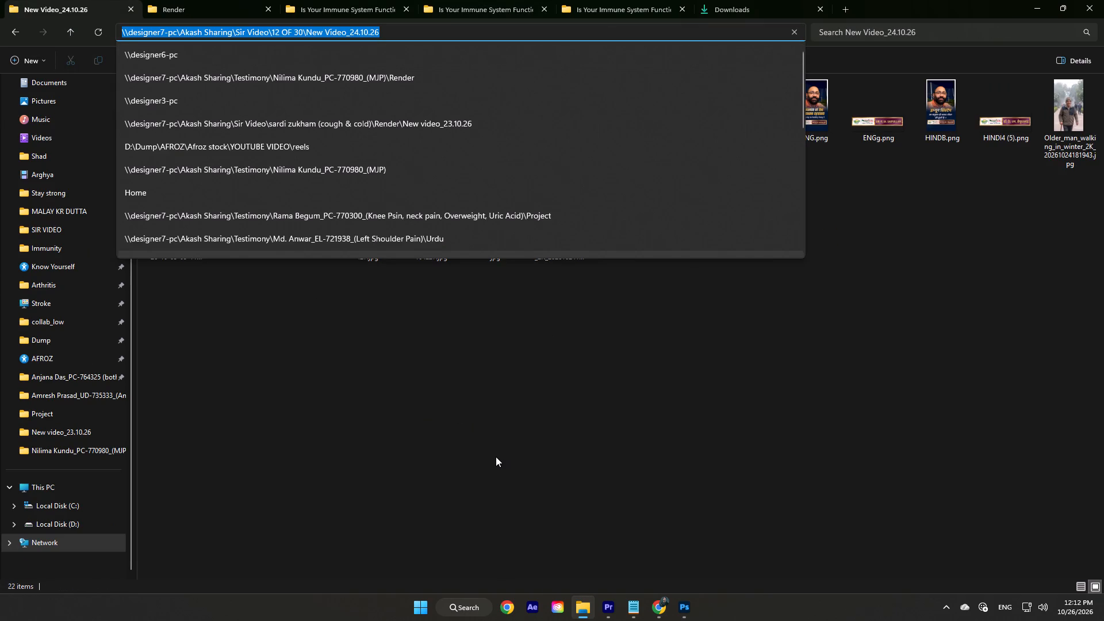
pyautogui.hotkey('ctrl', 'c')
pyautogui.click(496, 457)
# Return to Photoshop and set the PNG export destination to the copied New Video_24.10.26 path.
pyautogui.click(680, 611)
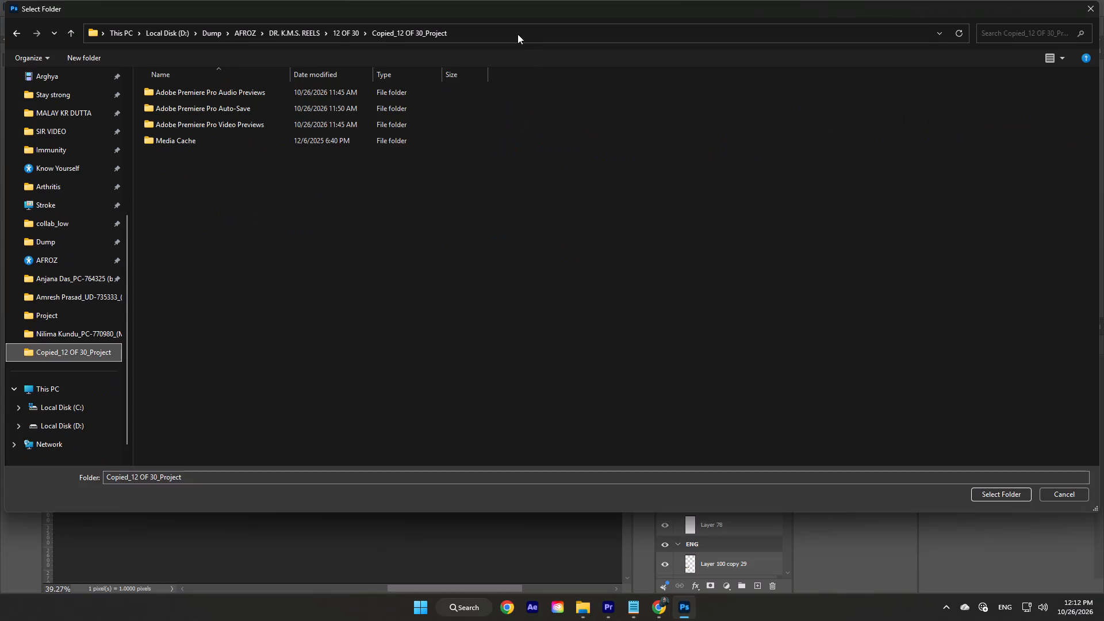
pyautogui.click(517, 34)
pyautogui.hotkey('ctrl', 'v')
pyautogui.press('Return')
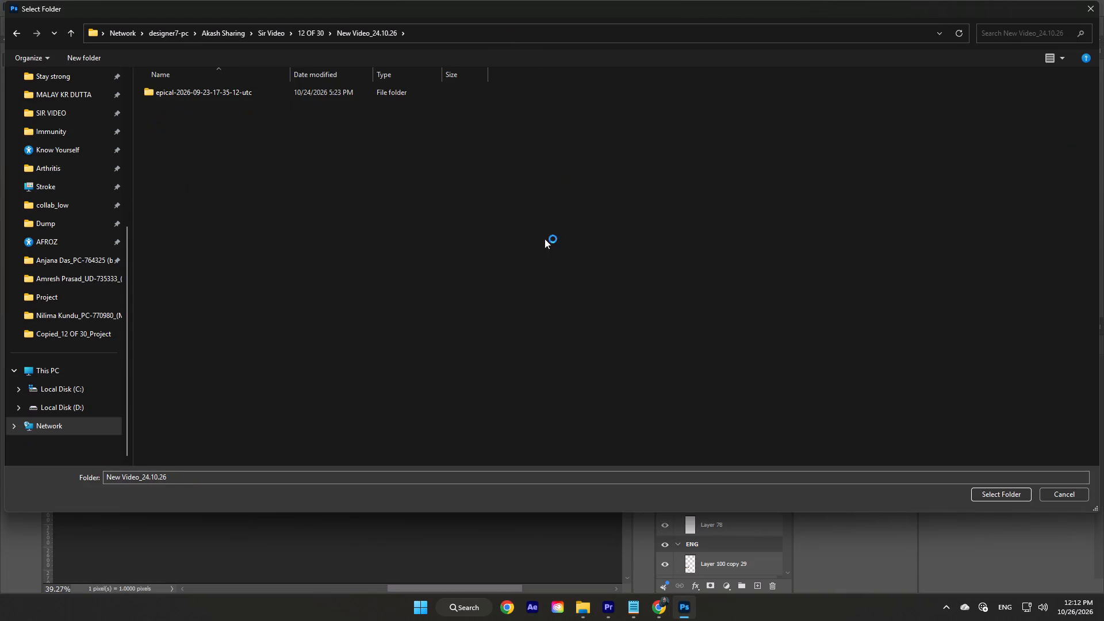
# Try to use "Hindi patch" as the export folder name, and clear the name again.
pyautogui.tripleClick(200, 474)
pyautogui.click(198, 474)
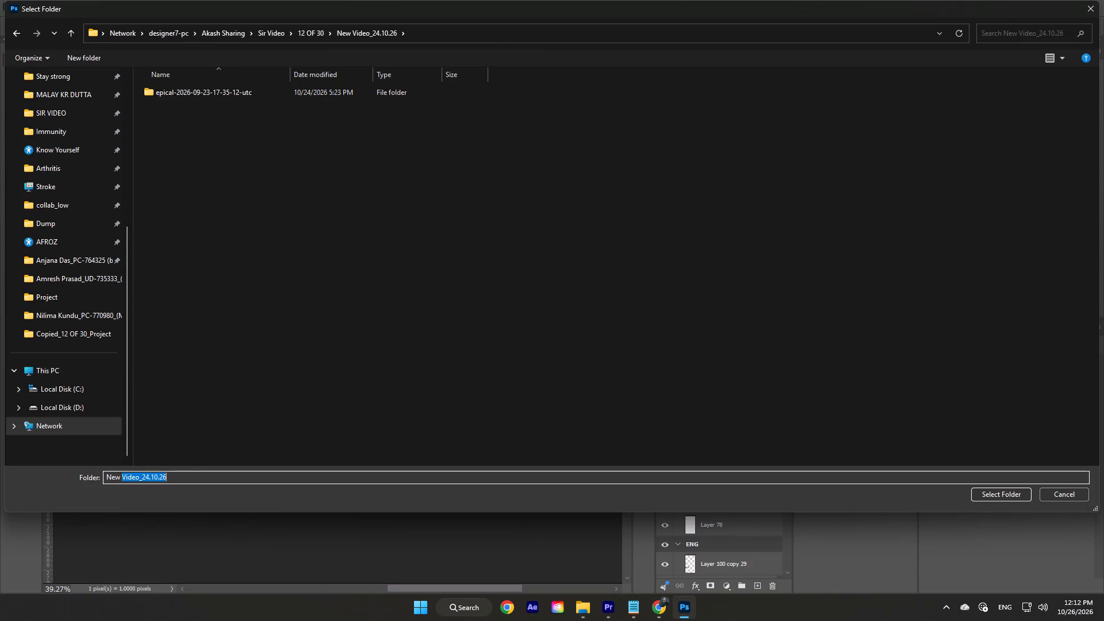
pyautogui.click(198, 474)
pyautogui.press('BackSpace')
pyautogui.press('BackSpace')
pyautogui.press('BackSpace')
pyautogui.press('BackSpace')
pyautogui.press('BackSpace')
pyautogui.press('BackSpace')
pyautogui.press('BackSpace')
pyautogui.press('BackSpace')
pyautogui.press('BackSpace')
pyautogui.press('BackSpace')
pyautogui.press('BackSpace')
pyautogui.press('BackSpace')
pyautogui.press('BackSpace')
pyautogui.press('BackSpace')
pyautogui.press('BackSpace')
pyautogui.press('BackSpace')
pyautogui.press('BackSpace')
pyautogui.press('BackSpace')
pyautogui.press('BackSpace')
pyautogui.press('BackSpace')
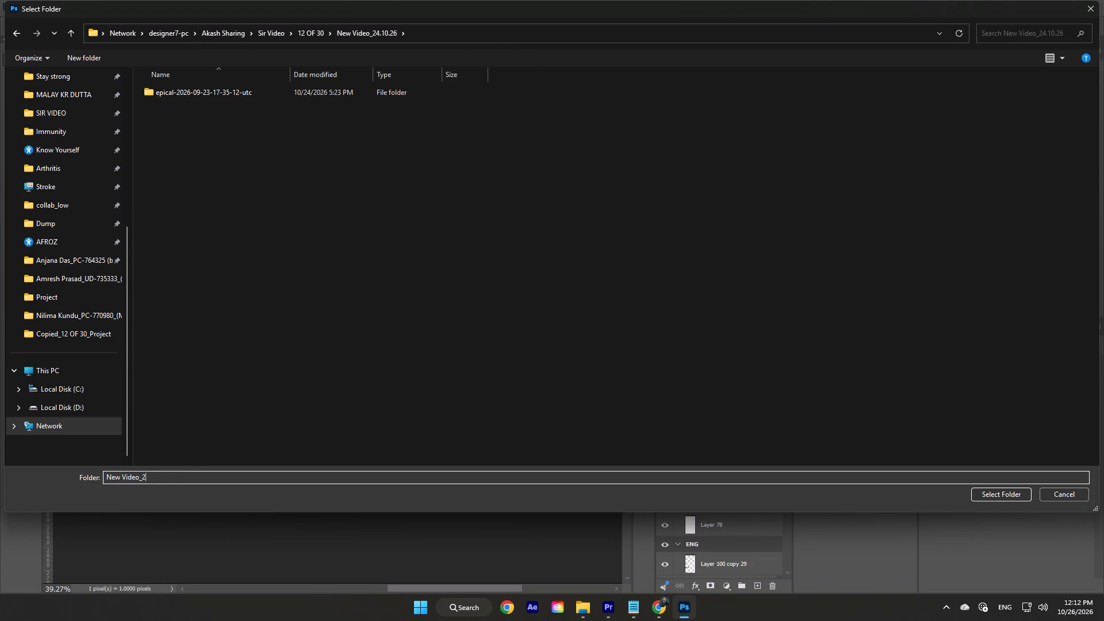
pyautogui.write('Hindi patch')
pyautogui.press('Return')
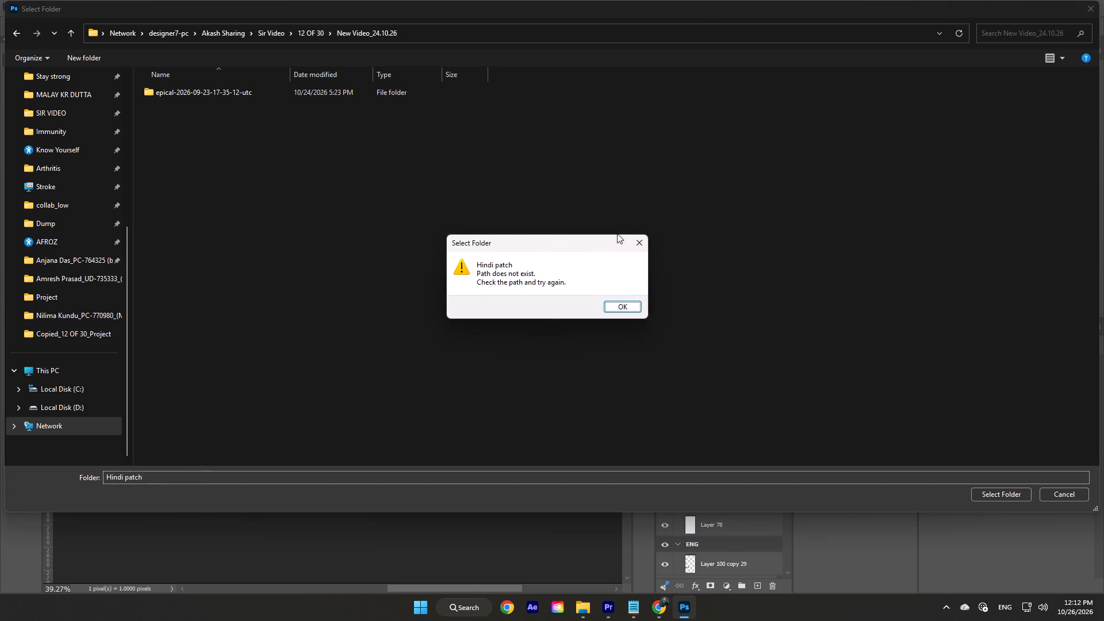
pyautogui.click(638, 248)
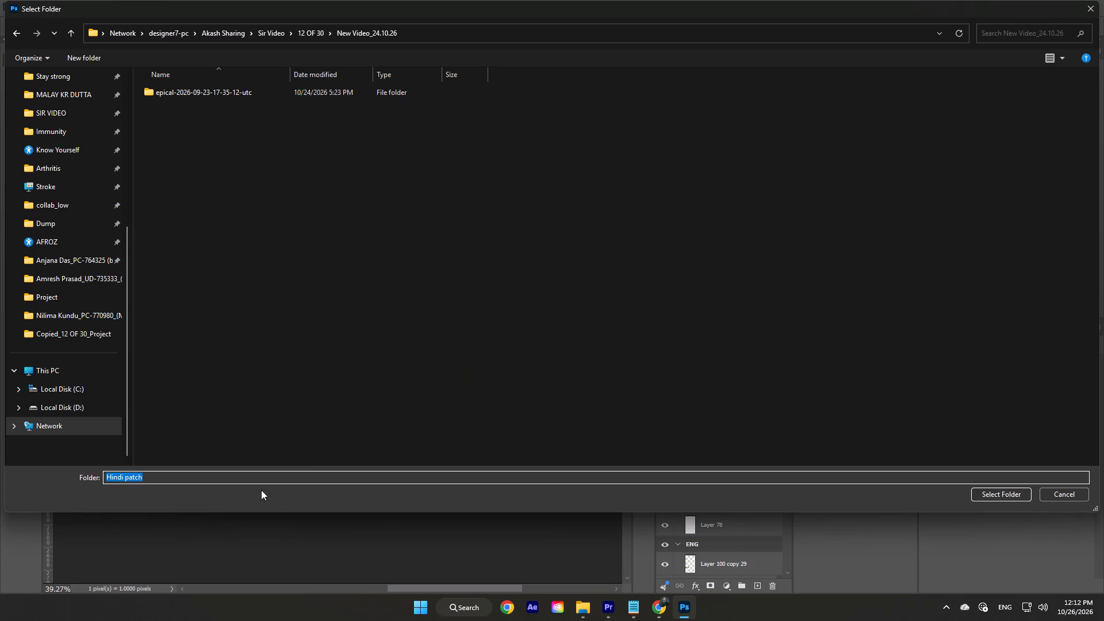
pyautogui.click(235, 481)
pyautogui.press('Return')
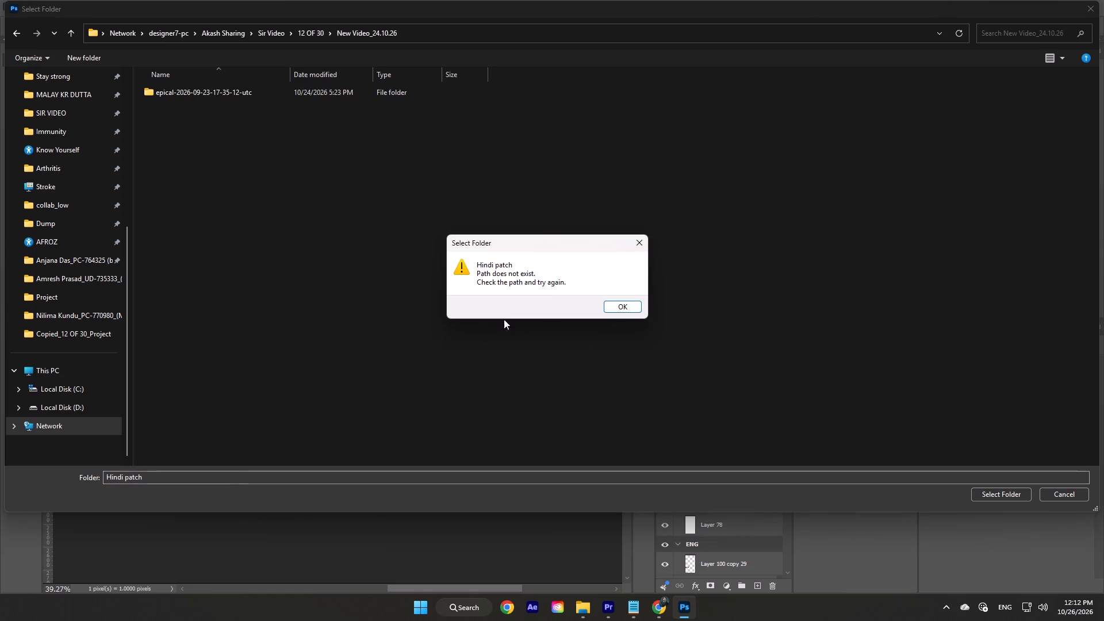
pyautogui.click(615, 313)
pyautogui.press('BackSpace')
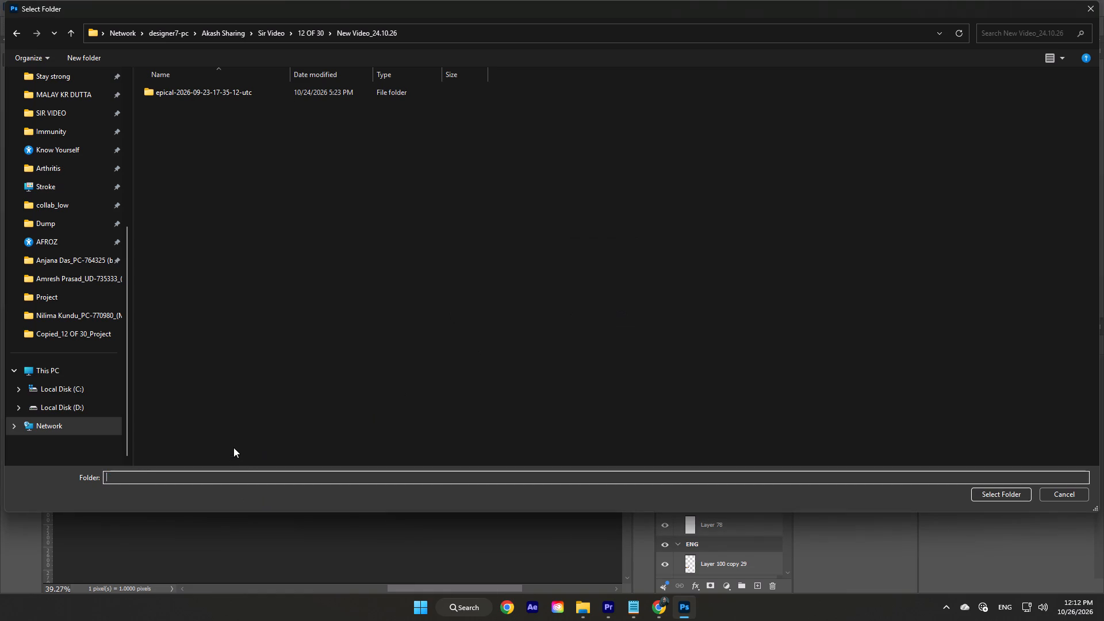
# Export the PNGs into New Video_24.10.26, and reopen that folder in File Explorer to check the exported files.
pyautogui.click(1005, 492)
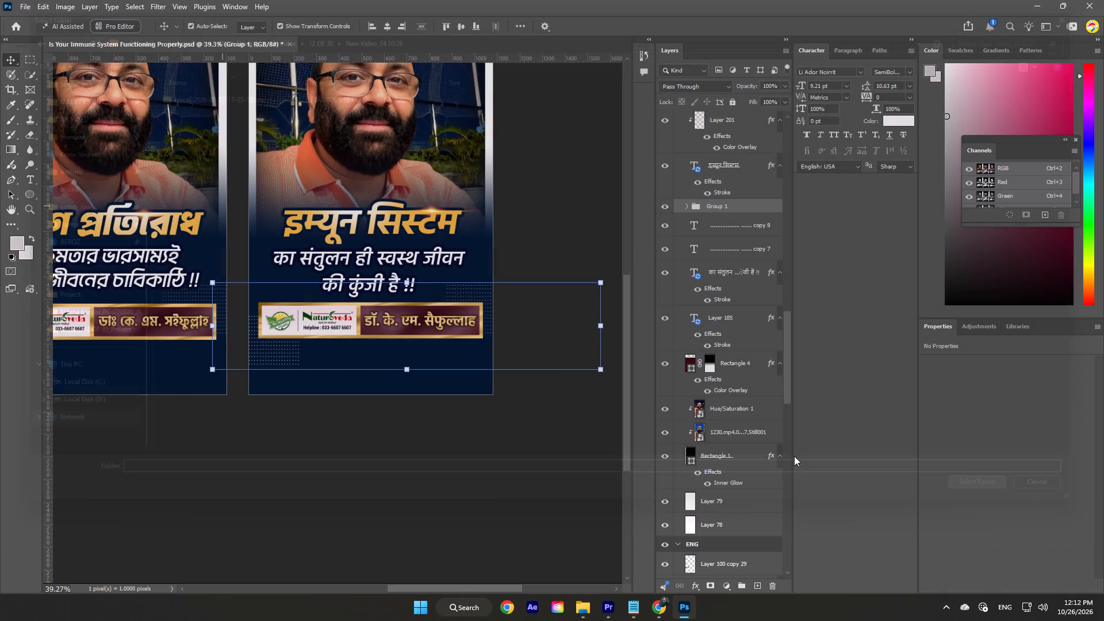
pyautogui.click(593, 601)
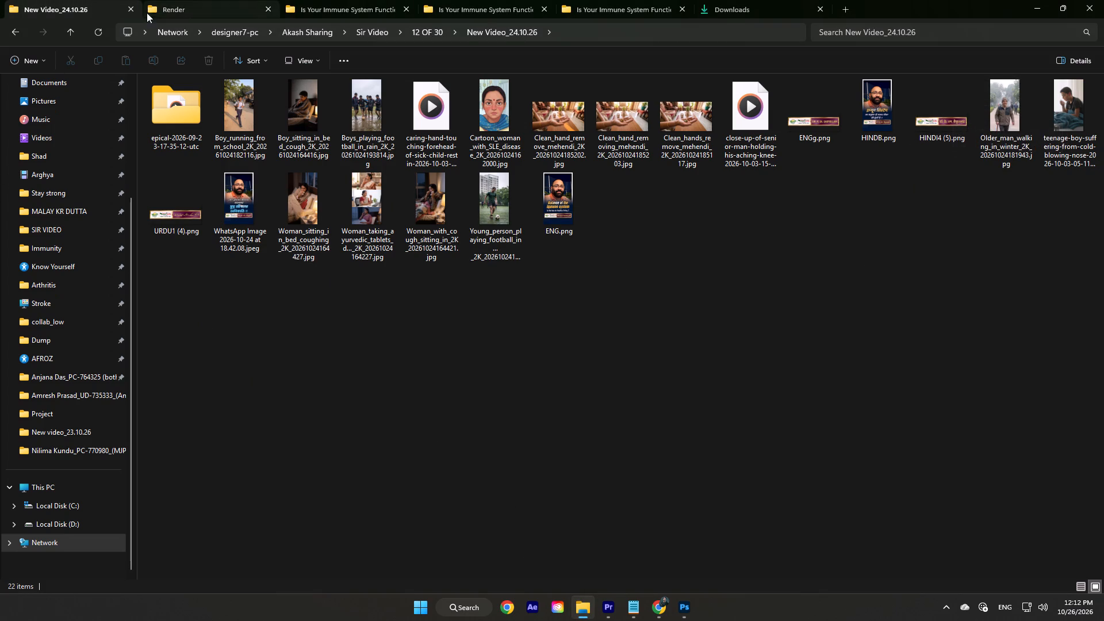
pyautogui.click(69, 33)
pyautogui.doubleClick(174, 129)
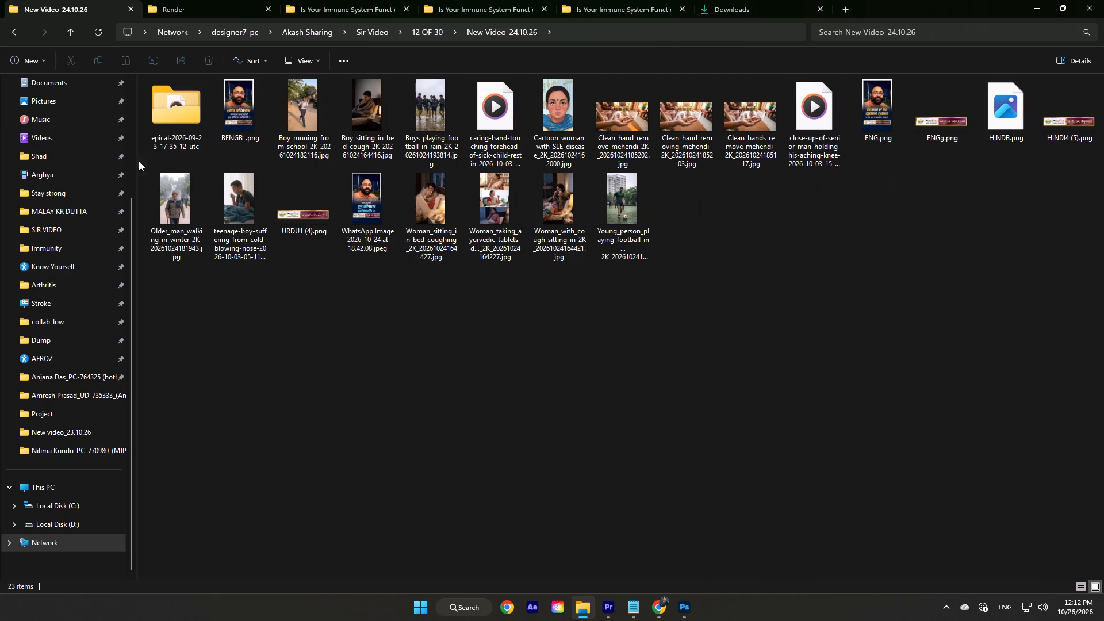
pyautogui.click(538, 314)
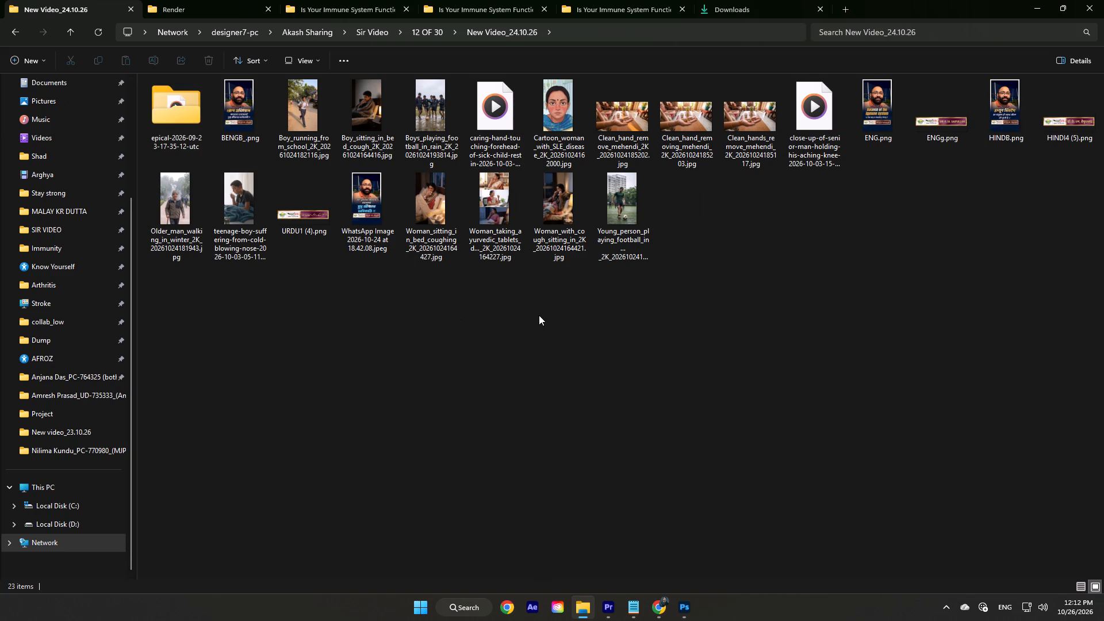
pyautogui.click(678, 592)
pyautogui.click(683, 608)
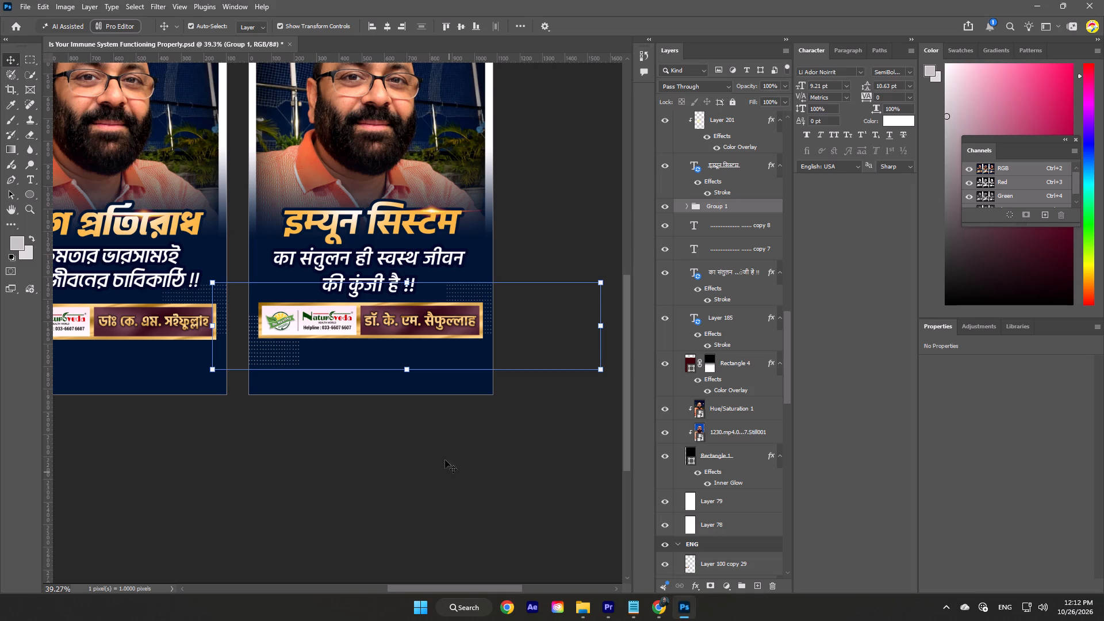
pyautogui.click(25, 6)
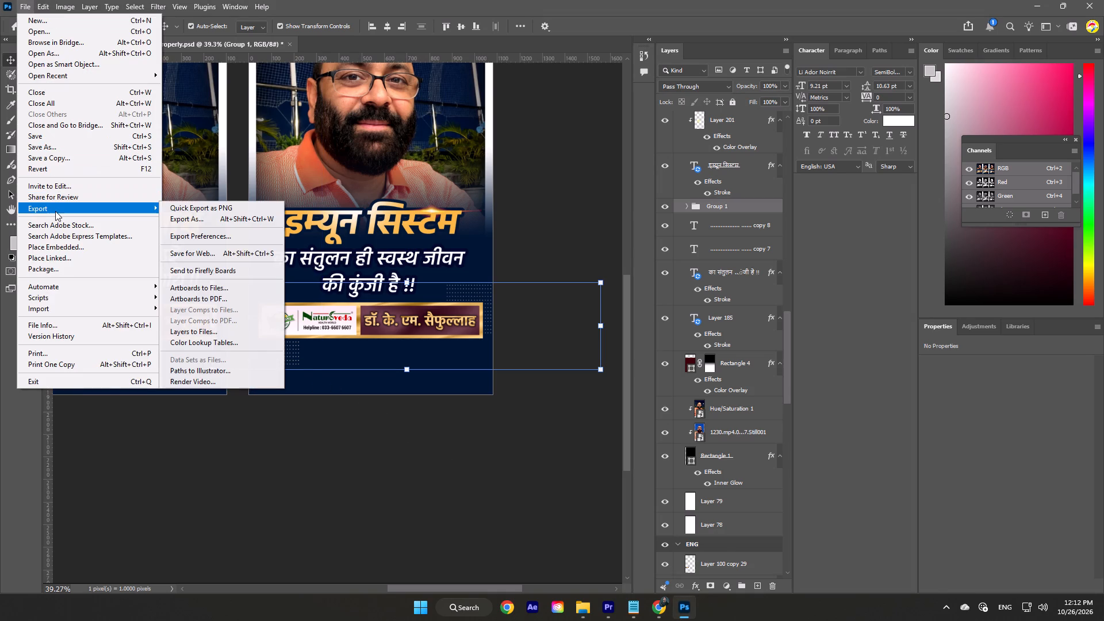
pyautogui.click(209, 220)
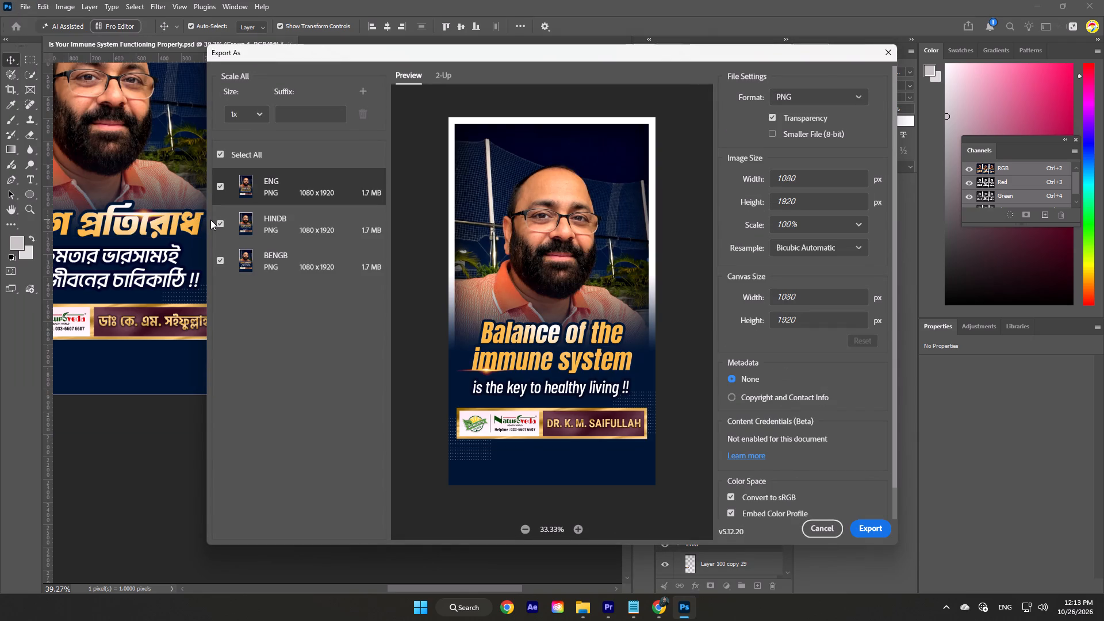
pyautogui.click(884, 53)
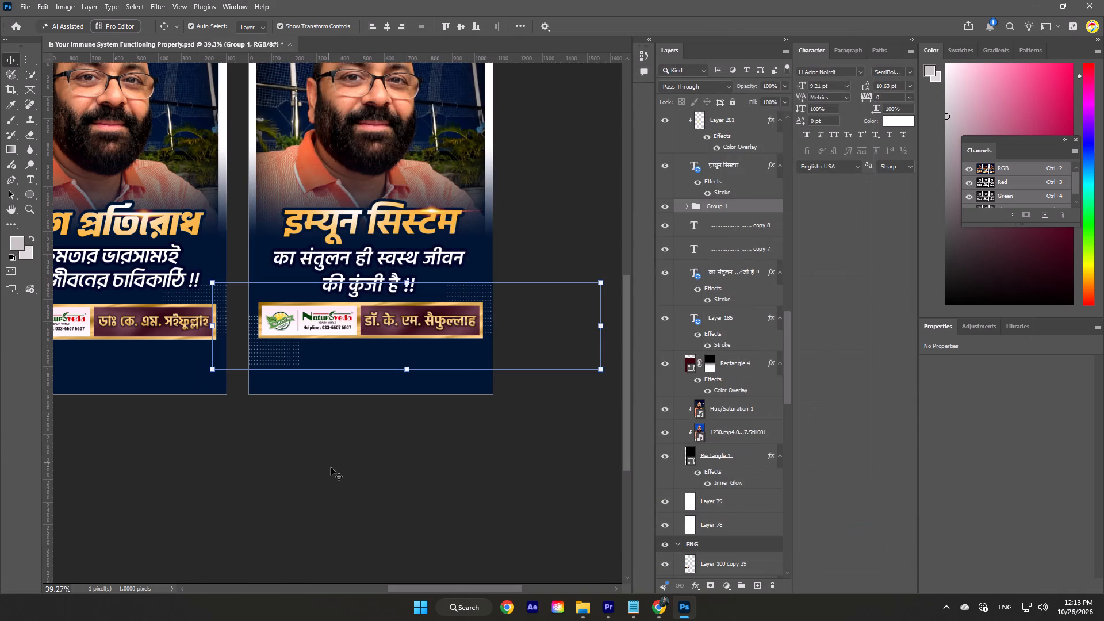
# Reselect the HINDB banner's Group 1 and toggle its visibility off and on to recheck what it contains.
pyautogui.click(348, 484)
pyautogui.click(746, 207)
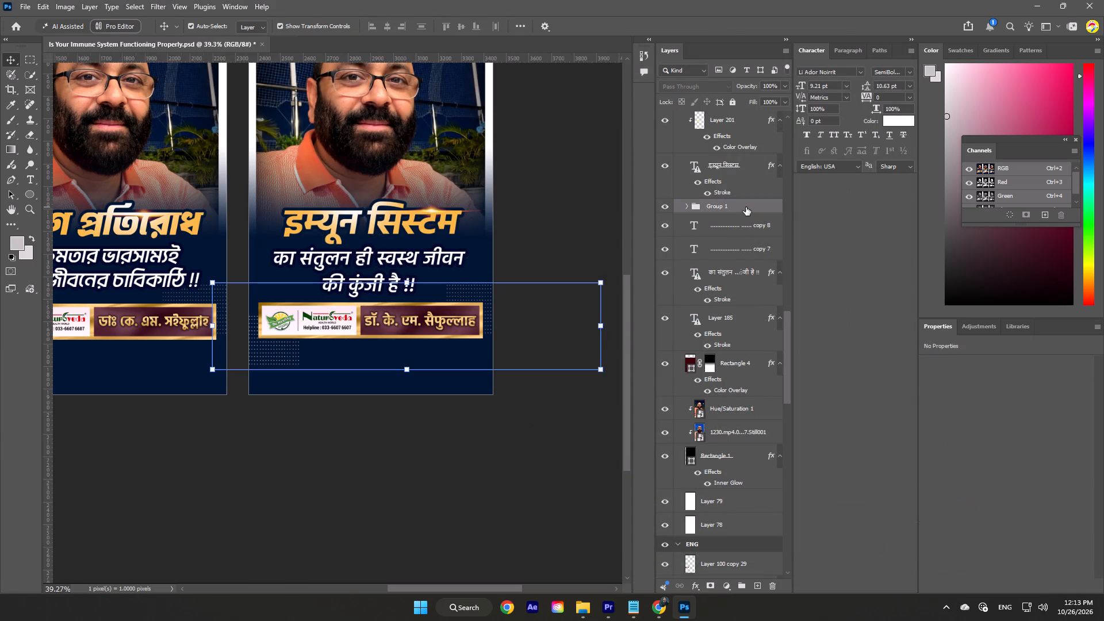
pyautogui.click(660, 206)
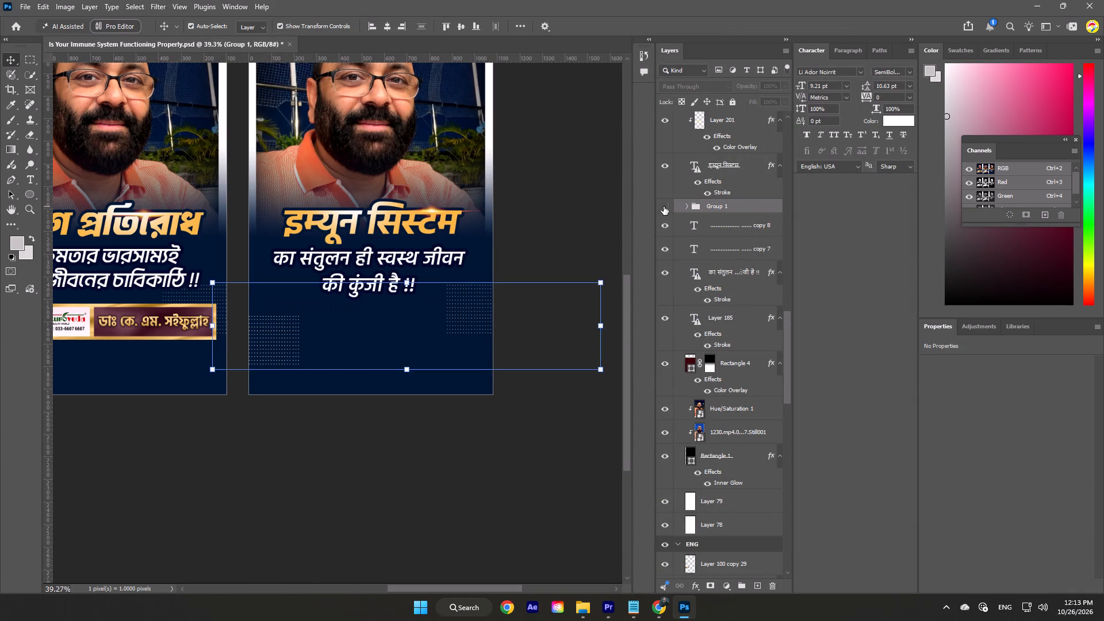
pyautogui.click(664, 206)
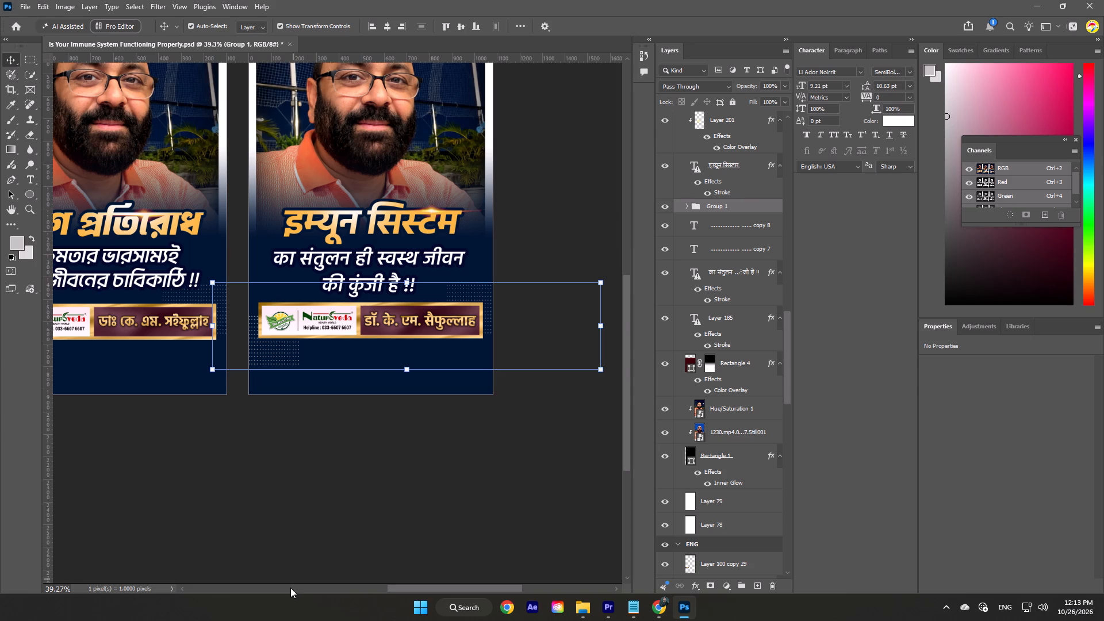
pyautogui.click(408, 585)
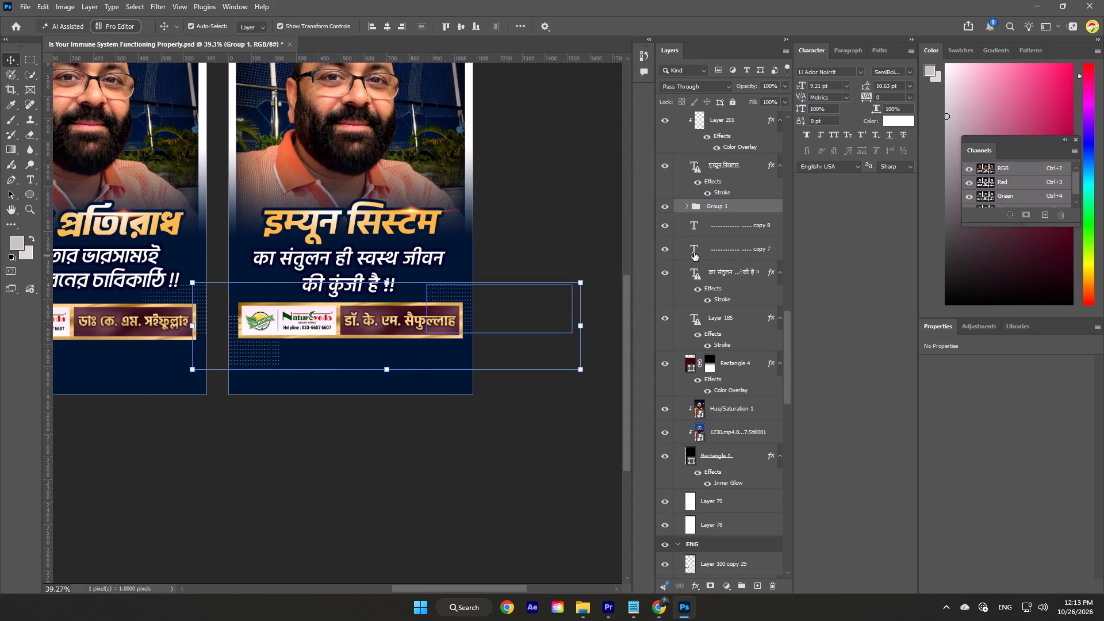
# Toggle the visibility of Group 1 in the HINDB artboard to check which banner elements it contains.
pyautogui.click(667, 204)
pyautogui.click(667, 204)
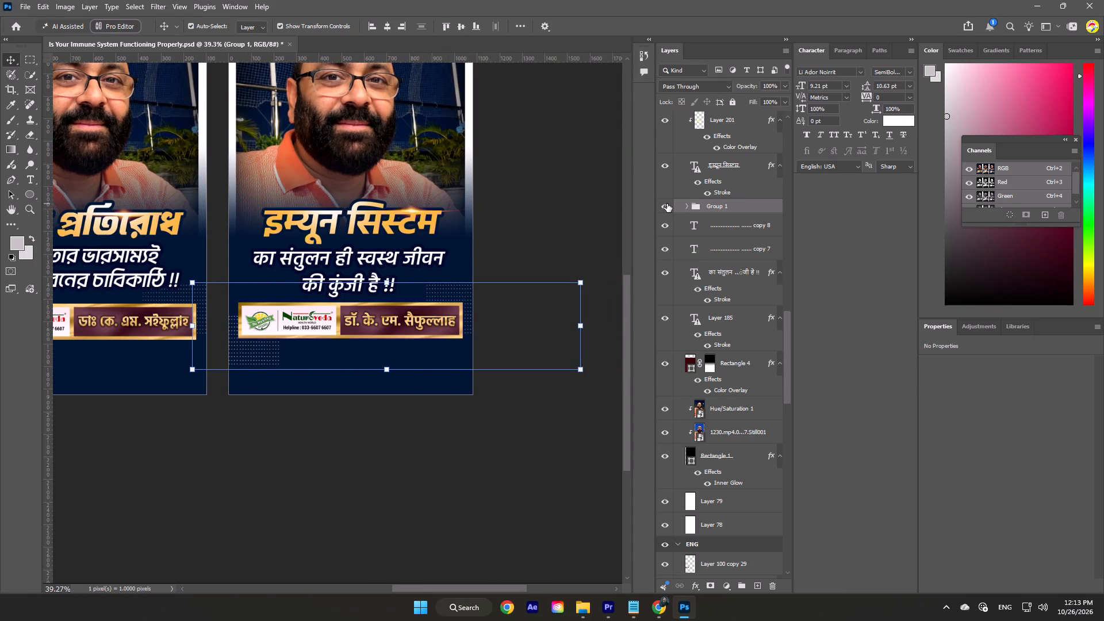
pyautogui.rightClick(753, 207)
pyautogui.click(747, 206)
pyautogui.click(662, 208)
pyautogui.click(662, 208)
pyautogui.scroll(8, 570, 375)
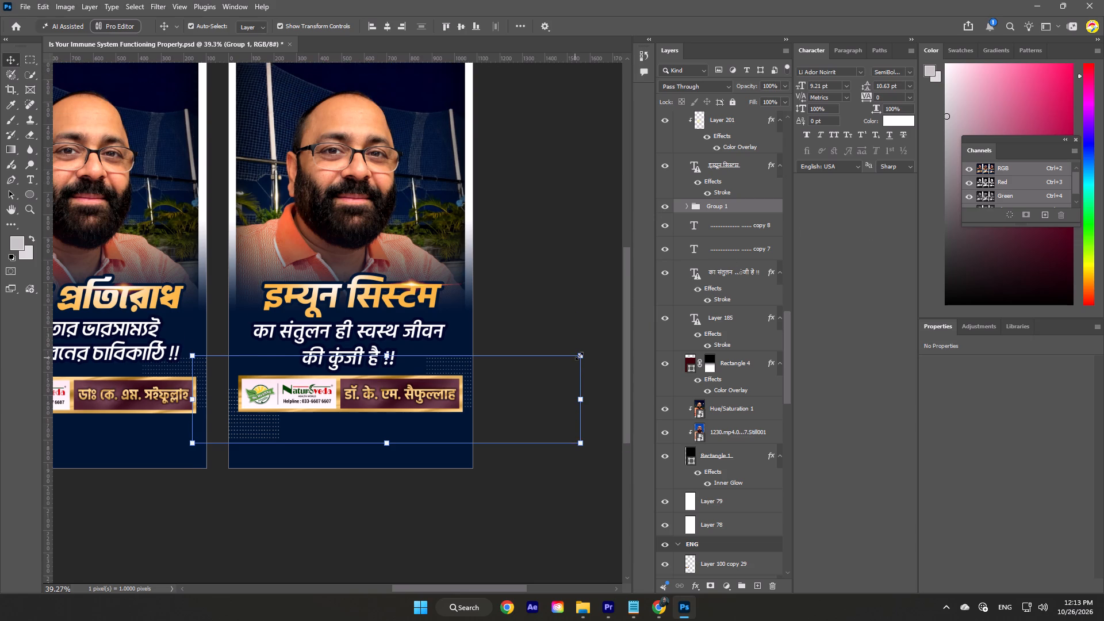
pyautogui.scroll(5, 578, 255)
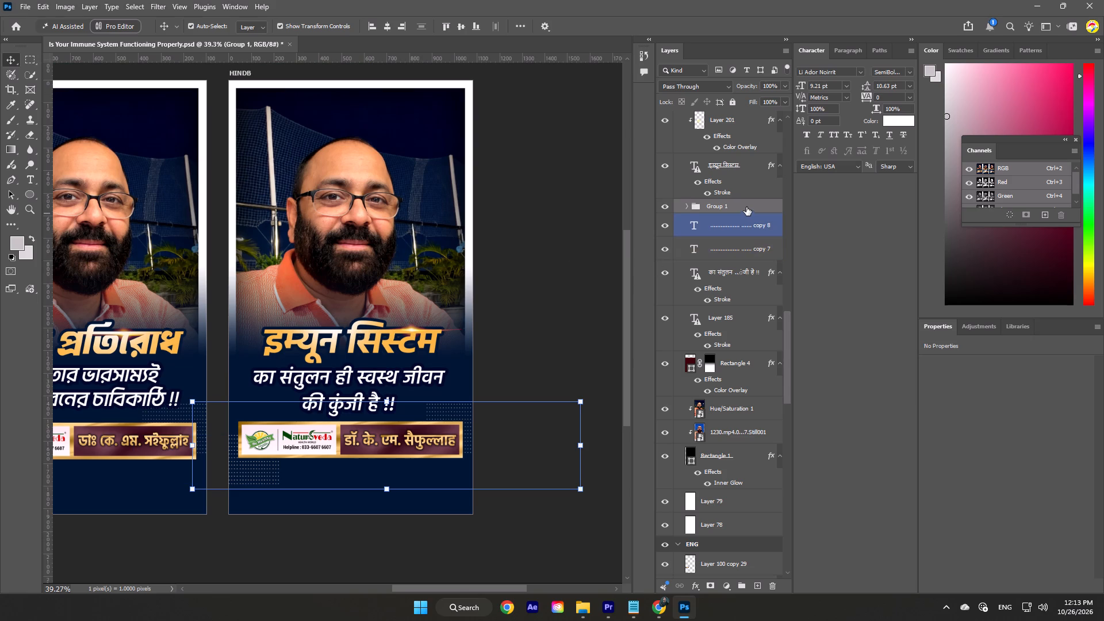
pyautogui.click(666, 203)
pyautogui.click(666, 203)
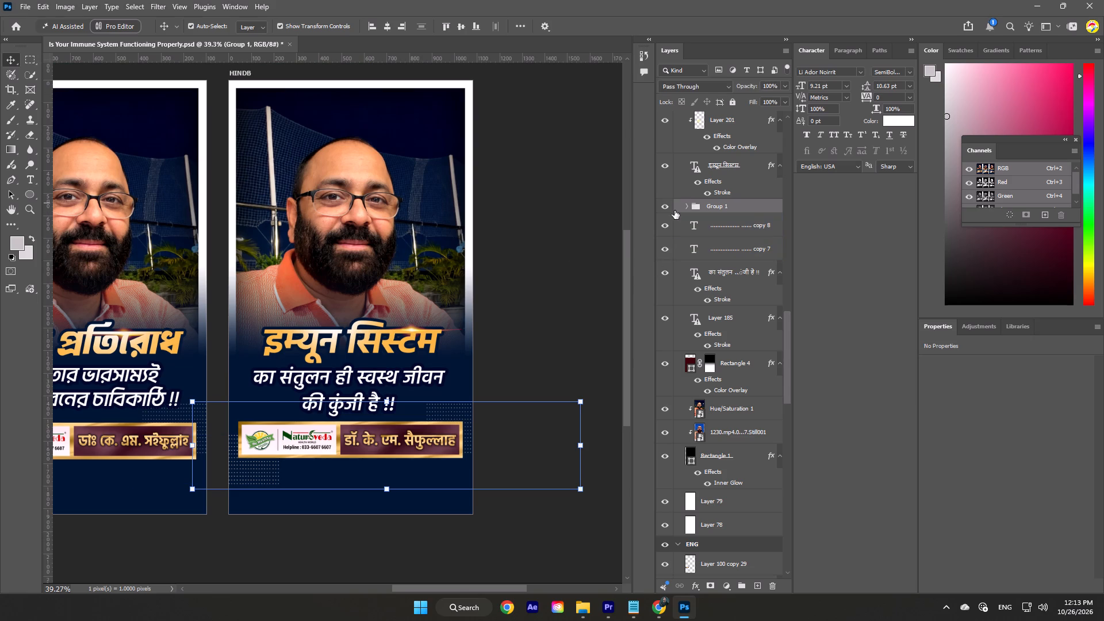
# Examine the Hindi name banner on the HINDB artboard up close, toggling Group 1's visibility to recheck its extent.
pyautogui.scroll(-4, 480, 310)
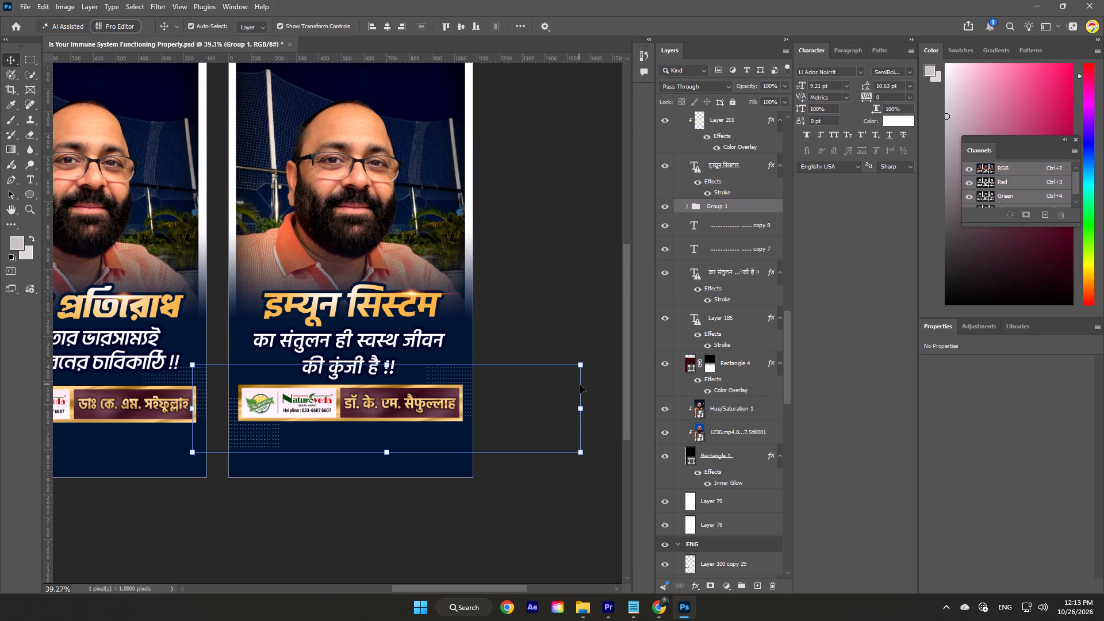
pyautogui.scroll(-2, 580, 385)
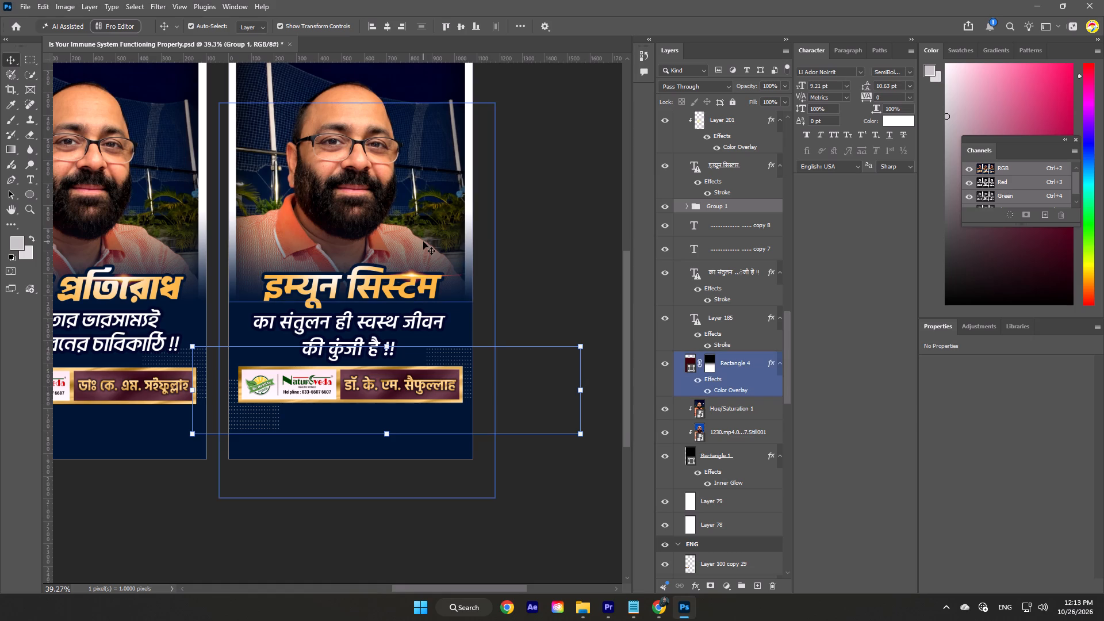
pyautogui.scroll(2, 423, 251)
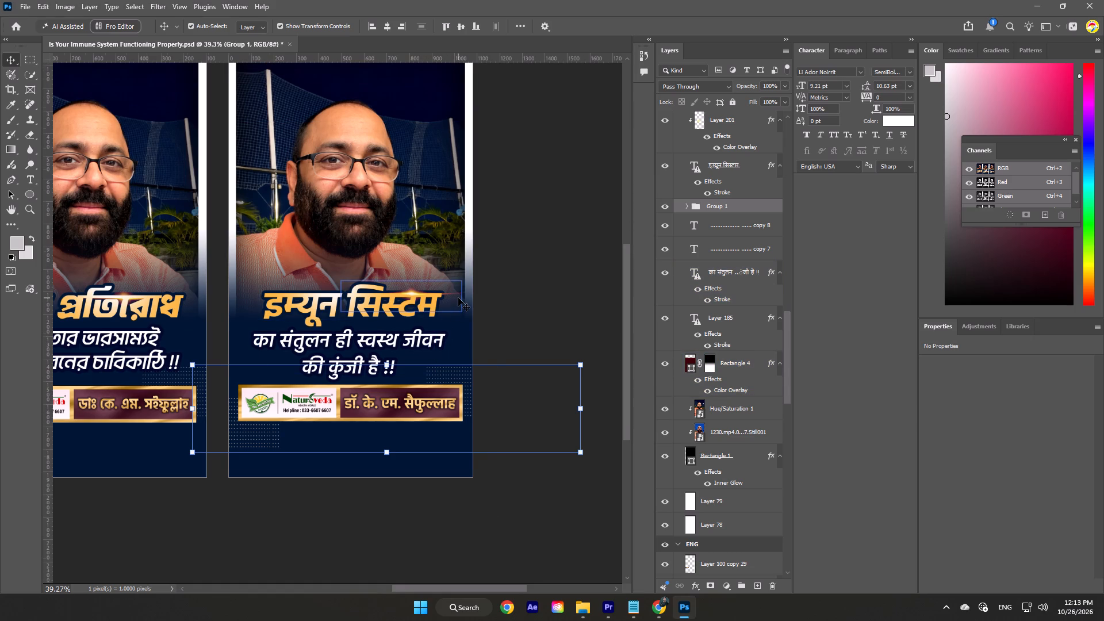
pyautogui.keyDown('alt'); pyautogui.scroll(-5, 458, 298); pyautogui.keyUp('alt')
pyautogui.scroll(5, 478, 298)
pyautogui.scroll(-4, 478, 298)
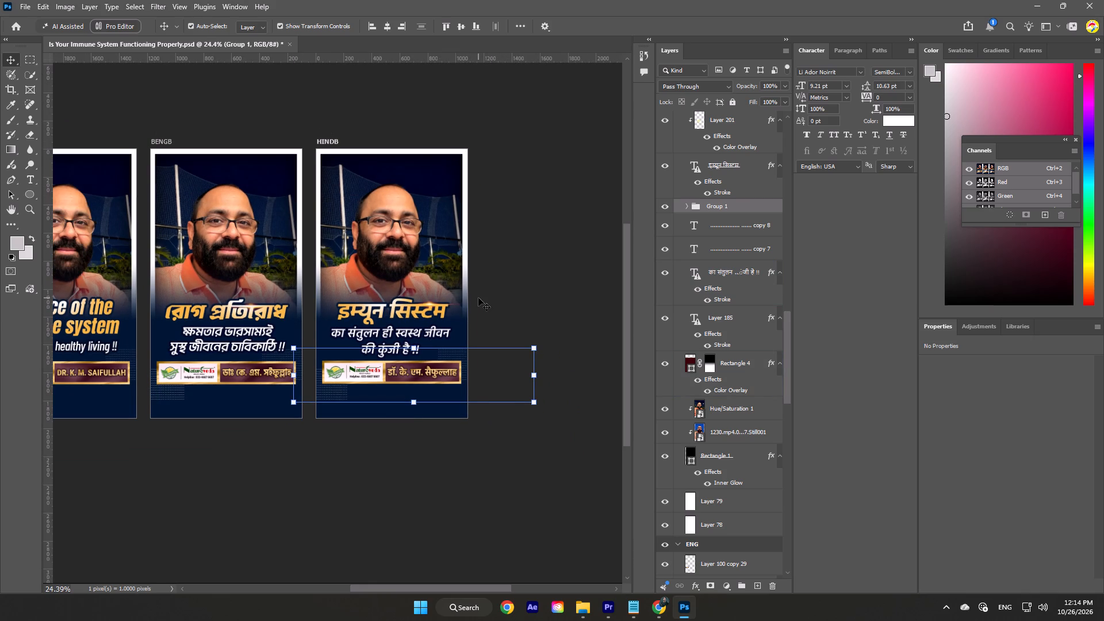
pyautogui.click(390, 587)
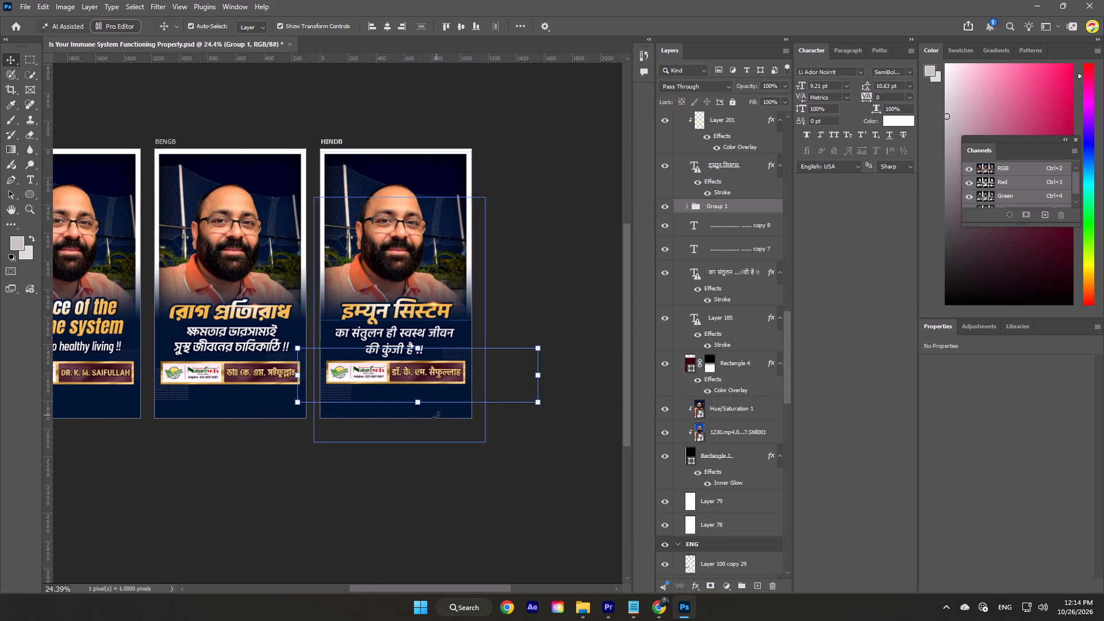
pyautogui.keyDown('alt'); pyautogui.scroll(4, 428, 425); pyautogui.keyUp('alt')
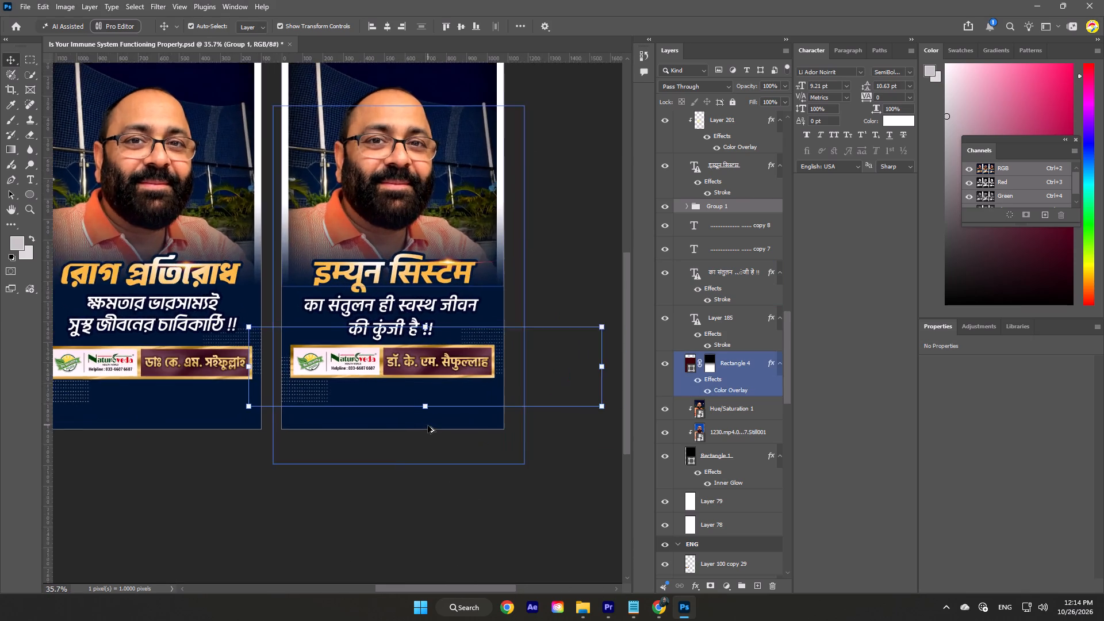
pyautogui.keyDown('alt'); pyautogui.scroll(6, 428, 425); pyautogui.keyUp('alt')
pyautogui.scroll(-1, 431, 426)
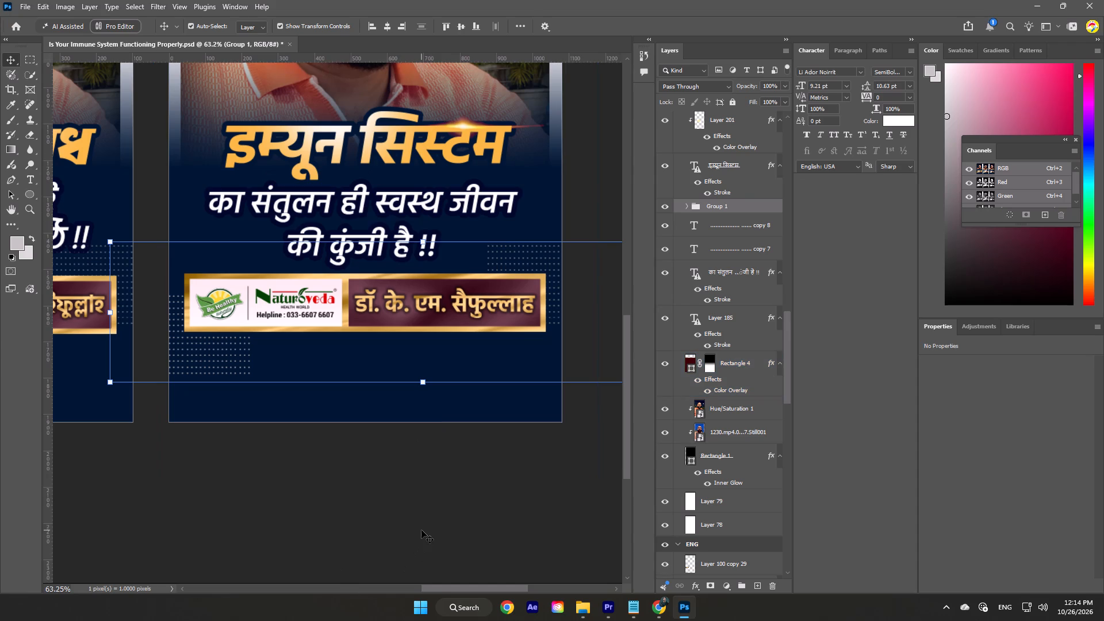
pyautogui.scroll(1, 421, 530)
pyautogui.click(663, 208)
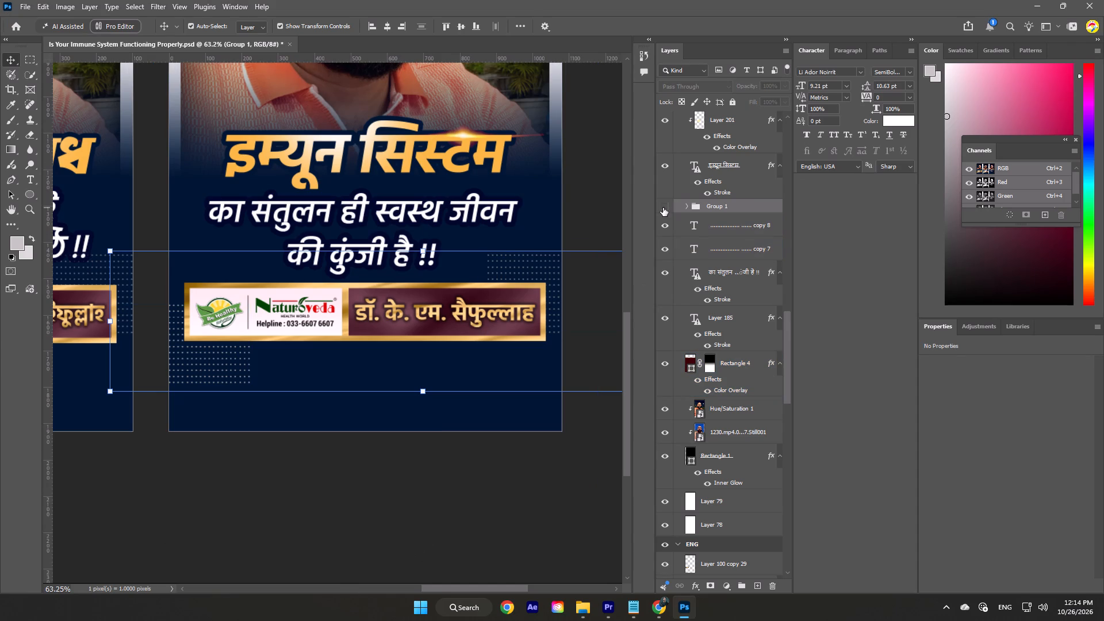
pyautogui.click(663, 208)
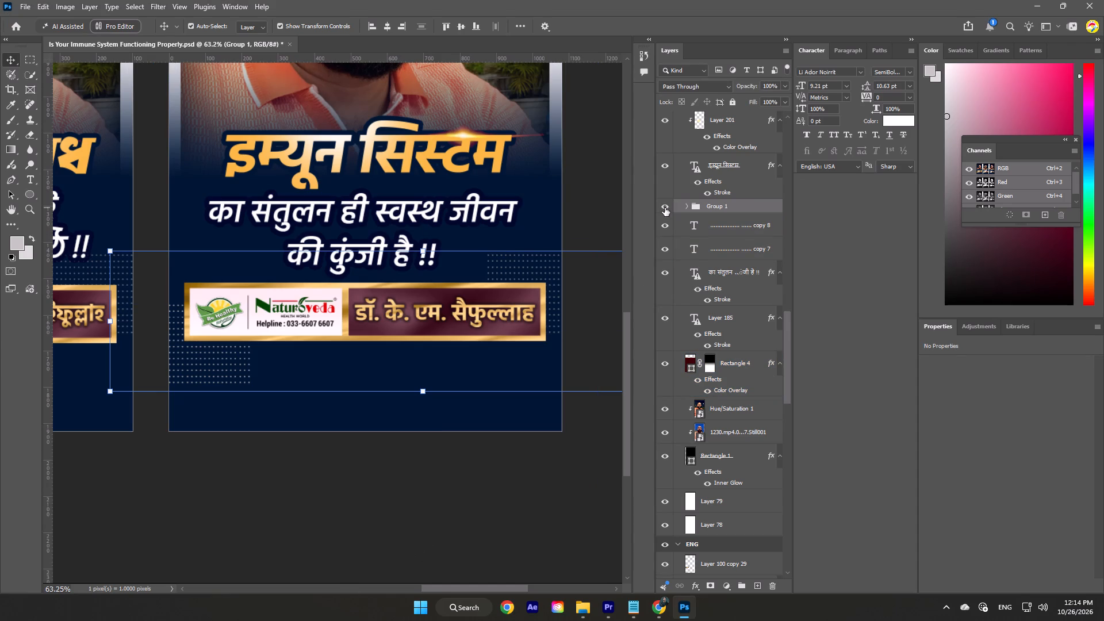
pyautogui.click(667, 205)
pyautogui.click(666, 208)
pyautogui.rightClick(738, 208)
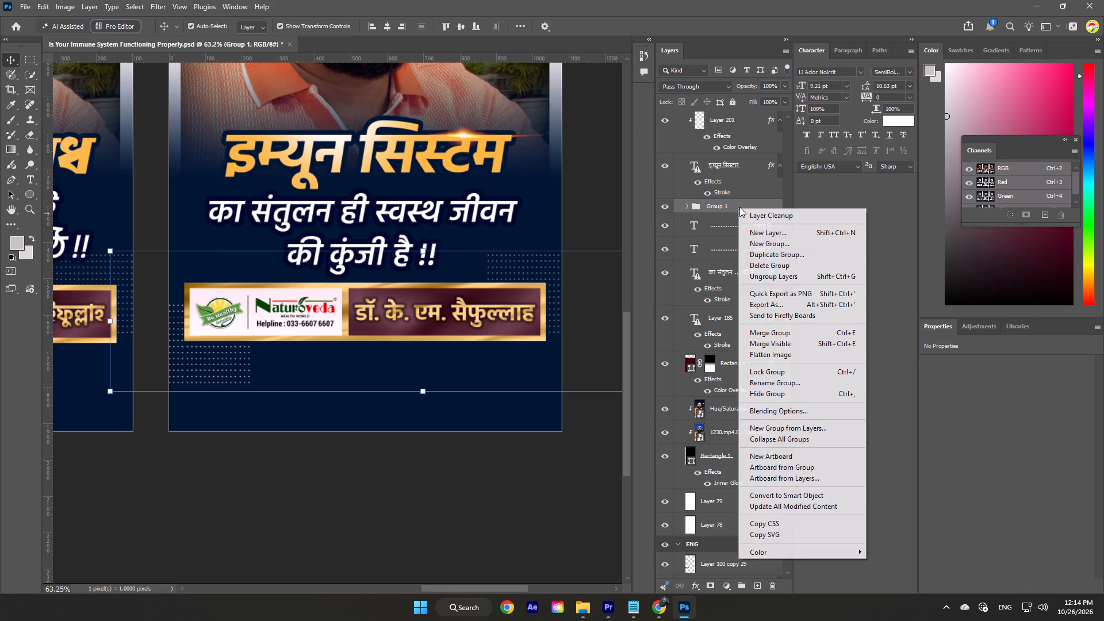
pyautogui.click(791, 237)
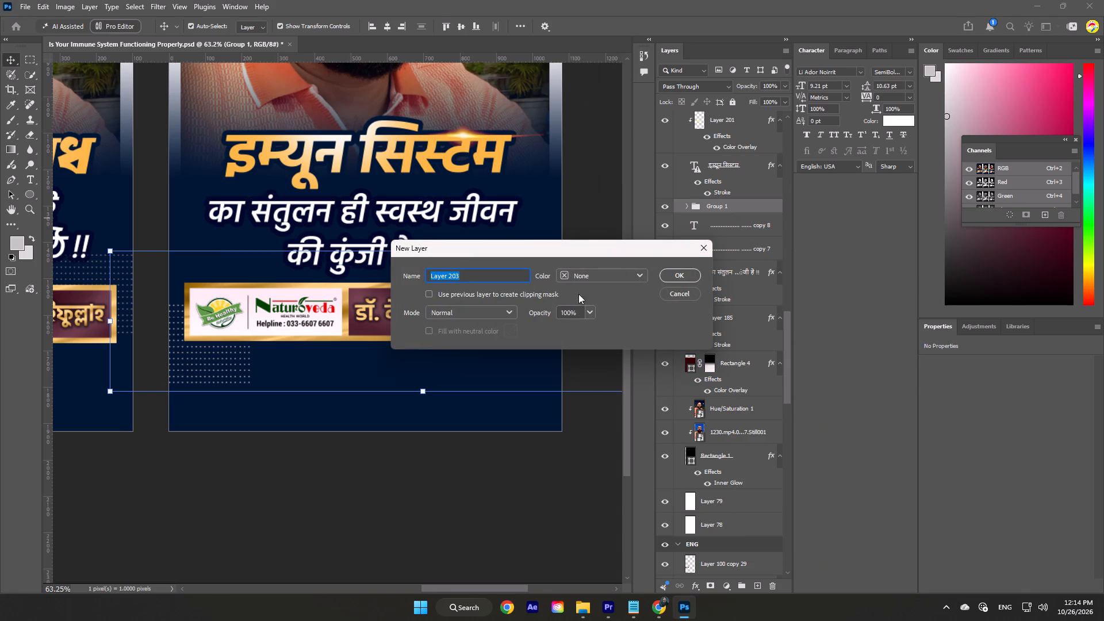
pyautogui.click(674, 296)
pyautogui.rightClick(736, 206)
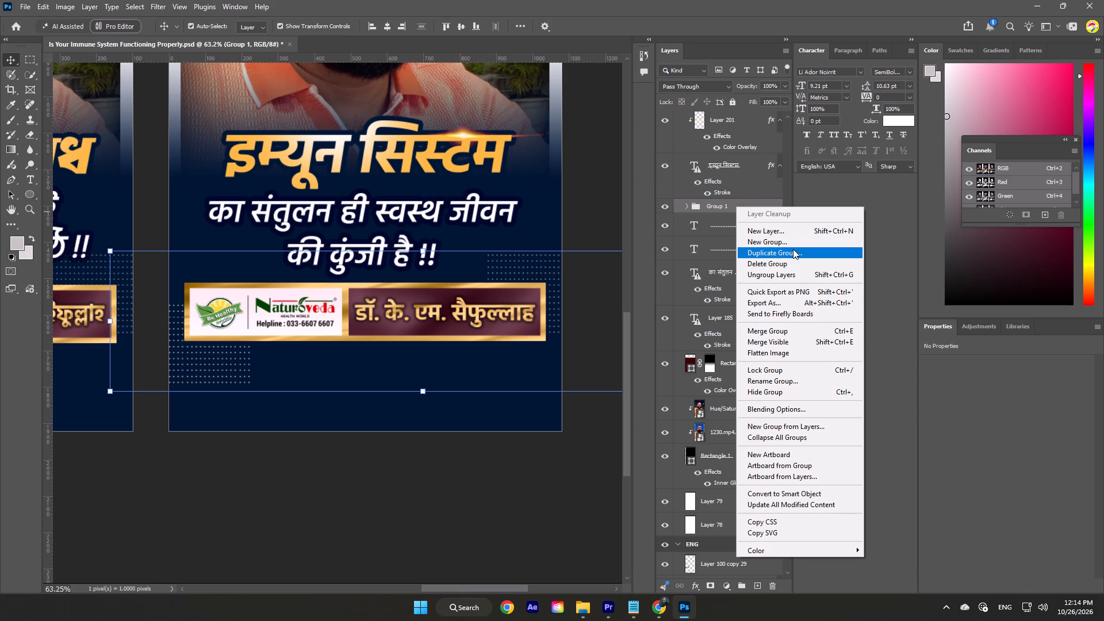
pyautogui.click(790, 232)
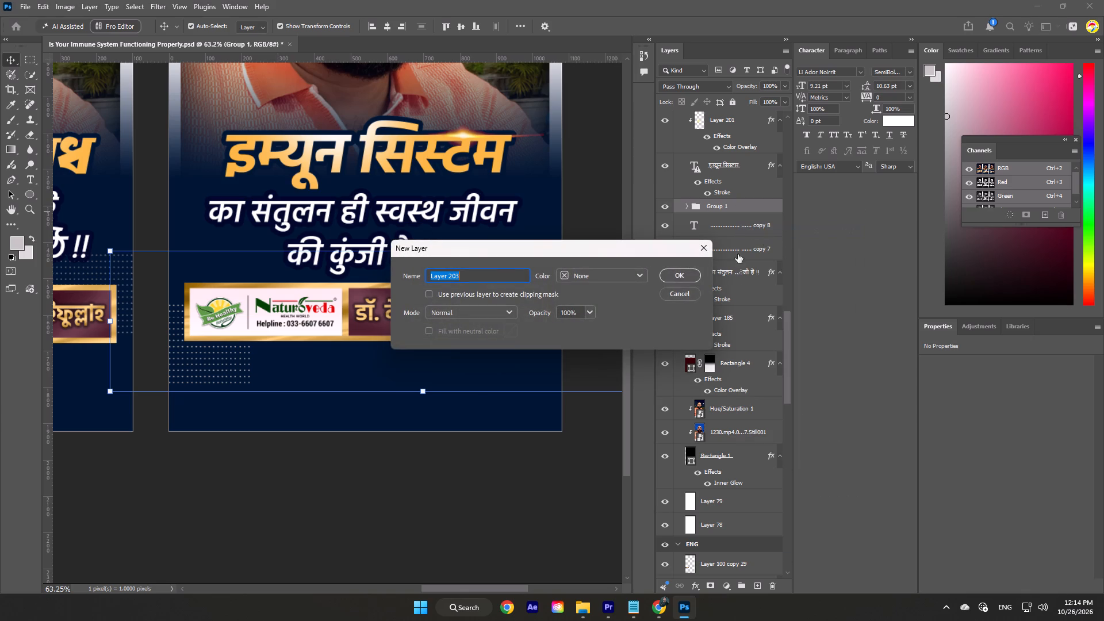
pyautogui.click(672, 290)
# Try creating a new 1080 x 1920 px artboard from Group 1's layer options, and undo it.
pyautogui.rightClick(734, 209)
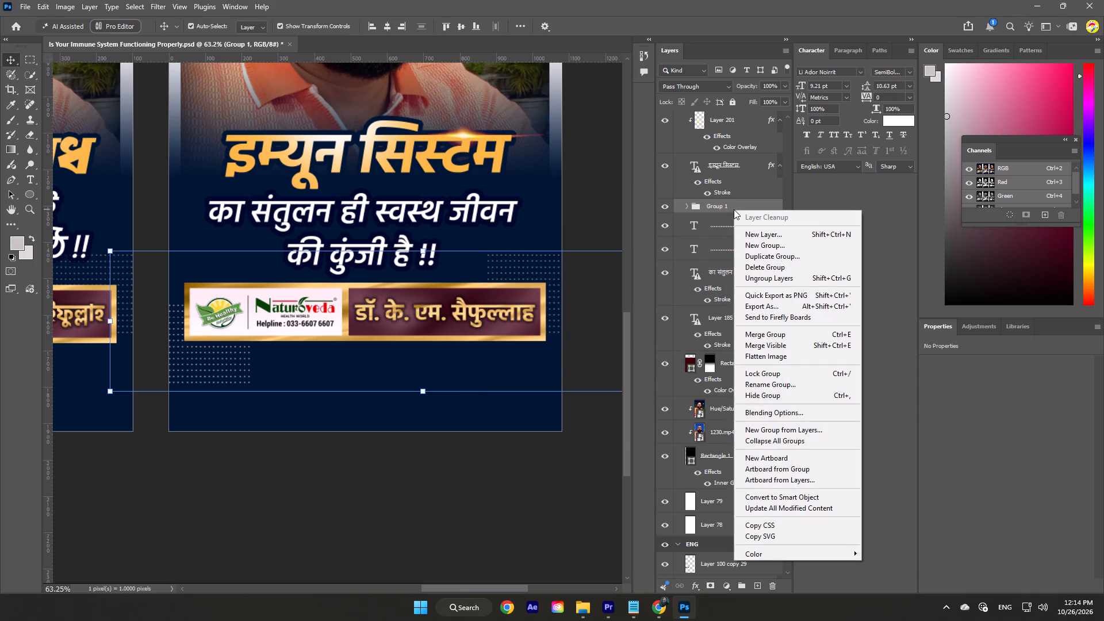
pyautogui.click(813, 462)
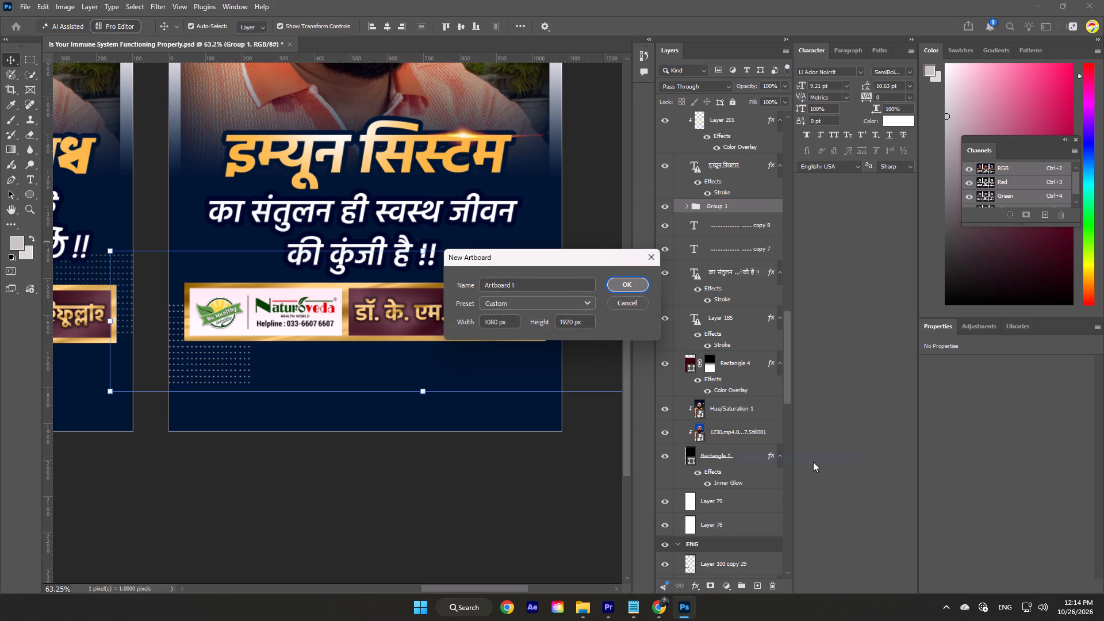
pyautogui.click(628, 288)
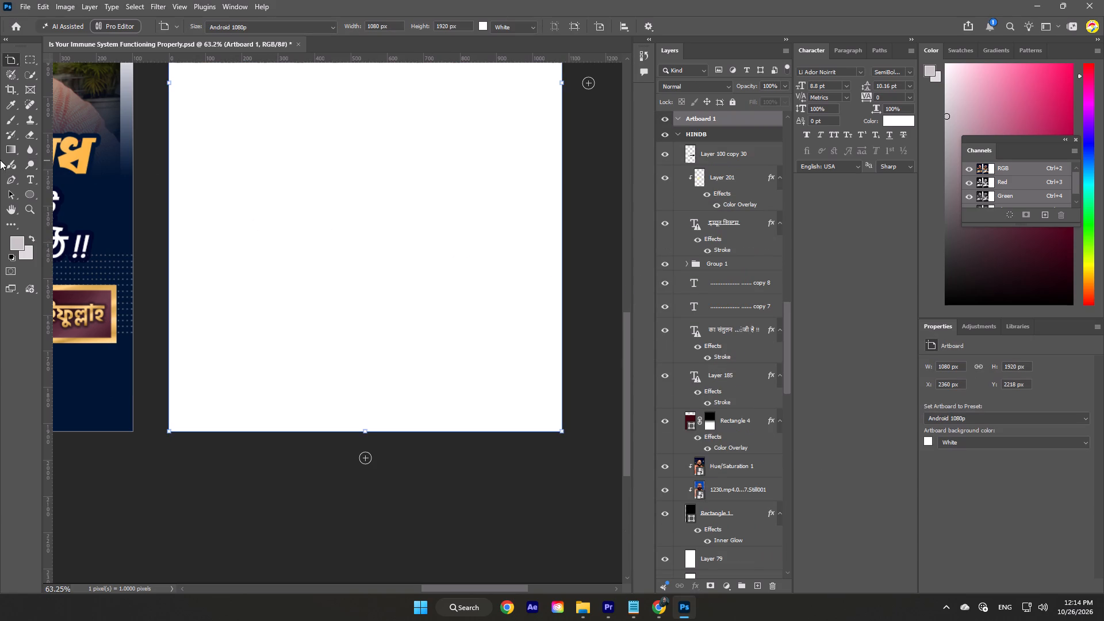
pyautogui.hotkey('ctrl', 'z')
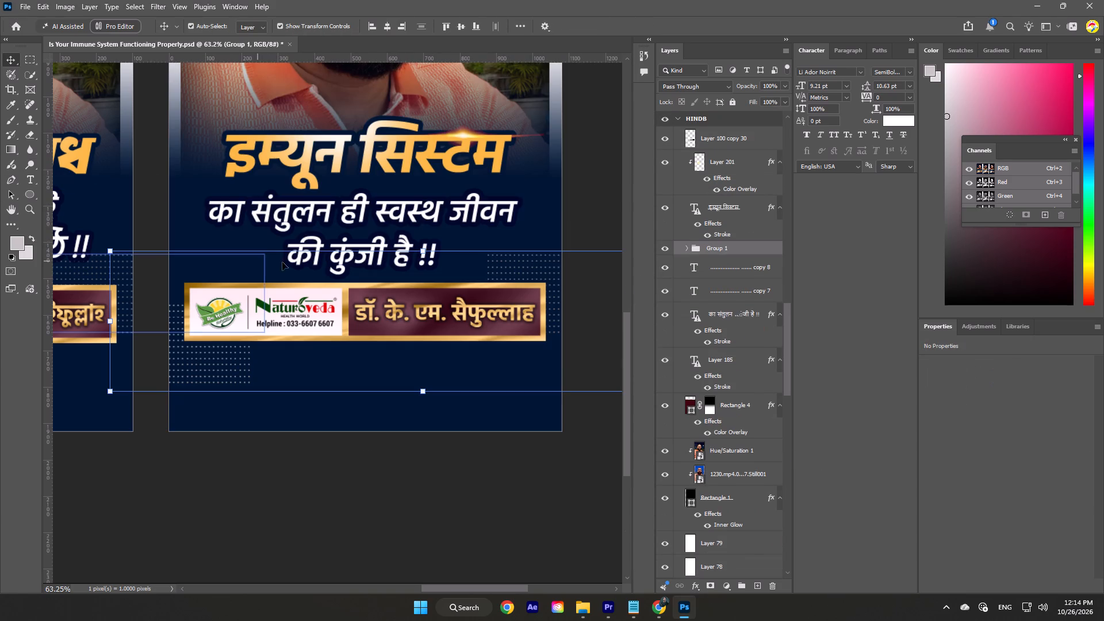
# Duplicate the HINDB artboard's Group 1 into a new document, keeping the name Group 1.
pyautogui.rightClick(765, 246)
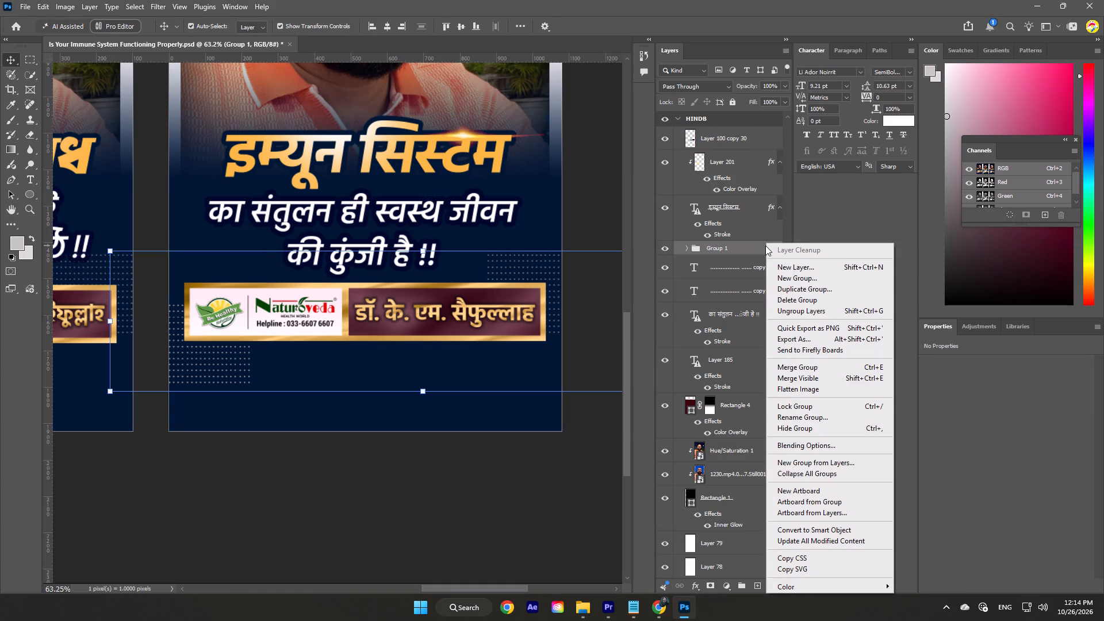
pyautogui.click(802, 292)
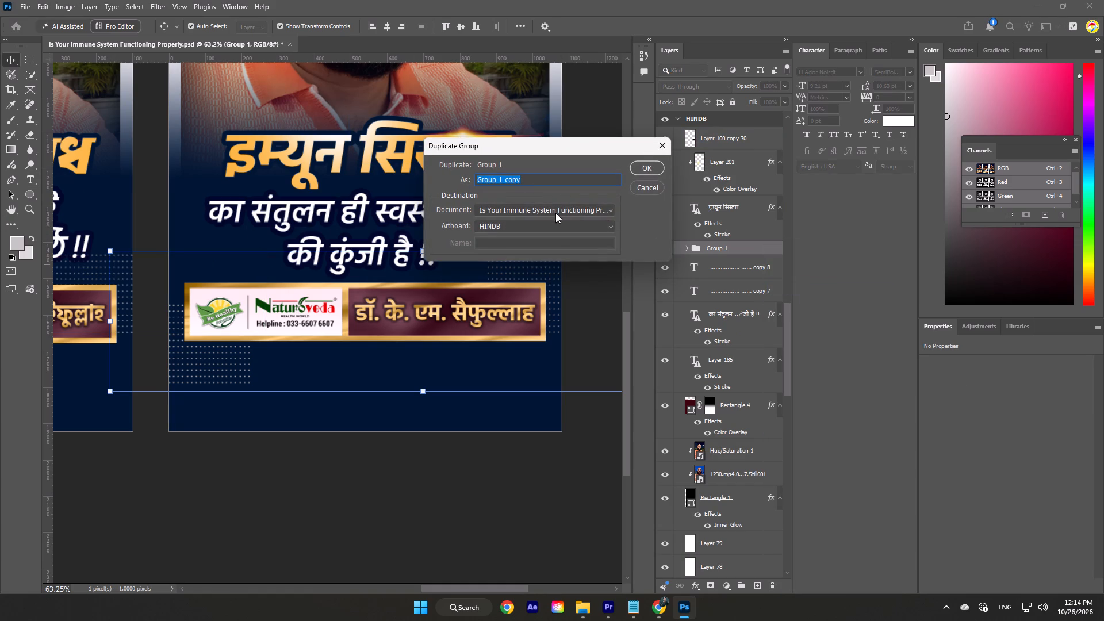
pyautogui.click(555, 213)
pyautogui.click(552, 230)
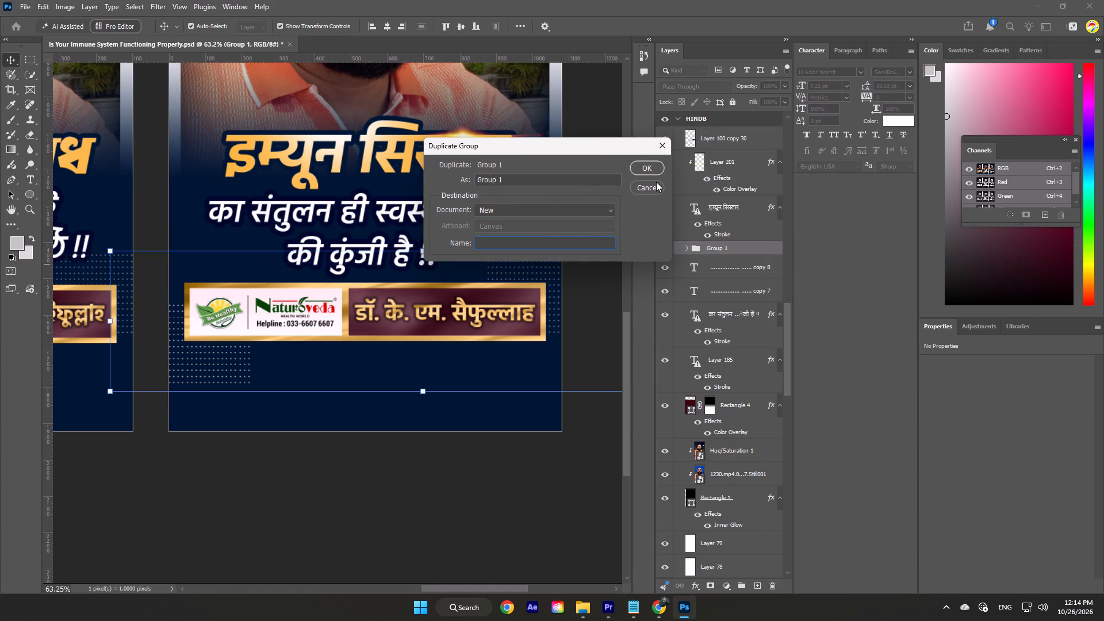
pyautogui.click(642, 165)
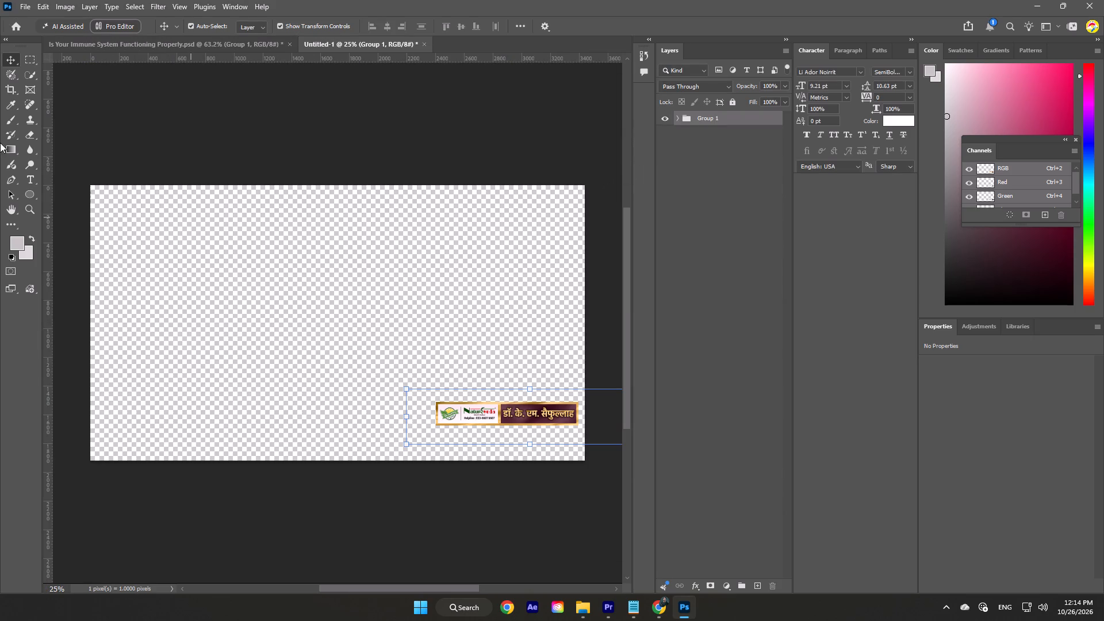
# Crop the new document closely around the Hindi name banner, to about 1104 x 329 px, and return to the Move tool.
pyautogui.click(13, 90)
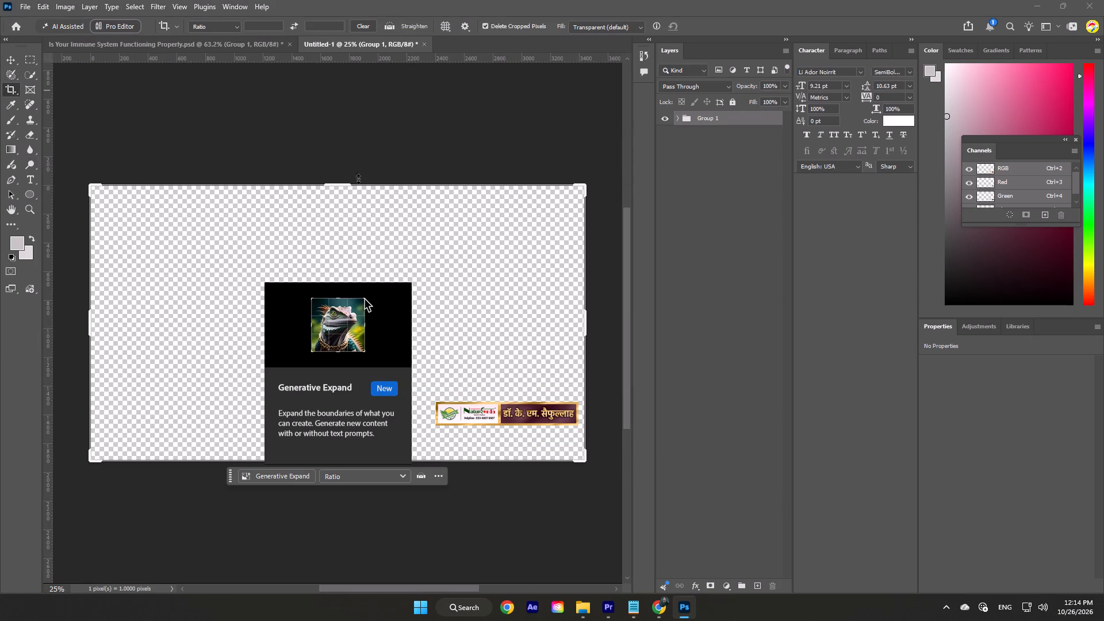
pyautogui.moveTo(346, 183); pyautogui.dragTo(347, 284)
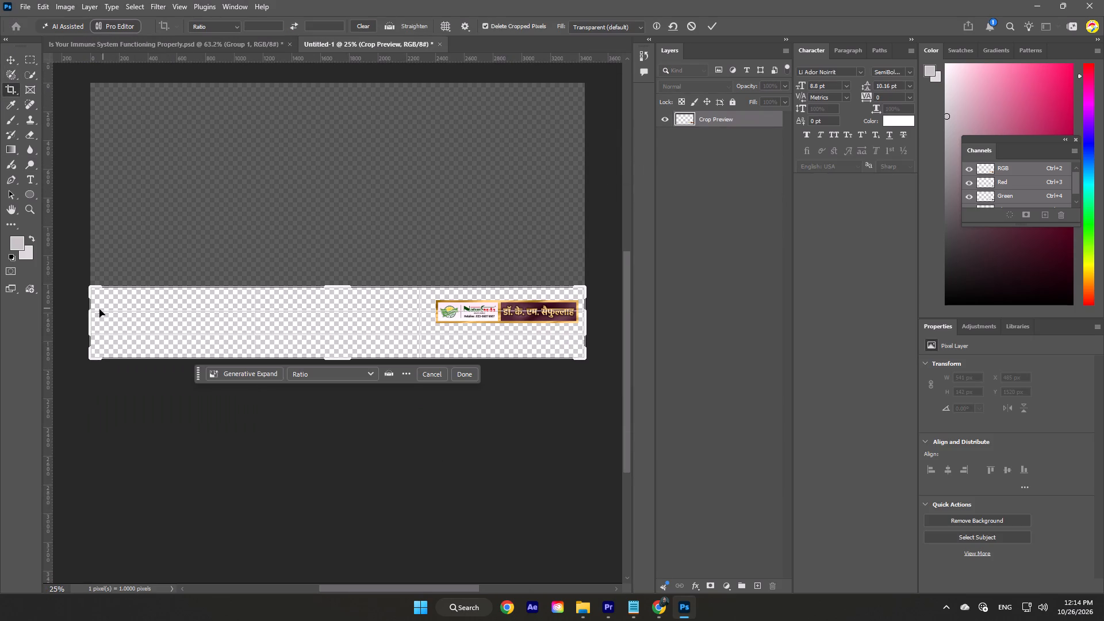
pyautogui.moveTo(90, 320); pyautogui.dragTo(258, 332)
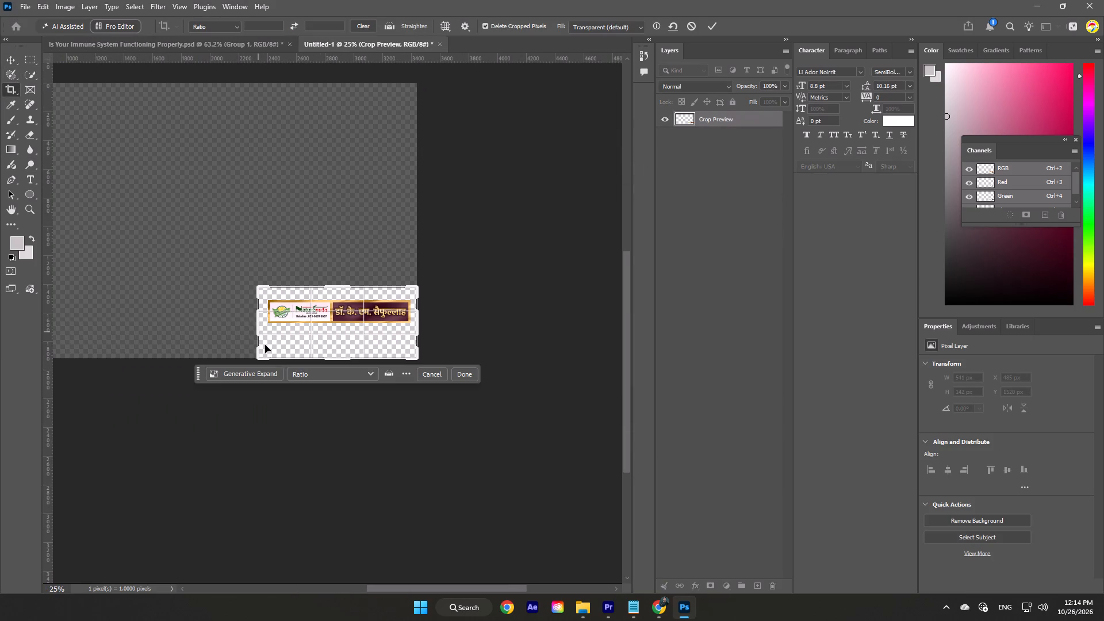
pyautogui.moveTo(320, 360); pyautogui.dragTo(320, 348)
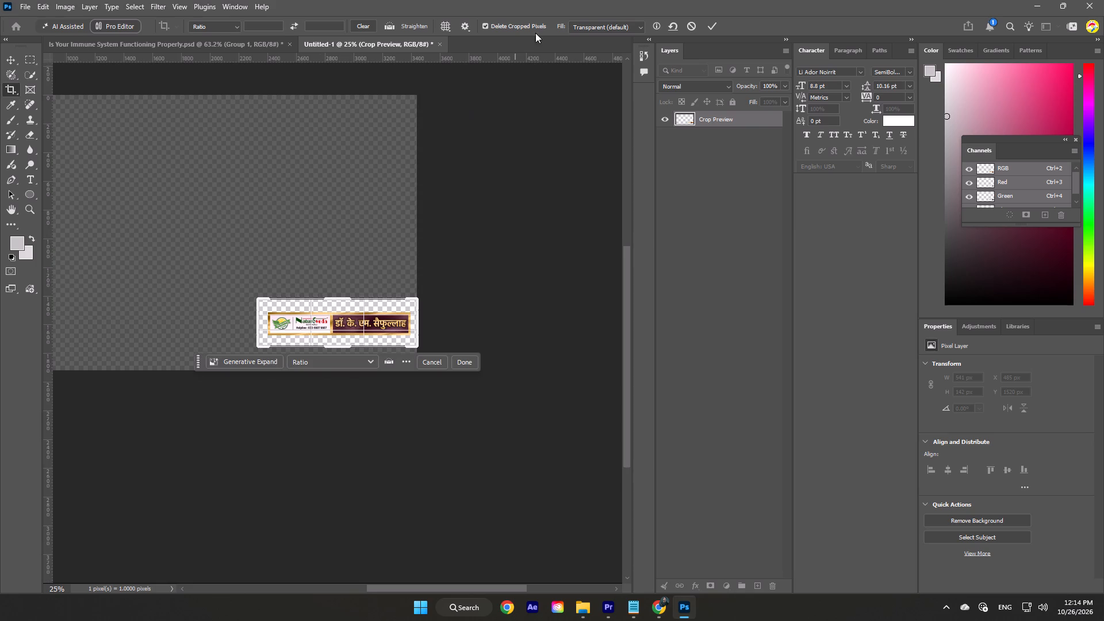
pyautogui.click(712, 26)
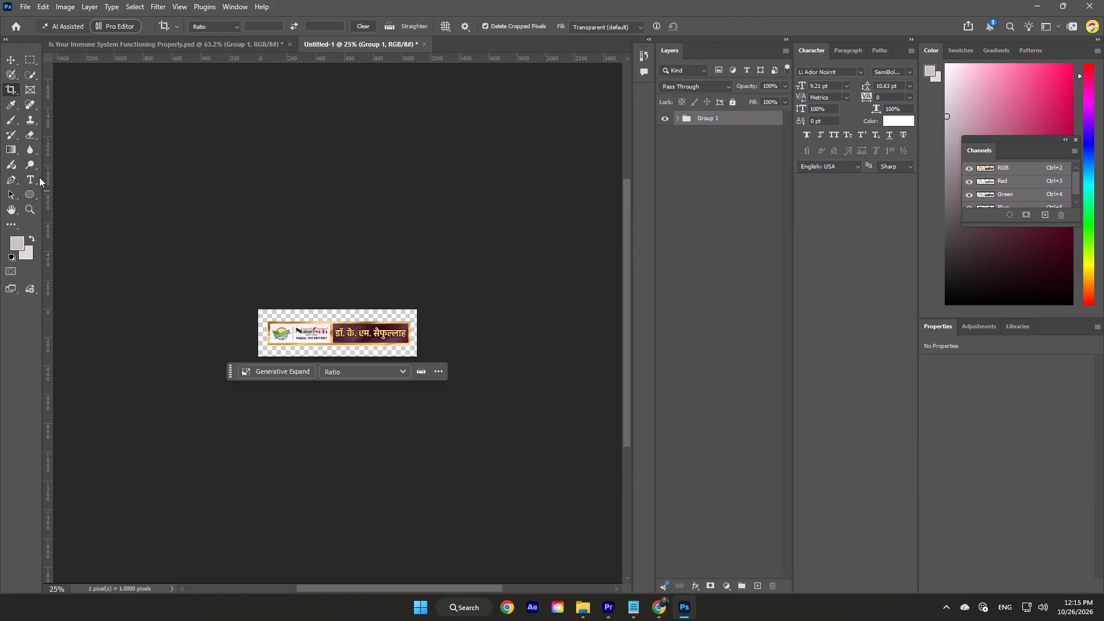
pyautogui.click(9, 56)
pyautogui.click(259, 210)
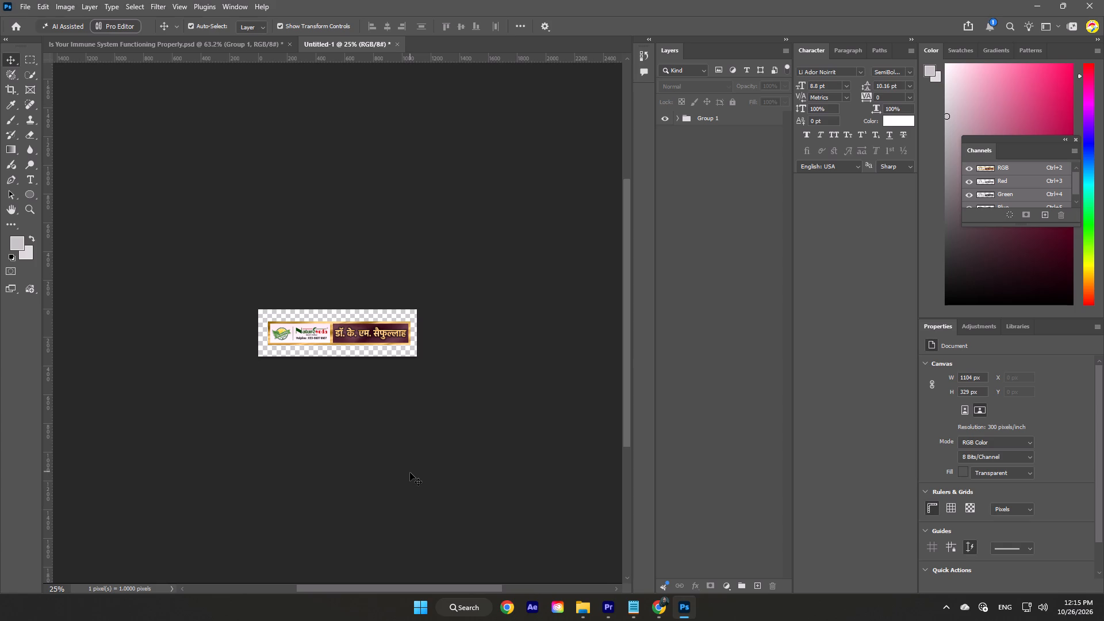
pyautogui.click(326, 312)
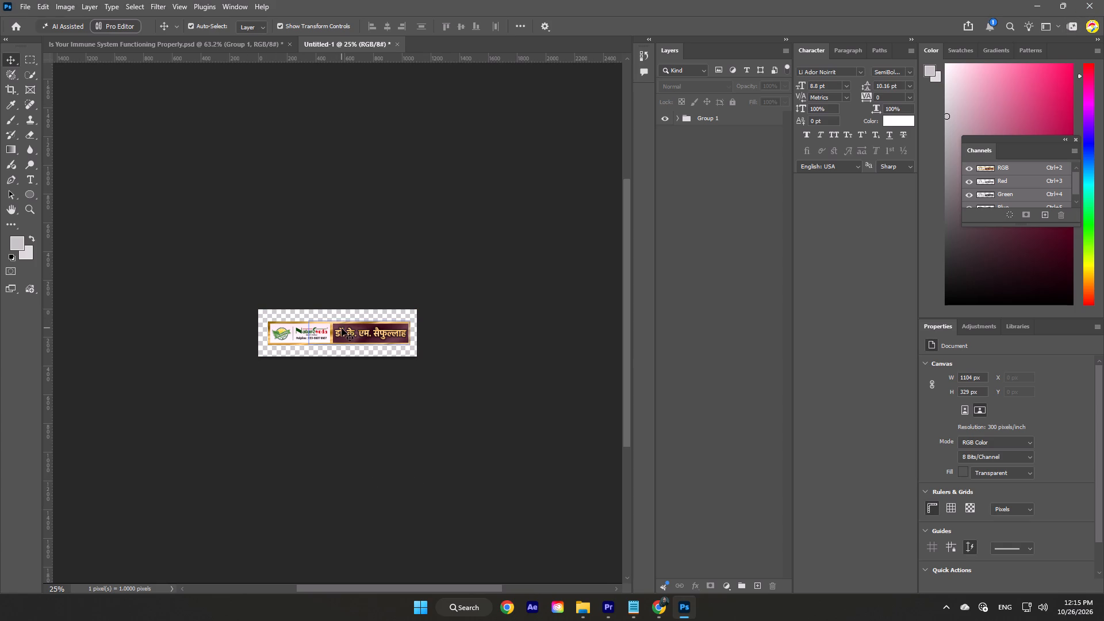
# Quick-export the cropped Hindi name banner as a PNG into the New Video_24.10.26 folder, keeping the name Untitled-1.
pyautogui.moveTo(474, 278); pyautogui.dragTo(269, 351)
pyautogui.click(261, 382)
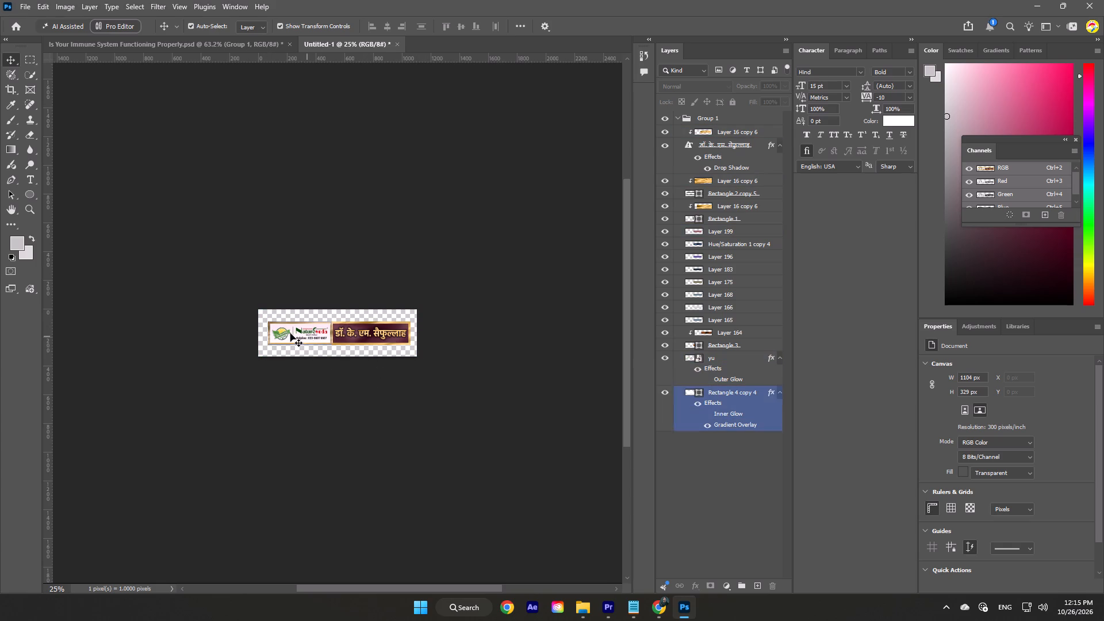
pyautogui.click(33, 0)
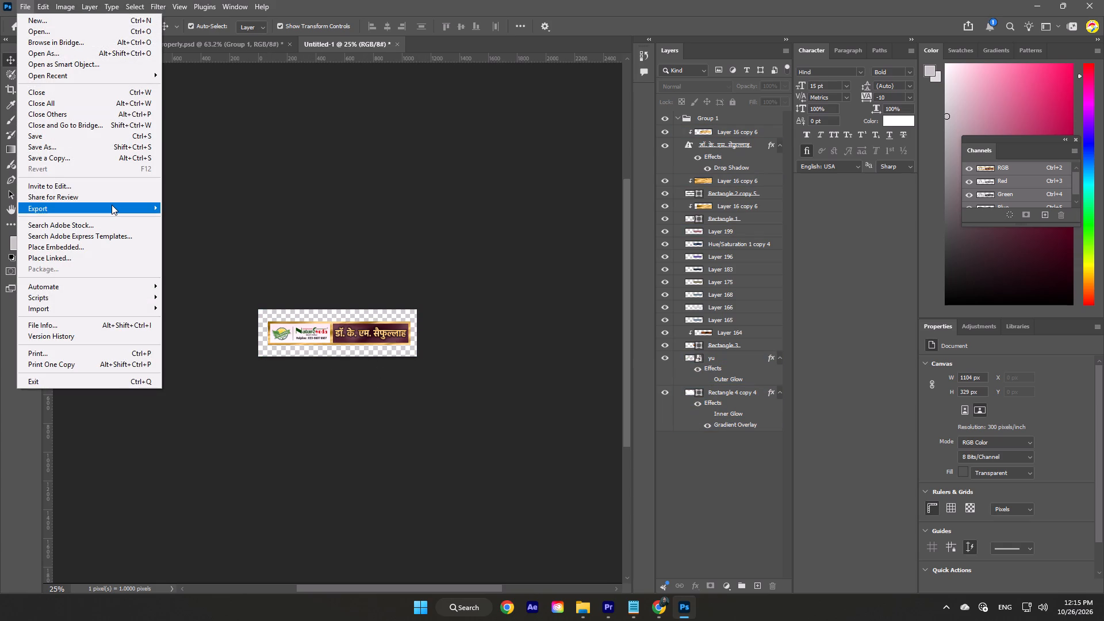
pyautogui.click(182, 212)
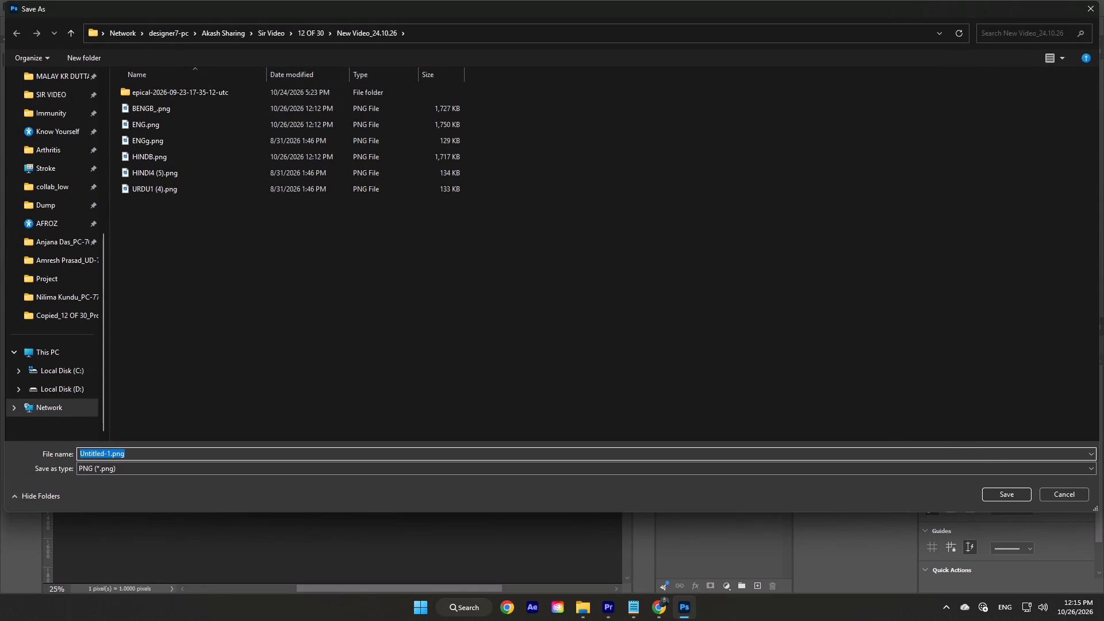
pyautogui.click(1000, 499)
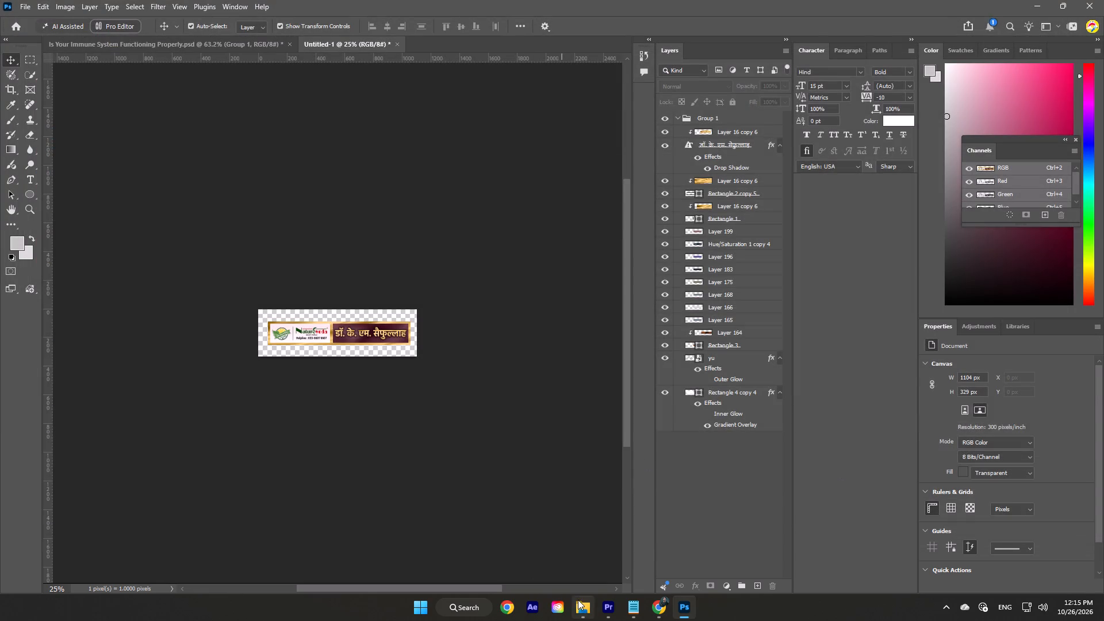
# Open Untitled-1.png from the New Video_24.10.26 folder and examine the exported Hindi banner up close.
pyautogui.click(581, 601)
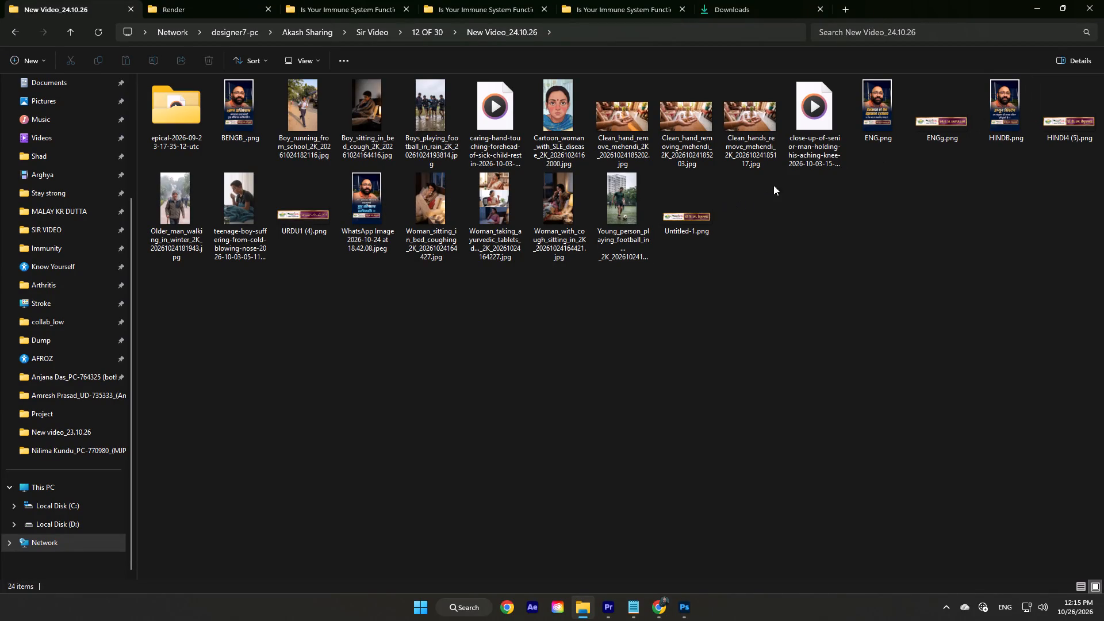
pyautogui.doubleClick(684, 235)
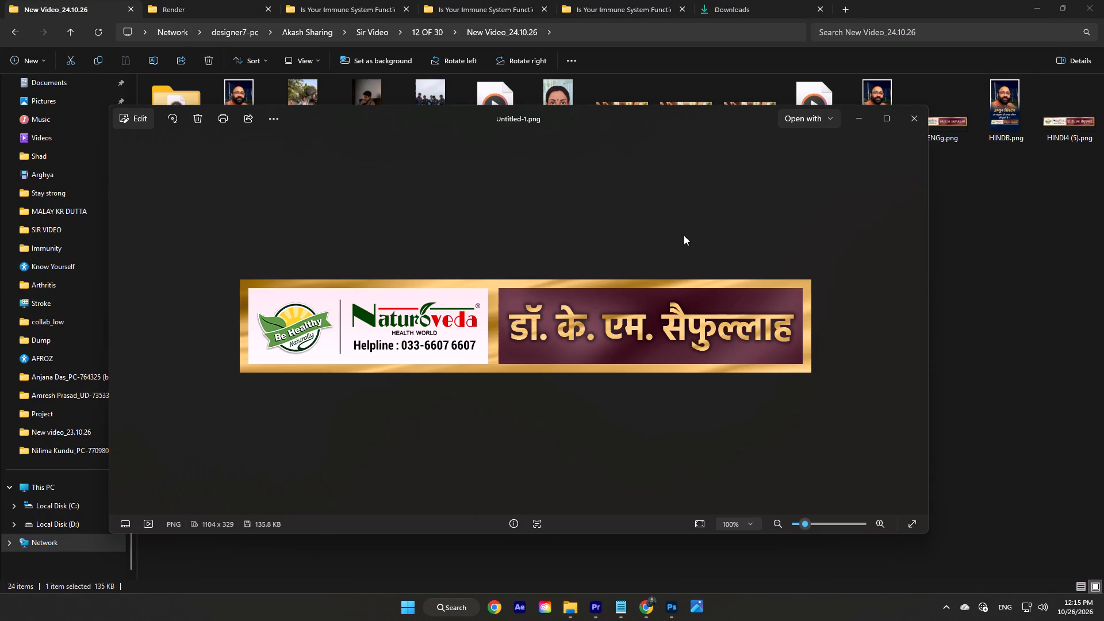
pyautogui.scroll(-3, 683, 245)
pyautogui.scroll(3, 685, 246)
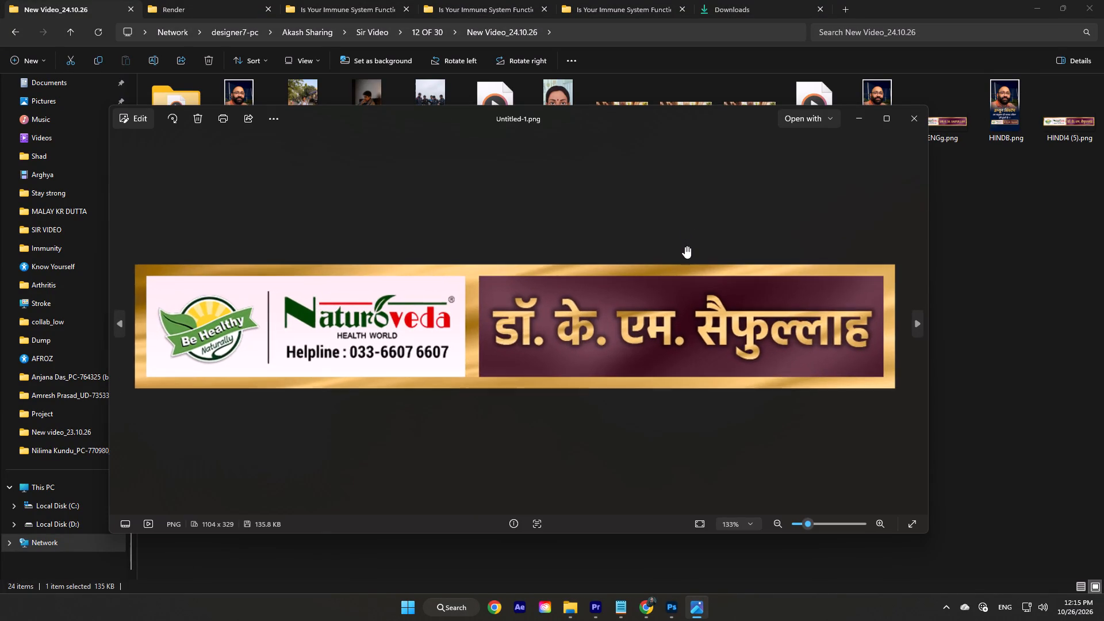
pyautogui.scroll(1, 685, 246)
pyautogui.scroll(-2, 678, 267)
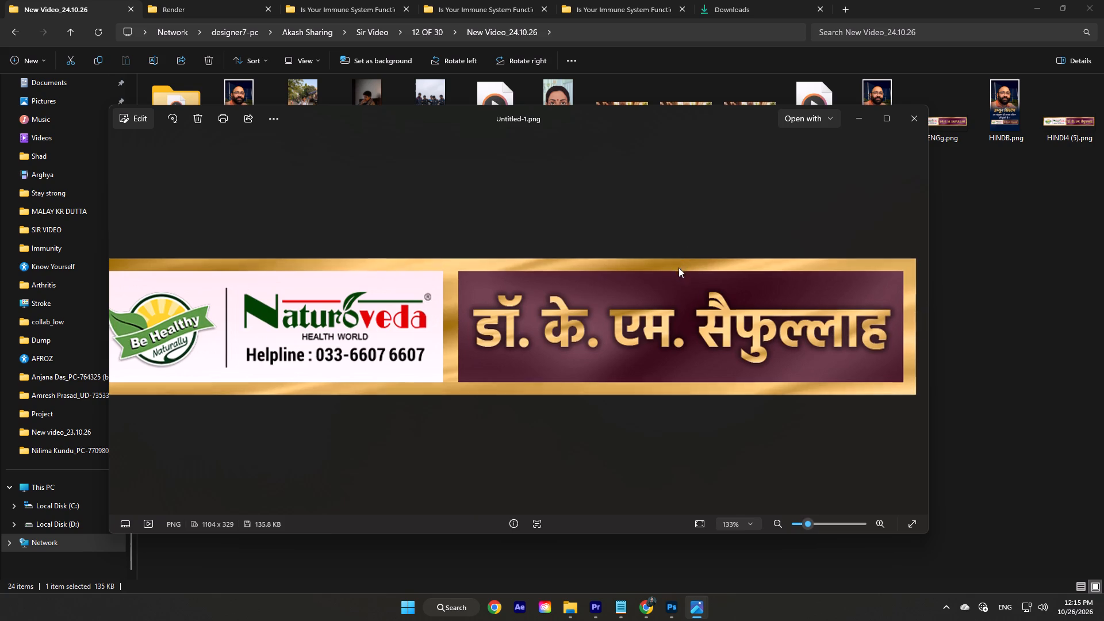
pyautogui.scroll(-8, 678, 267)
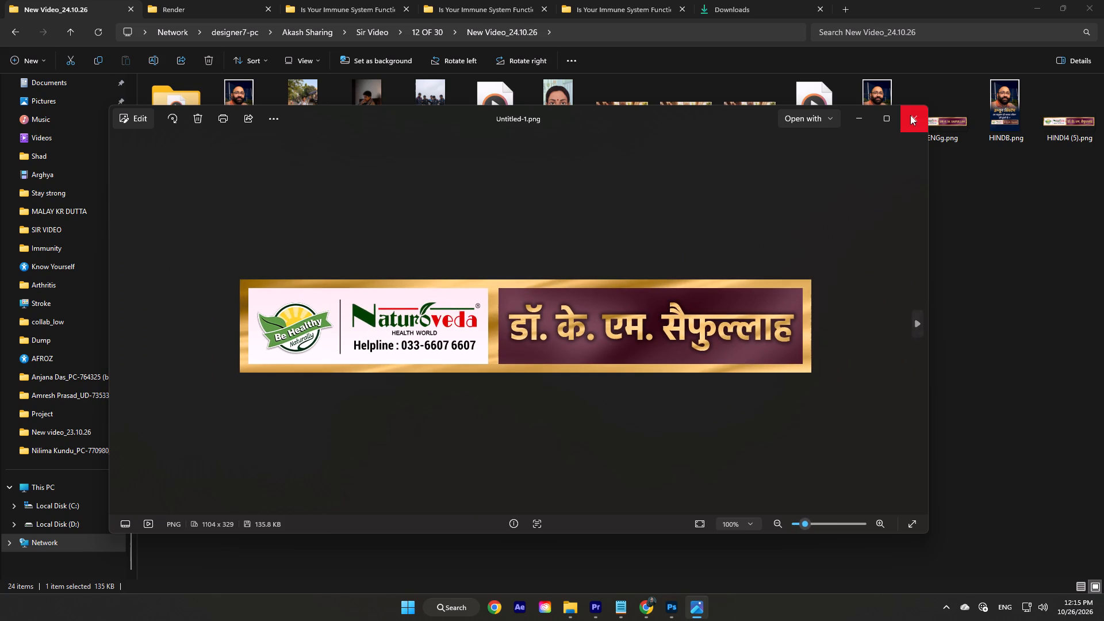
pyautogui.click(909, 117)
# Import Untitled-1.png from the New Video_24.10.26 folder into the 12 OF 30_Project_1 project in Premiere.
pyautogui.moveTo(689, 213); pyautogui.dragTo(663, 363)
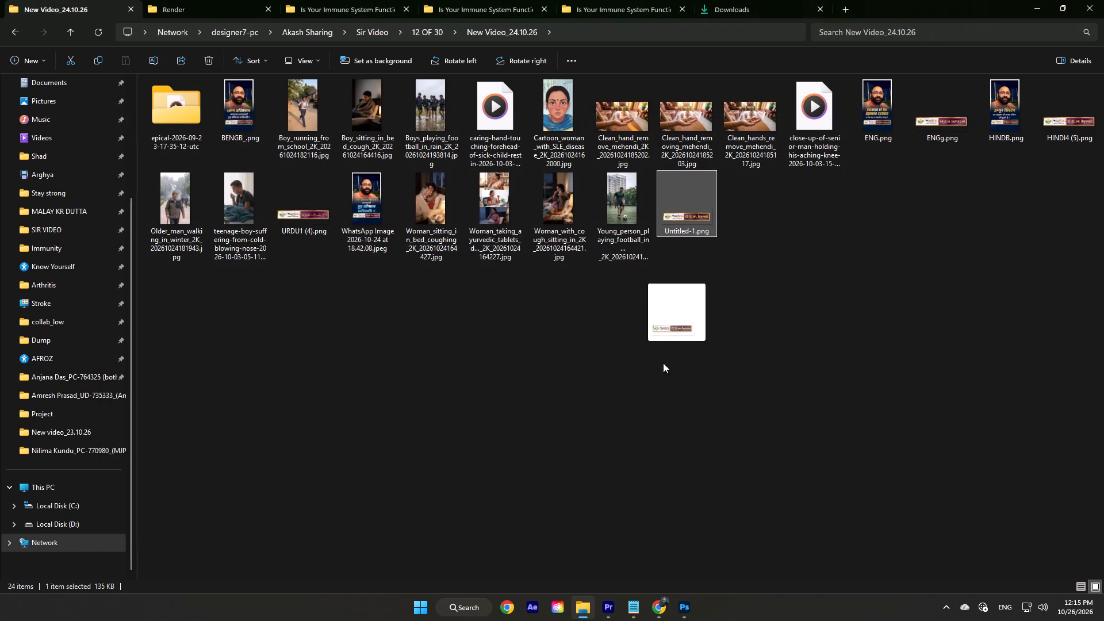
pyautogui.moveTo(663, 363); pyautogui.dragTo(604, 351)
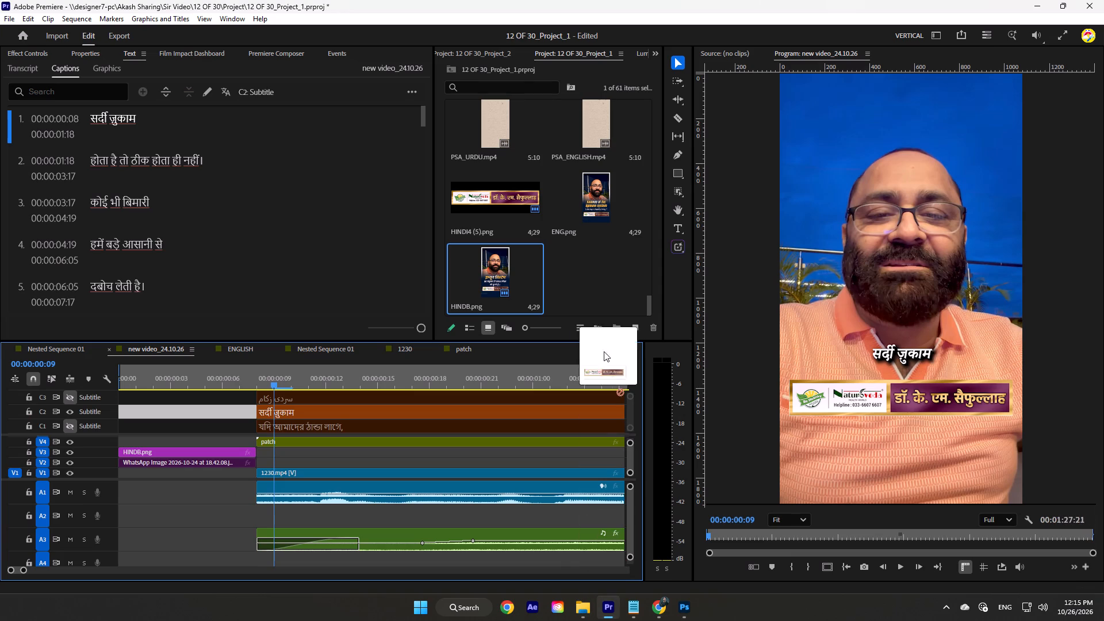
pyautogui.moveTo(604, 351); pyautogui.dragTo(584, 270)
# Replace all the HINDI4 (5).png clips on track V2 of the nested patch sequence with Untitled-1.png.
pyautogui.scroll(-1, 584, 270)
pyautogui.doubleClick(387, 442)
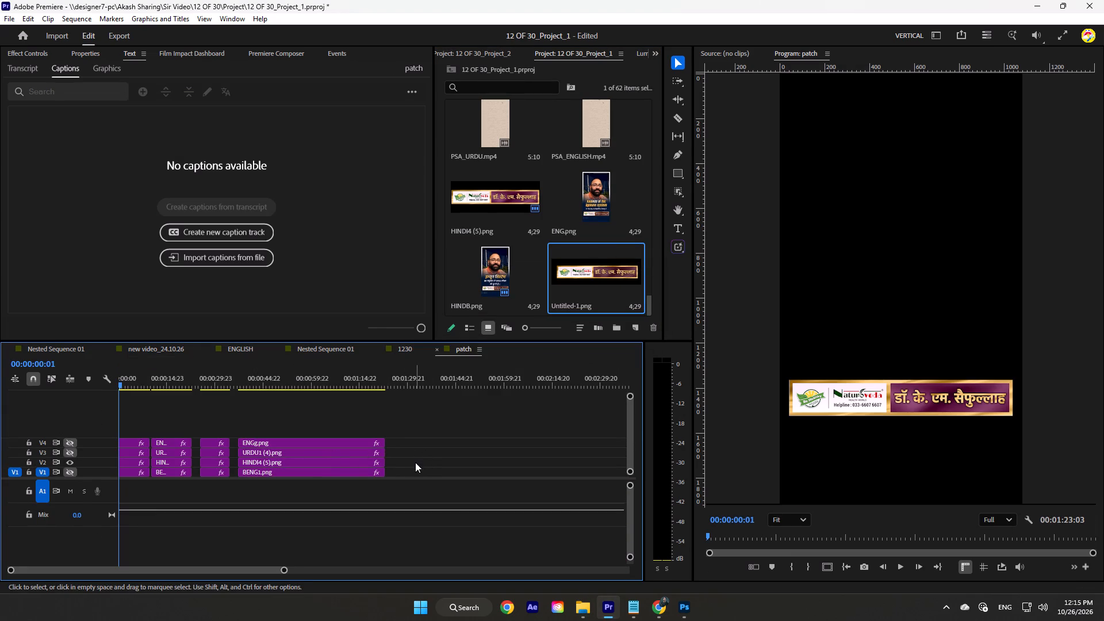
pyautogui.moveTo(402, 465); pyautogui.dragTo(127, 462)
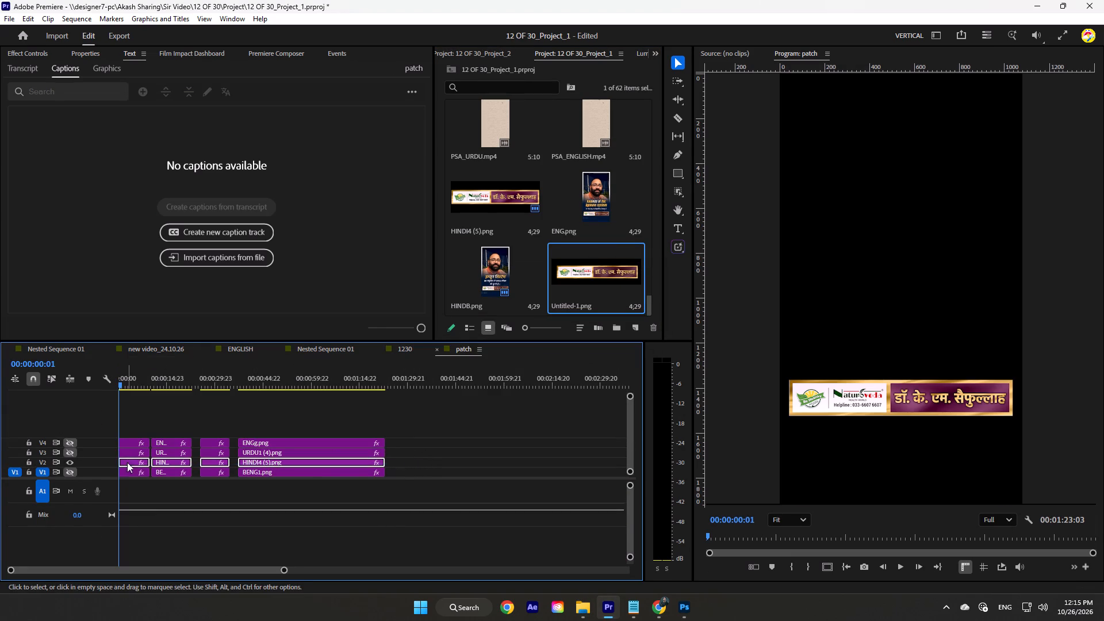
pyautogui.moveTo(598, 271); pyautogui.dragTo(351, 460)
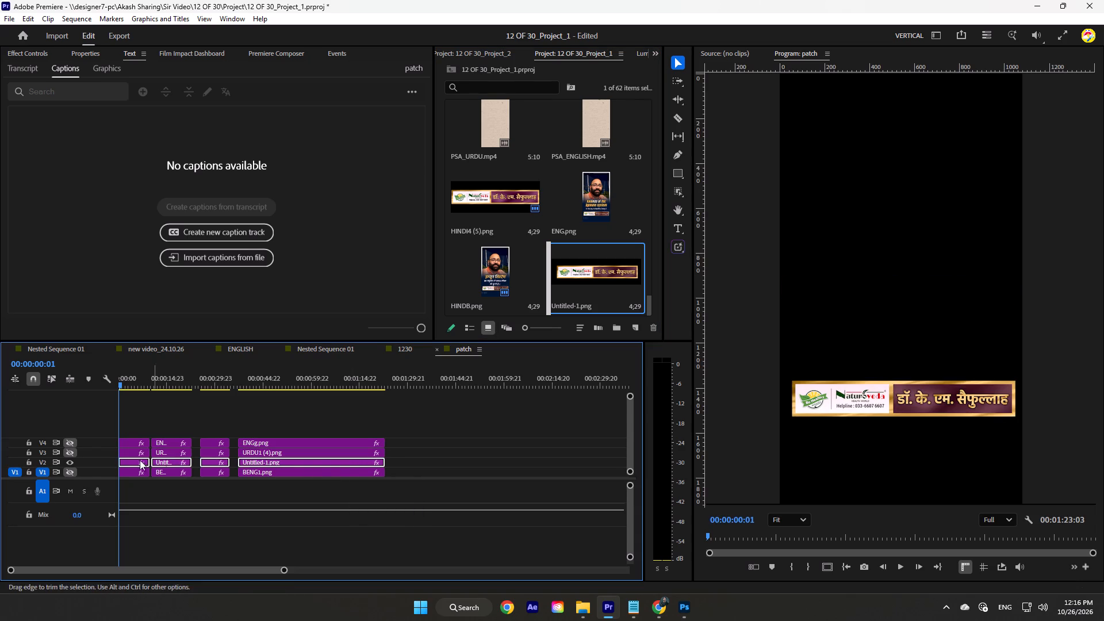
# Toggle track V1's output in the patch sequence to compare the new Hindi banner's size and position with the banner beneath.
pyautogui.click(67, 473)
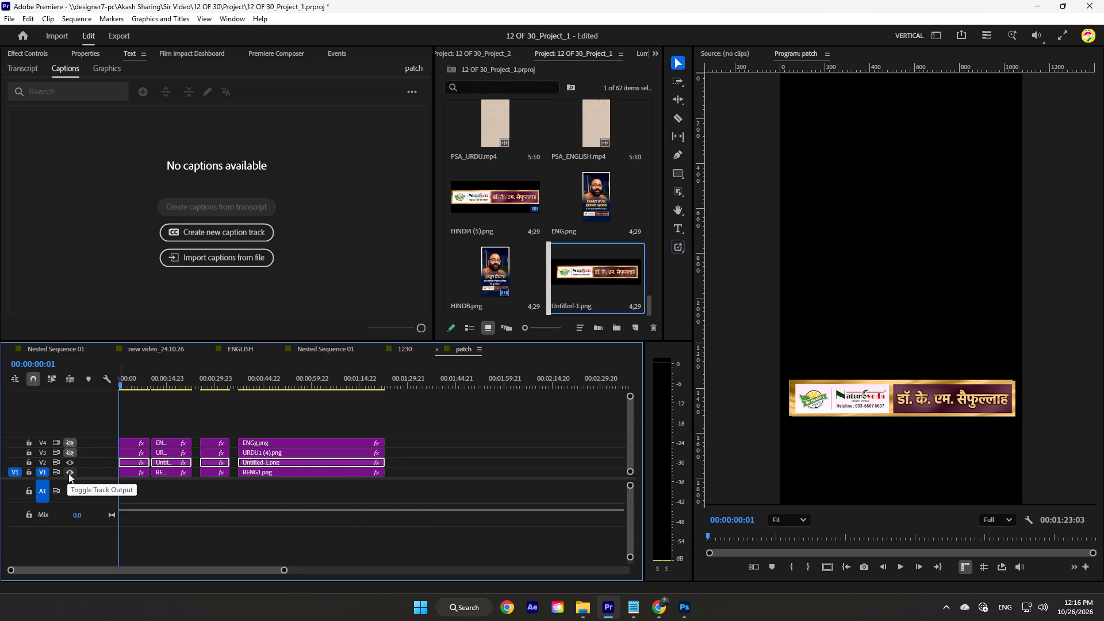
pyautogui.click(68, 473)
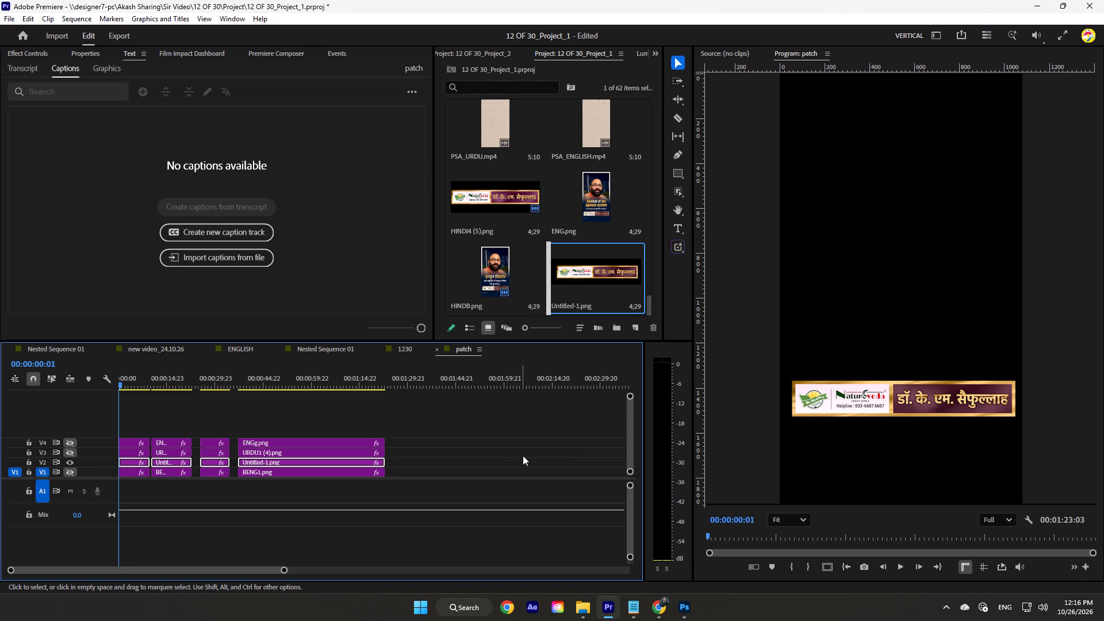
pyautogui.hotkey('ctrl', 'z')
pyautogui.click(482, 476)
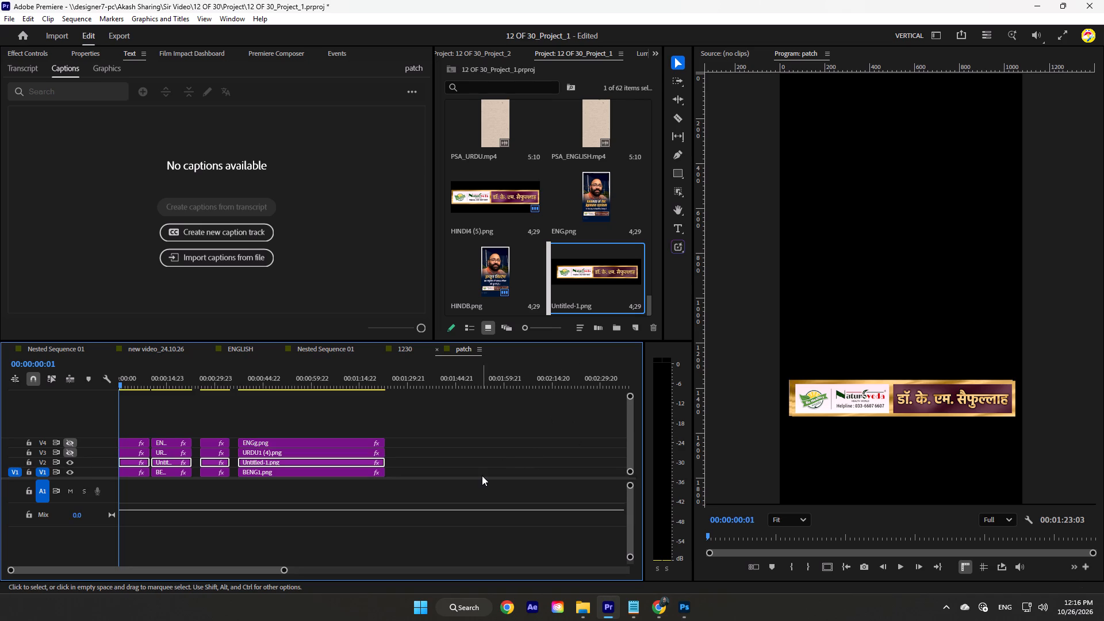
# Place HINDI4 (5).png from the New Video_24.10.26 folder over Group 1 in Photoshop's Untitled-1 document as a size reference.
pyautogui.click(592, 607)
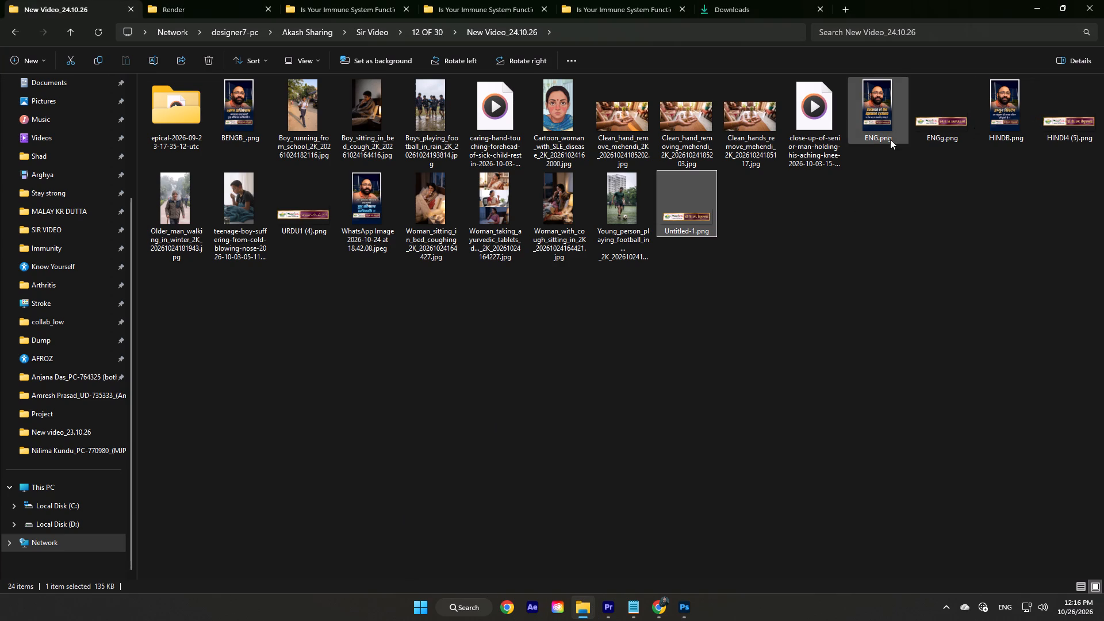
pyautogui.moveTo(1064, 127); pyautogui.dragTo(466, 422)
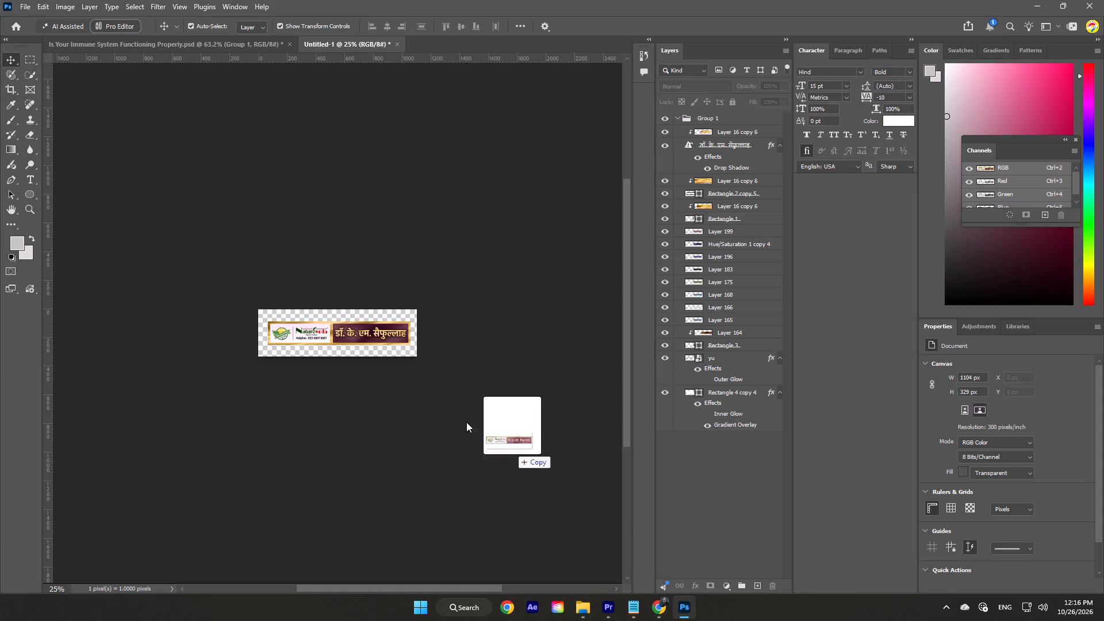
pyautogui.moveTo(466, 422); pyautogui.dragTo(327, 365)
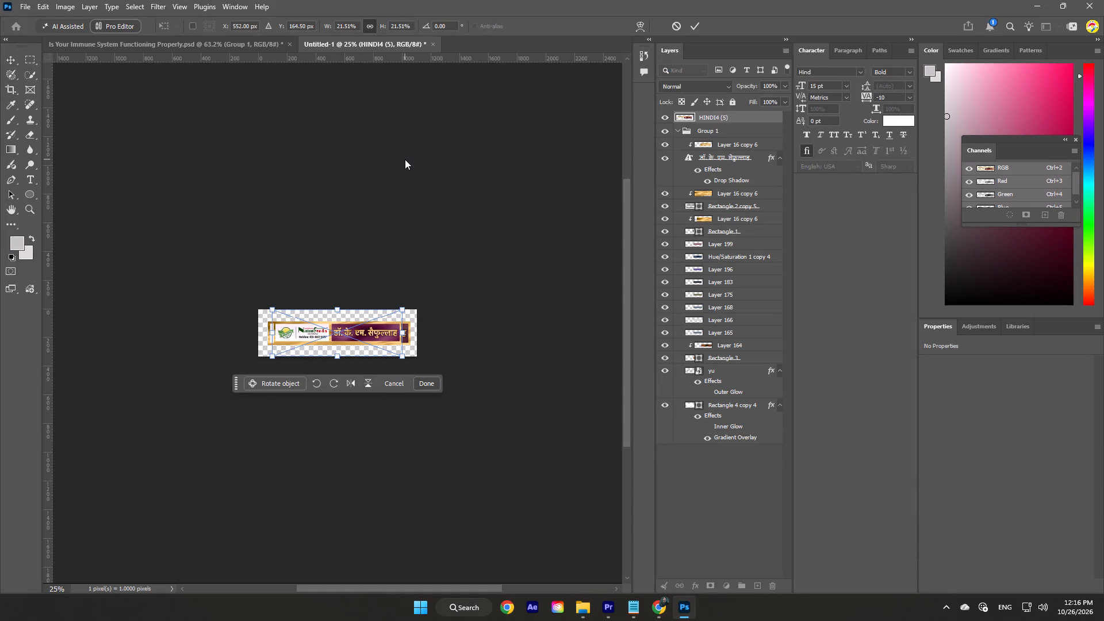
pyautogui.click(687, 29)
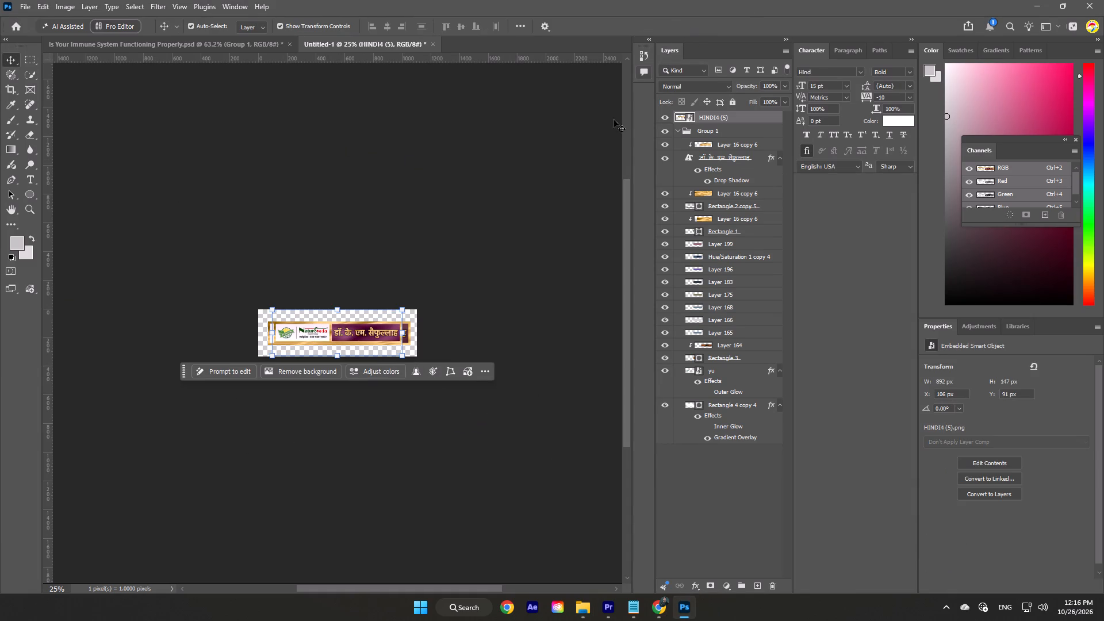
pyautogui.click(488, 263)
# Select the entire canvas of the Untitled-1 banner document, leaving no layer selected.
pyautogui.press('=')
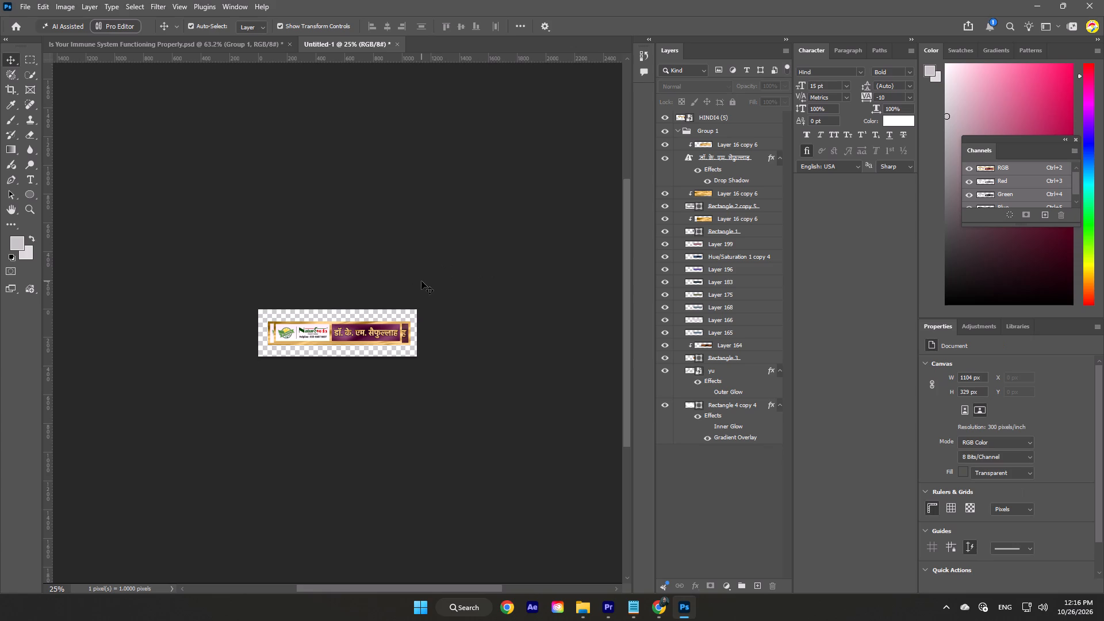
pyautogui.keyDown('alt'); pyautogui.scroll(10, 453, 324); pyautogui.keyUp('alt')
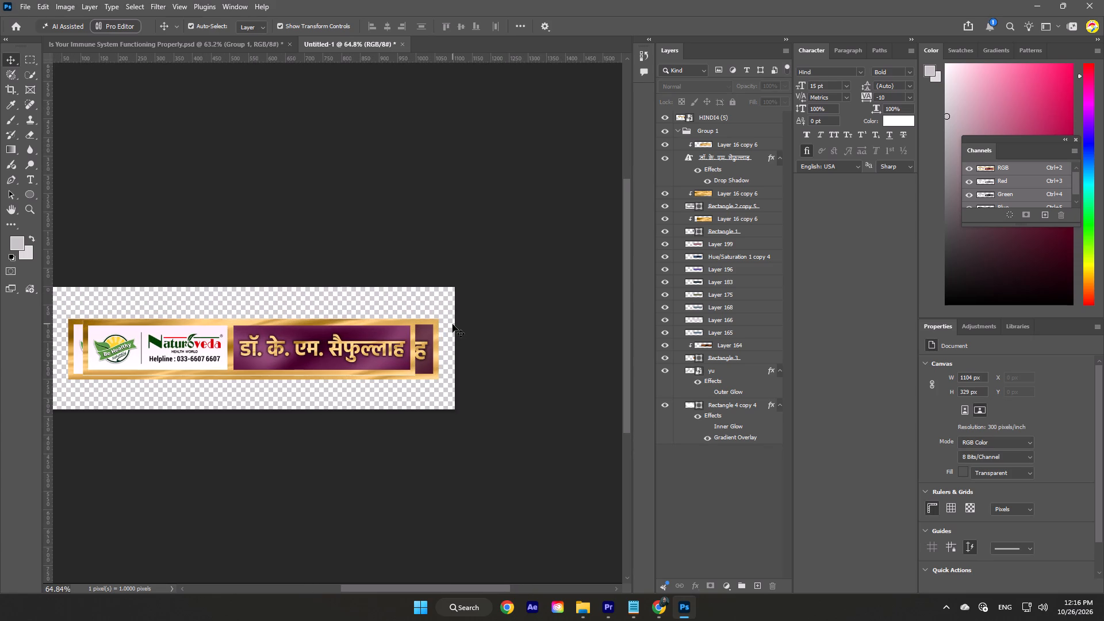
pyautogui.moveTo(356, 584); pyautogui.dragTo(335, 586)
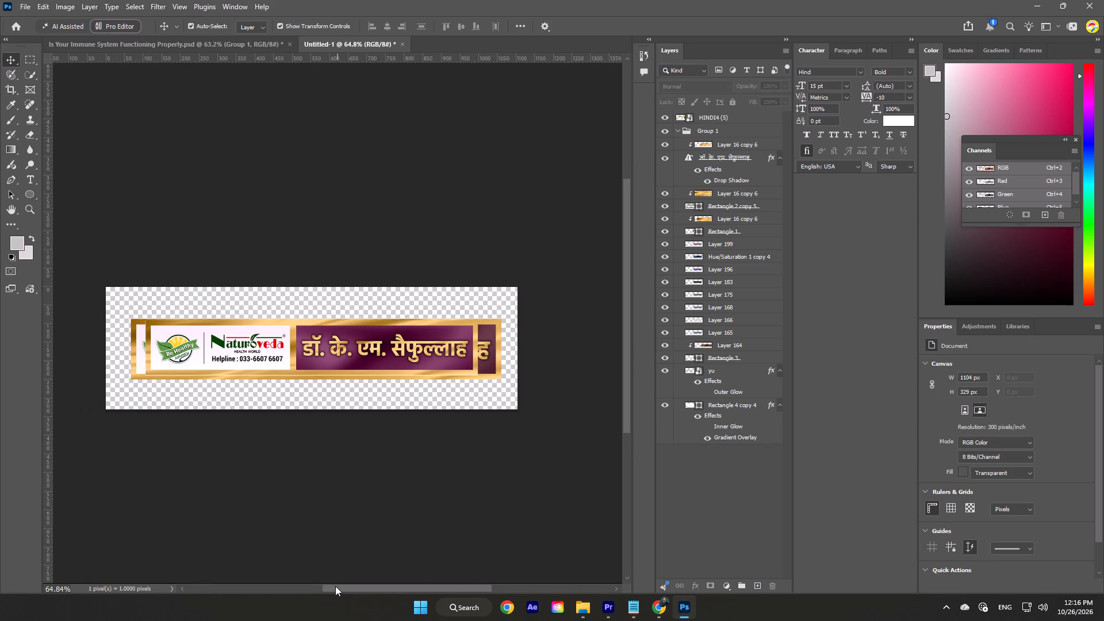
pyautogui.moveTo(335, 586); pyautogui.dragTo(331, 587)
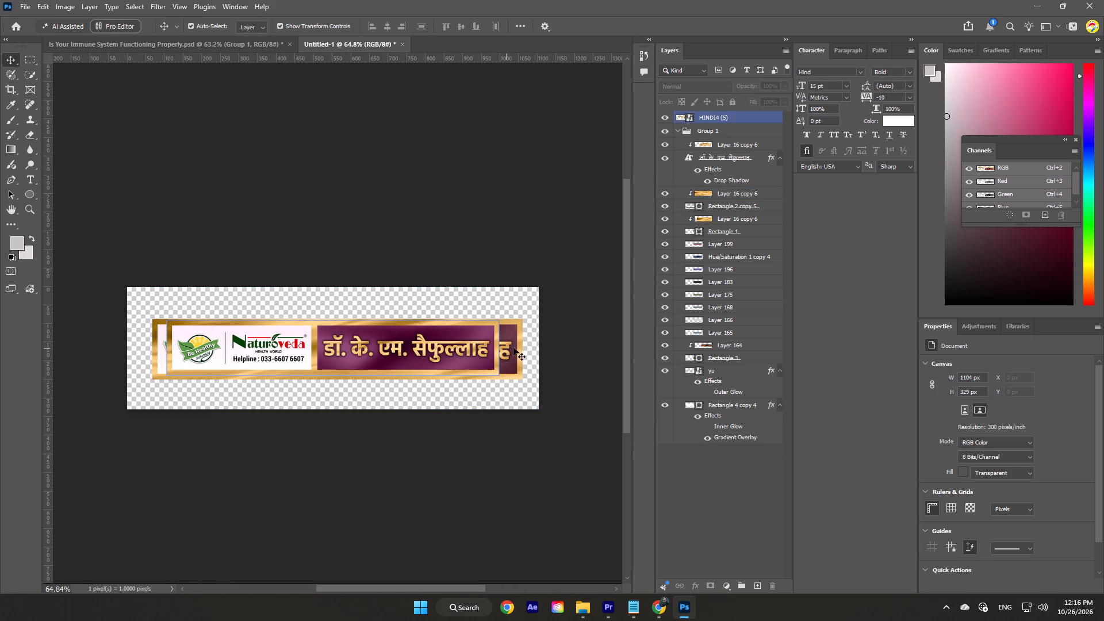
pyautogui.click(519, 346)
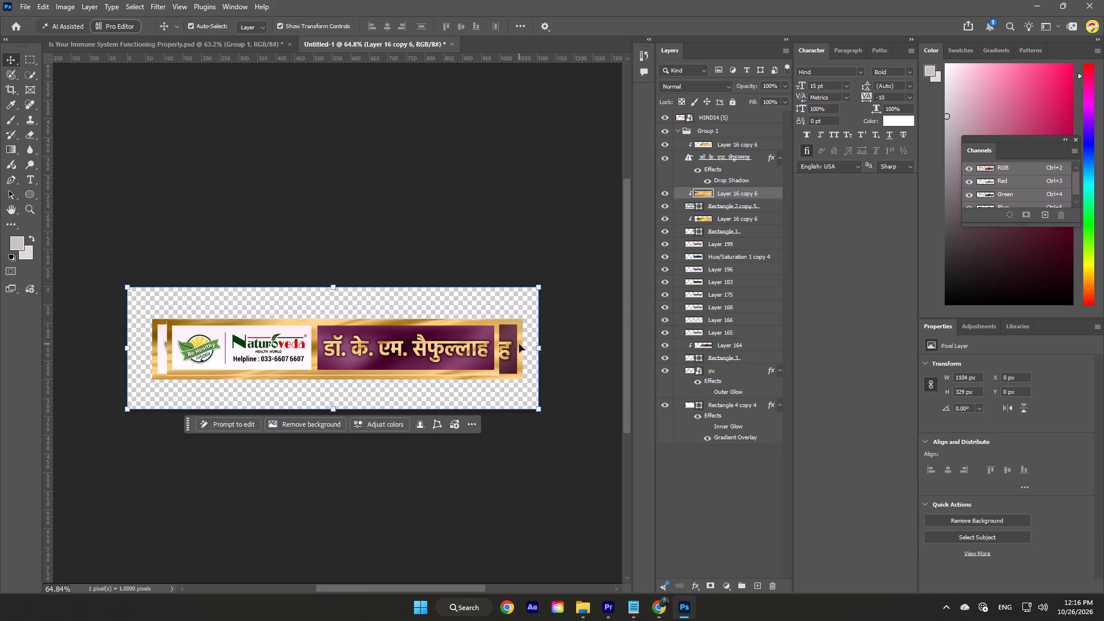
pyautogui.hotkey('ctrl', 'a')
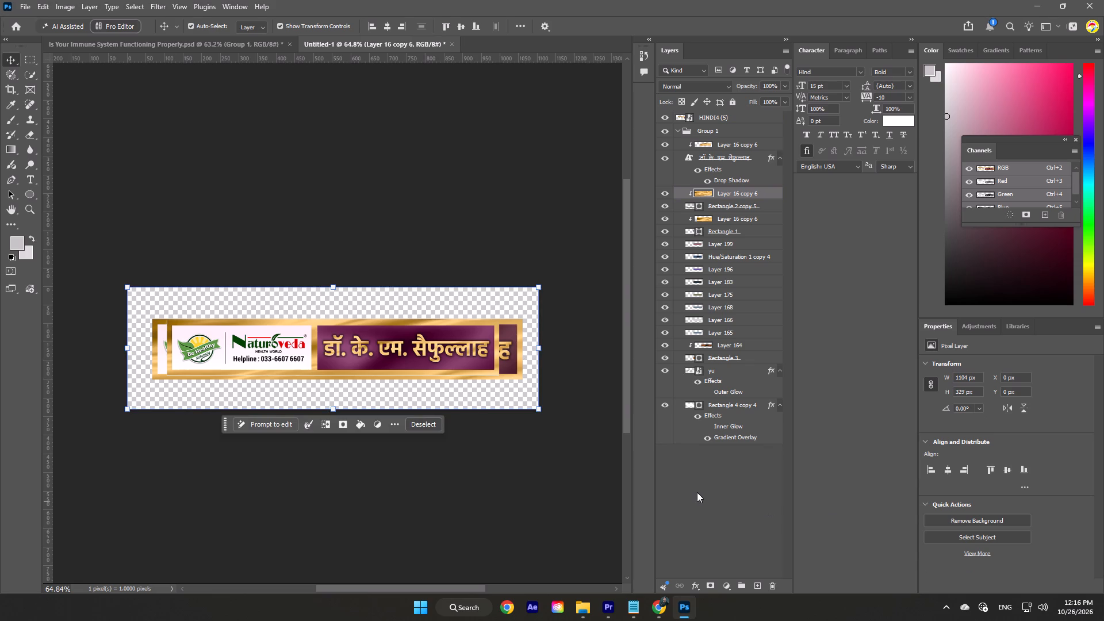
pyautogui.click(694, 491)
pyautogui.hotkey('ctrl', 'a')
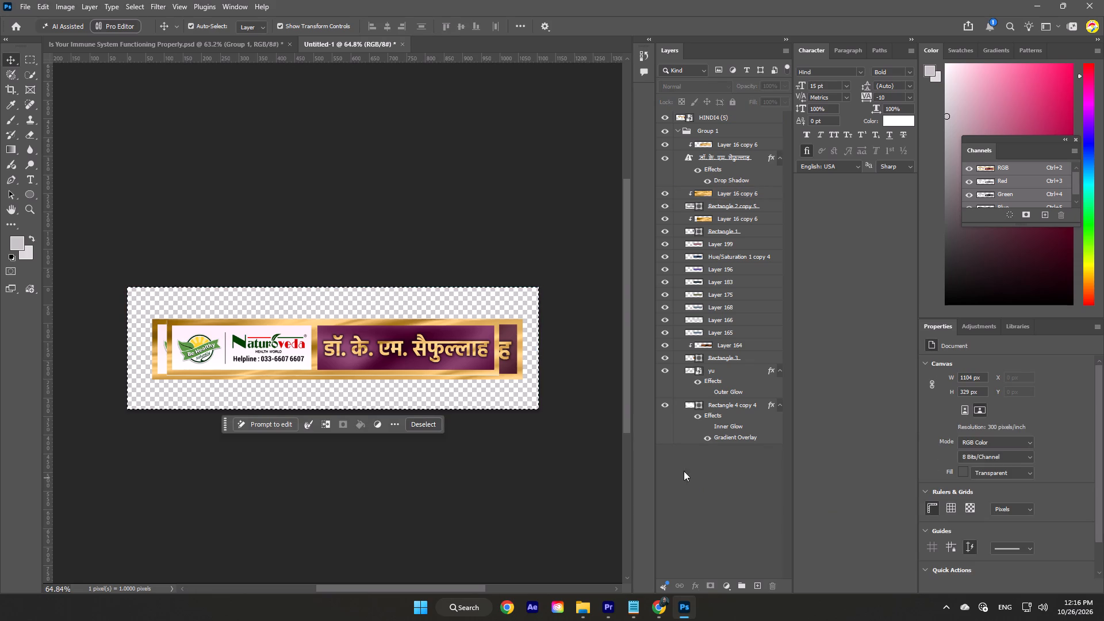
pyautogui.scroll(-1, 553, 374)
pyautogui.scroll(1, 553, 374)
pyautogui.click(718, 493)
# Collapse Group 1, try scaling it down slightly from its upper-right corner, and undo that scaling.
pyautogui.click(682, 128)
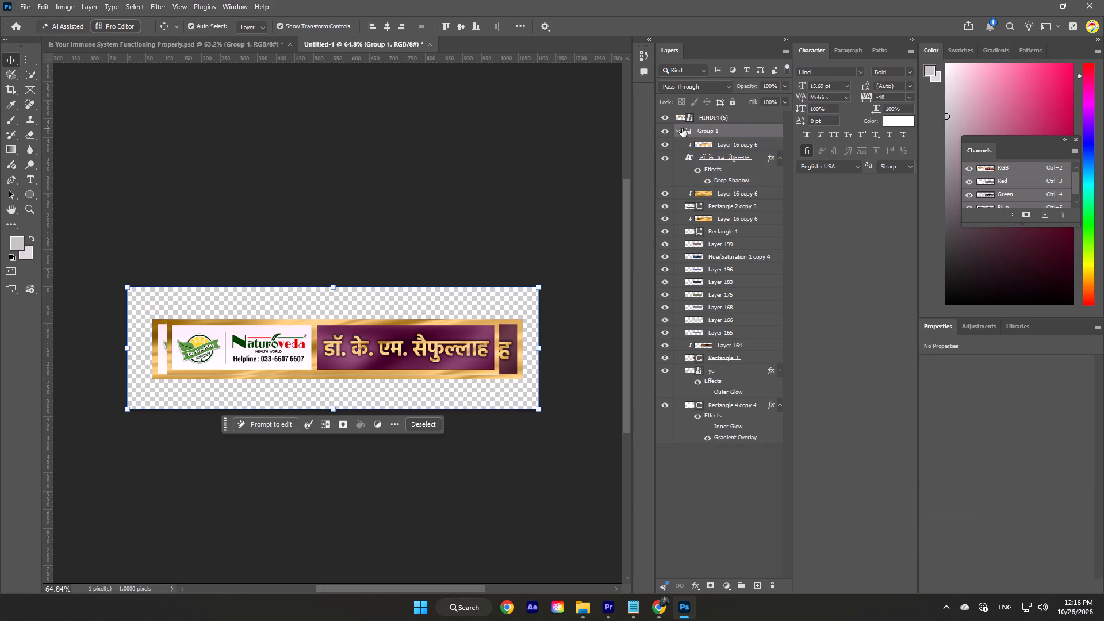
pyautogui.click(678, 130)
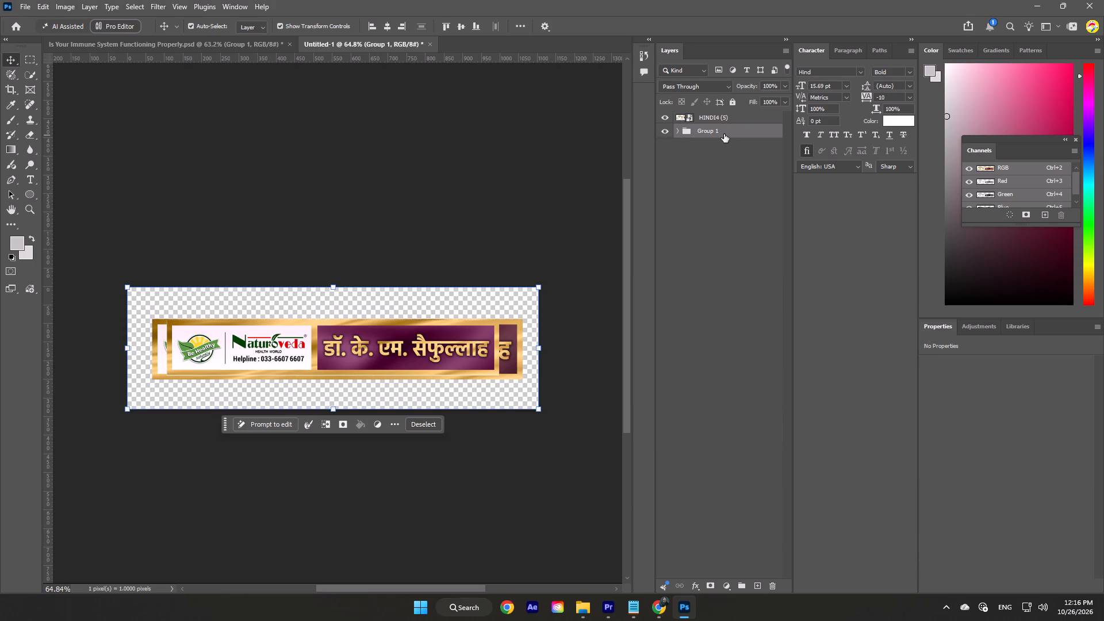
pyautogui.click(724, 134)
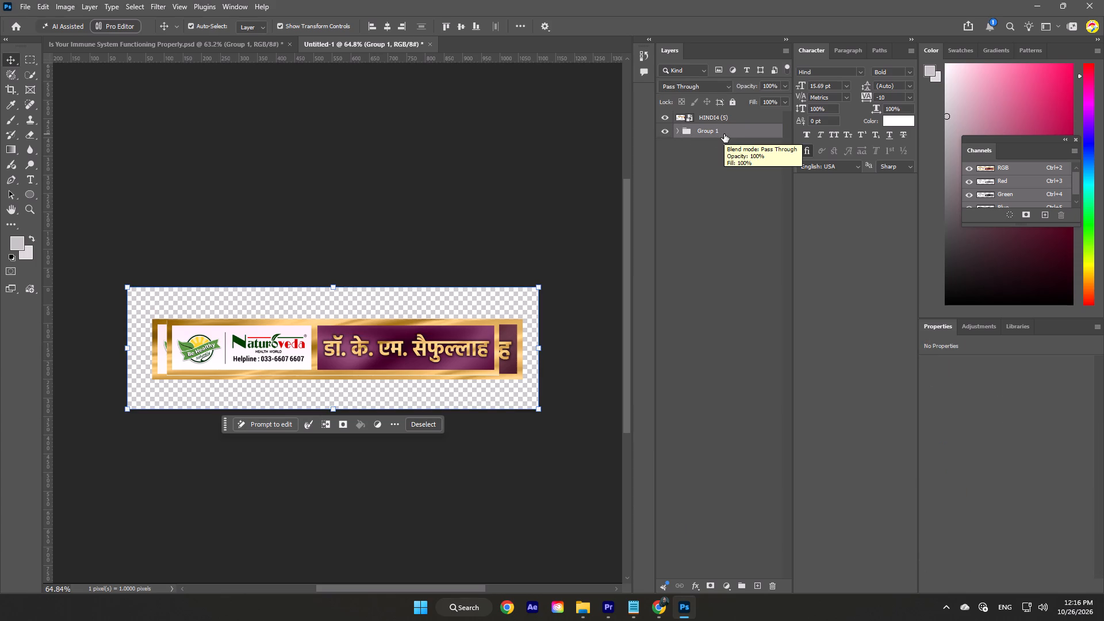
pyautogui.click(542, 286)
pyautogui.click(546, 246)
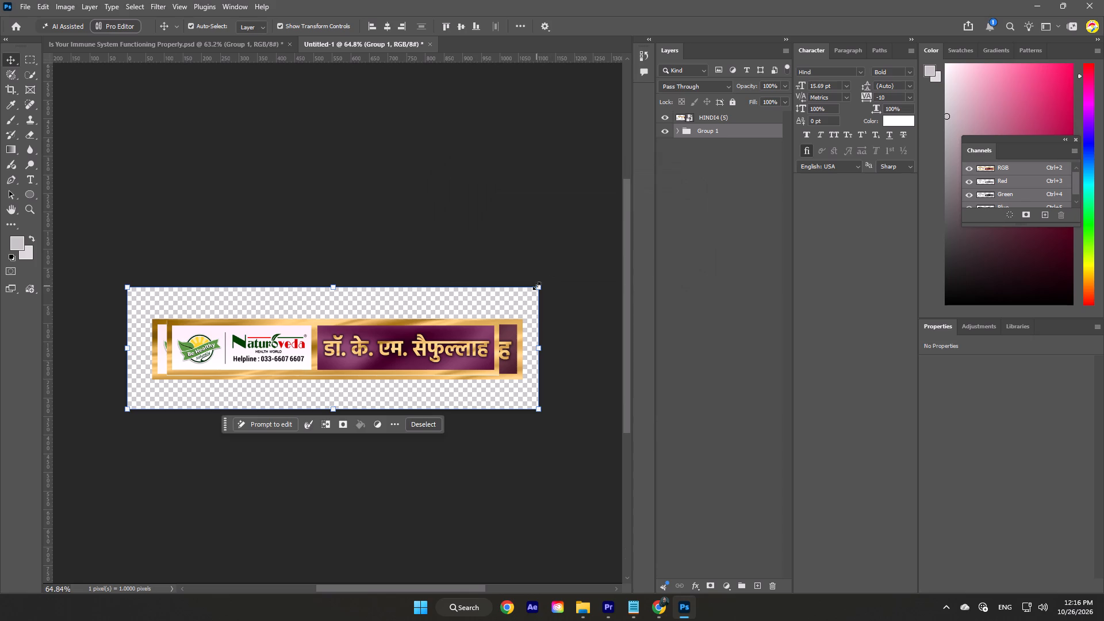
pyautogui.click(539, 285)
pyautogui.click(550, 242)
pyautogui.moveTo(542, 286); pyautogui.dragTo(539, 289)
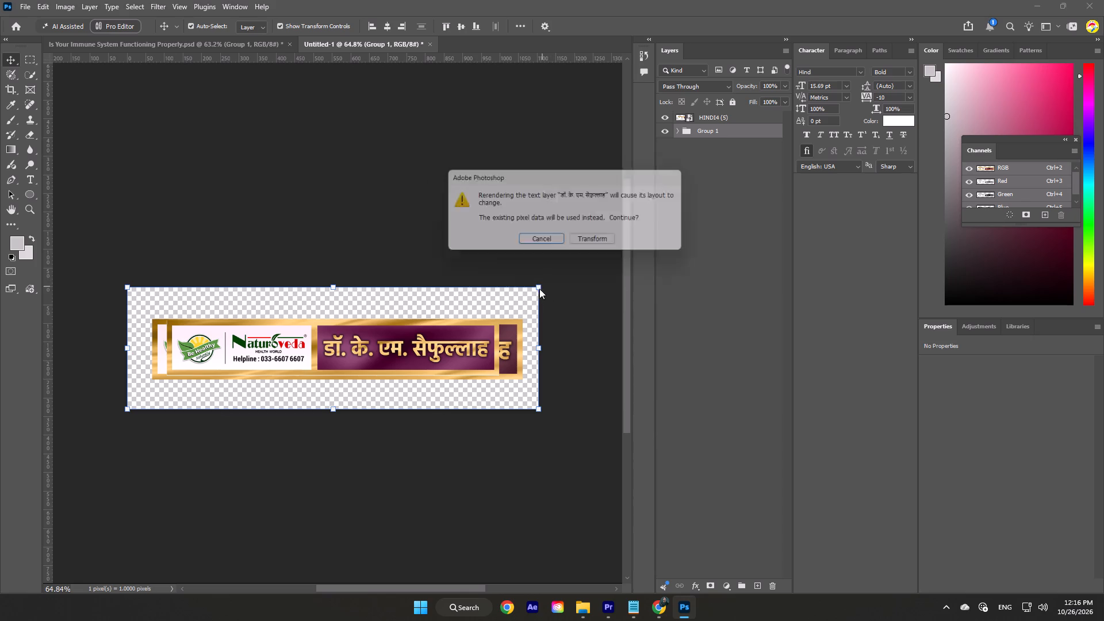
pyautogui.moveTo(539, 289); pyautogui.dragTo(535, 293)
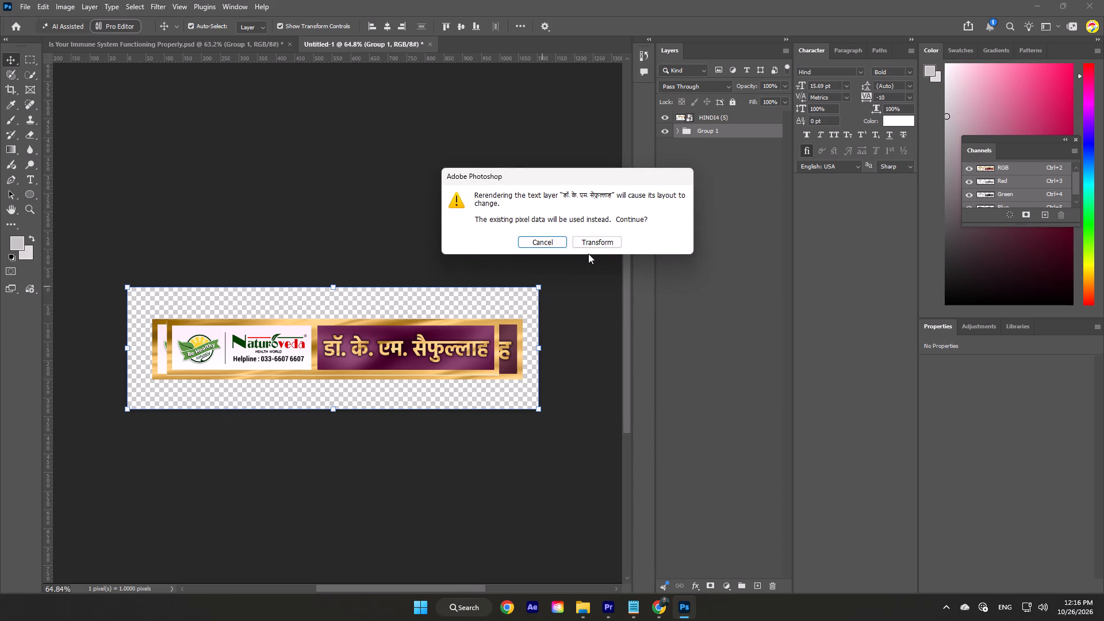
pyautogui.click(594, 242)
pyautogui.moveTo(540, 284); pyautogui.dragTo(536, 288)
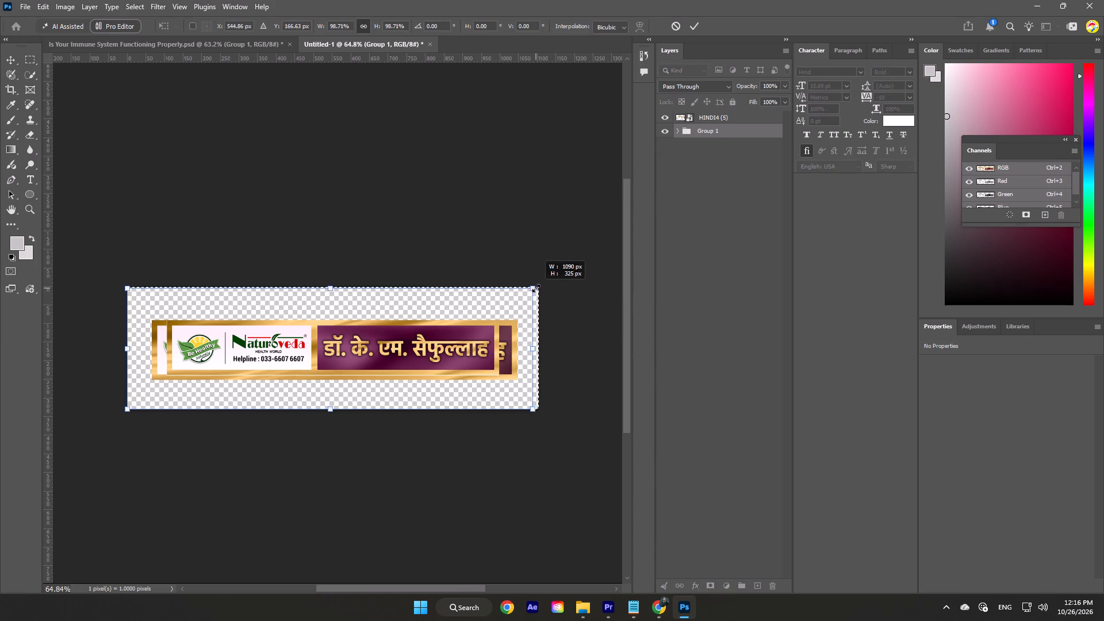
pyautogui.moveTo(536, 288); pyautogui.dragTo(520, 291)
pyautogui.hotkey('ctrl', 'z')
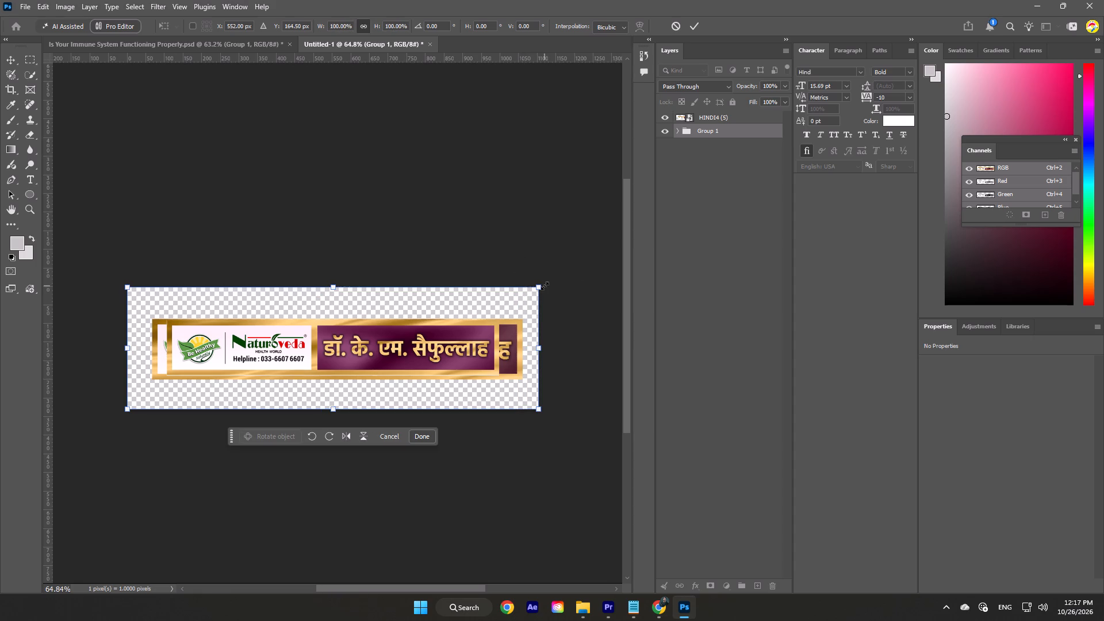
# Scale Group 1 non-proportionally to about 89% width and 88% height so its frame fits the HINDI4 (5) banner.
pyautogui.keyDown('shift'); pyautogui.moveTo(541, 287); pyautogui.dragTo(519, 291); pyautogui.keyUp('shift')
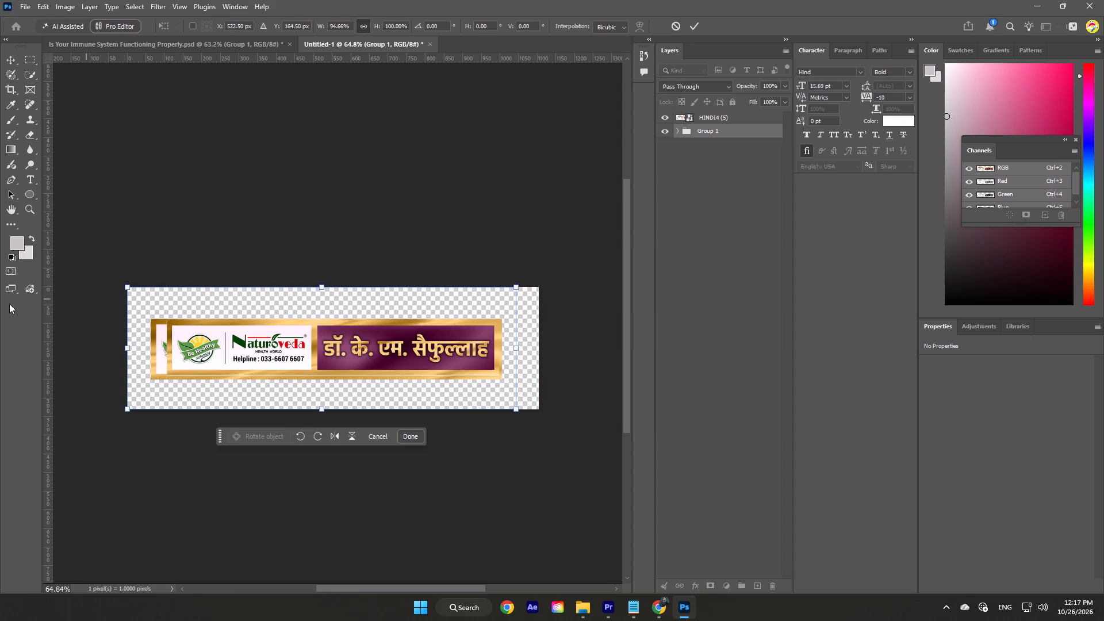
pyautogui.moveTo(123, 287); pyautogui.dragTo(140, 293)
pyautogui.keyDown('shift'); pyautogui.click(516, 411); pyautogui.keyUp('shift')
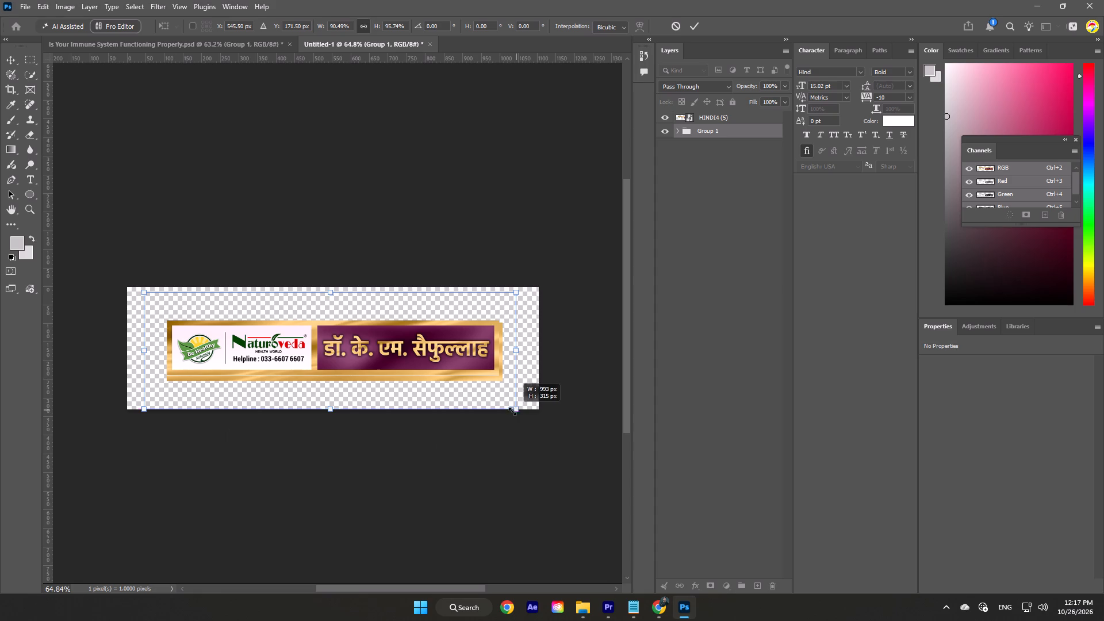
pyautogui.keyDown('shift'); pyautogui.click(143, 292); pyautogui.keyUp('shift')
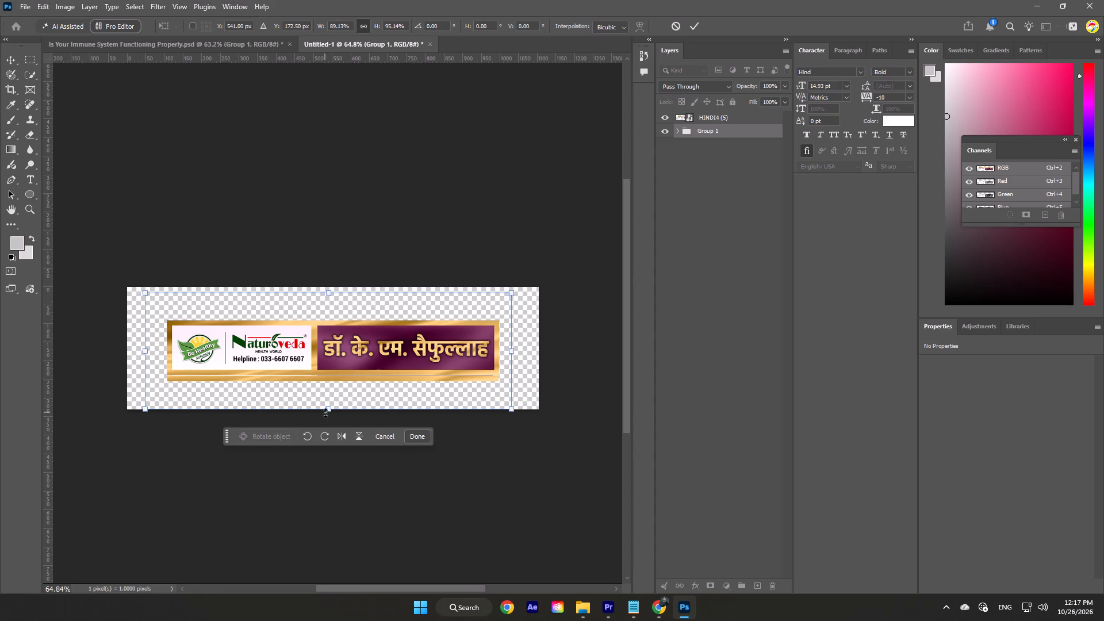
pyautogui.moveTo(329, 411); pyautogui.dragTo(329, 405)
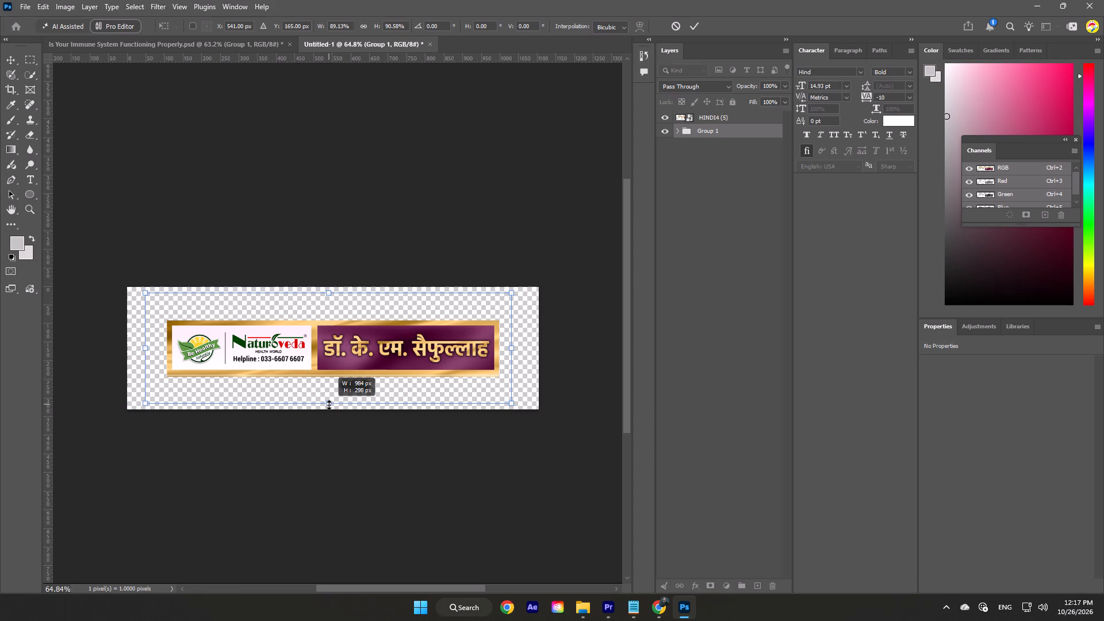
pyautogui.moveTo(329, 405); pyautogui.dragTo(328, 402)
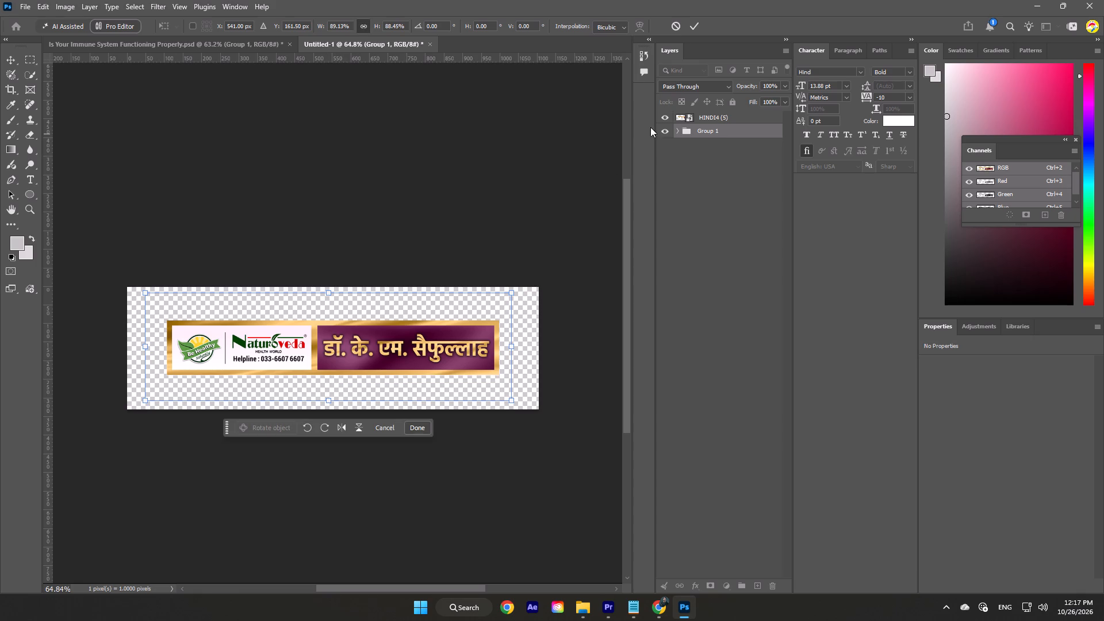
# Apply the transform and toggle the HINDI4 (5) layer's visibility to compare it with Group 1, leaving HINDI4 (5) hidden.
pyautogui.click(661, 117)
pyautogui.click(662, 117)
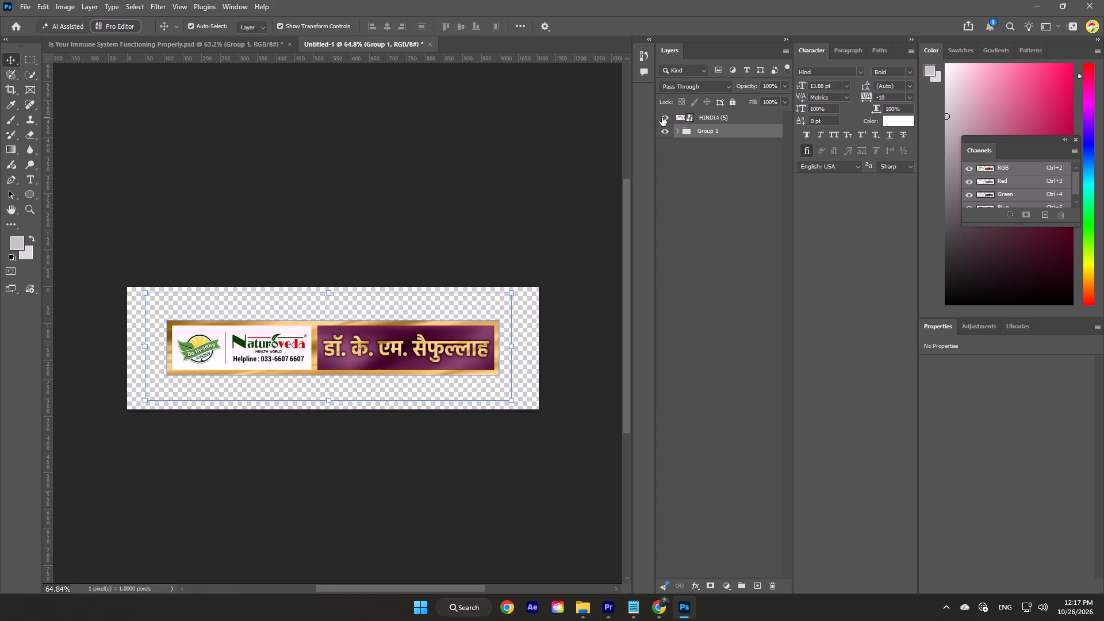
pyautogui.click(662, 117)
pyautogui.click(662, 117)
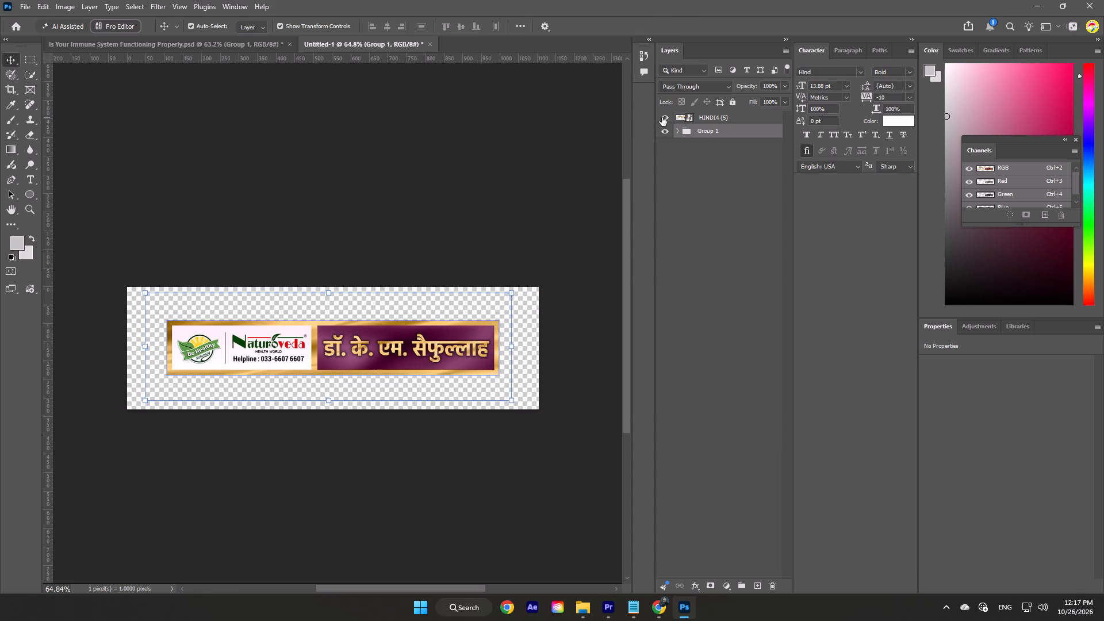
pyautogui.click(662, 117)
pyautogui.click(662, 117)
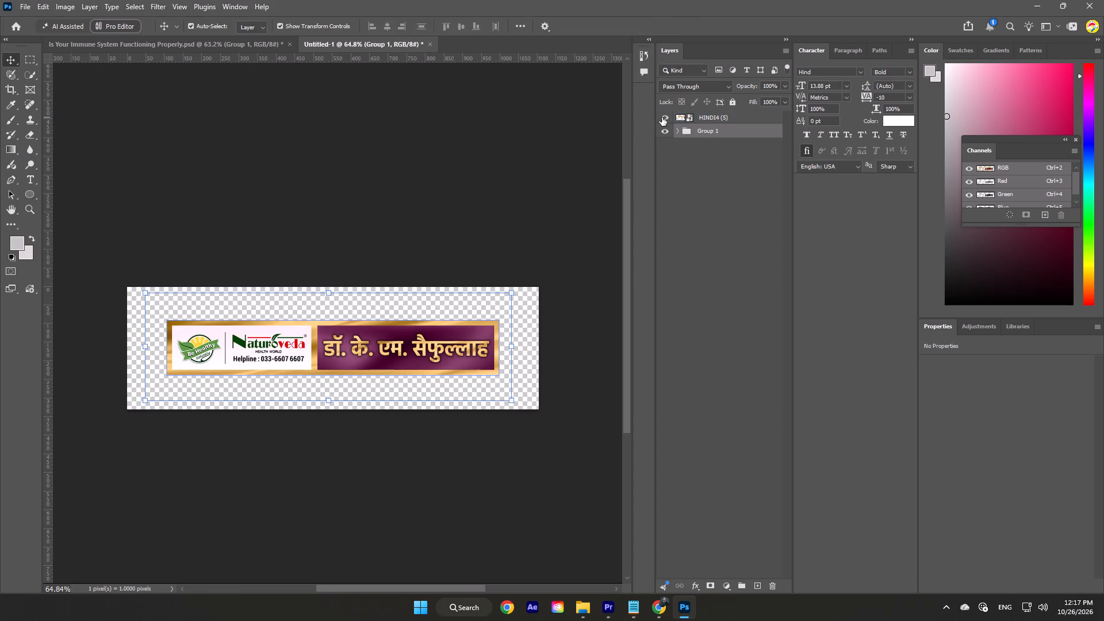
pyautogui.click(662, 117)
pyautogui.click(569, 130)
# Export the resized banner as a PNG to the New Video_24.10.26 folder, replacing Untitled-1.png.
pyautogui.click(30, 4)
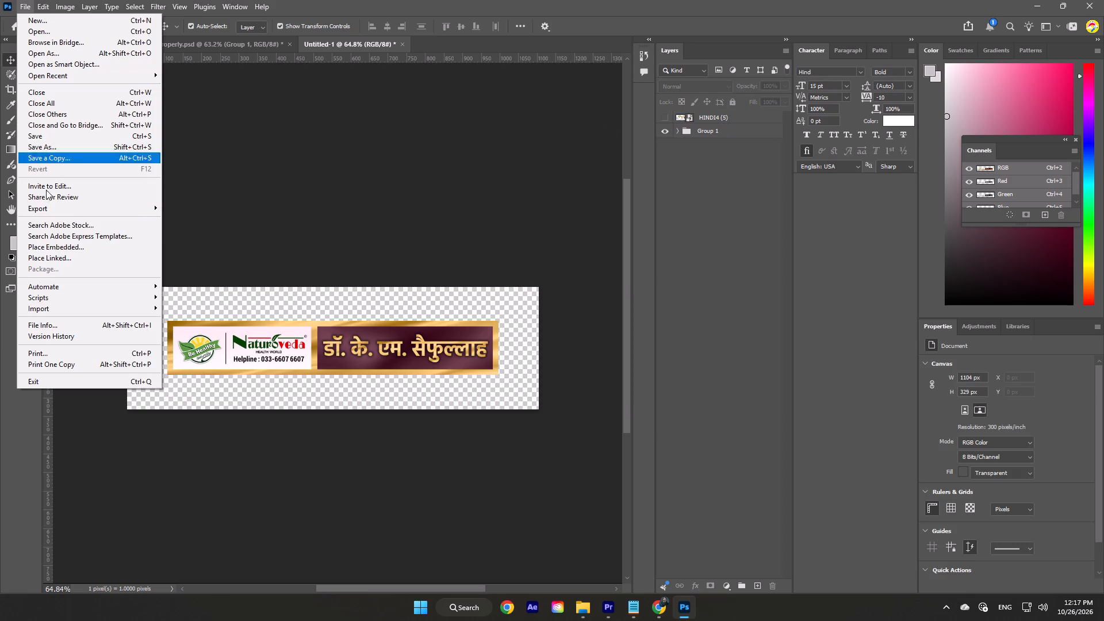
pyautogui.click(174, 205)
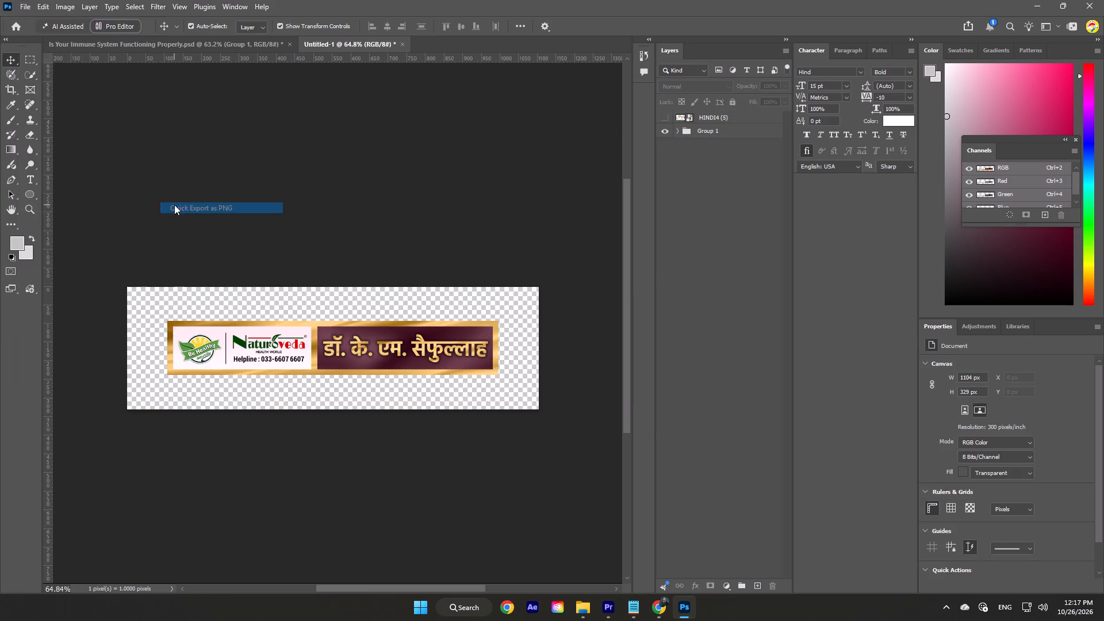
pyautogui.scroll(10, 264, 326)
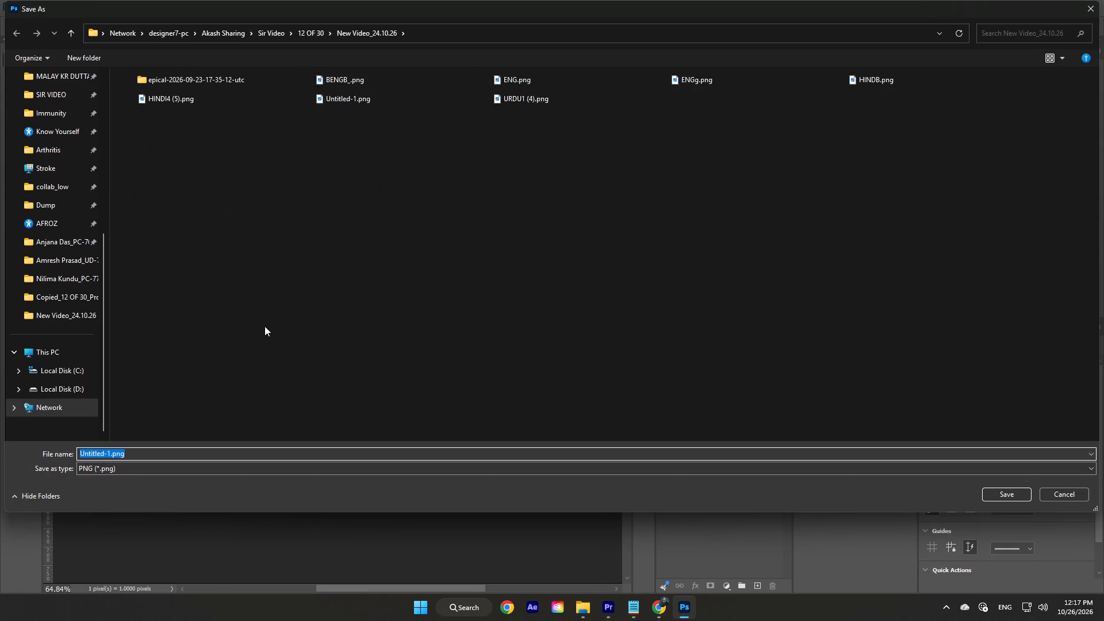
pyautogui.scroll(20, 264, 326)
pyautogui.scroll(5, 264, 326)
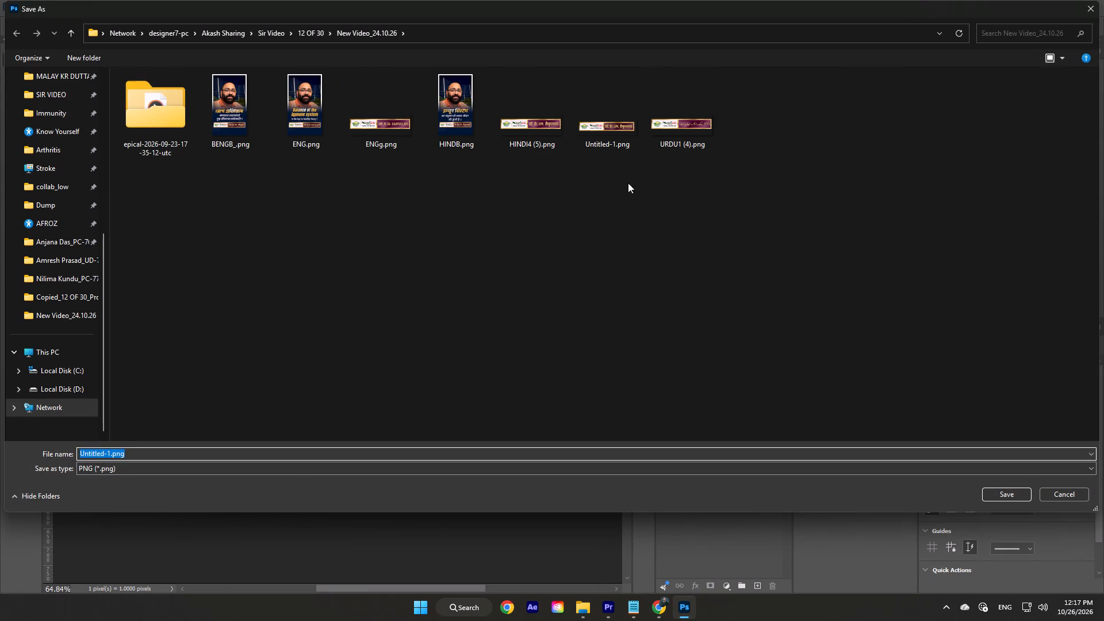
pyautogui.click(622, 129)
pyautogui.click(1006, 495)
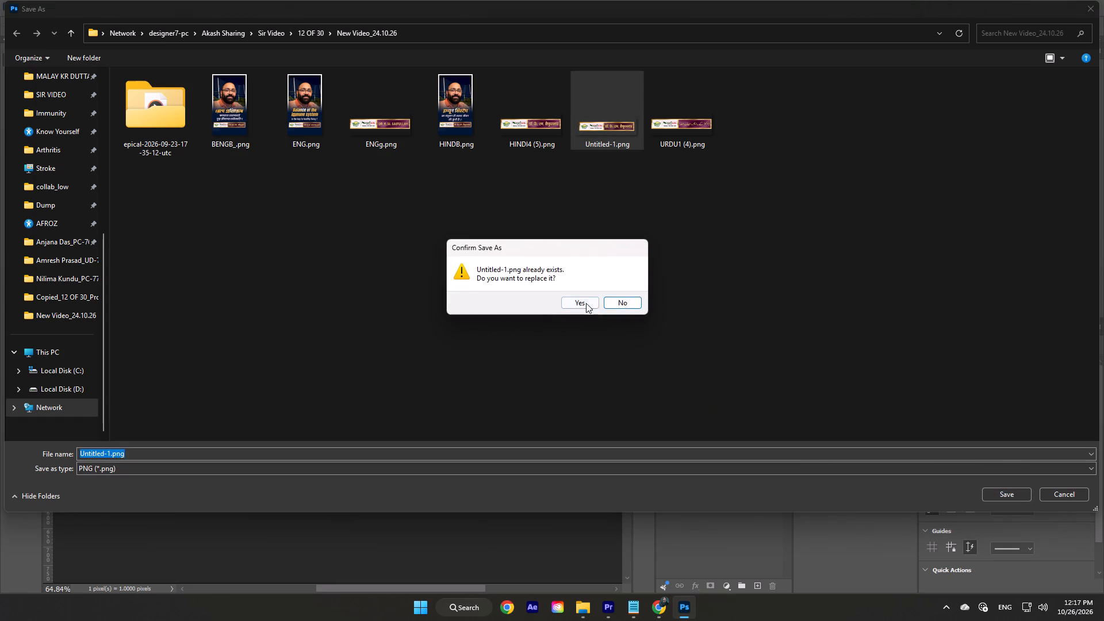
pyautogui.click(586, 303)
# Switch to Premiere and check the Hindi banner in the patch sequence.
pyautogui.click(615, 612)
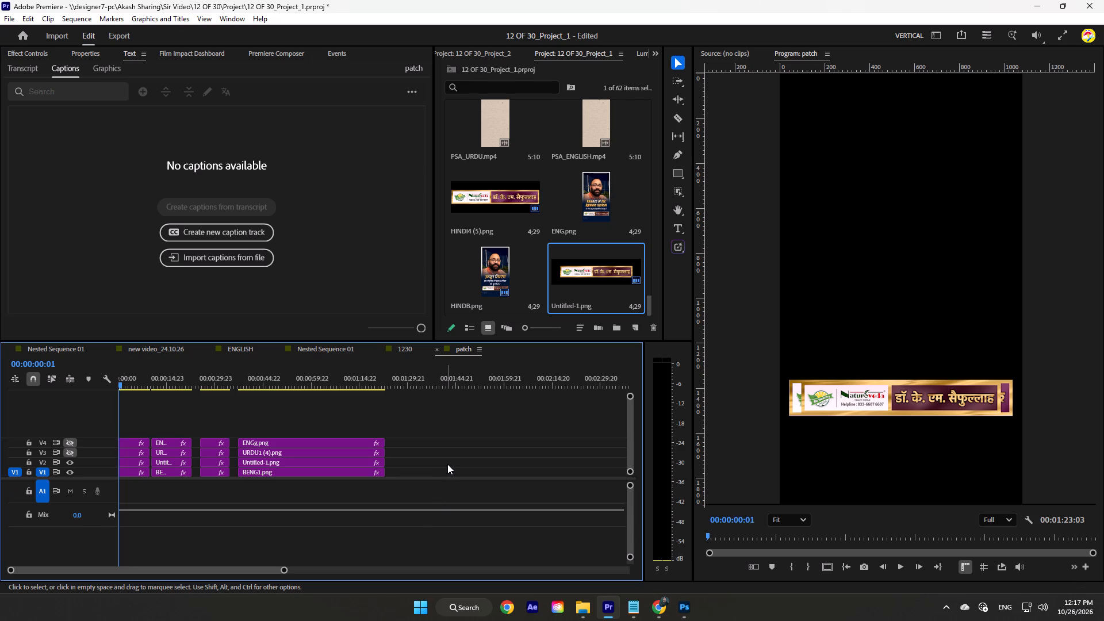
# Return to Photoshop and undo Group 1's resizing and the placement of HINDI4 (5) in the Untitled-1 document.
pyautogui.click(692, 620)
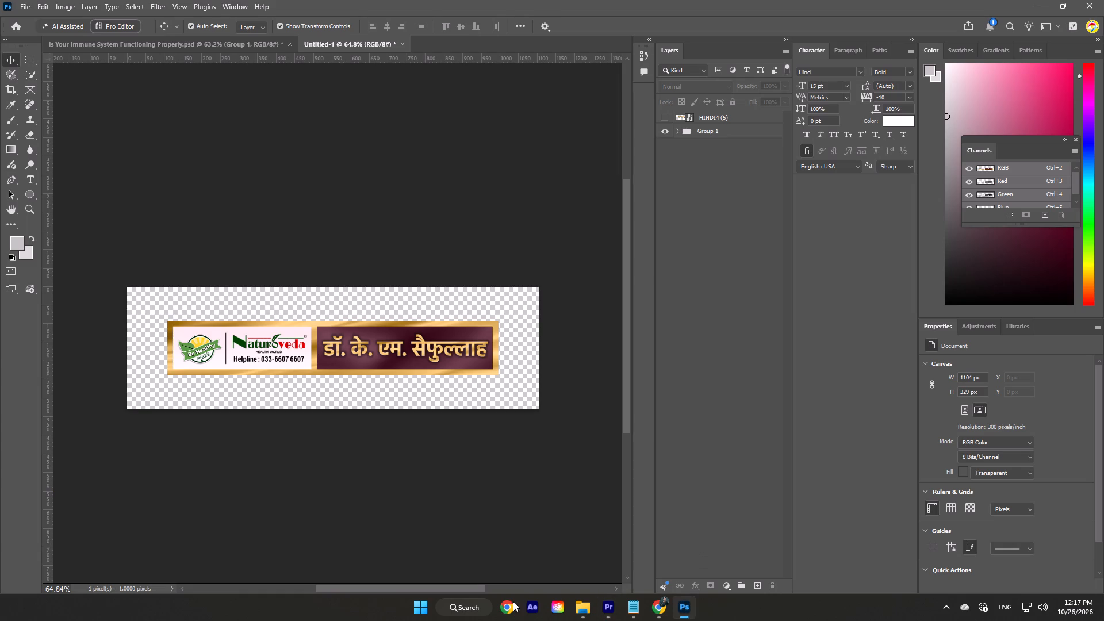
pyautogui.doubleClick(173, 454)
pyautogui.hotkey('ctrl', 'z')
pyautogui.hotkey('ctrl', 'z')
pyautogui.hotkey('ctrl', 'z')
pyautogui.hotkey('ctrl', 'z')
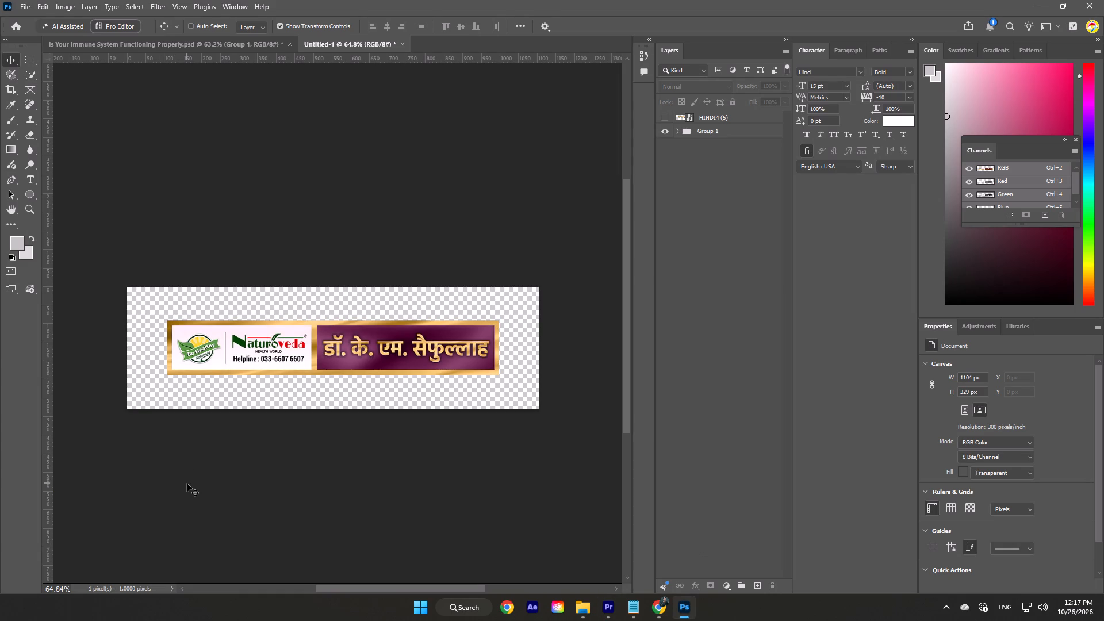
pyautogui.hotkey('ctrl', 'z')
pyautogui.hotkey('ctrl', 'z')
pyautogui.hotkey('ctrl', 'z')
pyautogui.hotkey('ctrl', 'z')
pyautogui.hotkey('ctrl', 'z')
pyautogui.hotkey('ctrl', 'z')
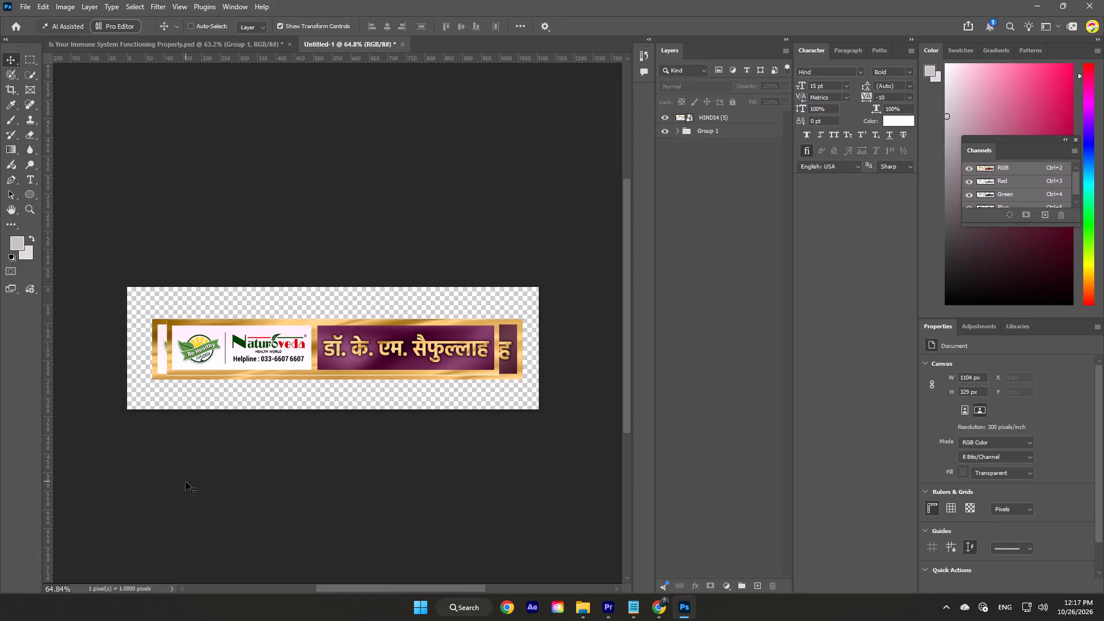
pyautogui.hotkey('ctrl', 'z')
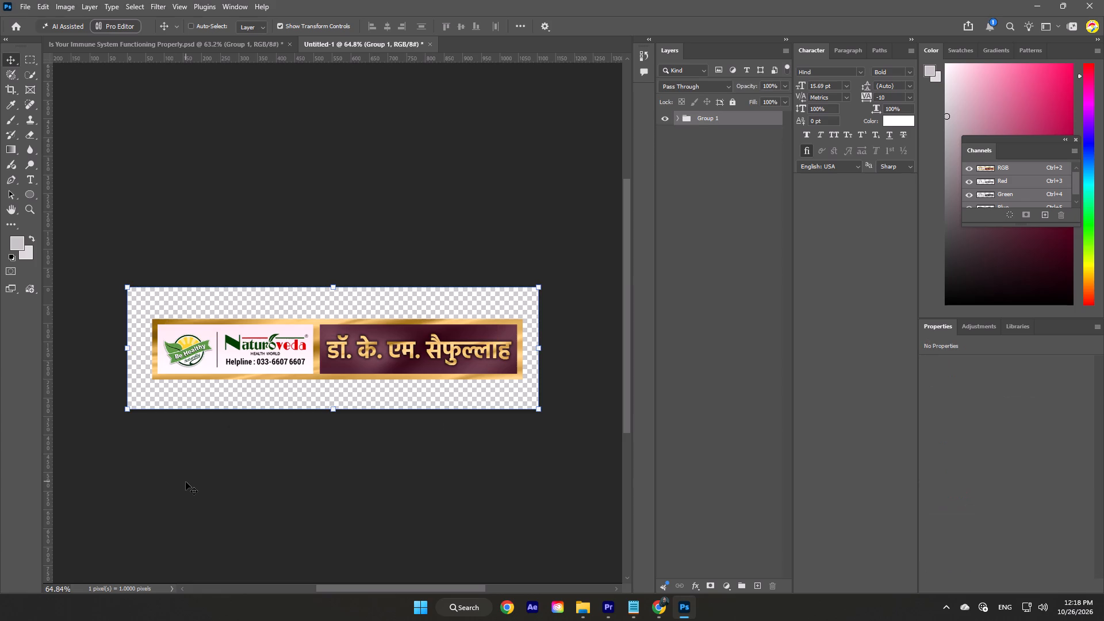
# Export the banner containing only Group 1 as a PNG to the New Video_24.10.26 folder, replacing Untitled-1.png.
pyautogui.click(333, 520)
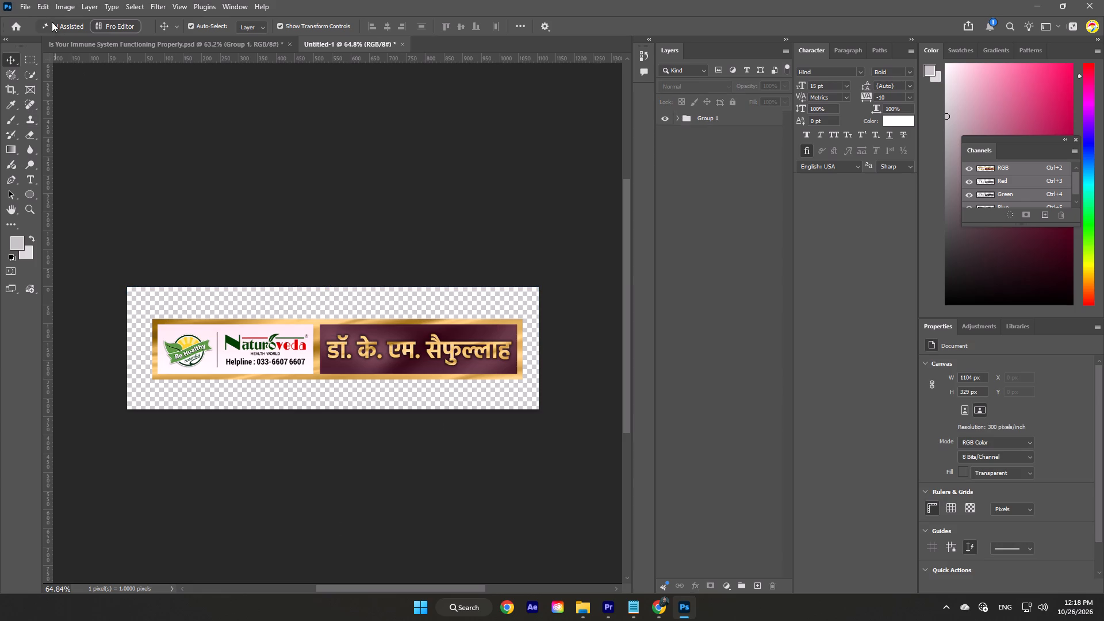
pyautogui.click(24, 7)
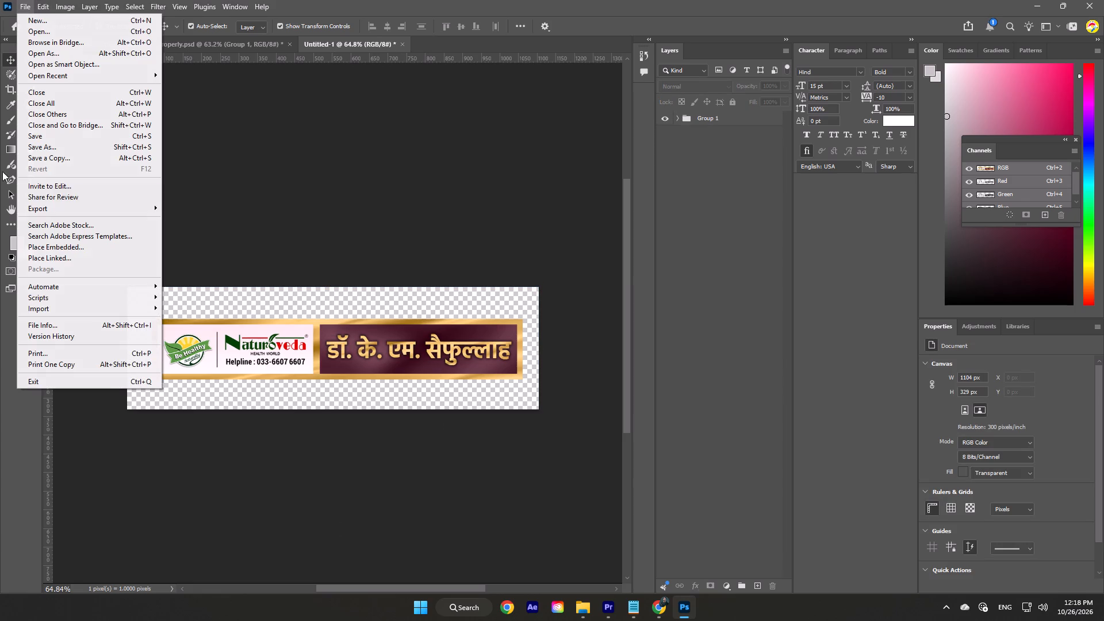
pyautogui.click(193, 211)
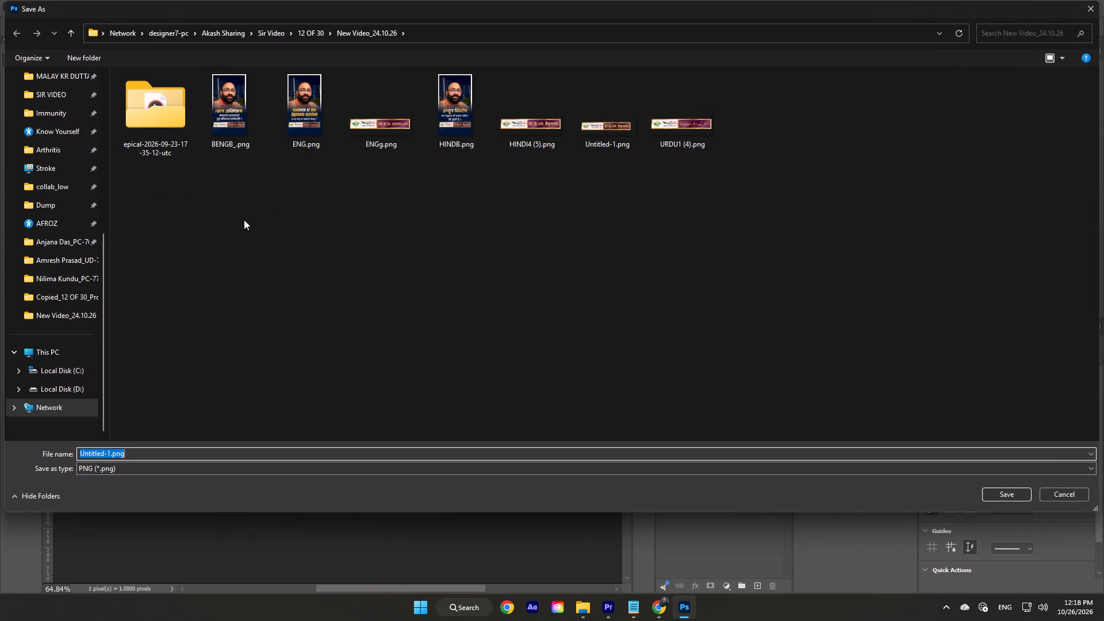
pyautogui.click(641, 118)
pyautogui.click(1001, 493)
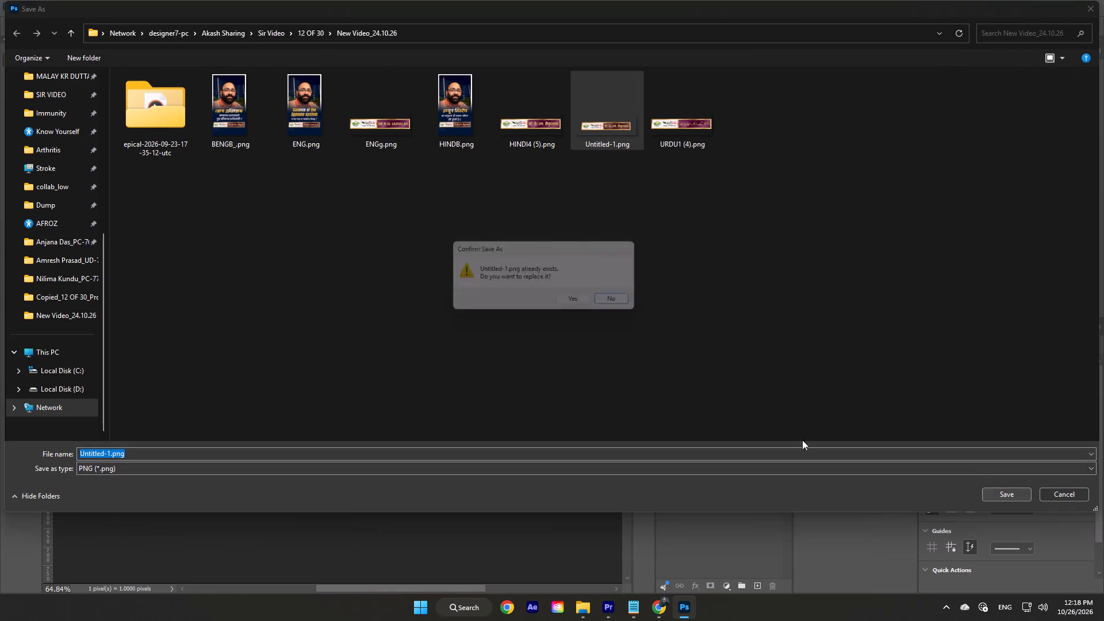
pyautogui.click(585, 298)
# Switch to Premiere, check the updated Hindi banner in the patch sequence, and save the 12 OF 30_Project_1 project.
pyautogui.click(611, 607)
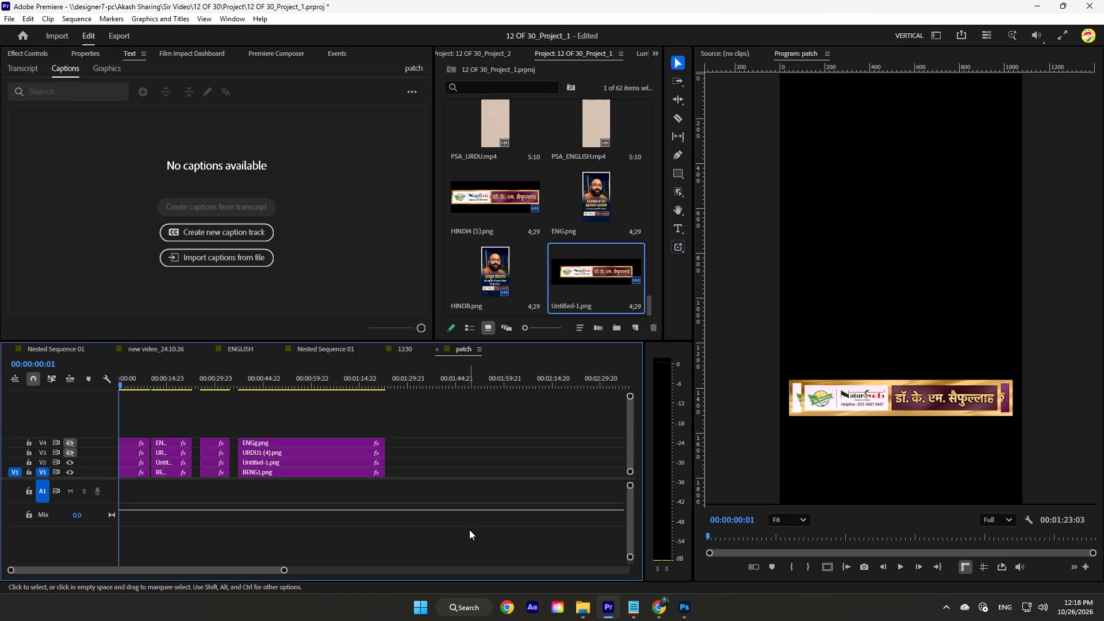
pyautogui.click(454, 498)
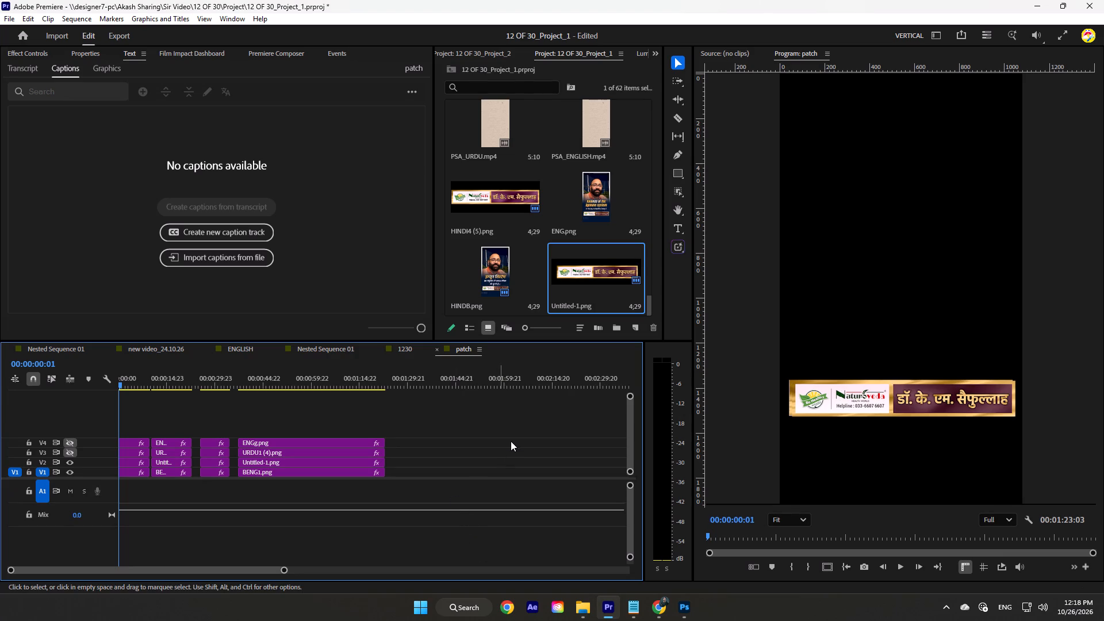
pyautogui.click(512, 440)
pyautogui.hotkey('ctrl', 's')
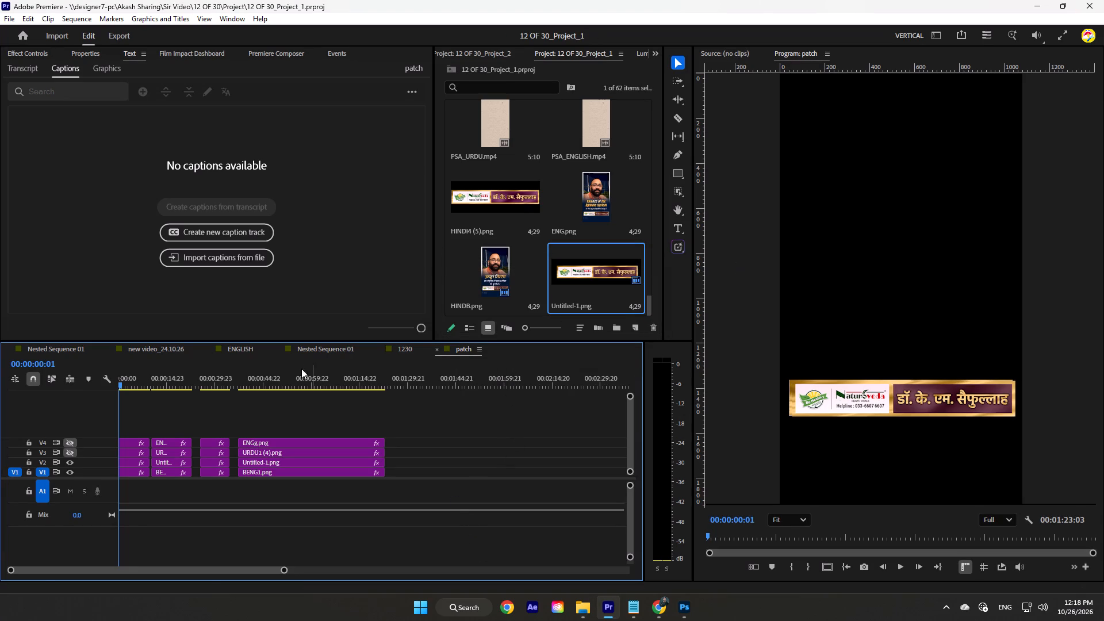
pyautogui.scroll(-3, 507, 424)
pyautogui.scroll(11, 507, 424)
# Switch to Photoshop and locate the English name banner's Group 1 in the ENG artboard of Is Your Immune System Functioning Properly.psd, leaving it collapsed.
pyautogui.click(611, 602)
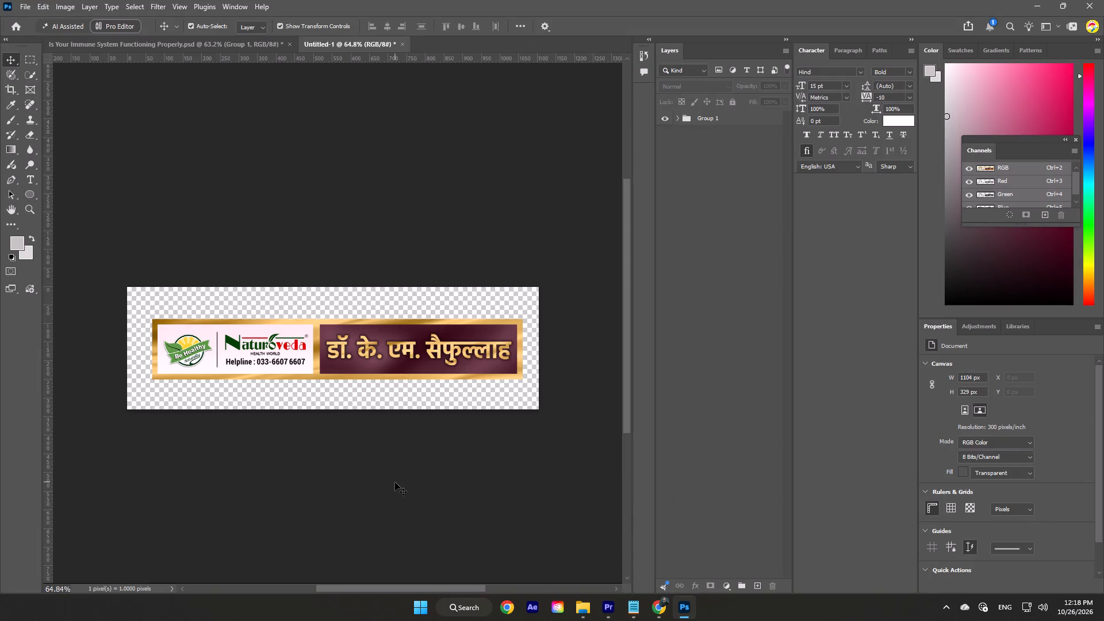
pyautogui.click(395, 482)
pyautogui.click(199, 44)
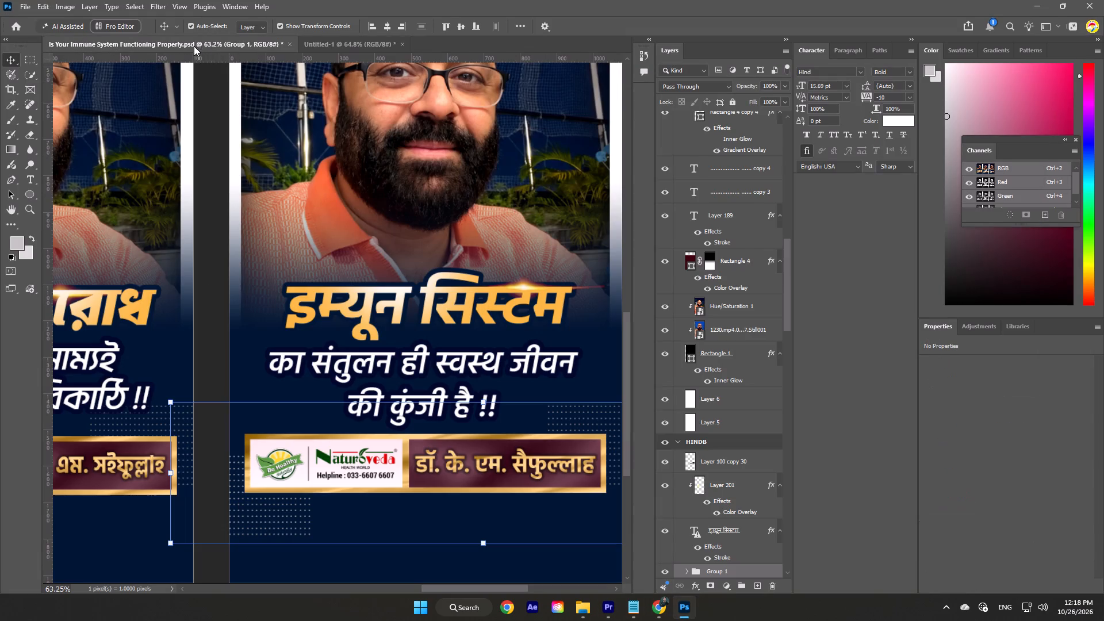
pyautogui.moveTo(455, 589); pyautogui.dragTo(92, 589)
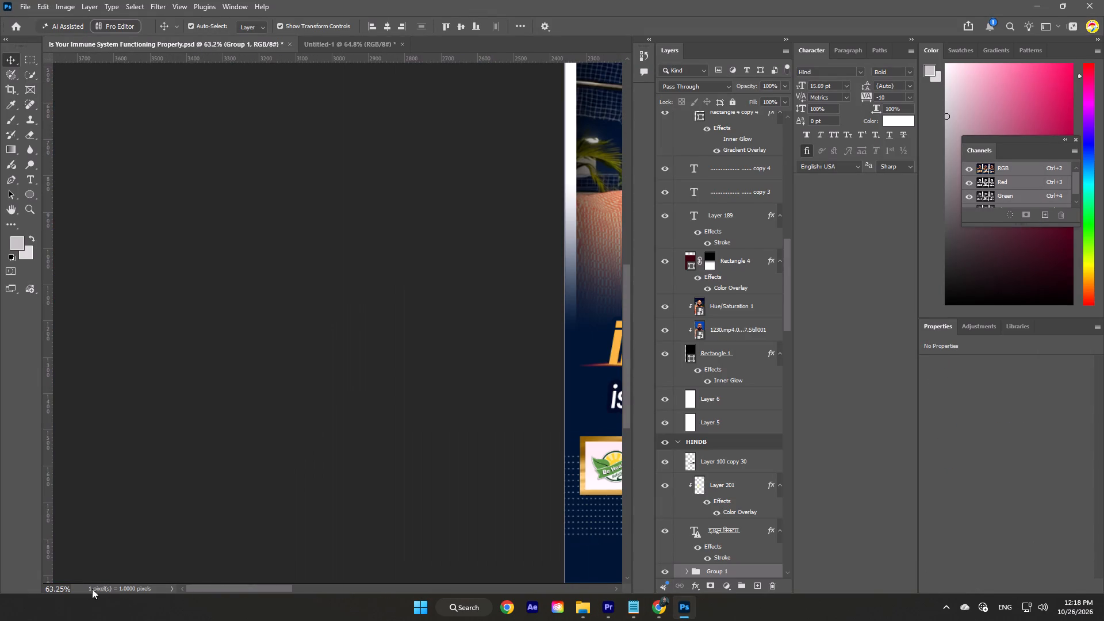
pyautogui.moveTo(92, 589); pyautogui.dragTo(310, 590)
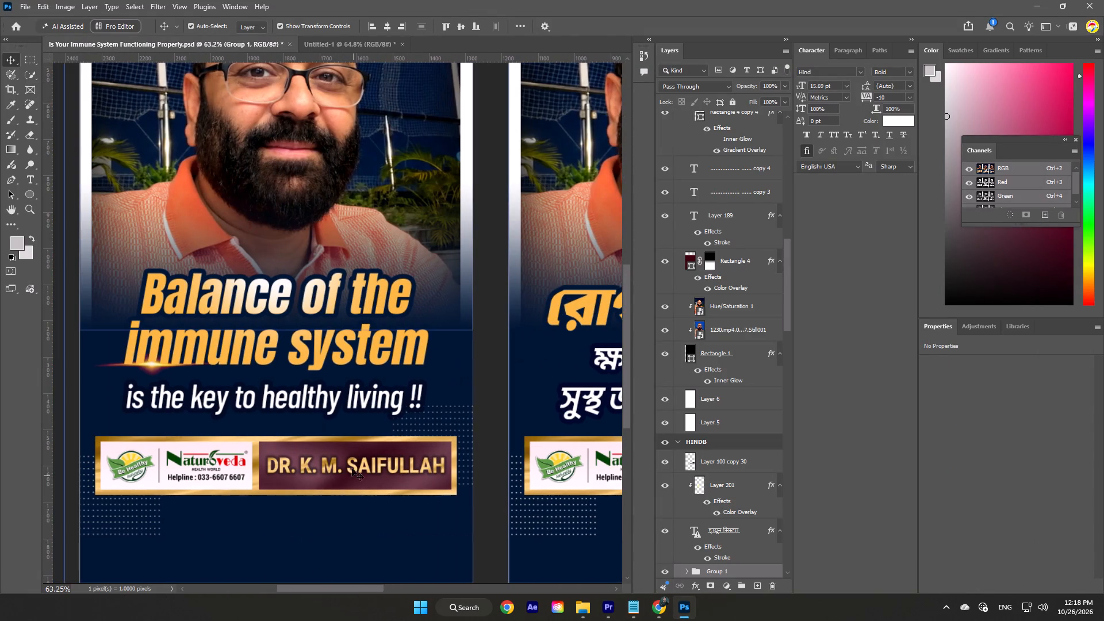
pyautogui.click(350, 465)
pyautogui.scroll(-4, 714, 477)
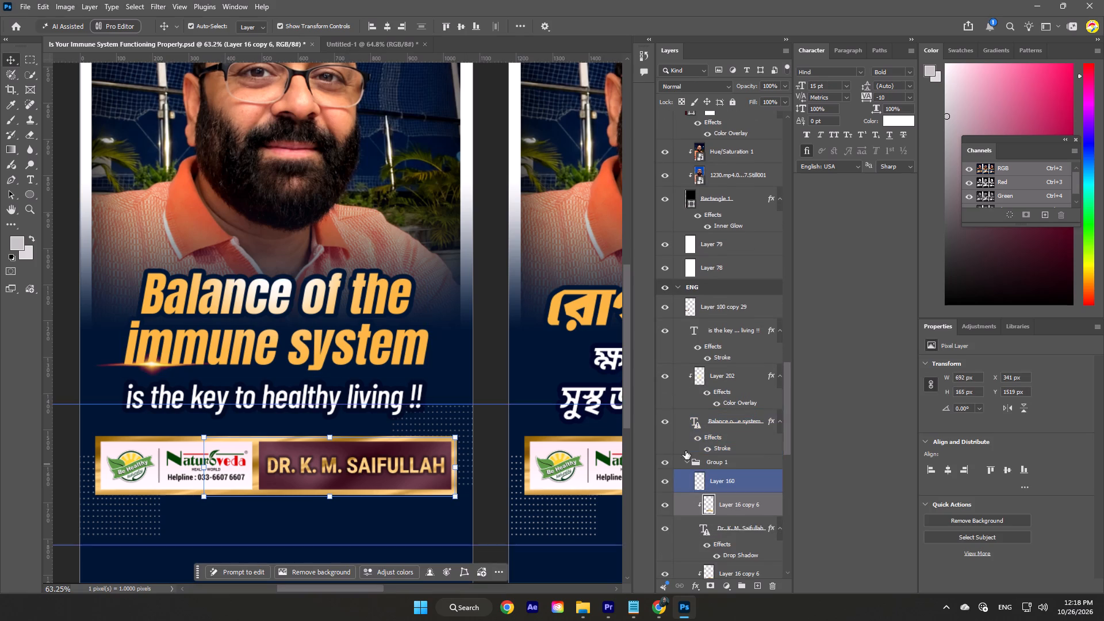
pyautogui.click(691, 462)
pyautogui.click(685, 463)
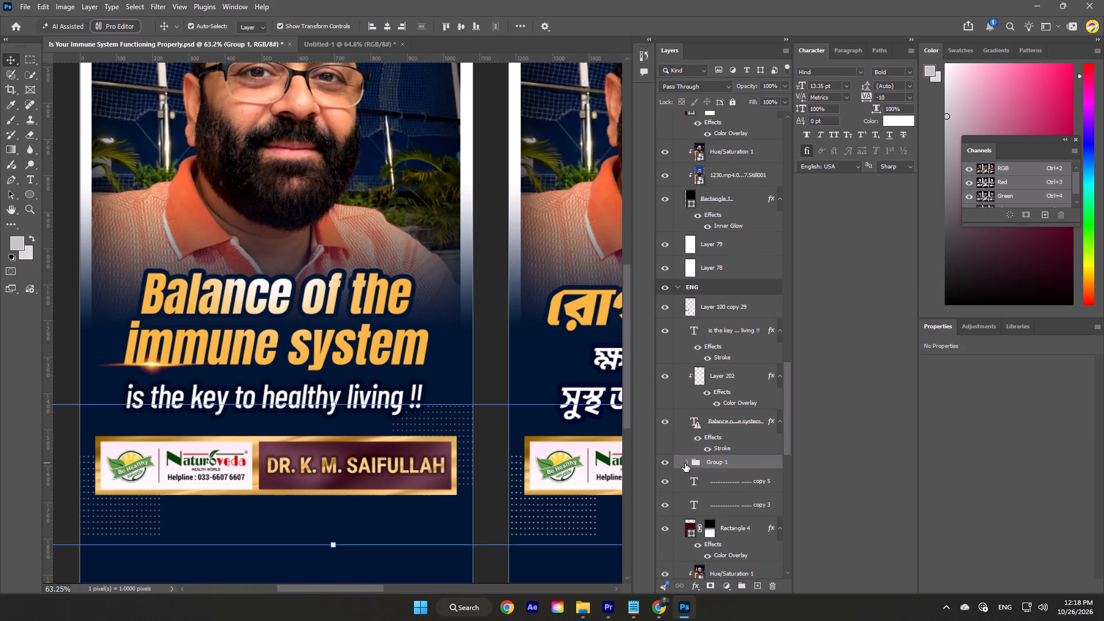
pyautogui.click(663, 464)
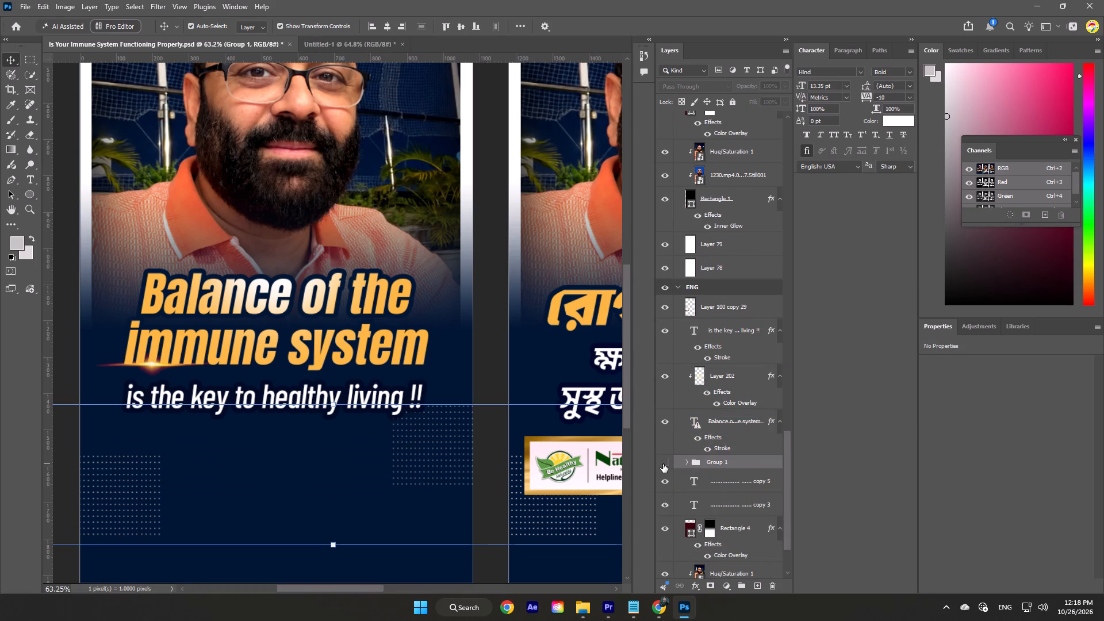
pyautogui.click(664, 464)
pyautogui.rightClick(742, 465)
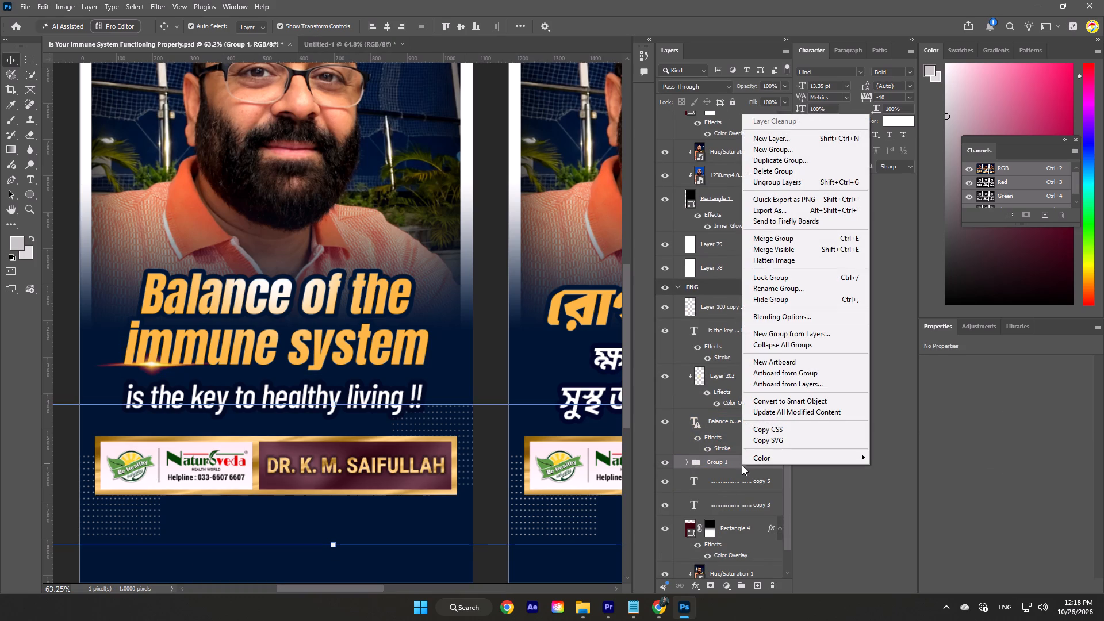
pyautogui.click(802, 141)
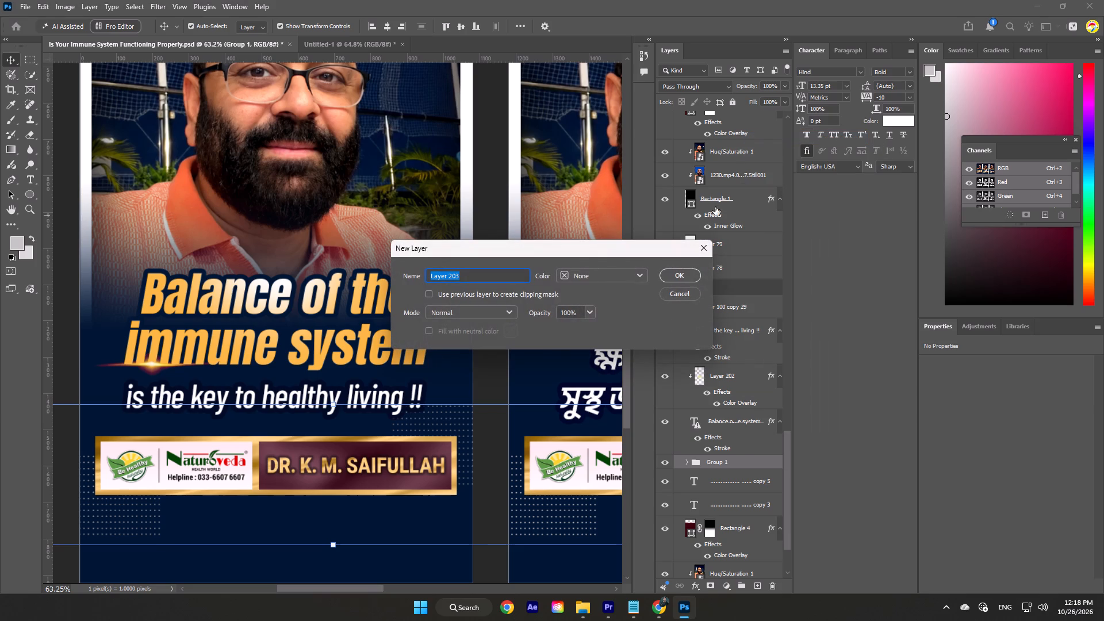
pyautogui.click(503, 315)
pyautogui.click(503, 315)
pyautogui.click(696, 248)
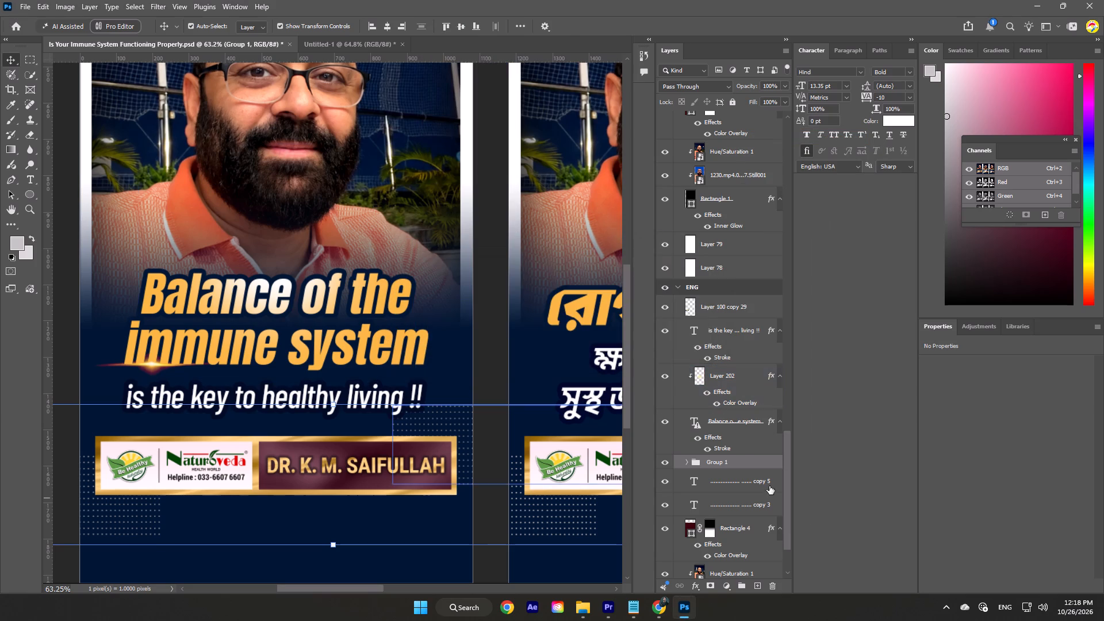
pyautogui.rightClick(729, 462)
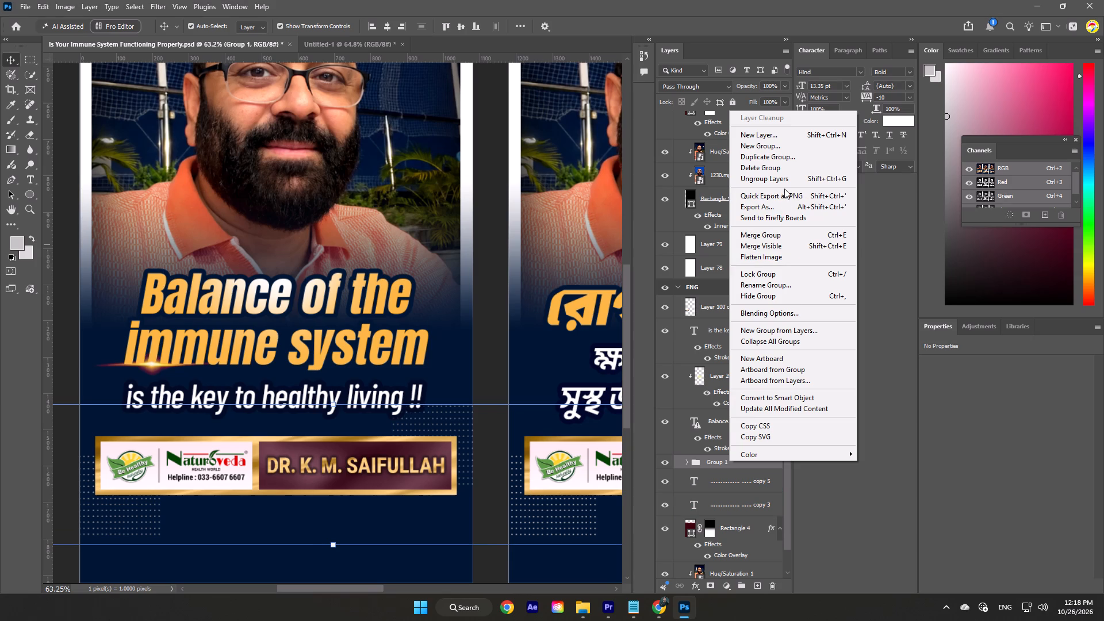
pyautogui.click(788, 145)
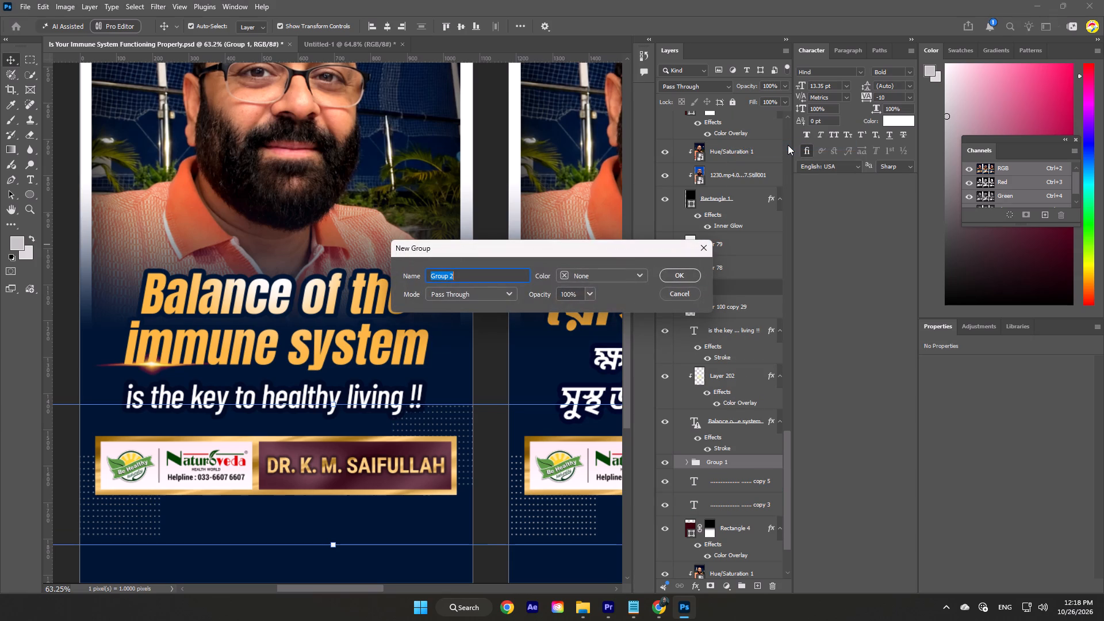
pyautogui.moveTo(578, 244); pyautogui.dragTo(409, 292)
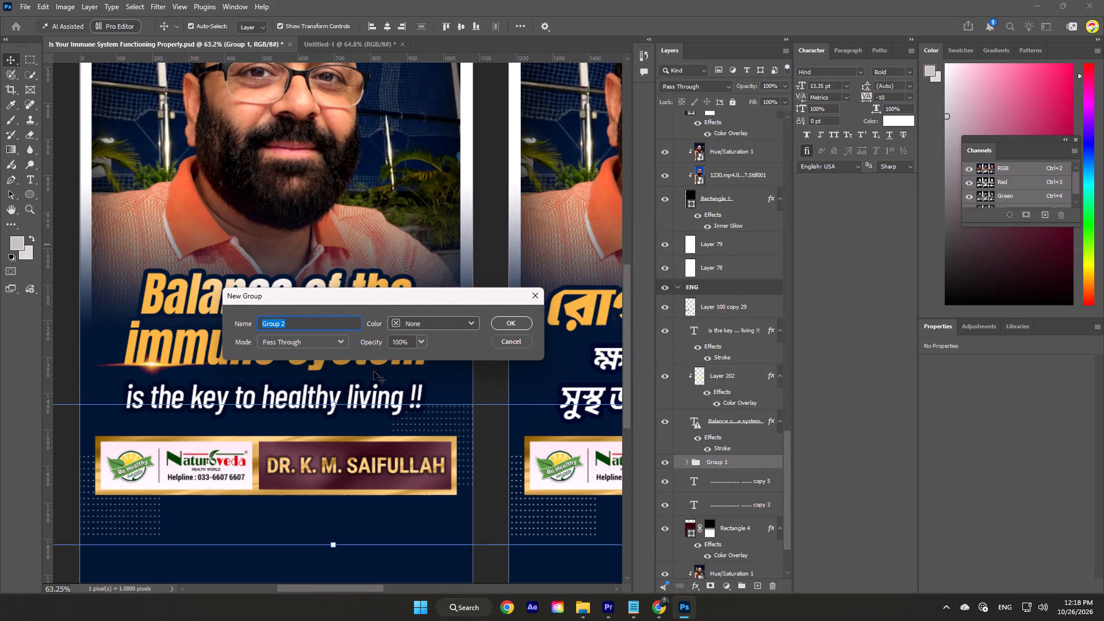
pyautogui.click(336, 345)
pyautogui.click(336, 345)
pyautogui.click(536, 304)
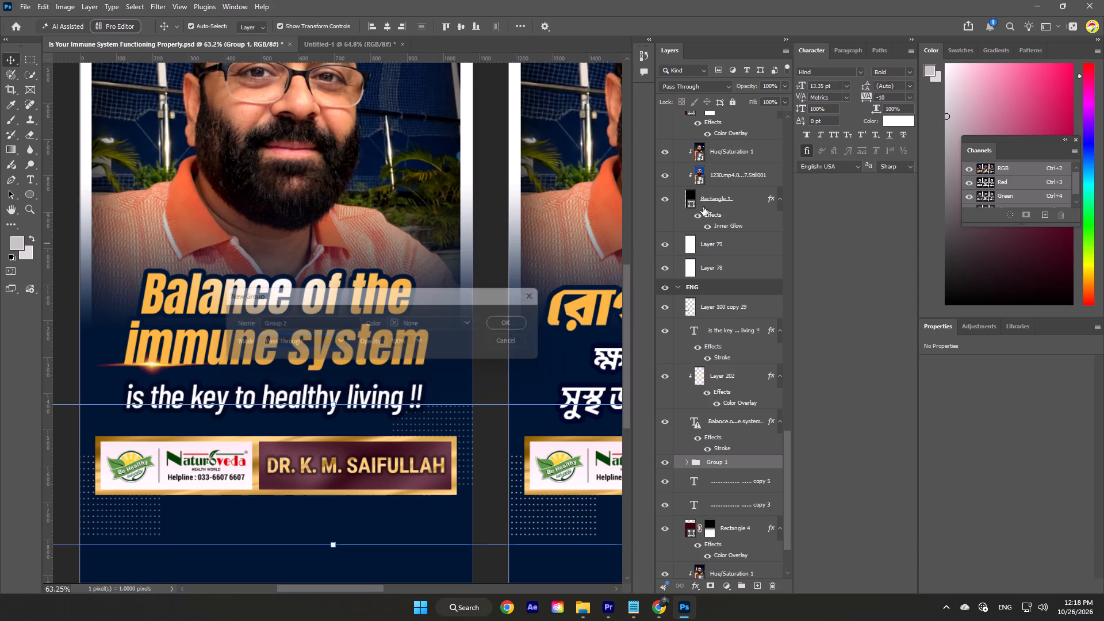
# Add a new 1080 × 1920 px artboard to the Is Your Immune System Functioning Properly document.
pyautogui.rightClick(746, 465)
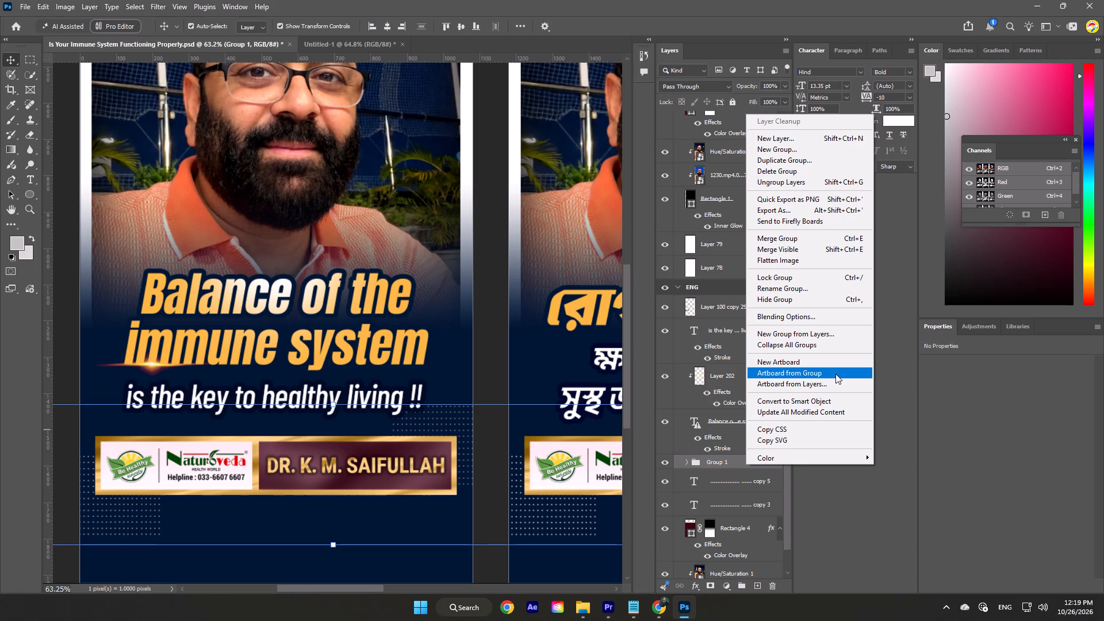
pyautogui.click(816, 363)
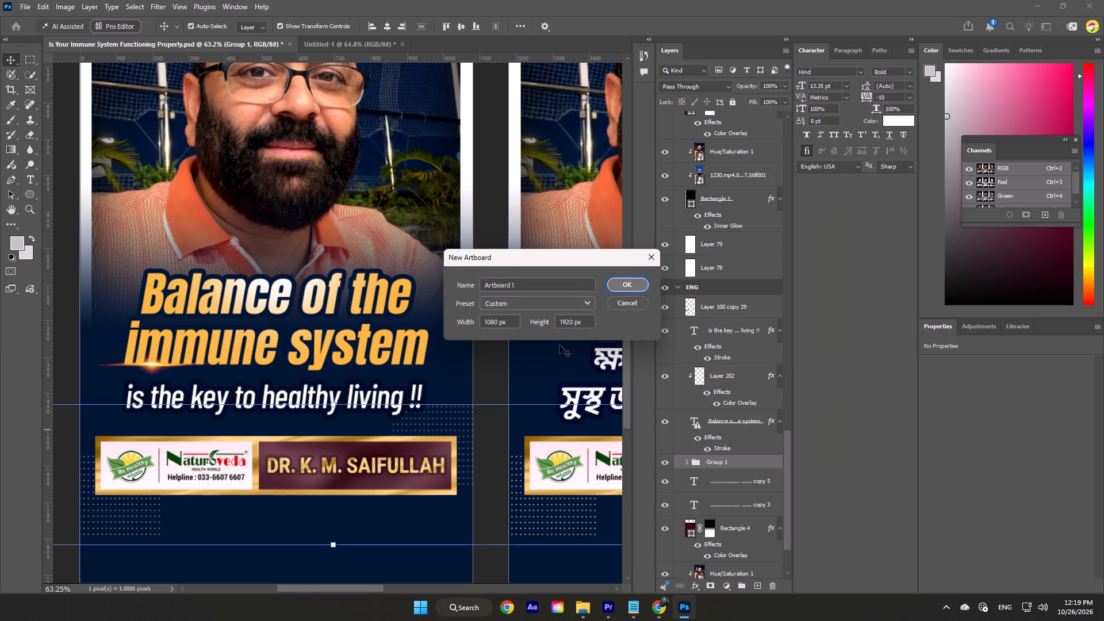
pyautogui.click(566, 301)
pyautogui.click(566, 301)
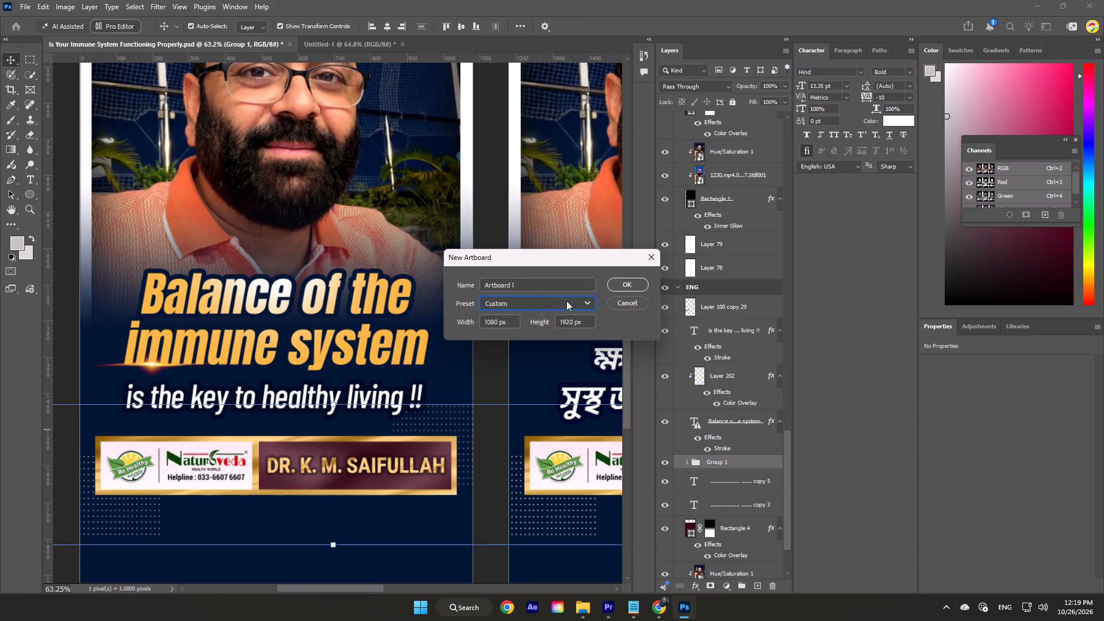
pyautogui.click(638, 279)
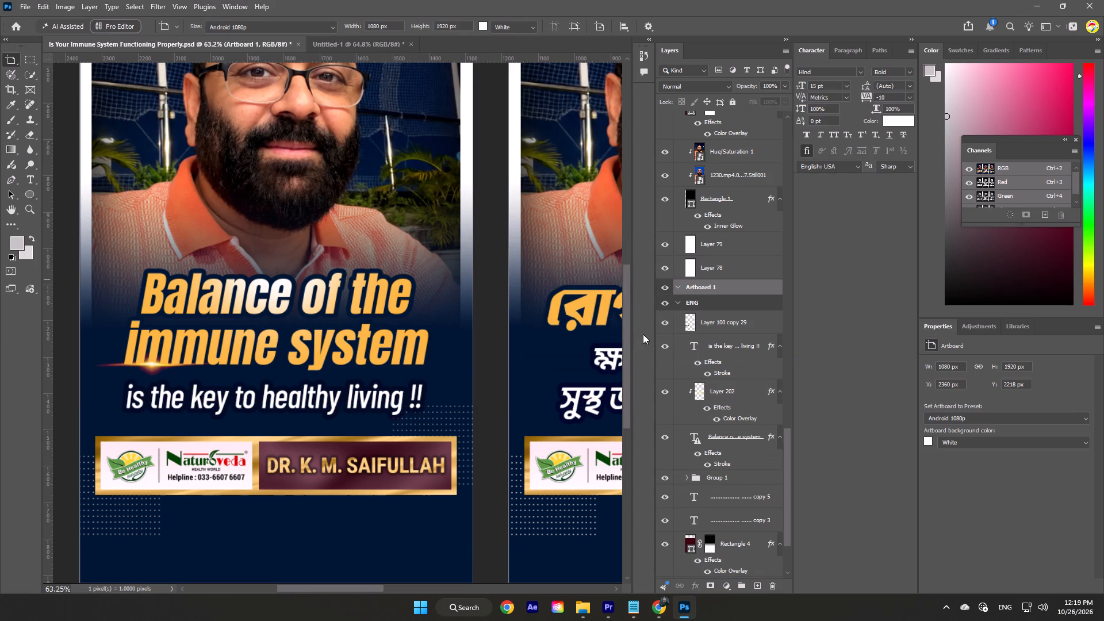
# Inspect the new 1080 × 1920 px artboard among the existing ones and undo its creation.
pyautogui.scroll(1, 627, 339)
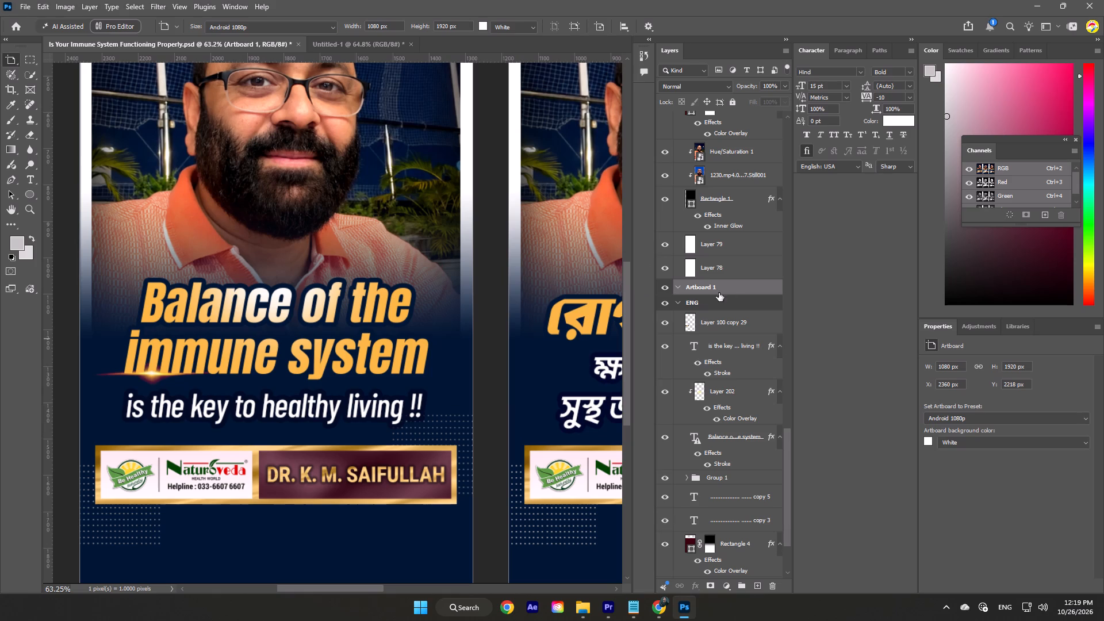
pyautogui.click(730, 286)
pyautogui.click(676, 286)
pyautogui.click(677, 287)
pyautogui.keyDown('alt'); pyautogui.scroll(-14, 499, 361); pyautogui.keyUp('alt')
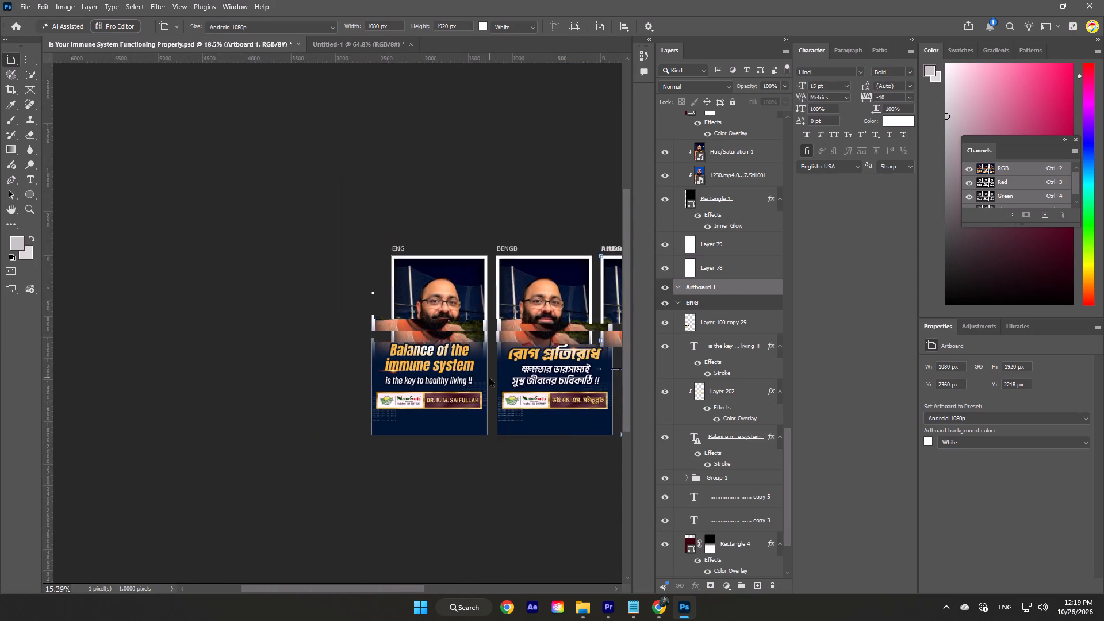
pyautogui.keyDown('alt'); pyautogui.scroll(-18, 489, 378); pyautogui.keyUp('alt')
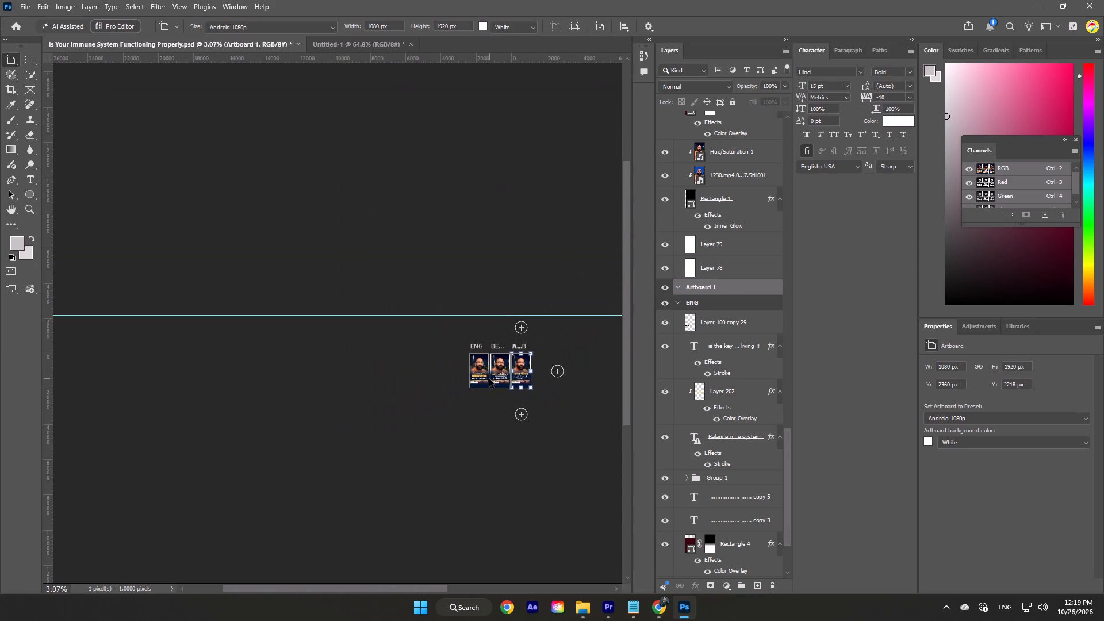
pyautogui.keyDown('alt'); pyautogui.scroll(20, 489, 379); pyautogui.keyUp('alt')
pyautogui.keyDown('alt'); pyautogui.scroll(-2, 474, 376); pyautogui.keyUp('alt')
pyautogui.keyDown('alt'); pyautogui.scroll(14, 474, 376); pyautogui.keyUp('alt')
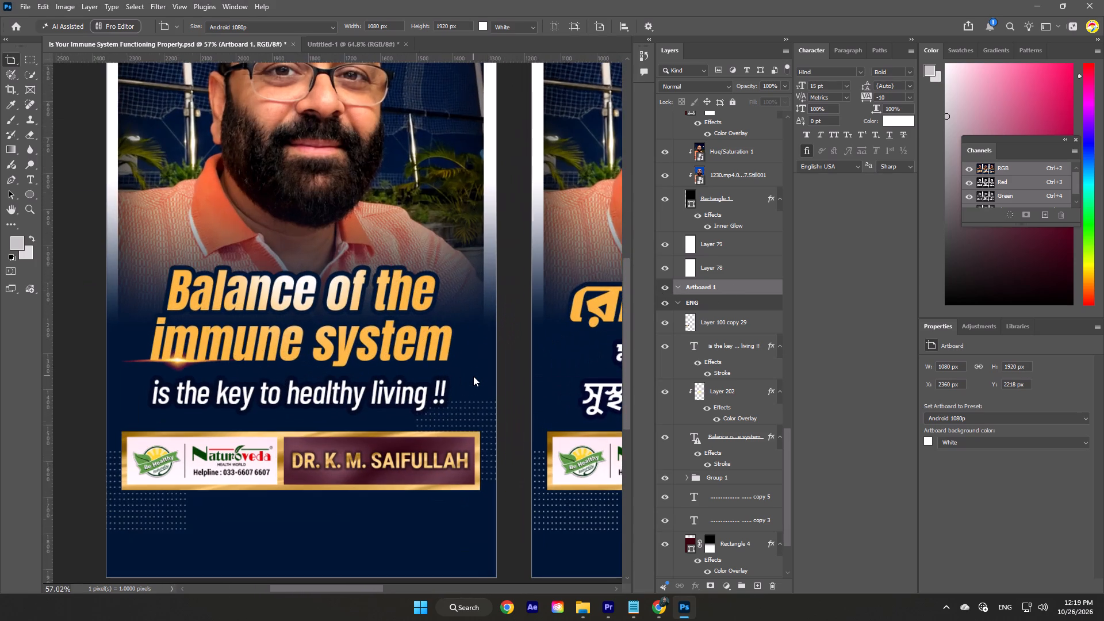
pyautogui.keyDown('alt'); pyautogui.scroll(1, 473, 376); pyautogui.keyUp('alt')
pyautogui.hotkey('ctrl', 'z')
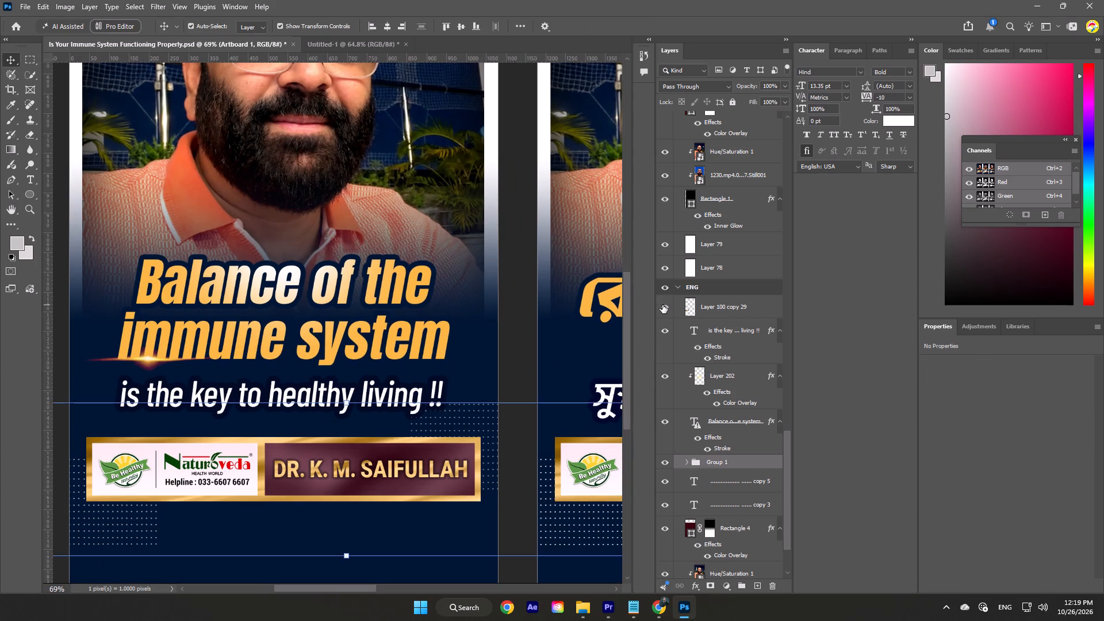
# Create a 995 × 163 px artboard from the English name banner's Group 1 and check its visibility.
pyautogui.click(745, 463)
pyautogui.rightClick(745, 463)
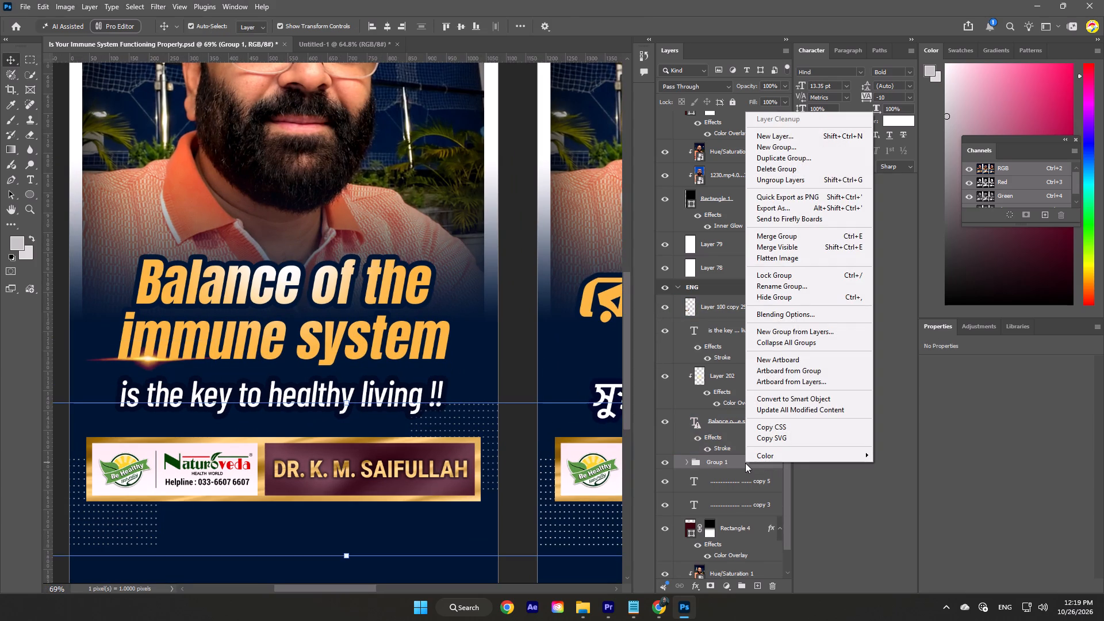
pyautogui.click(797, 385)
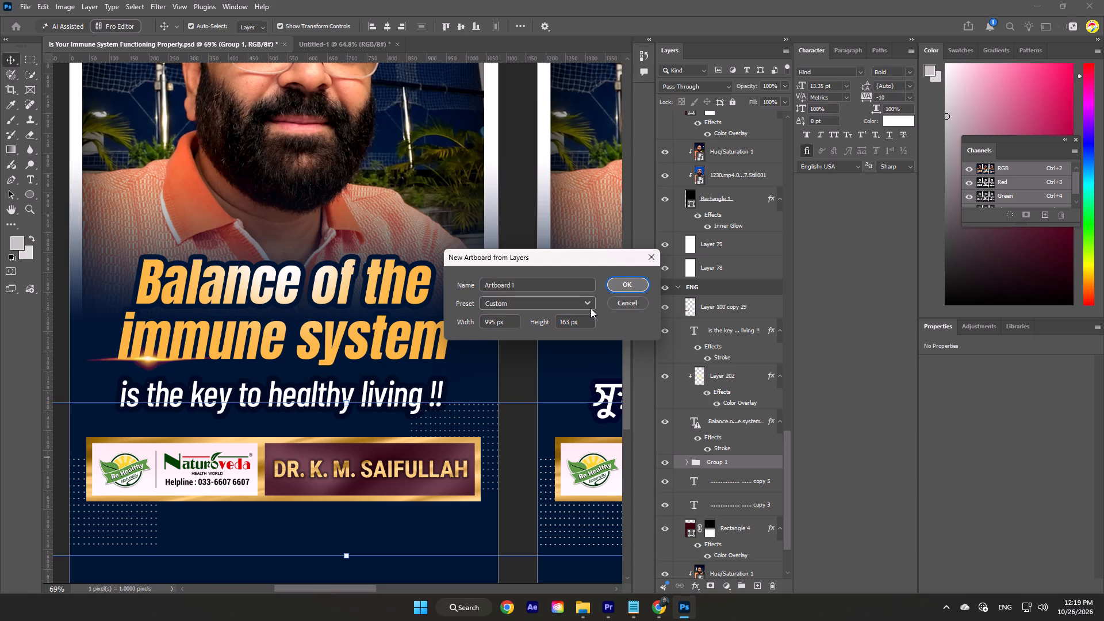
pyautogui.click(629, 281)
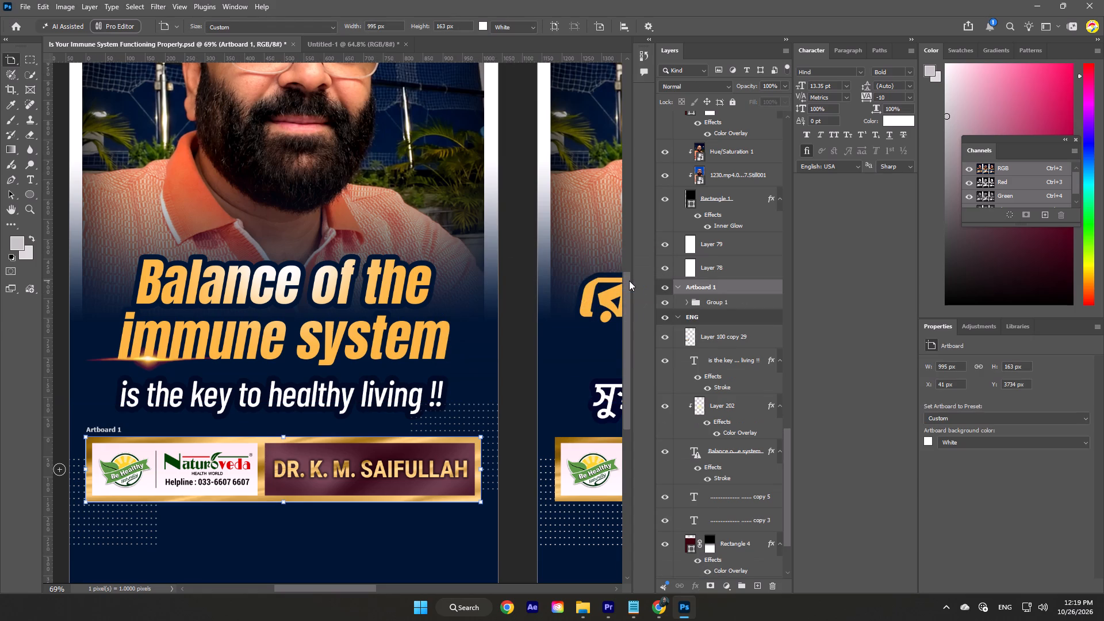
pyautogui.click(662, 289)
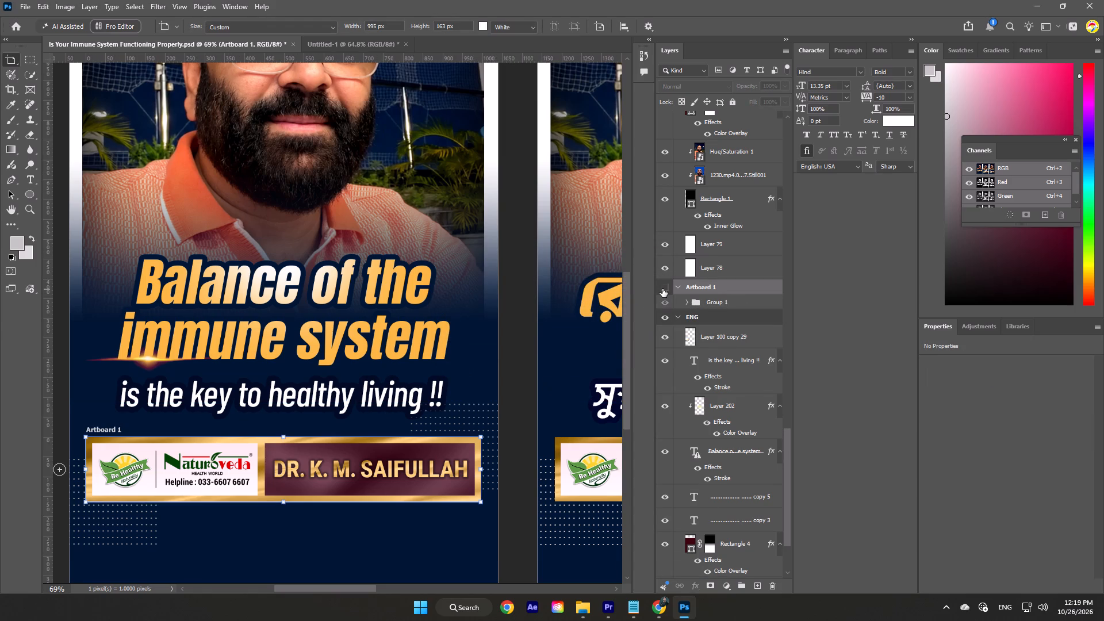
pyautogui.click(663, 289)
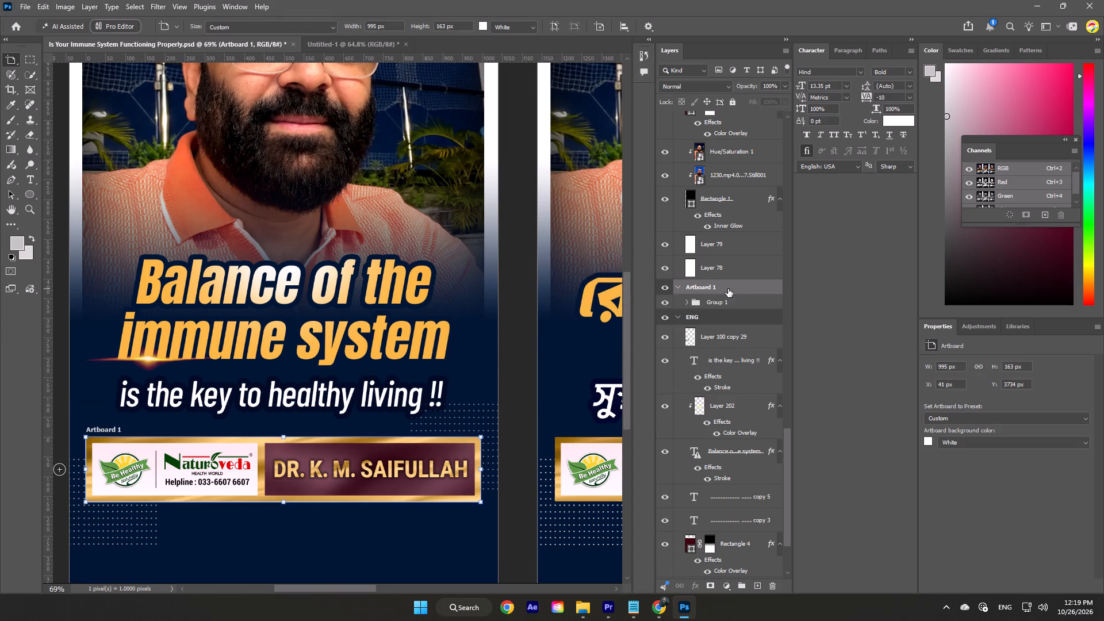
# Copy the English banner artboard into the Untitled-1 document and check its placement beside the Hindi banner.
pyautogui.rightClick(728, 289)
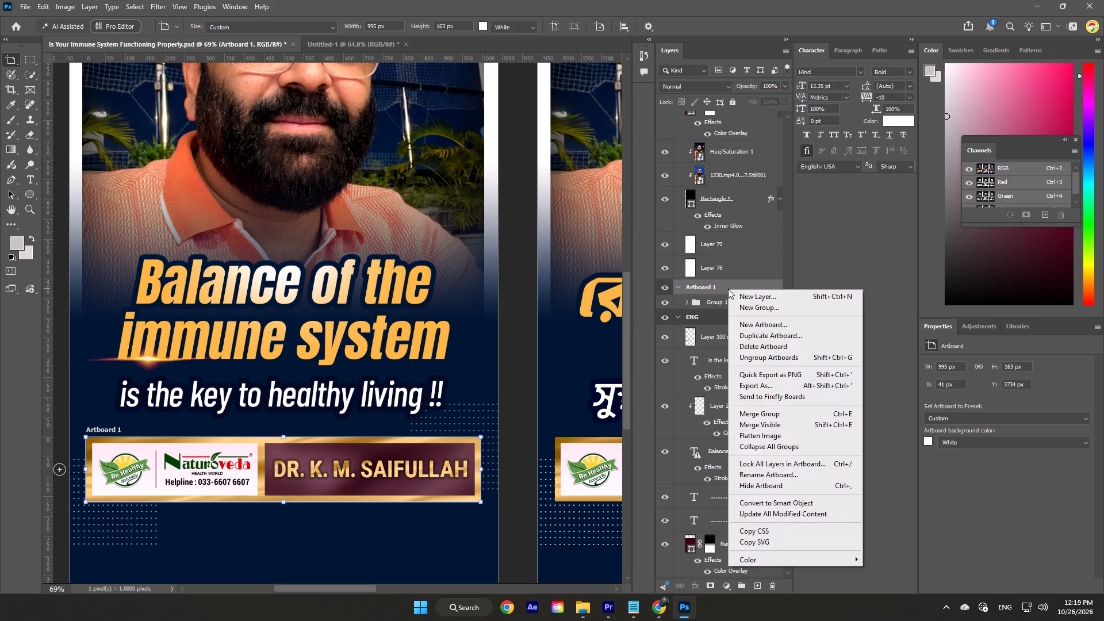
pyautogui.click(728, 289)
pyautogui.hotkey('ctrl', 'c')
pyautogui.click(355, 43)
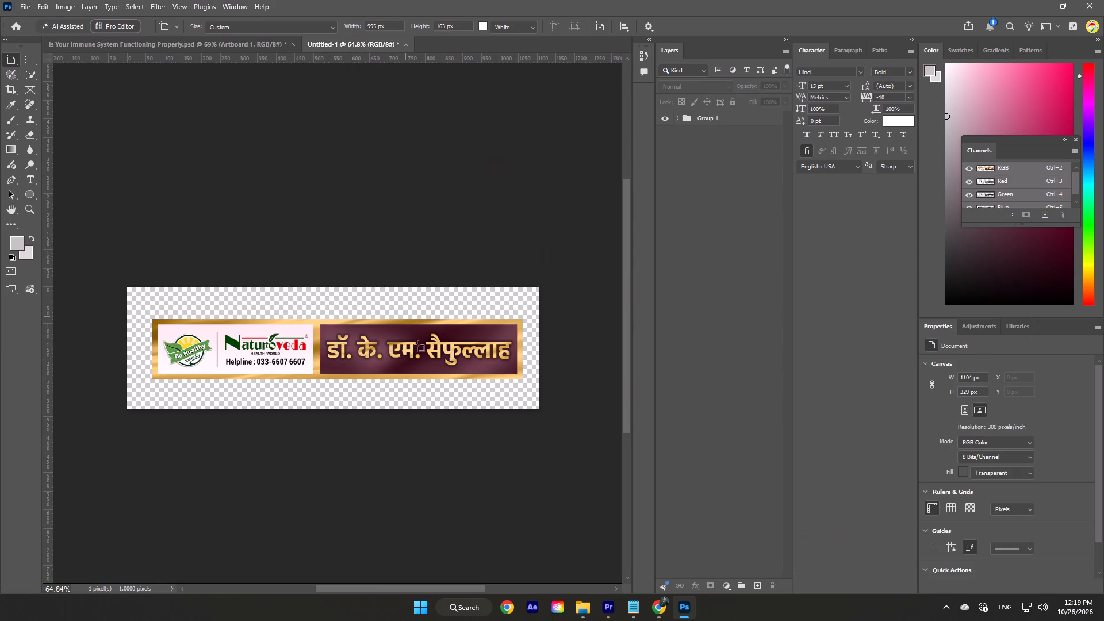
pyautogui.hotkey('ctrl', 'v')
pyautogui.scroll(5, 419, 370)
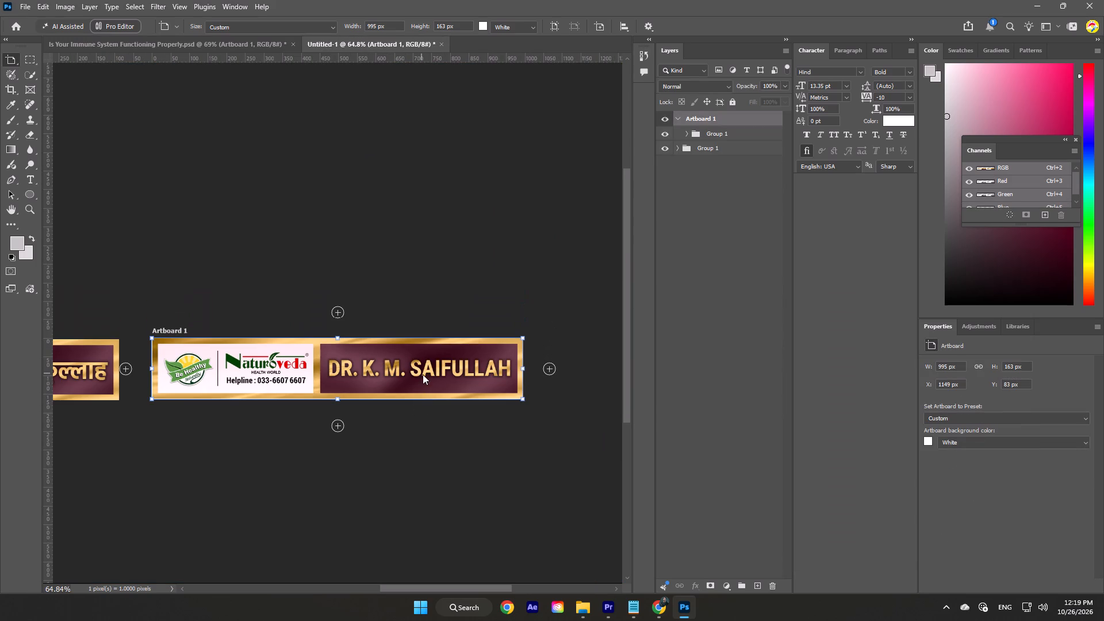
pyautogui.keyDown('alt'); pyautogui.scroll(-12, 425, 509); pyautogui.keyUp('alt')
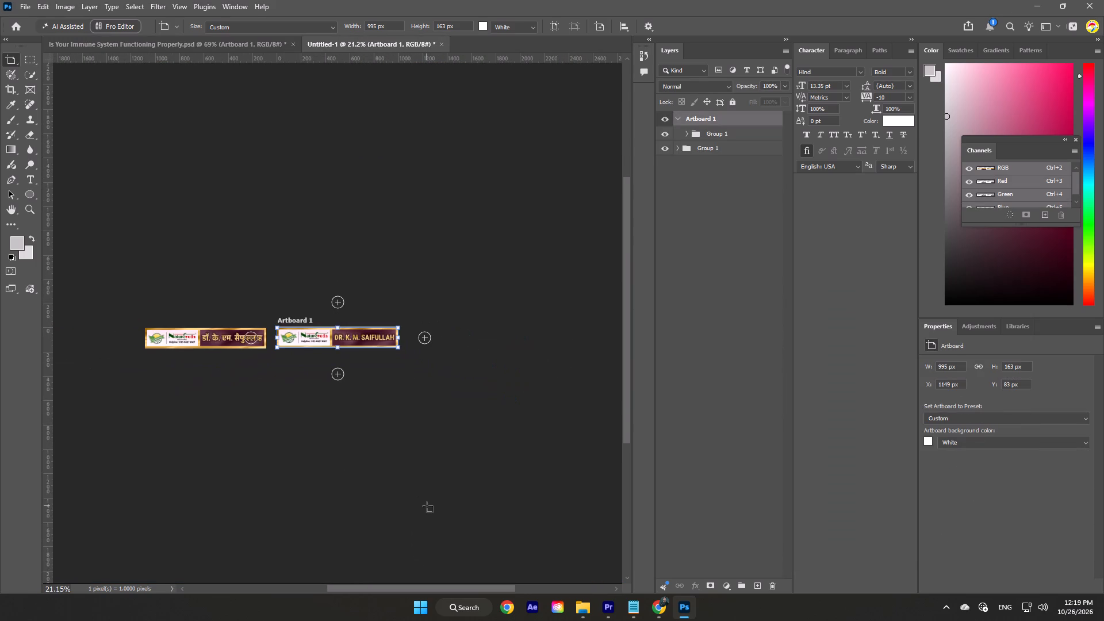
pyautogui.keyDown('alt'); pyautogui.scroll(11, 272, 428); pyautogui.keyUp('alt')
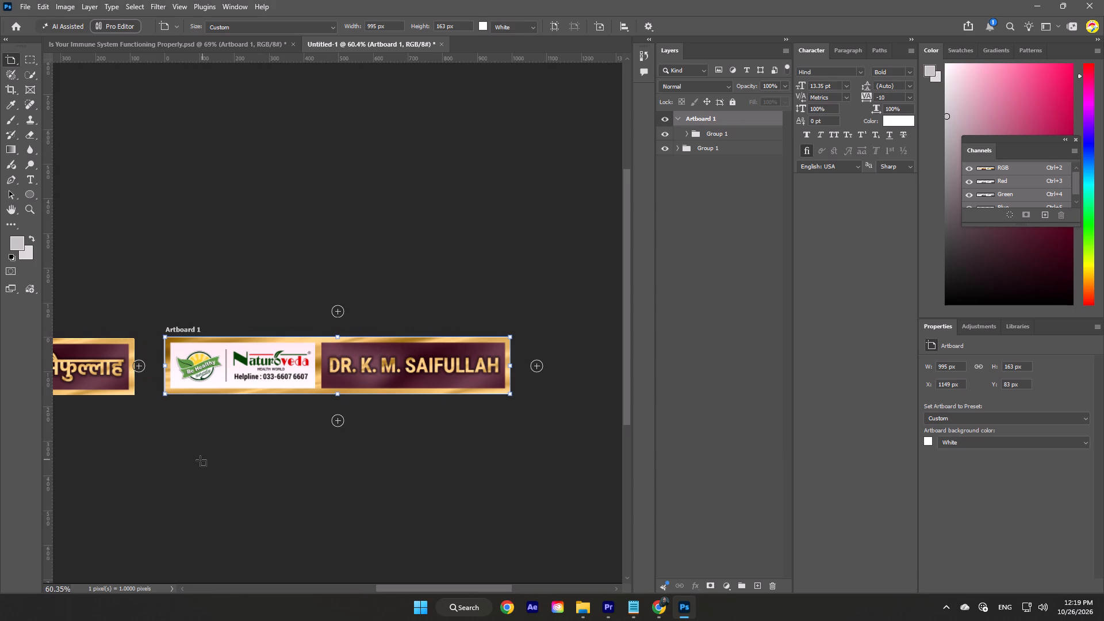
# Deselect the artboard and examine the Hindi and English banners side by side in the Untitled-1 document.
pyautogui.click(200, 459)
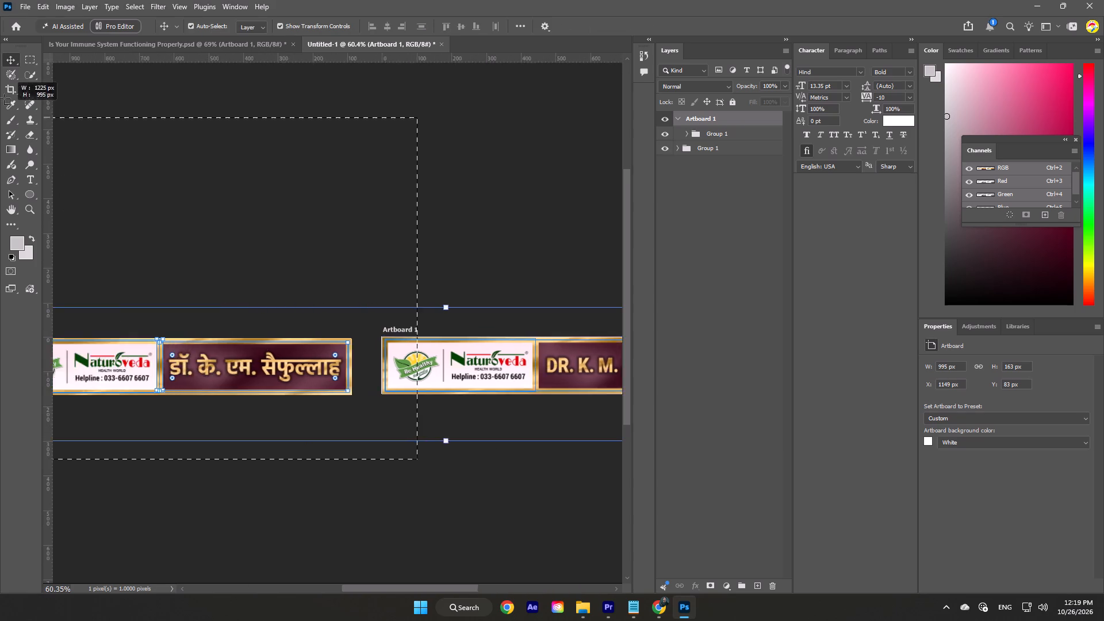
pyautogui.click(29, 56)
pyautogui.click(13, 59)
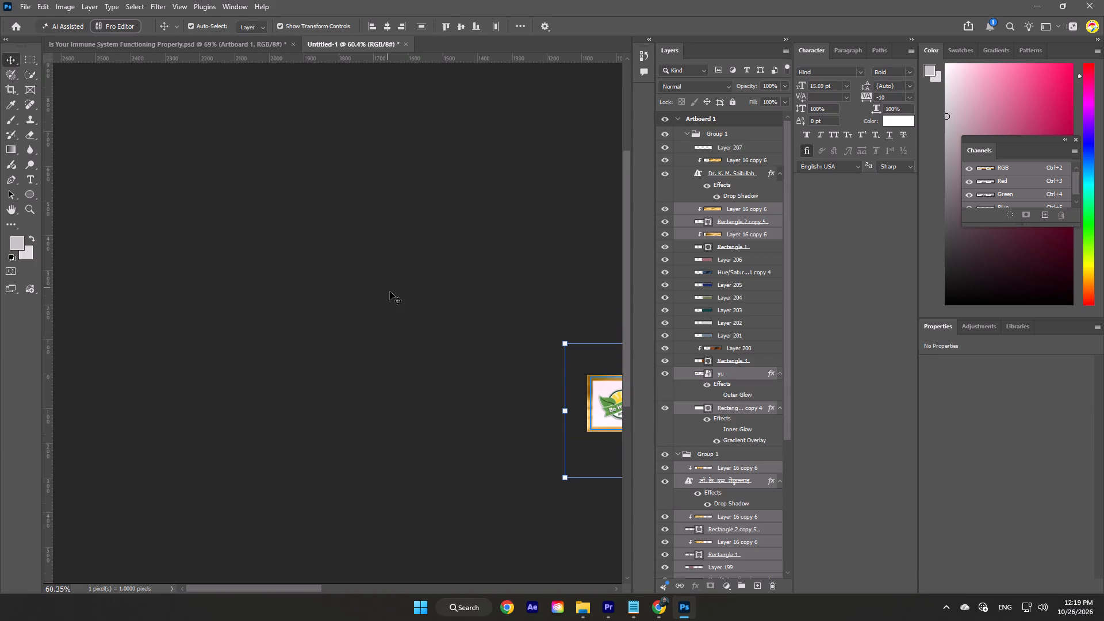
pyautogui.scroll(-20, 390, 292)
pyautogui.scroll(-3, 390, 292)
pyautogui.moveTo(300, 582); pyautogui.dragTo(384, 586)
pyautogui.moveTo(370, 586); pyautogui.dragTo(500, 586)
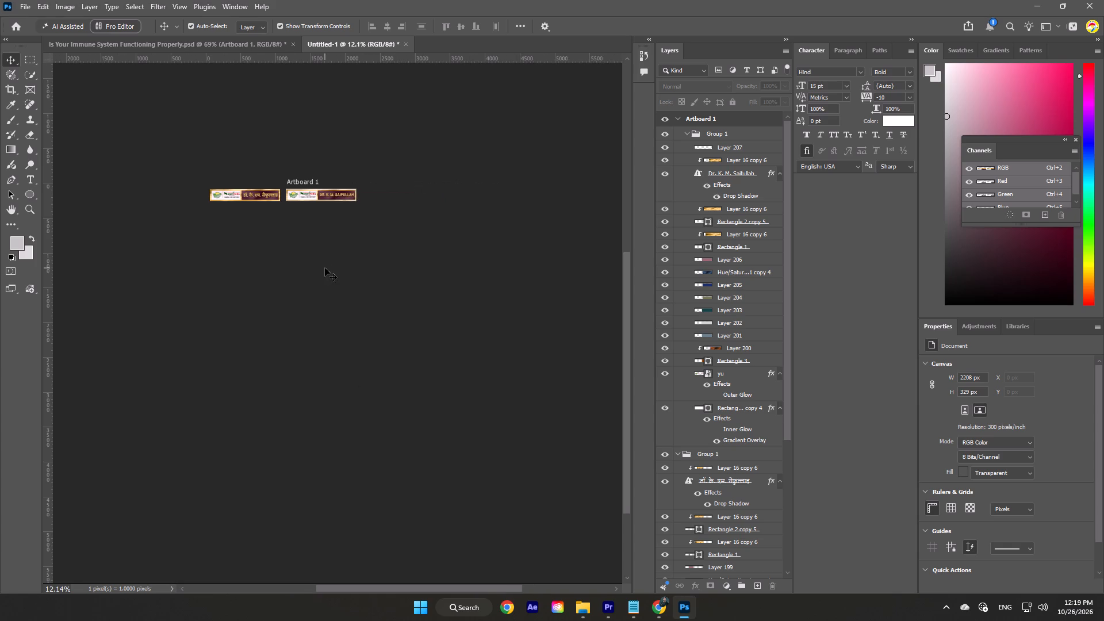
pyautogui.keyDown('alt'); pyautogui.scroll(20, 309, 212); pyautogui.keyUp('alt')
pyautogui.keyDown('alt'); pyautogui.scroll(1, 309, 212); pyautogui.keyUp('alt')
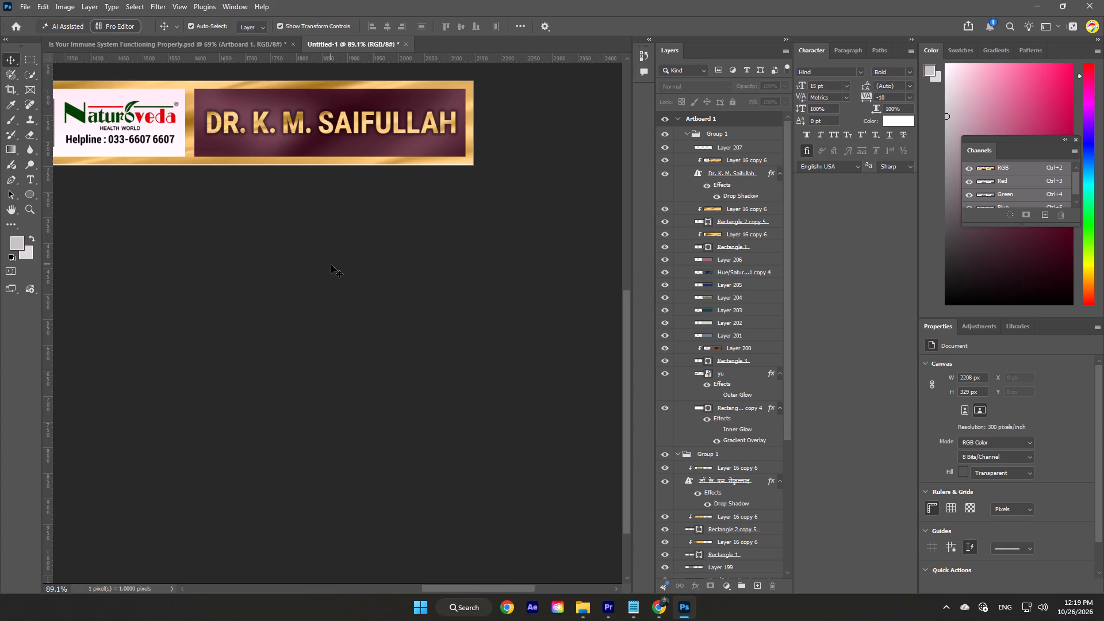
pyautogui.scroll(9, 332, 267)
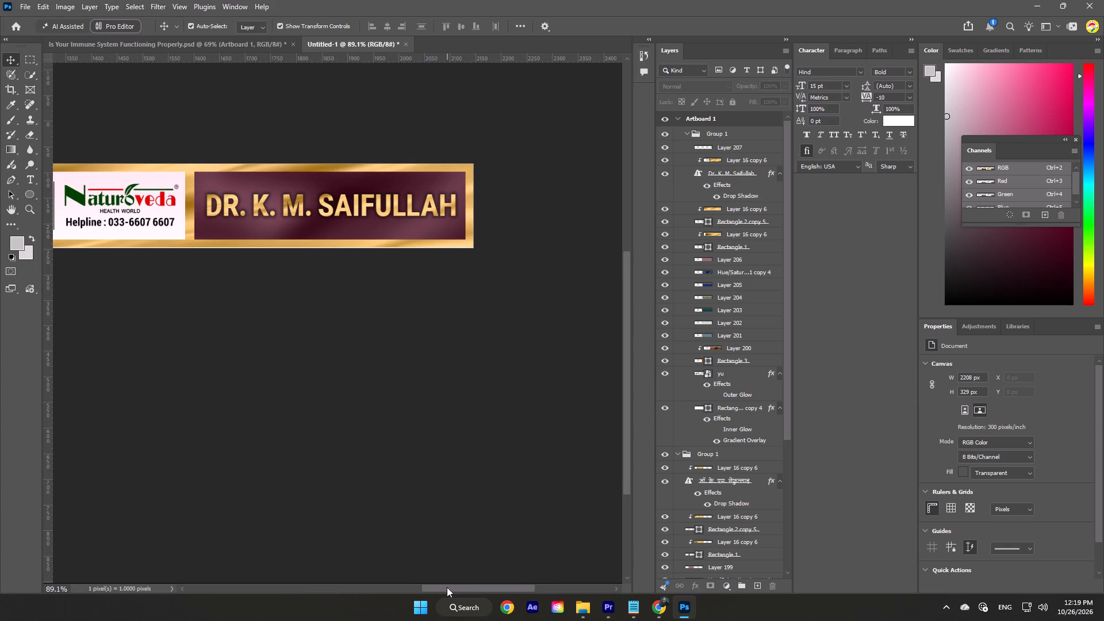
pyautogui.moveTo(447, 587); pyautogui.dragTo(412, 585)
# Quick-export the English banner artboard as Untitled-2.png into the New Video_24.10.26 folder.
pyautogui.click(24, 1)
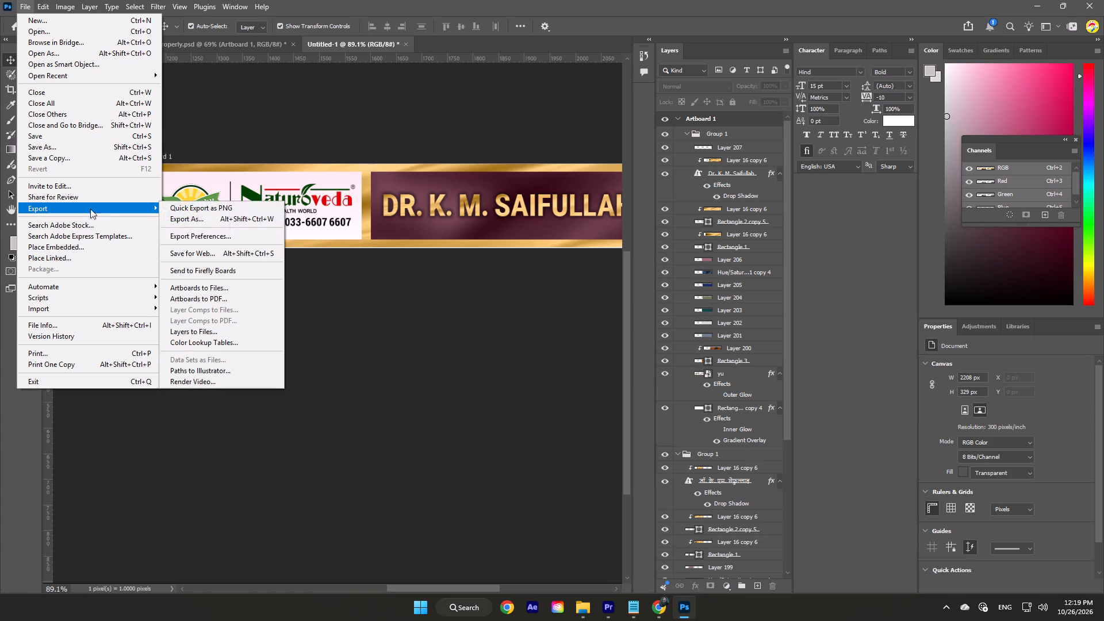
pyautogui.click(175, 209)
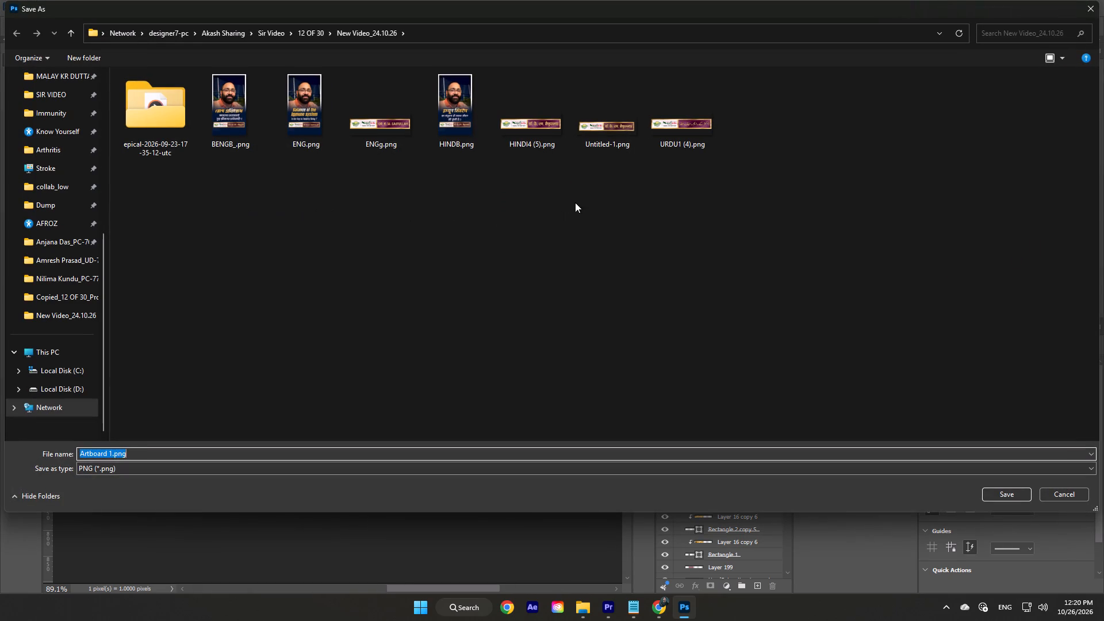
pyautogui.click(603, 131)
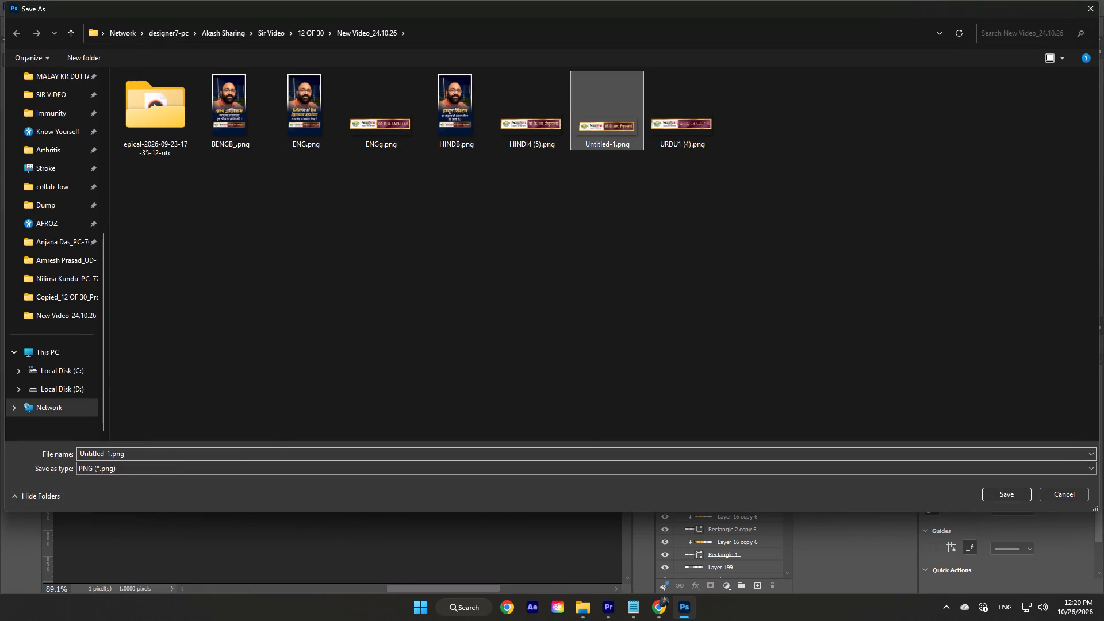
pyautogui.click(110, 450)
pyautogui.click(110, 450)
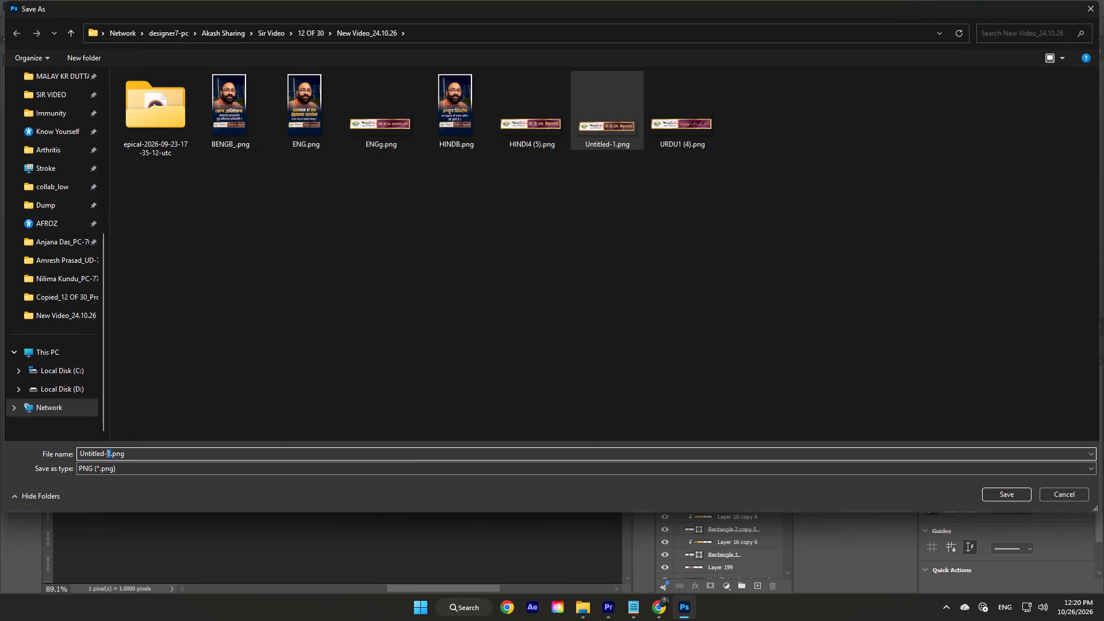
pyautogui.press('2')
pyautogui.press('Return')
pyautogui.scroll(2, 327, 370)
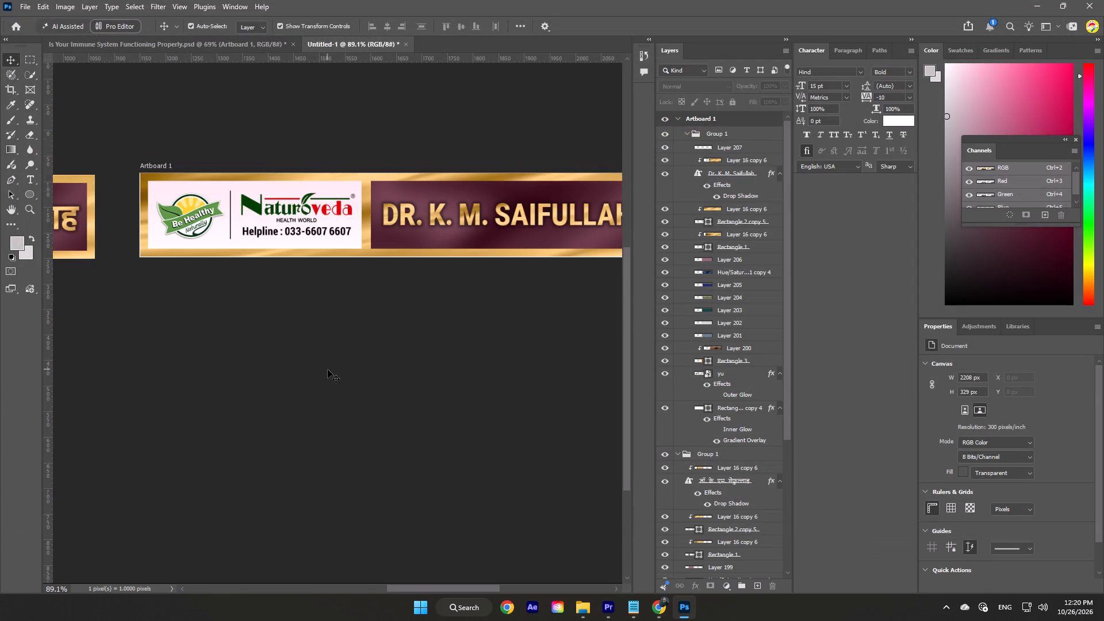
pyautogui.scroll(1, 328, 370)
pyautogui.scroll(-13, 330, 369)
# Check the ENG, BENGB and HINDB artboards in the Immune System document, and close Photoshop without saving either document.
pyautogui.click(219, 44)
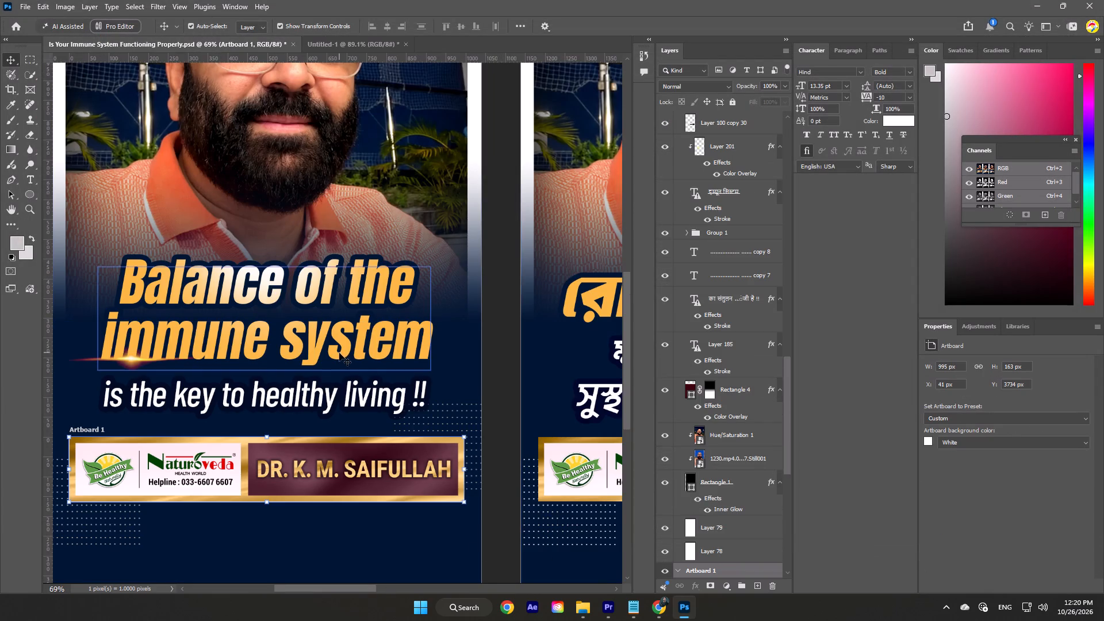
pyautogui.keyDown('alt'); pyautogui.scroll(-15, 343, 355); pyautogui.keyUp('alt')
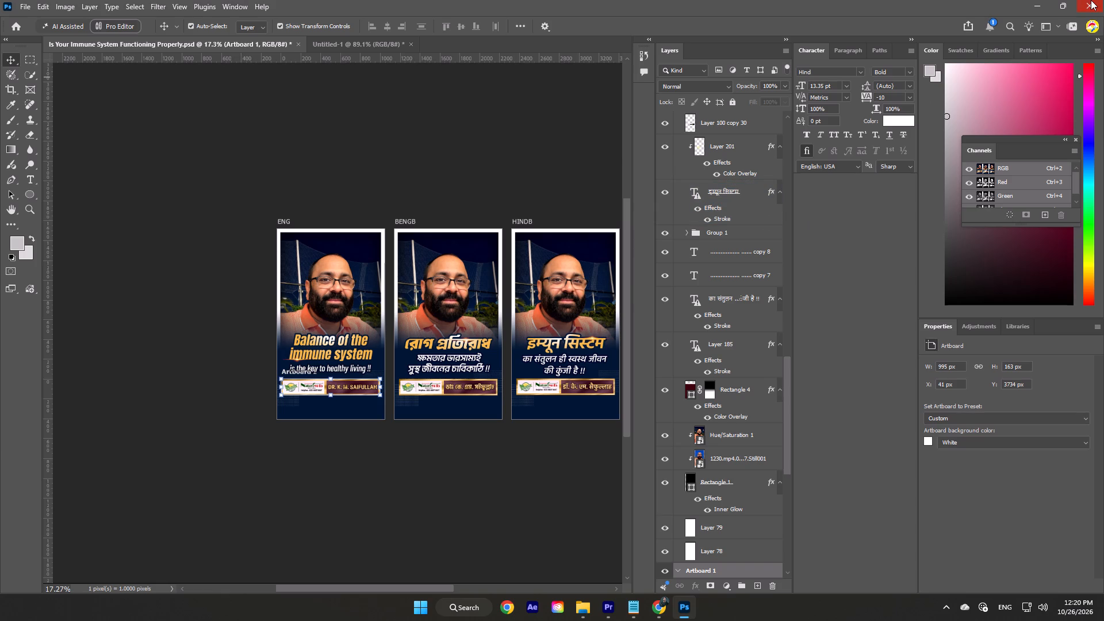
pyautogui.click(1091, 0)
pyautogui.click(552, 227)
pyautogui.click(551, 227)
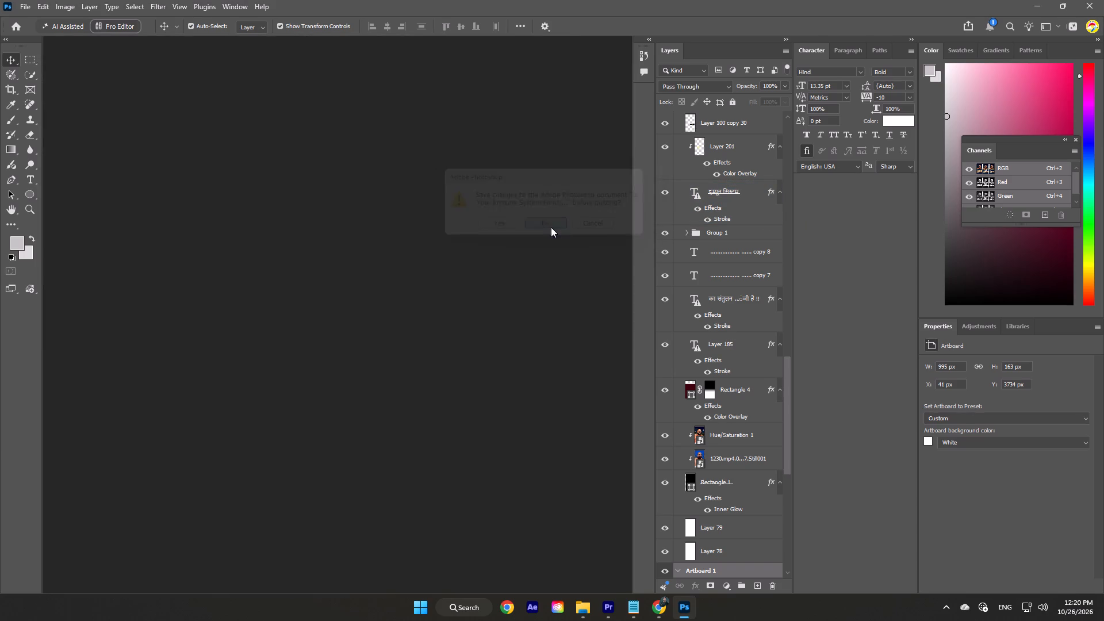
# Reload the New Video_24.10.26 folder and import Untitled-2.png into the 12 OF 30_Project_1 project in Premiere.
pyautogui.click(571, 354)
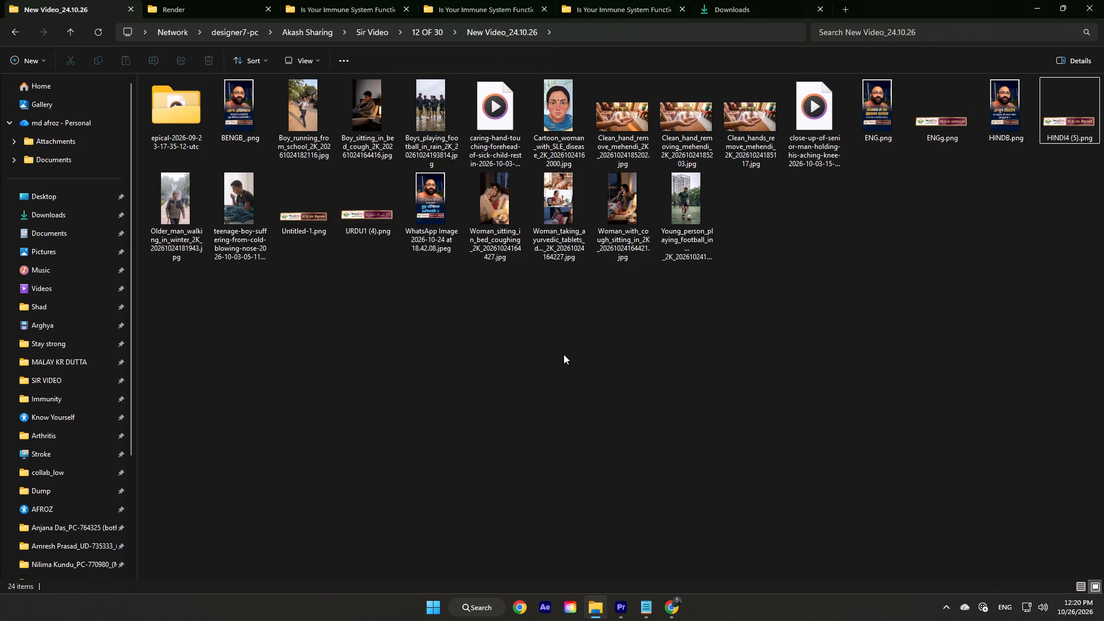
pyautogui.click(316, 216)
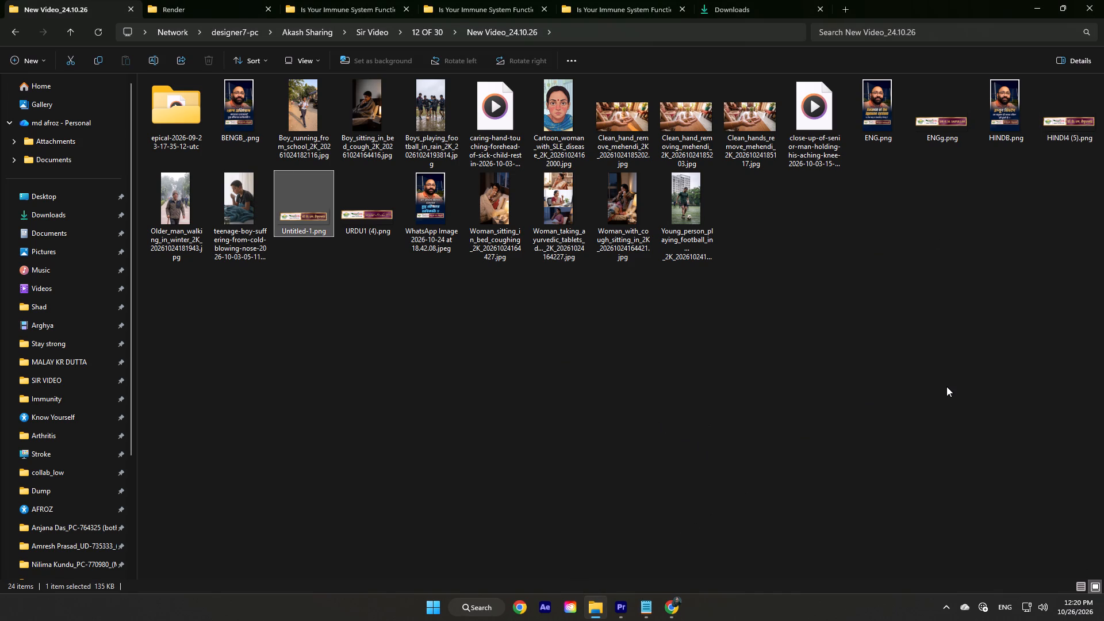
pyautogui.click(72, 34)
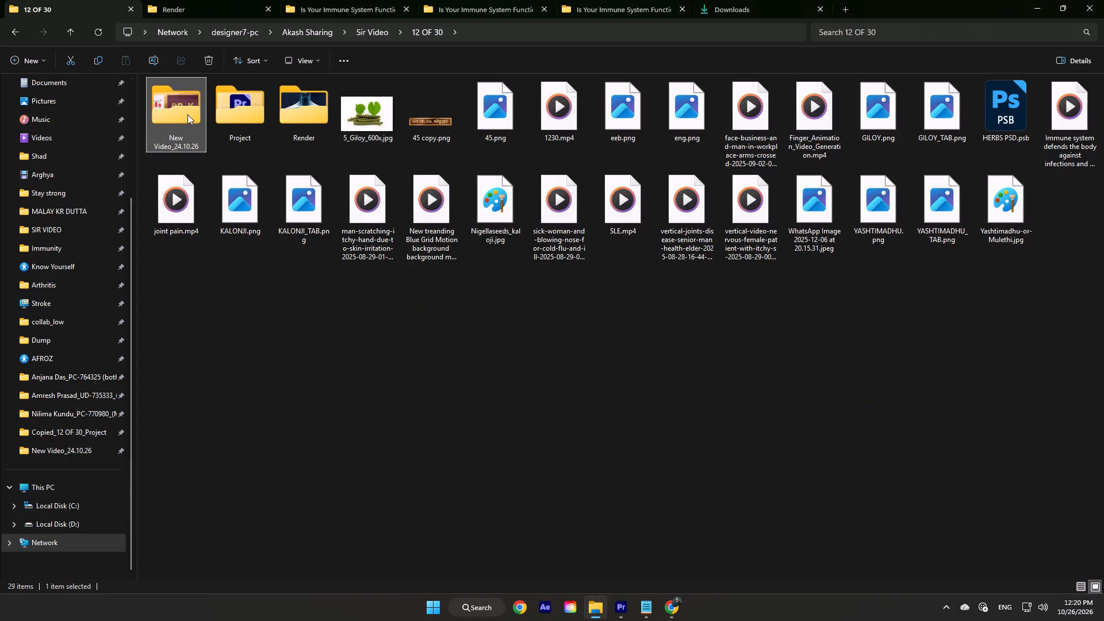
pyautogui.doubleClick(187, 114)
pyautogui.click(67, 28)
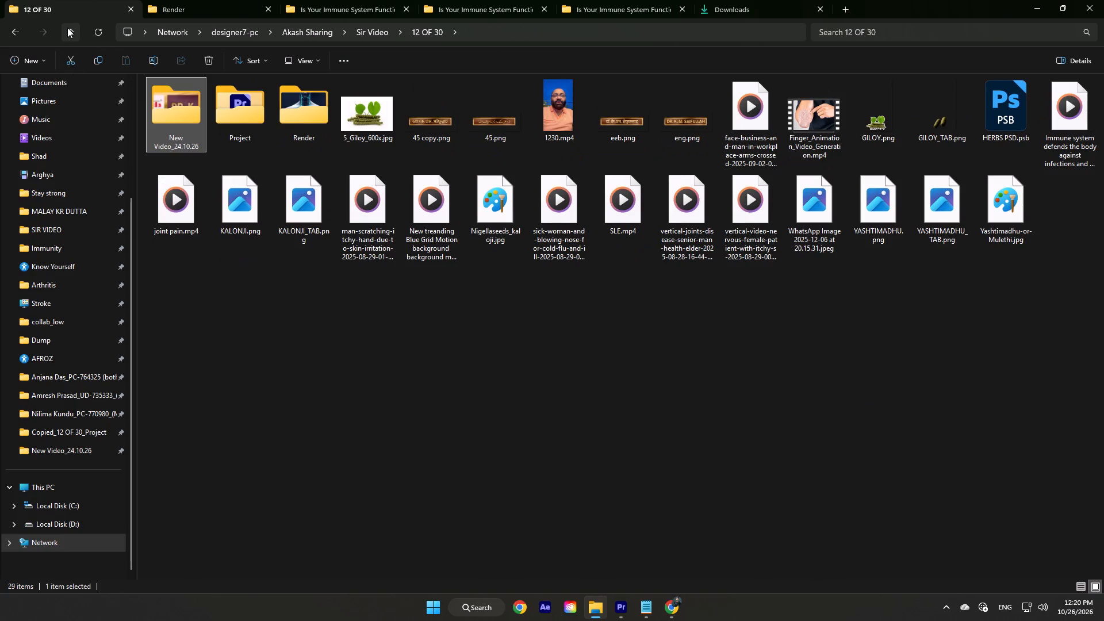
pyautogui.doubleClick(165, 112)
pyautogui.click(372, 218)
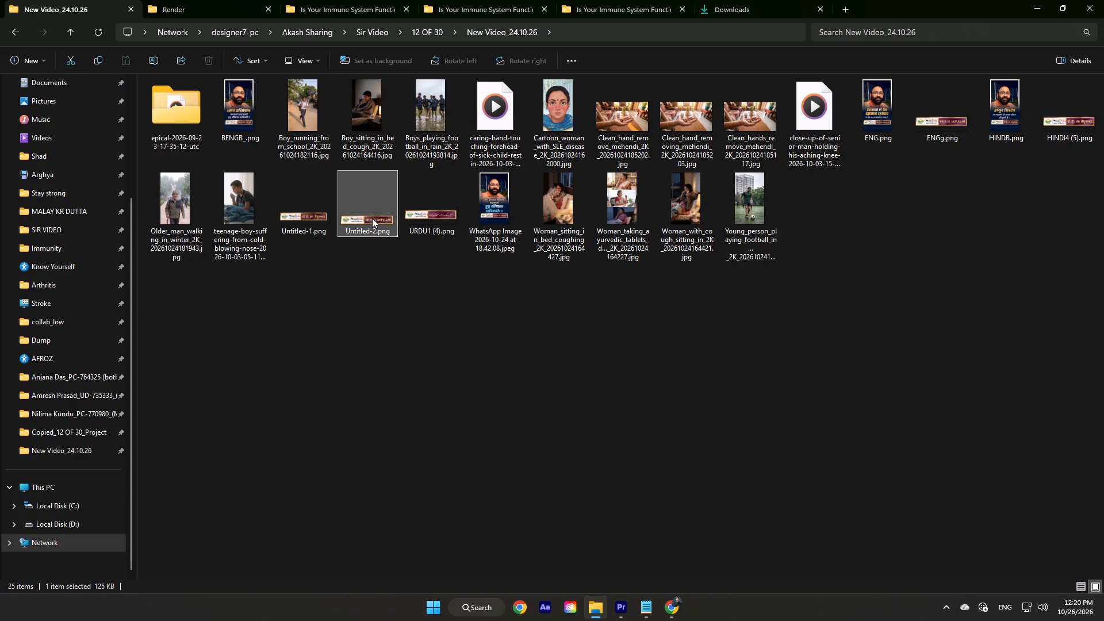
pyautogui.moveTo(370, 218); pyautogui.dragTo(570, 311)
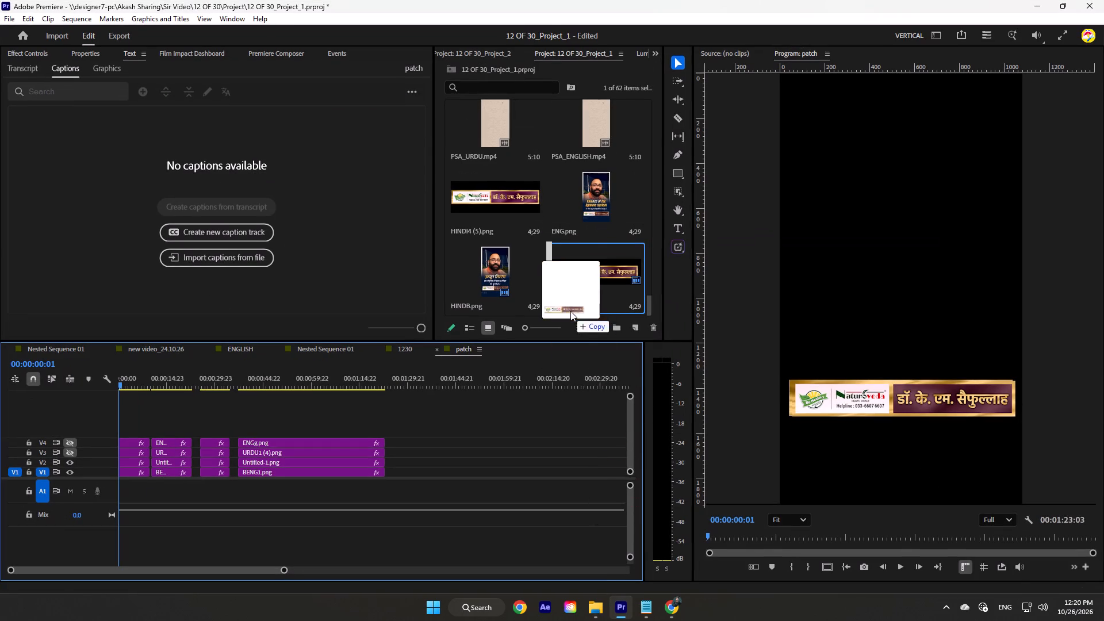
pyautogui.moveTo(570, 311); pyautogui.dragTo(555, 291)
# Replace all ENGg.png clips on track V4 of the patch sequence with Untitled-2.png, with V3 and V4 output on.
pyautogui.moveTo(409, 442); pyautogui.dragTo(296, 424)
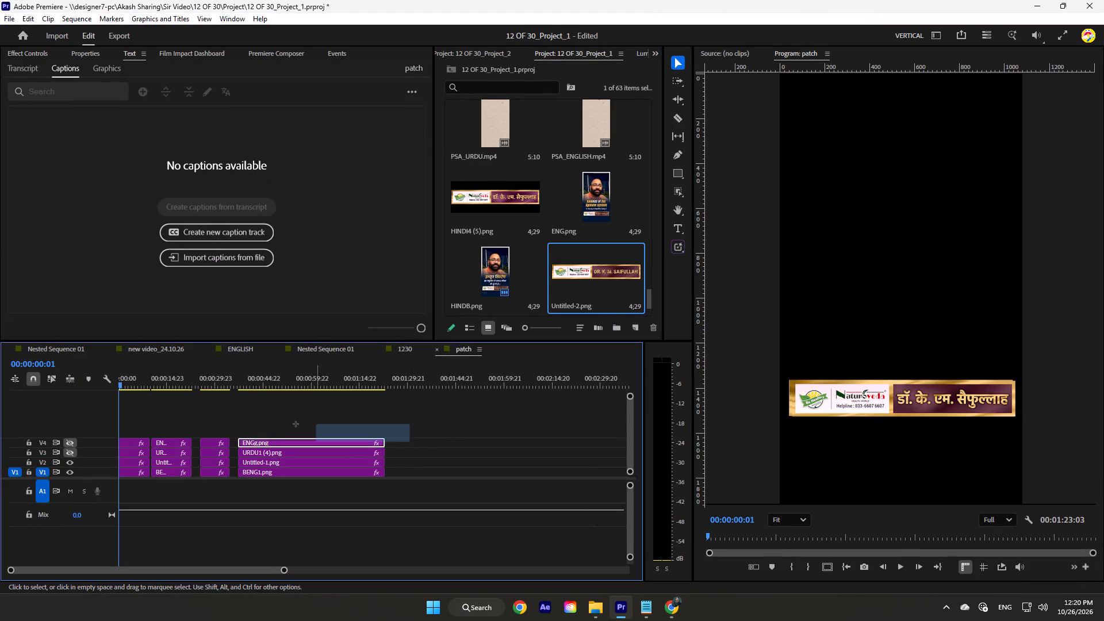
pyautogui.moveTo(296, 424); pyautogui.dragTo(125, 423)
pyautogui.click(66, 455)
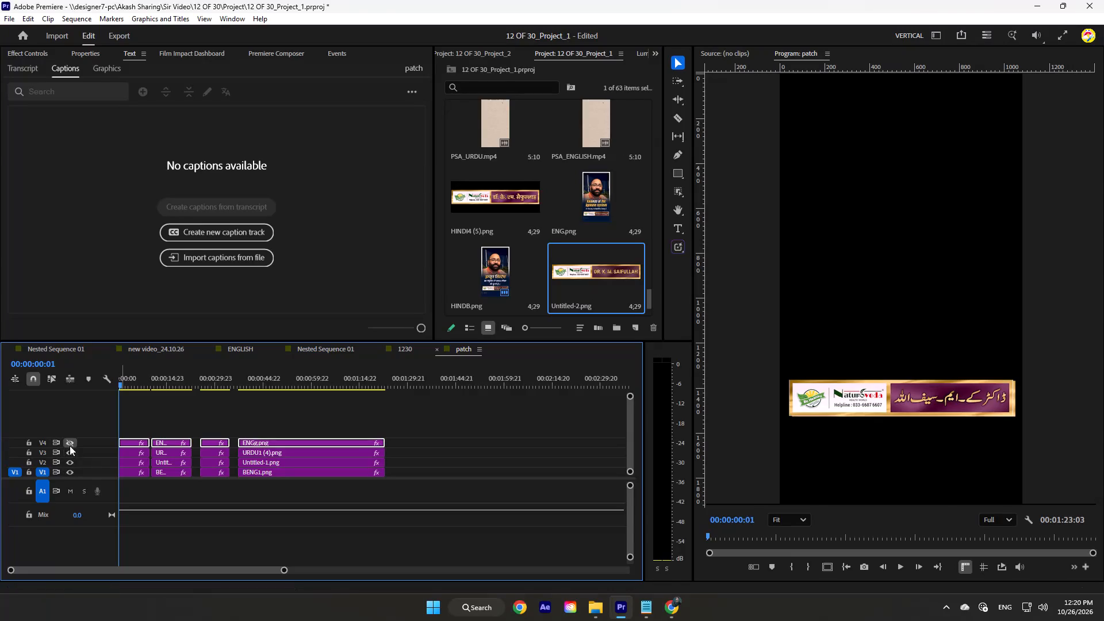
pyautogui.click(70, 444)
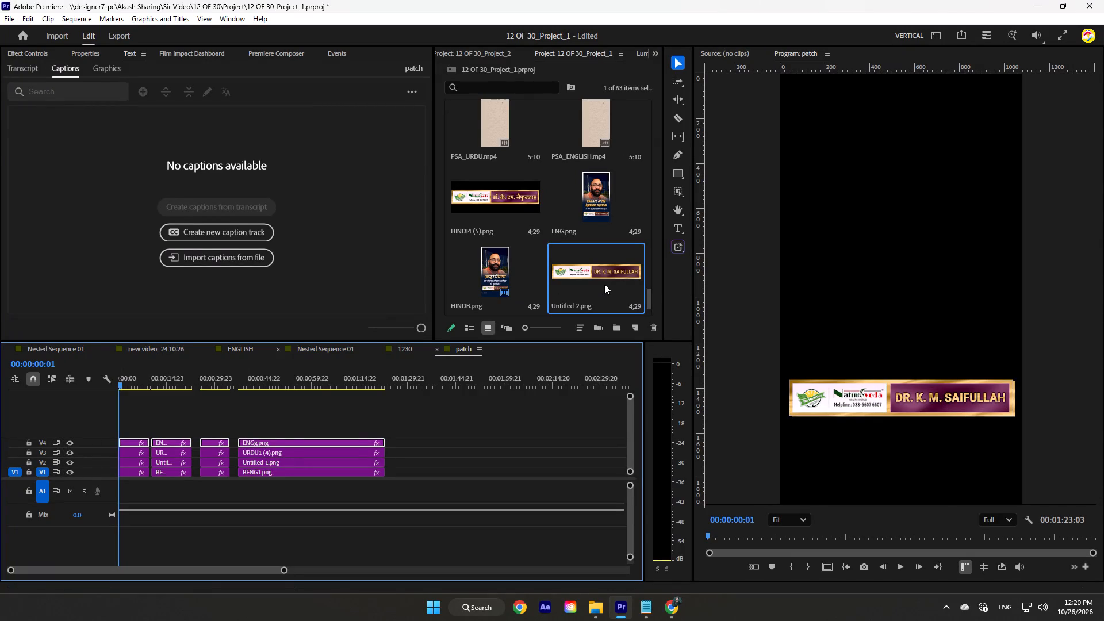
pyautogui.scroll(-1, 604, 284)
pyautogui.scroll(1, 604, 284)
pyautogui.moveTo(604, 278); pyautogui.dragTo(497, 305)
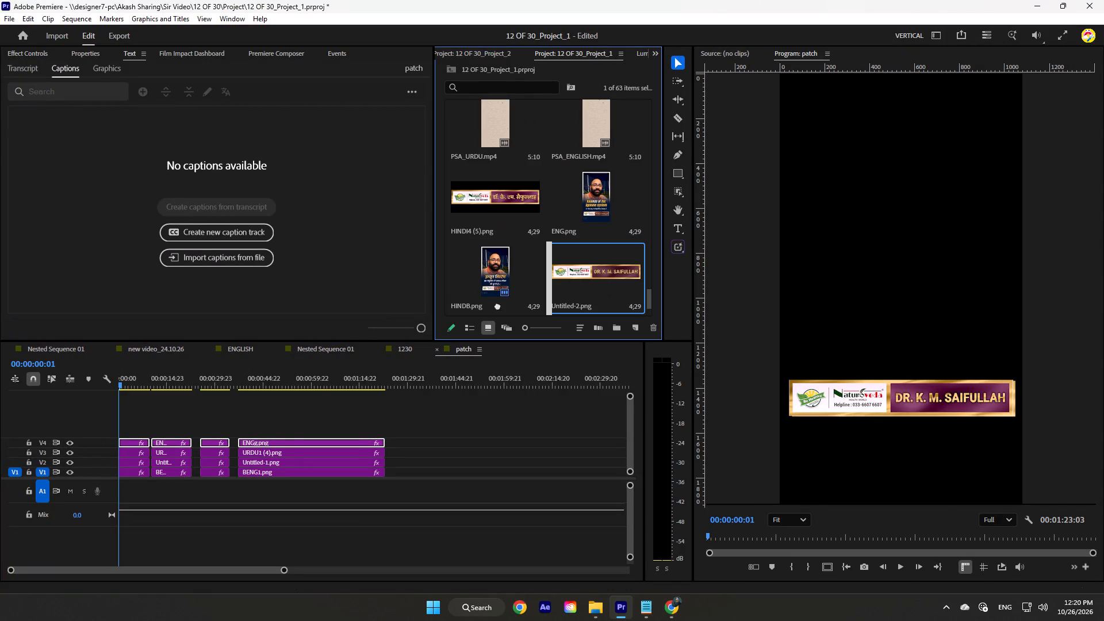
pyautogui.moveTo(497, 305); pyautogui.dragTo(293, 442)
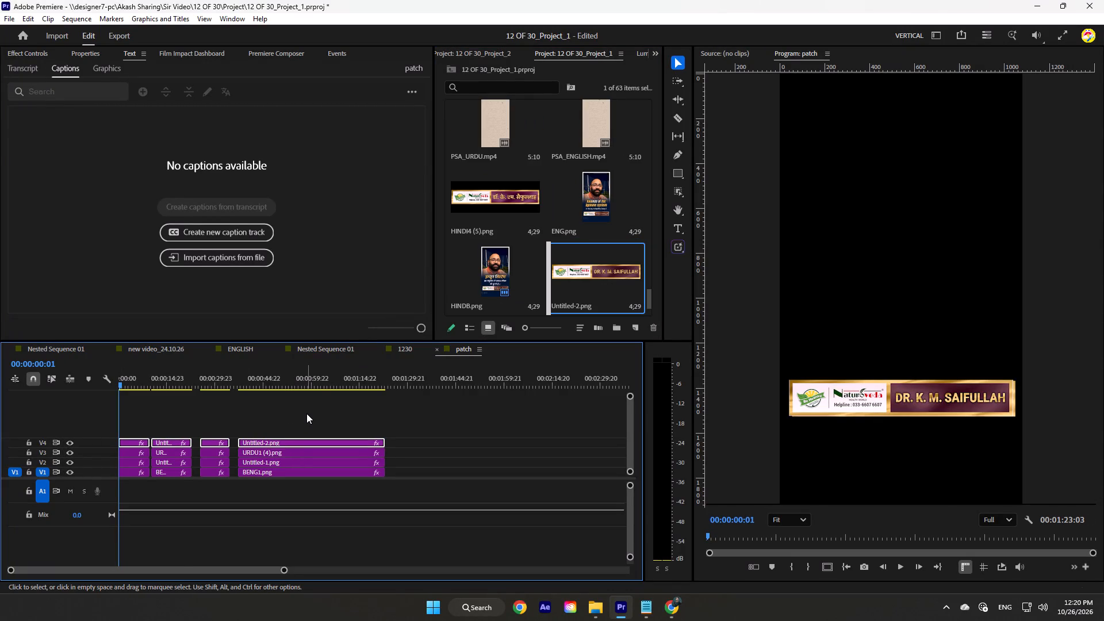
pyautogui.click(308, 407)
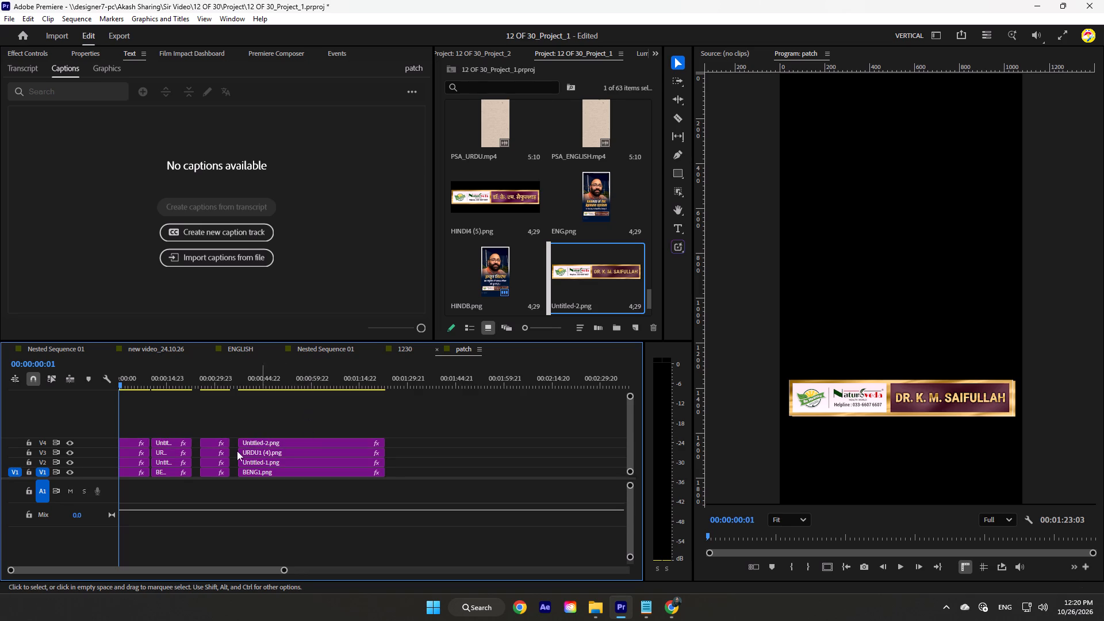
# Turn off V4 and V3 output and toggle V3 and V2 to compare the Urdu, Hindi and Bengali banners.
pyautogui.click(70, 442)
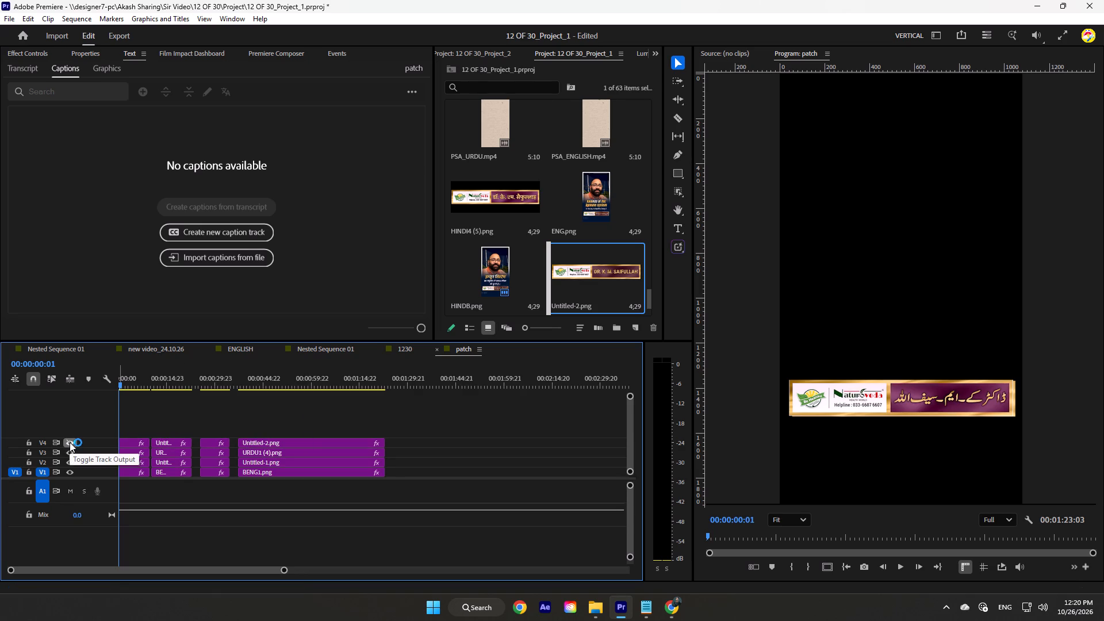
pyautogui.click(70, 454)
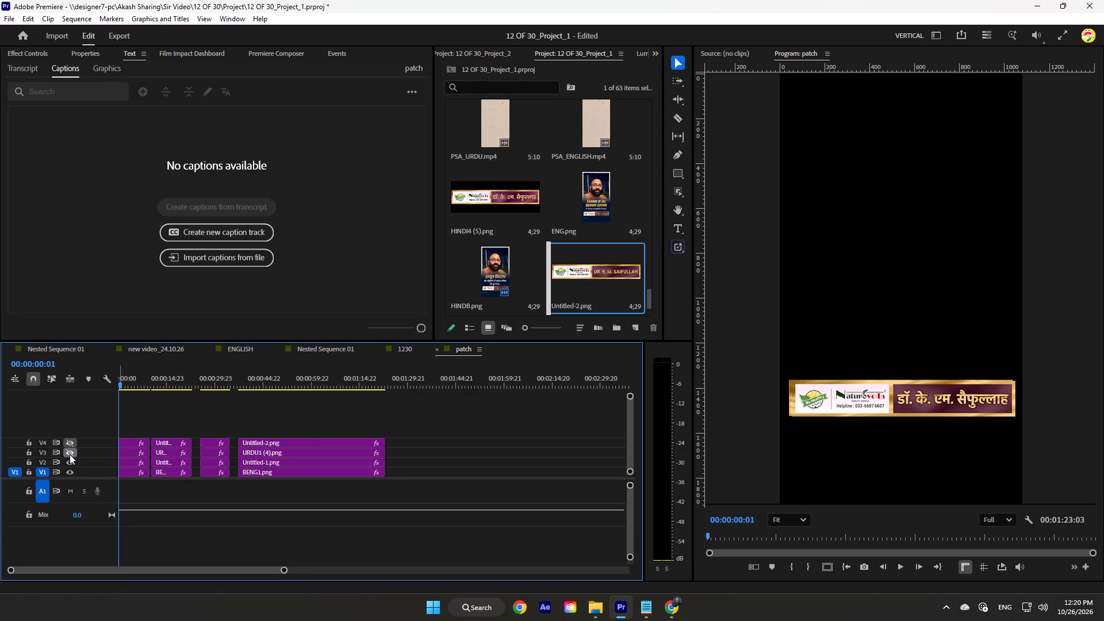
pyautogui.click(70, 454)
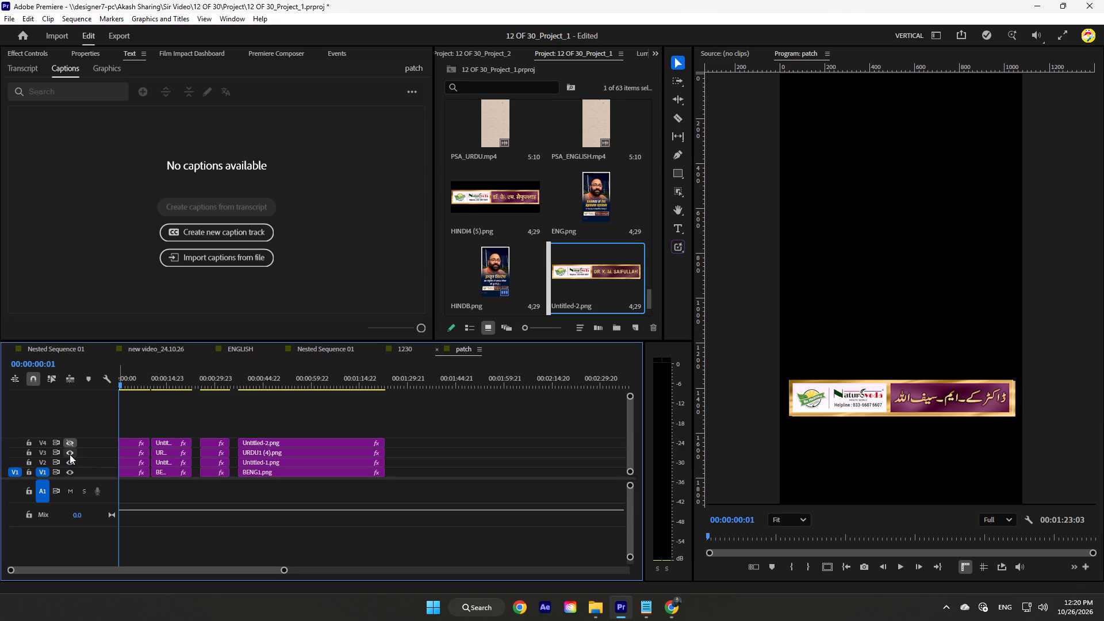
pyautogui.click(70, 454)
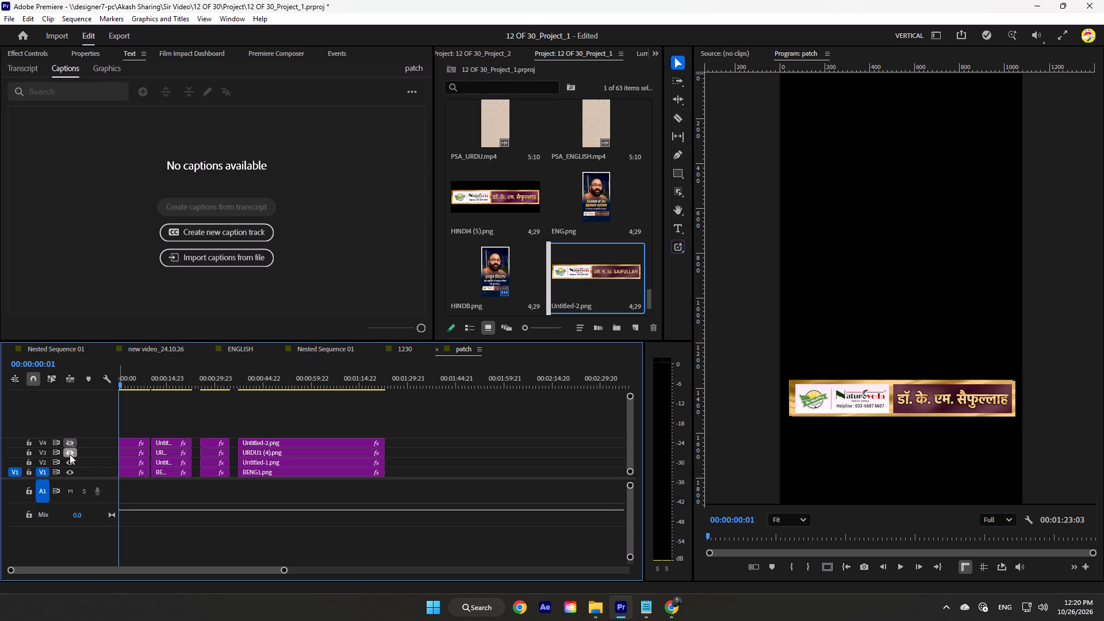
pyautogui.click(70, 454)
pyautogui.click(70, 454)
pyautogui.click(71, 462)
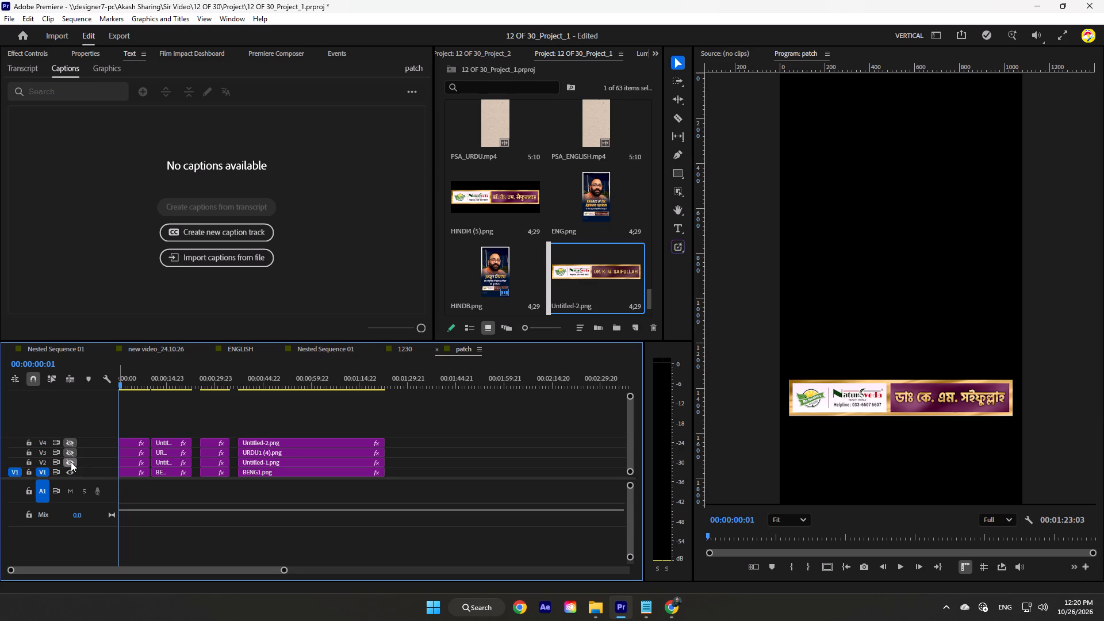
pyautogui.click(71, 462)
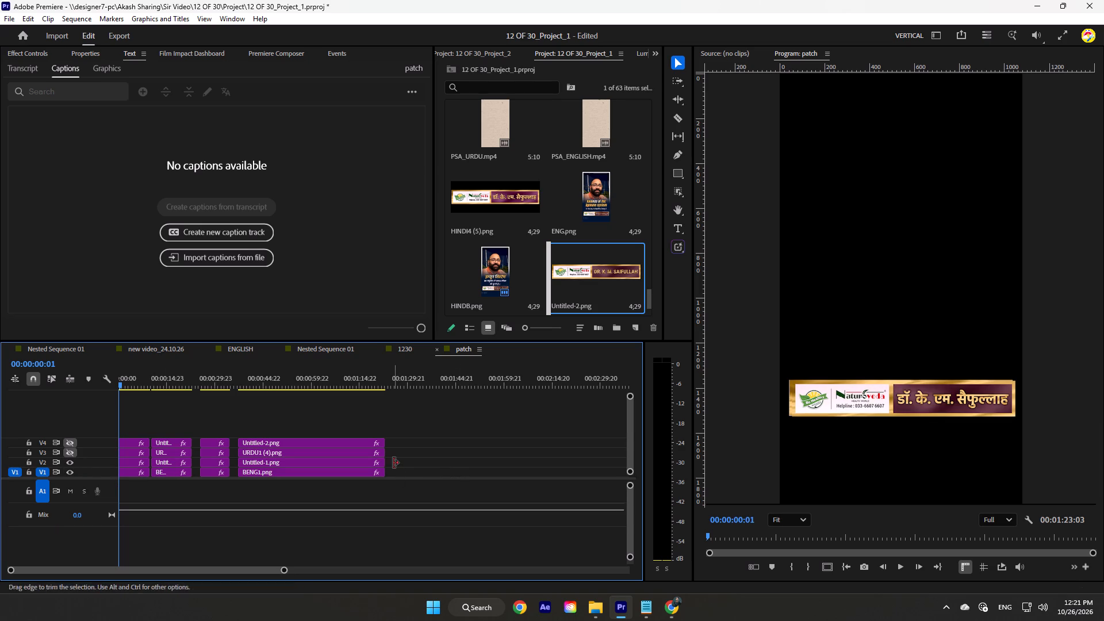
# Reposition all Untitled-1.png clips on track V2 of the patch sequence to X 527, Y 1445.
pyautogui.moveTo(401, 463); pyautogui.dragTo(122, 462)
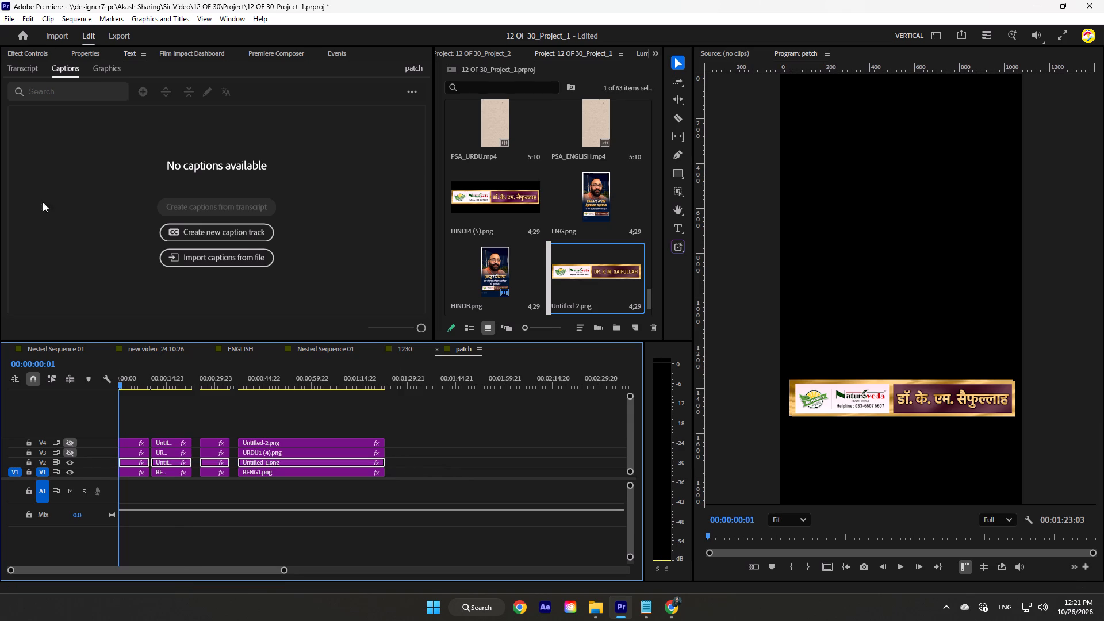
pyautogui.click(82, 52)
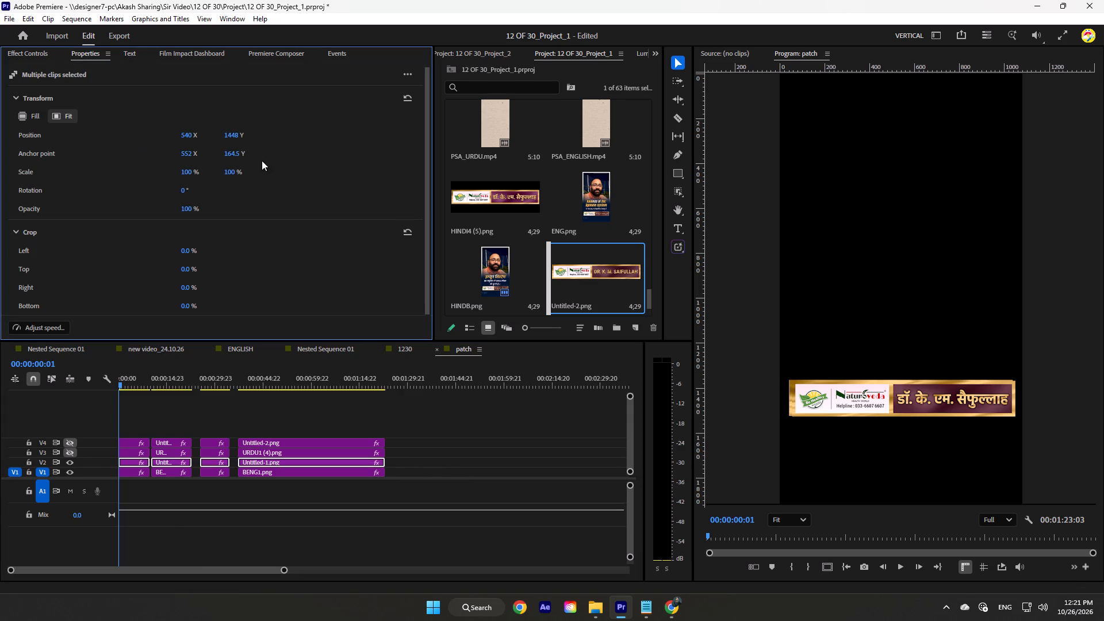
pyautogui.click(186, 168)
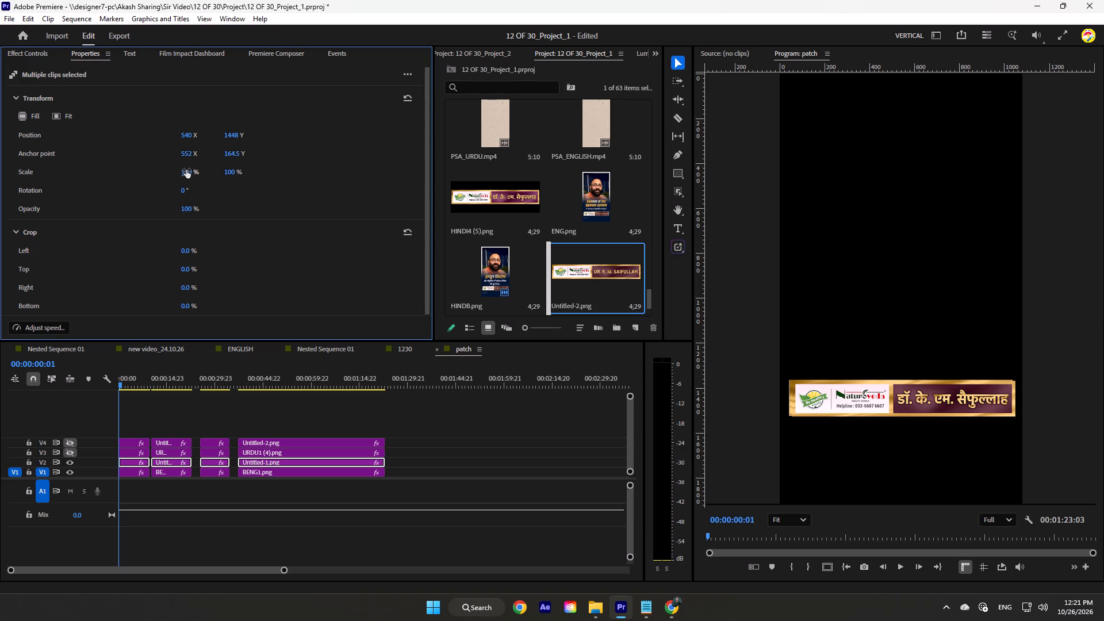
pyautogui.scroll(12, 769, 364)
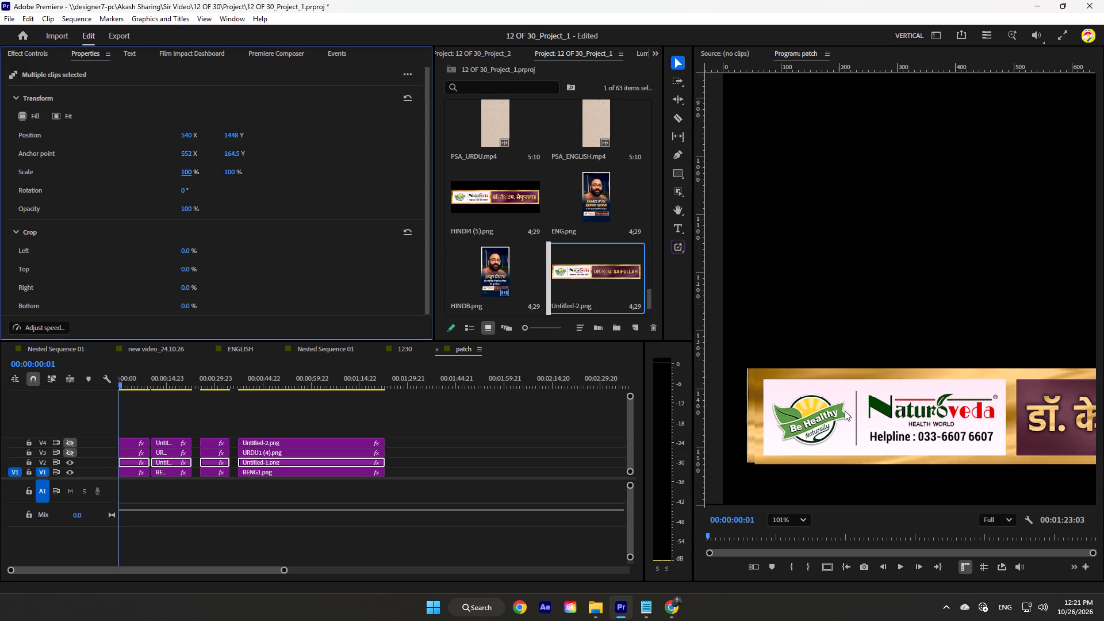
pyautogui.moveTo(192, 135); pyautogui.dragTo(185, 137)
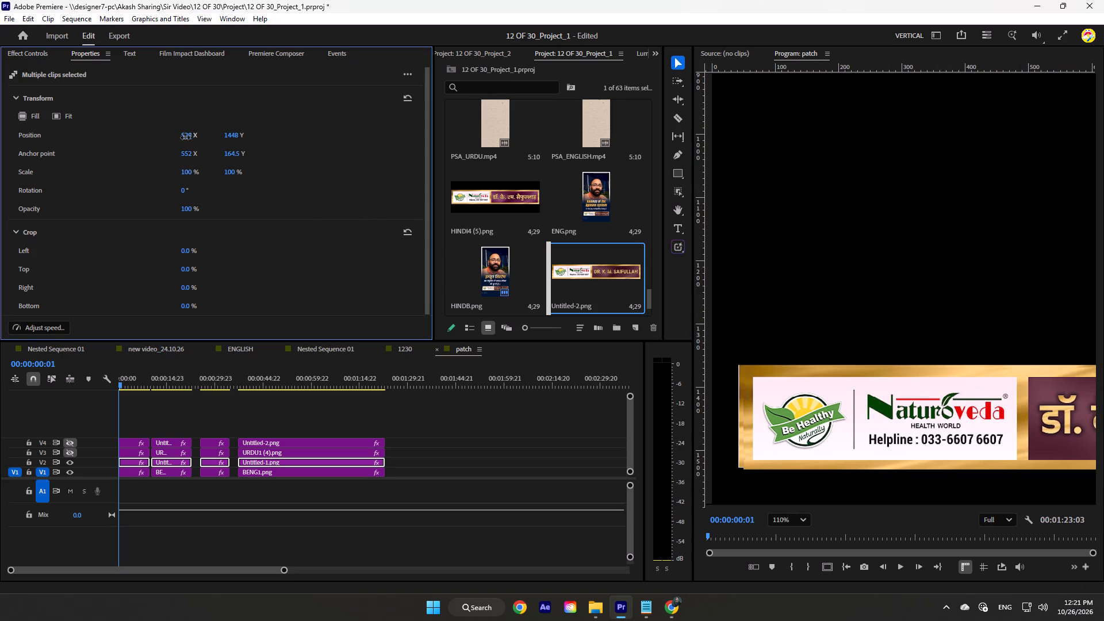
pyautogui.moveTo(185, 137); pyautogui.dragTo(188, 140)
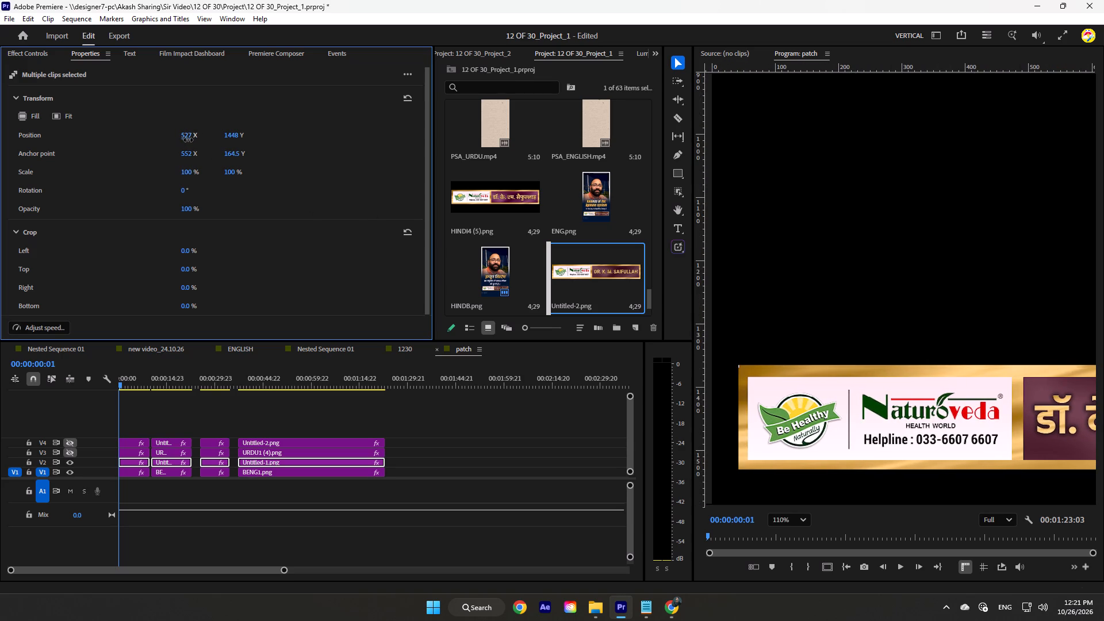
pyautogui.moveTo(188, 140); pyautogui.dragTo(189, 140)
pyautogui.click(232, 136)
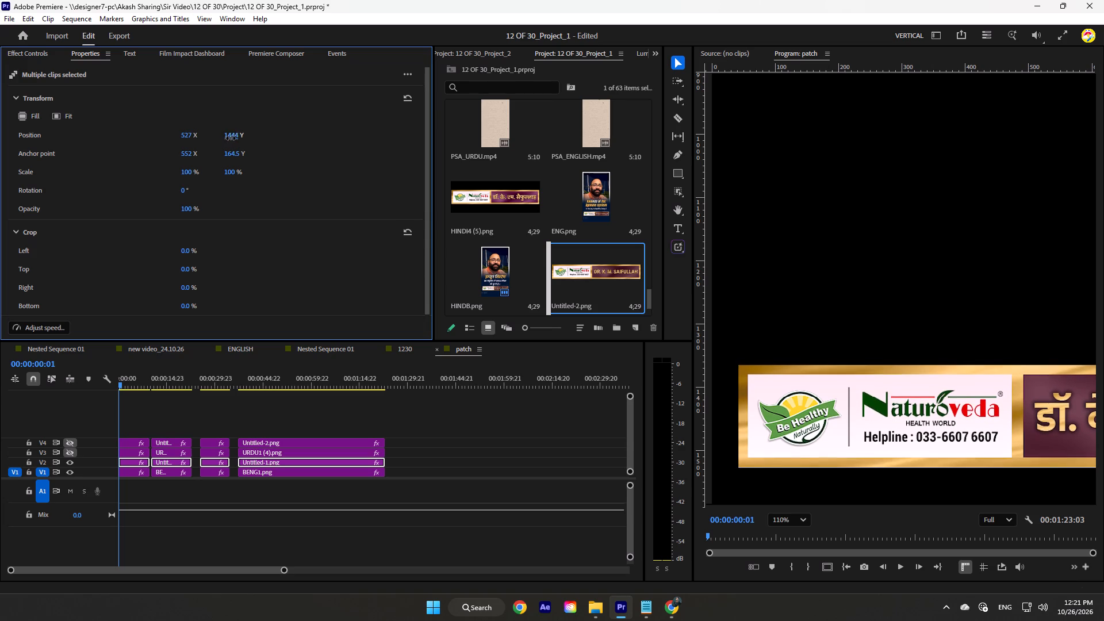
pyautogui.scroll(-9, 845, 309)
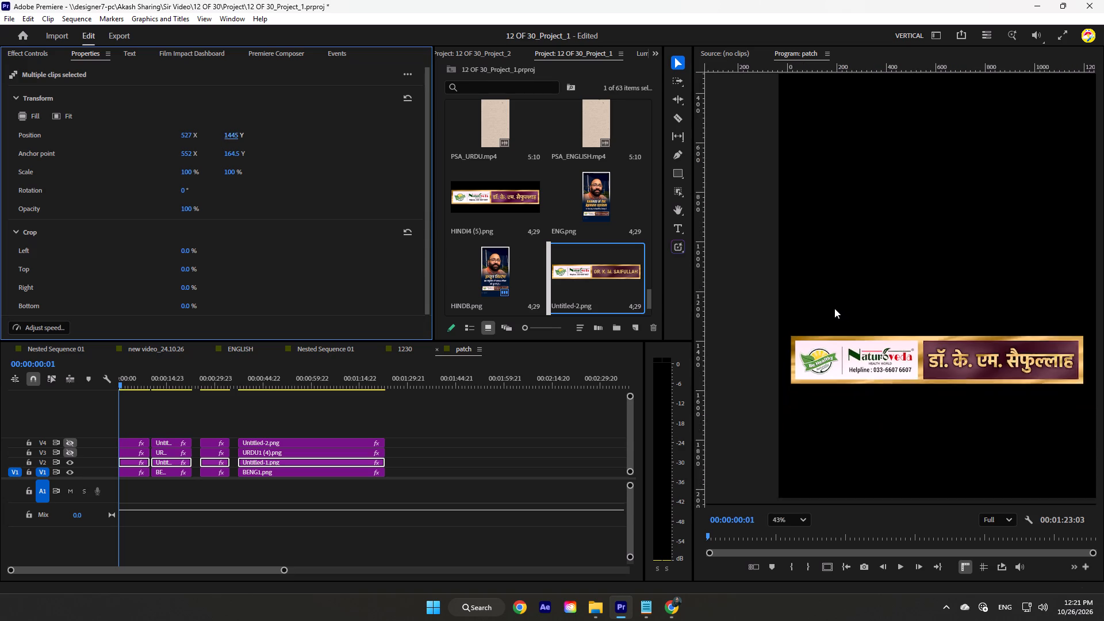
pyautogui.scroll(-3, 834, 308)
pyautogui.click(450, 446)
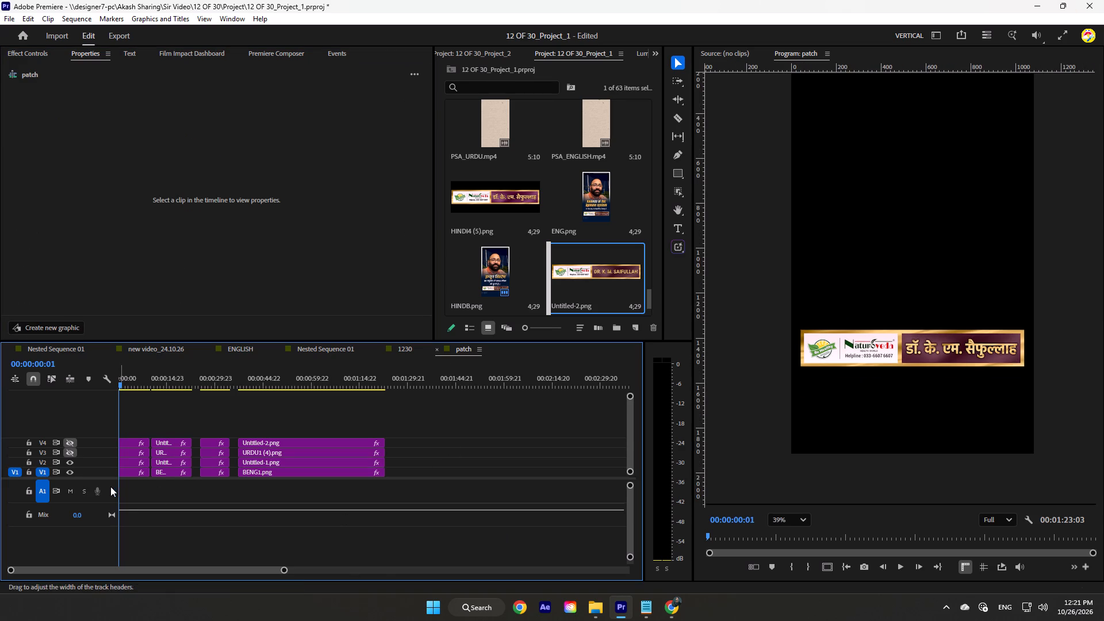
# Turn off the output of track V1 in the patch sequence, leaving only the Hindi banner track on.
pyautogui.click(70, 471)
pyautogui.click(267, 403)
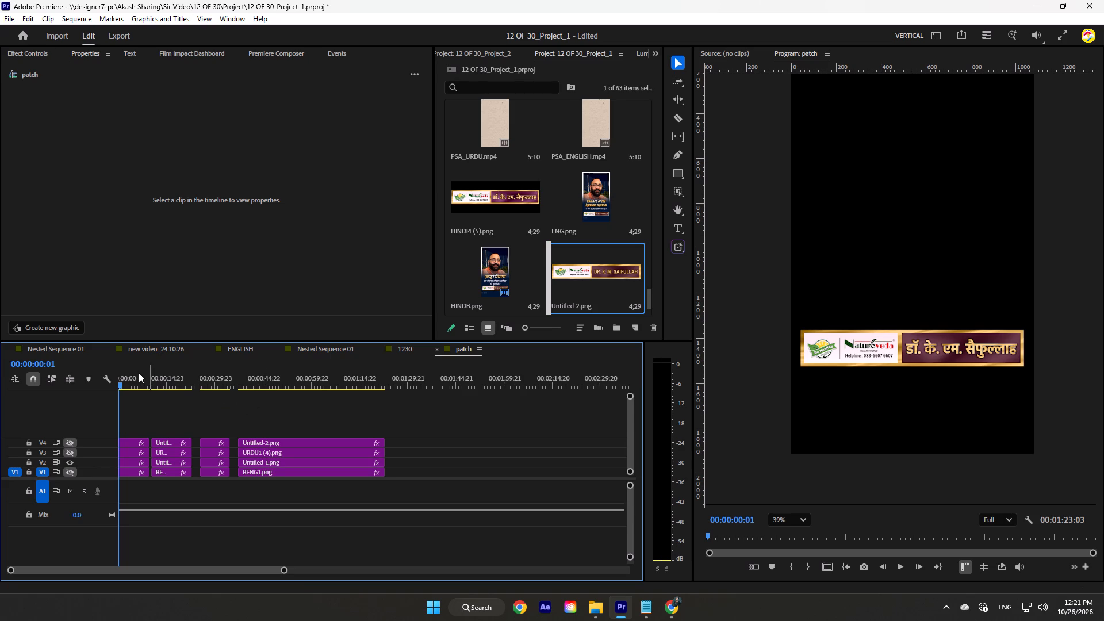
# Fit the preview of the new video_24.10.26 sequence and play it from the start to check the Hindi banner and subtitles.
pyautogui.click(172, 349)
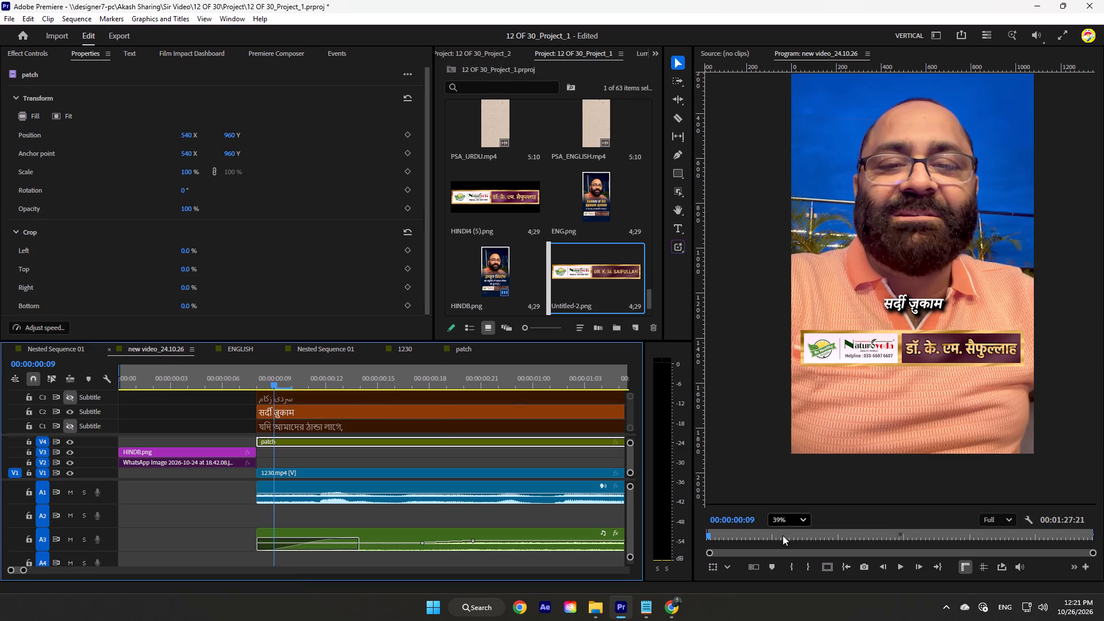
pyautogui.click(787, 520)
pyautogui.doubleClick(800, 349)
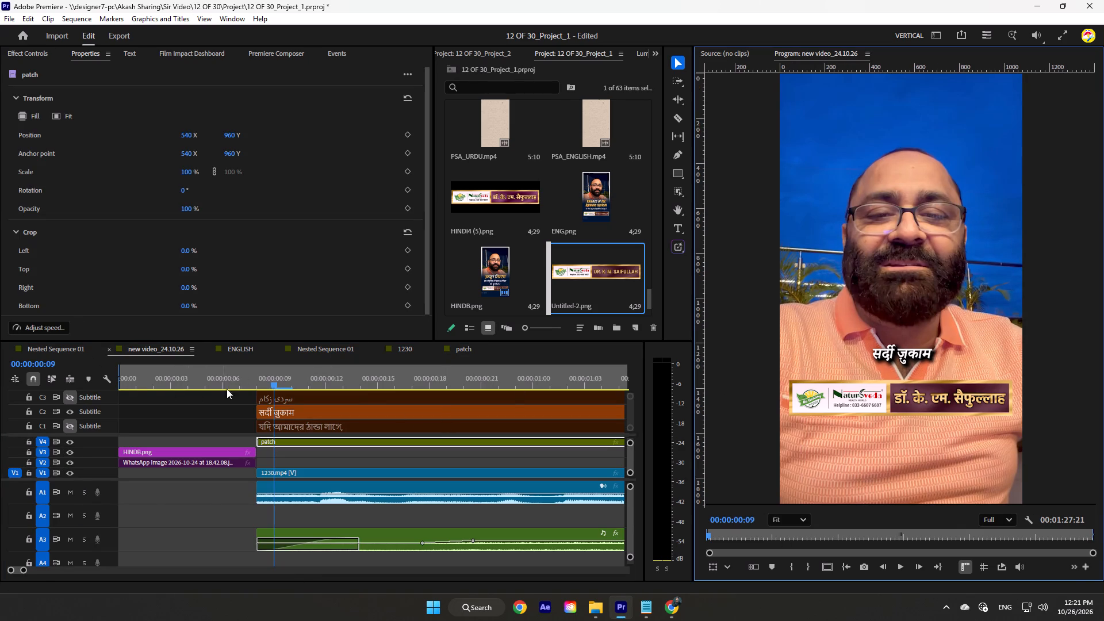
pyautogui.moveTo(233, 384); pyautogui.dragTo(286, 393)
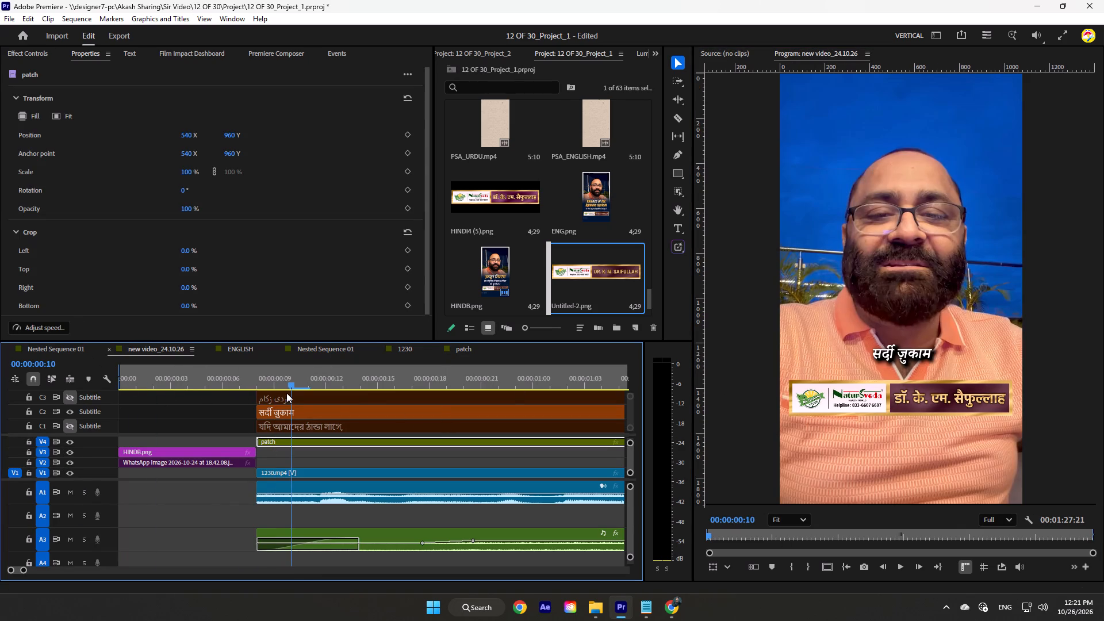
pyautogui.moveTo(286, 393); pyautogui.dragTo(140, 405)
pyautogui.write('-------')
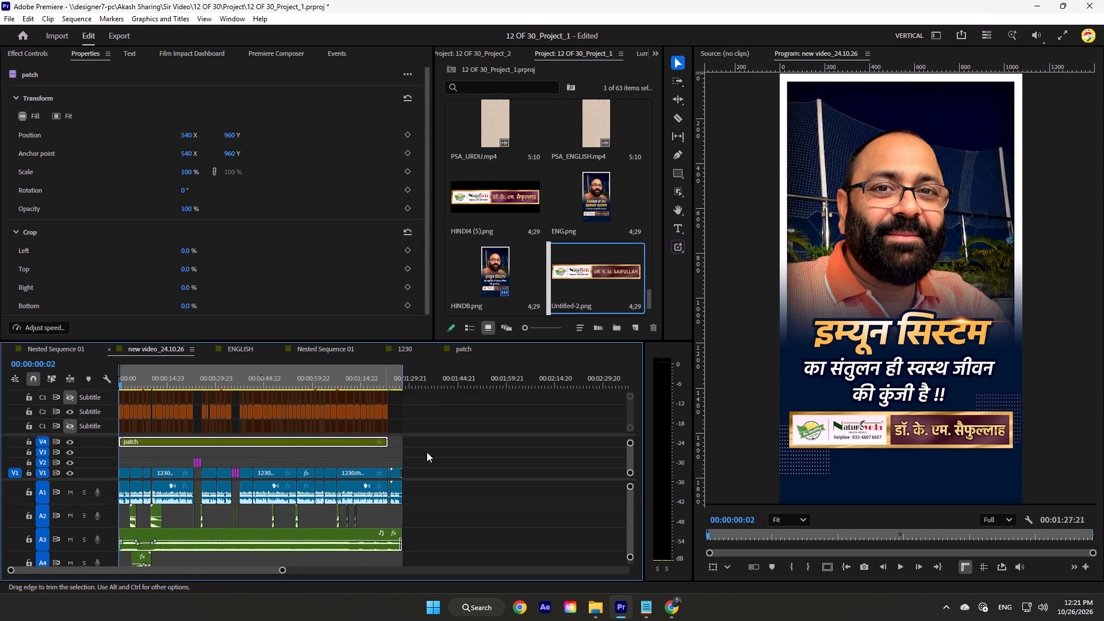
pyautogui.click(493, 467)
pyautogui.moveTo(197, 386); pyautogui.dragTo(87, 396)
pyautogui.press('space')
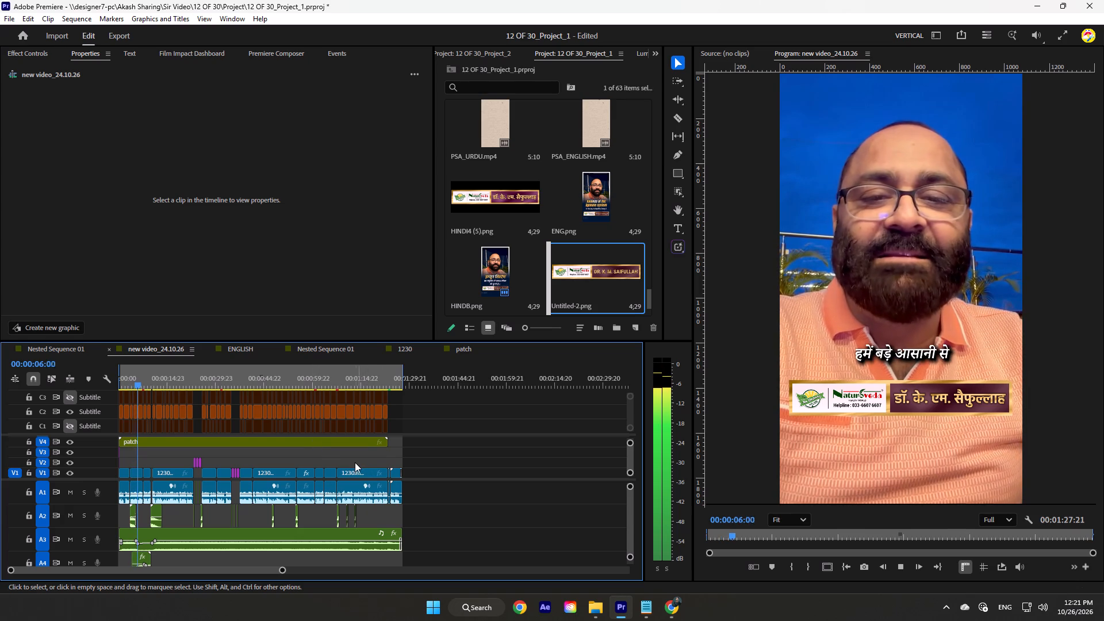
pyautogui.press('space')
pyautogui.press('space')
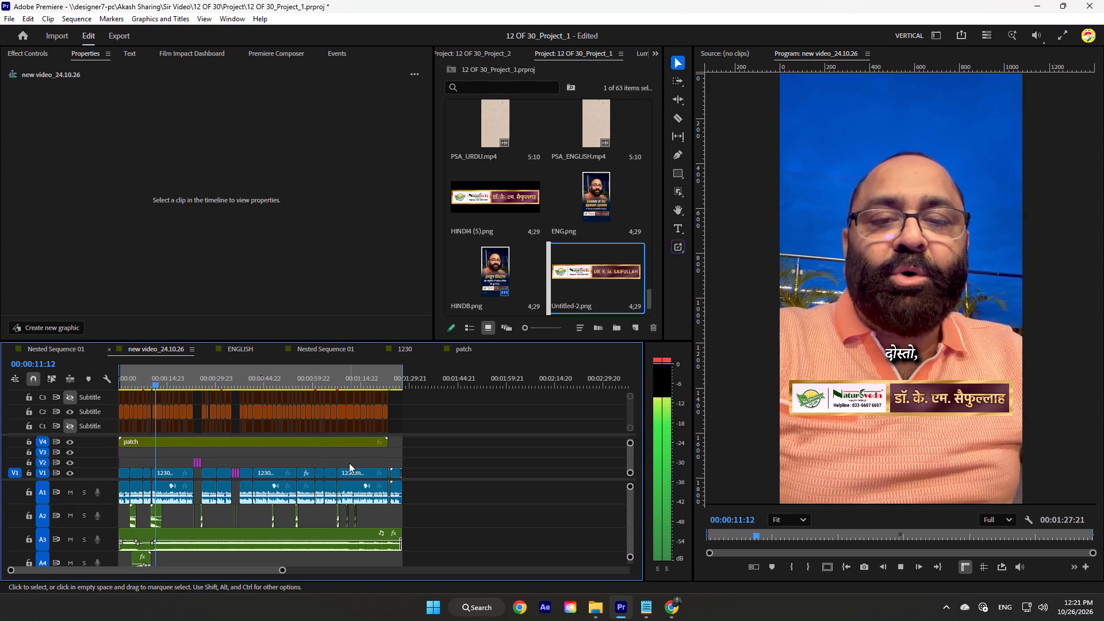
pyautogui.press('space')
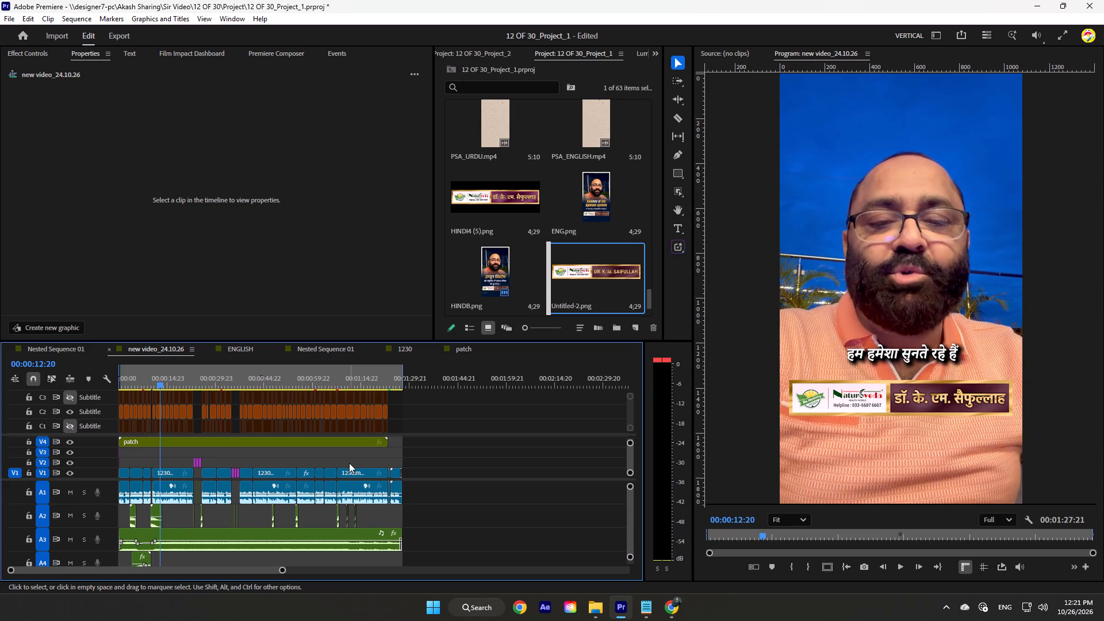
# Save the 12 OF 30_Project_1 project.
pyautogui.hotkey('ctrl', 's')
pyautogui.click(604, 520)
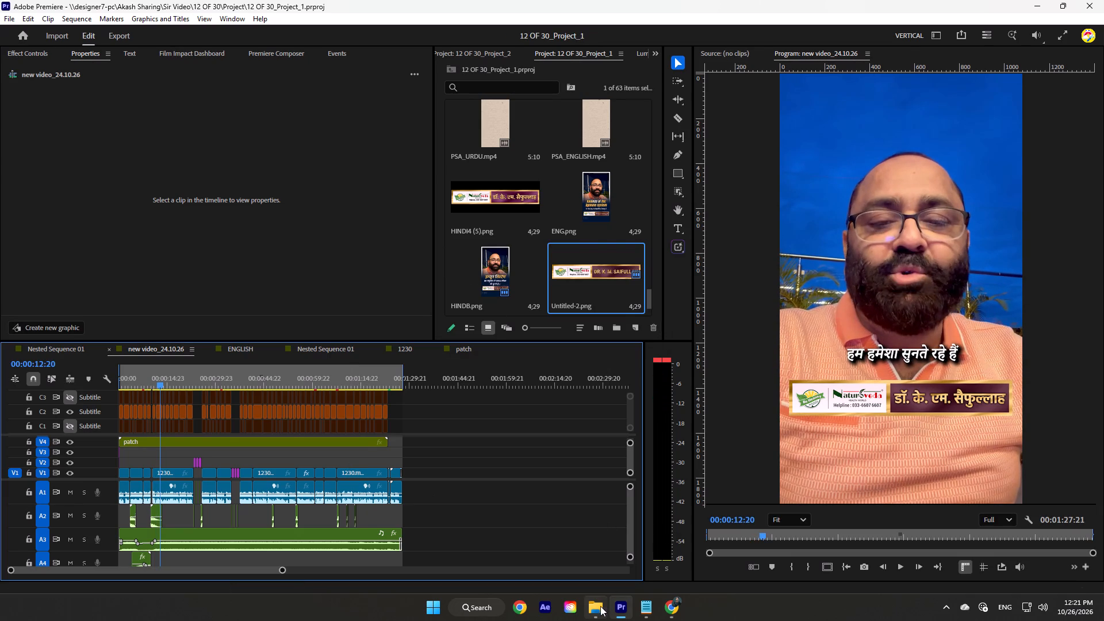
# In File Explorer, copy the path of the empty Is Your Immune System Functioning Properly folder inside SIR VIDEO on drive D.
pyautogui.click(600, 607)
pyautogui.click(424, 466)
pyautogui.click(457, 0)
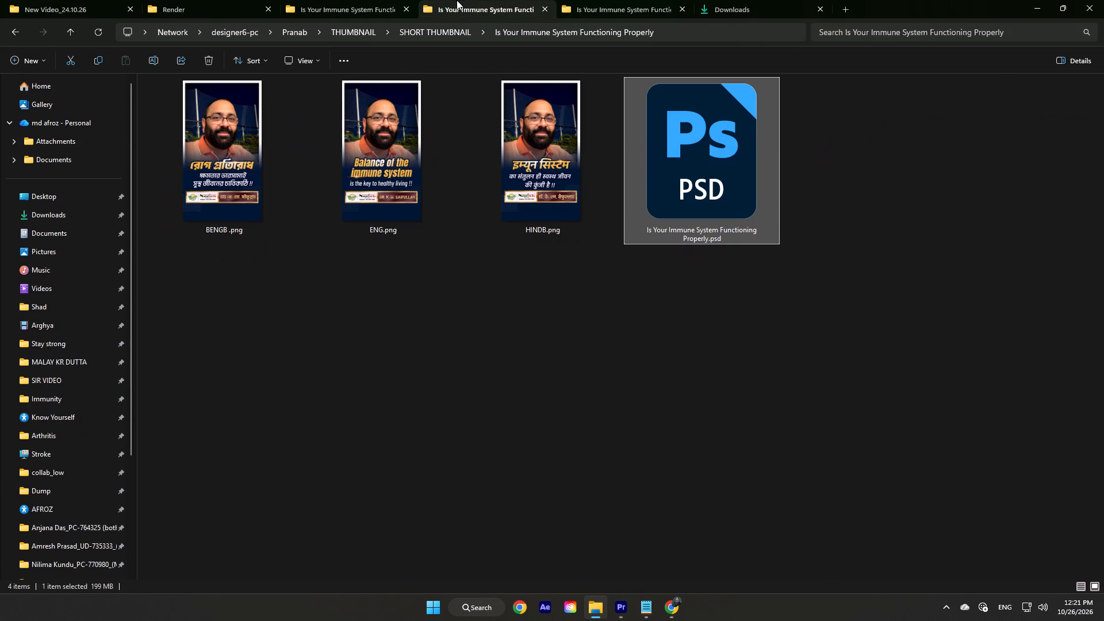
pyautogui.click(611, 4)
pyautogui.click(718, 22)
pyautogui.click(715, 30)
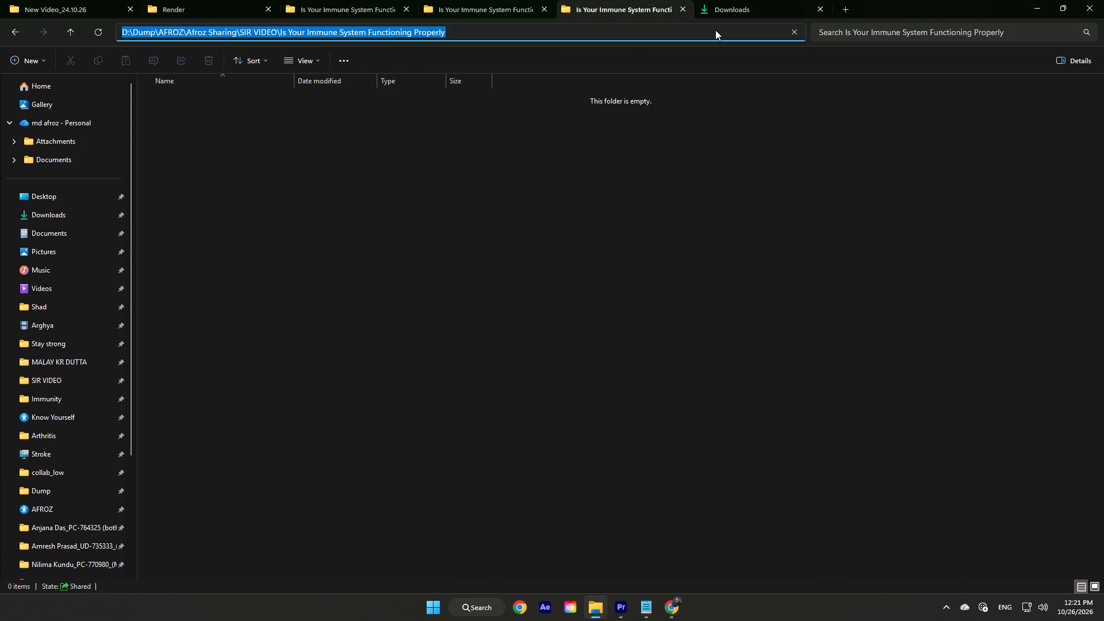
pyautogui.hotkey('ctrl', 'c')
pyautogui.click(692, 382)
# Back in Premiere, start exporting new video_24.10.26 and set the save location to the copied Is Your Immune System Functioning Properly folder.
pyautogui.click(627, 595)
pyautogui.click(543, 475)
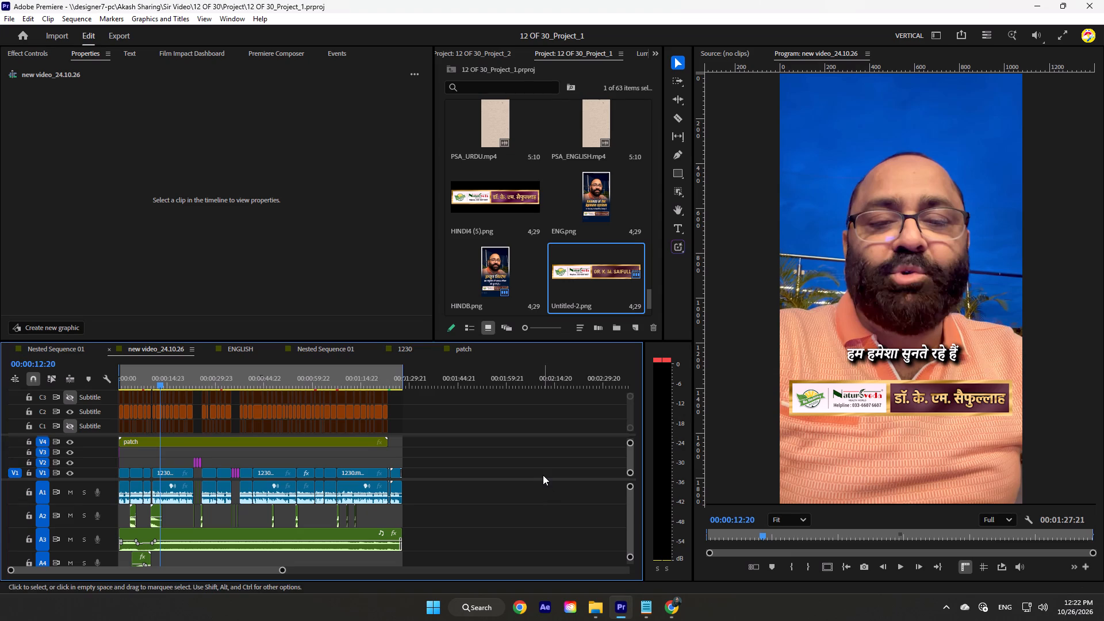
pyautogui.hotkey('ctrl', 'm')
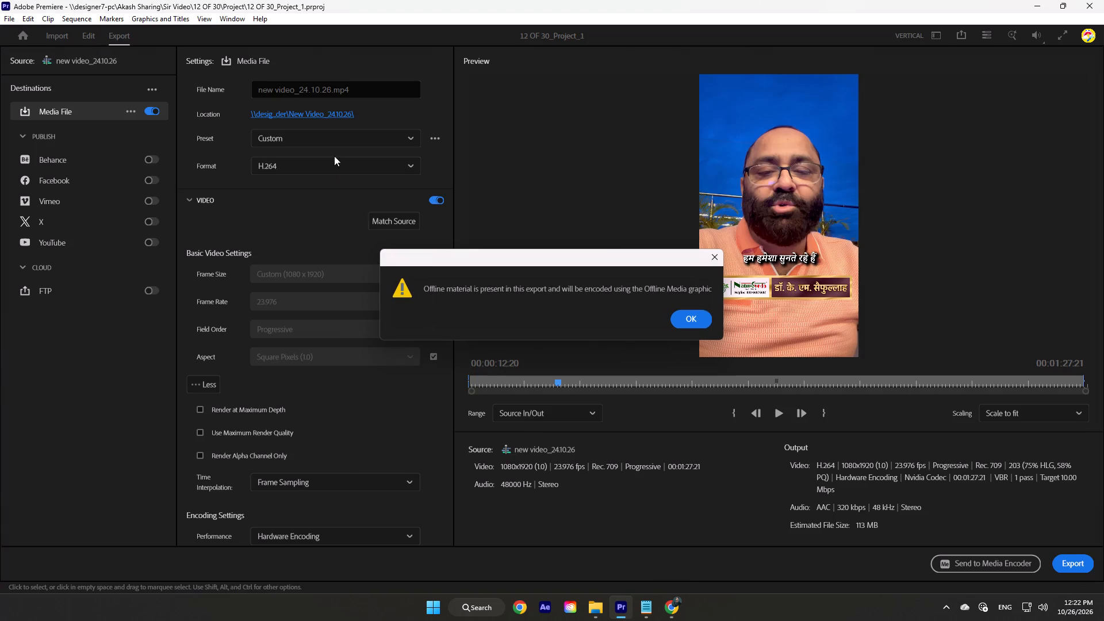
pyautogui.click(707, 256)
pyautogui.click(283, 116)
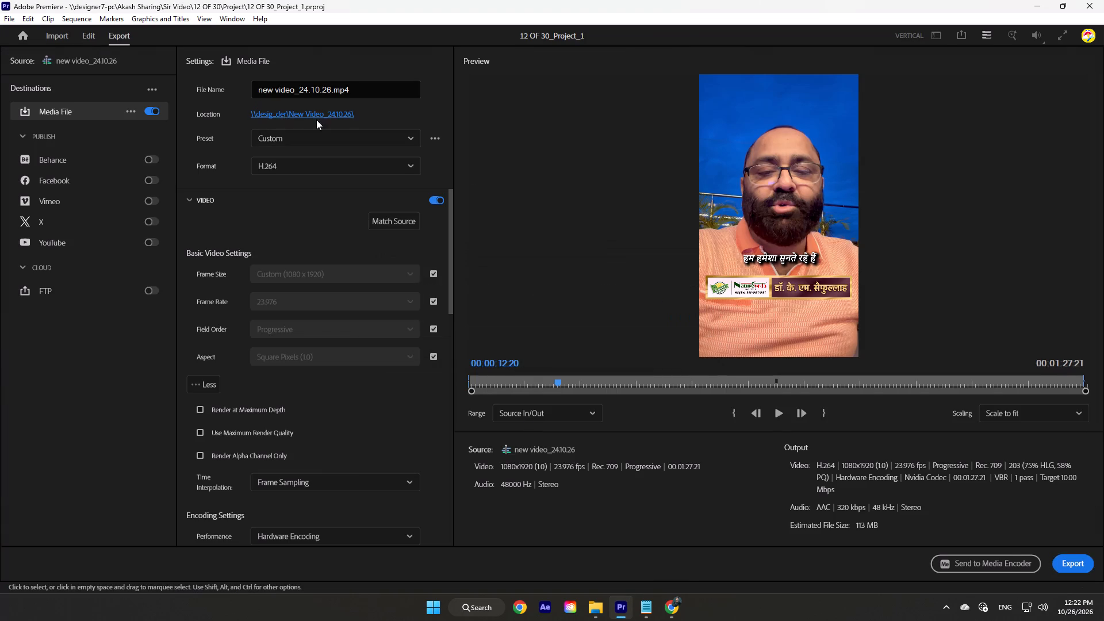
pyautogui.click(509, 48)
pyautogui.click(495, 39)
pyautogui.hotkey('ctrl', 'v')
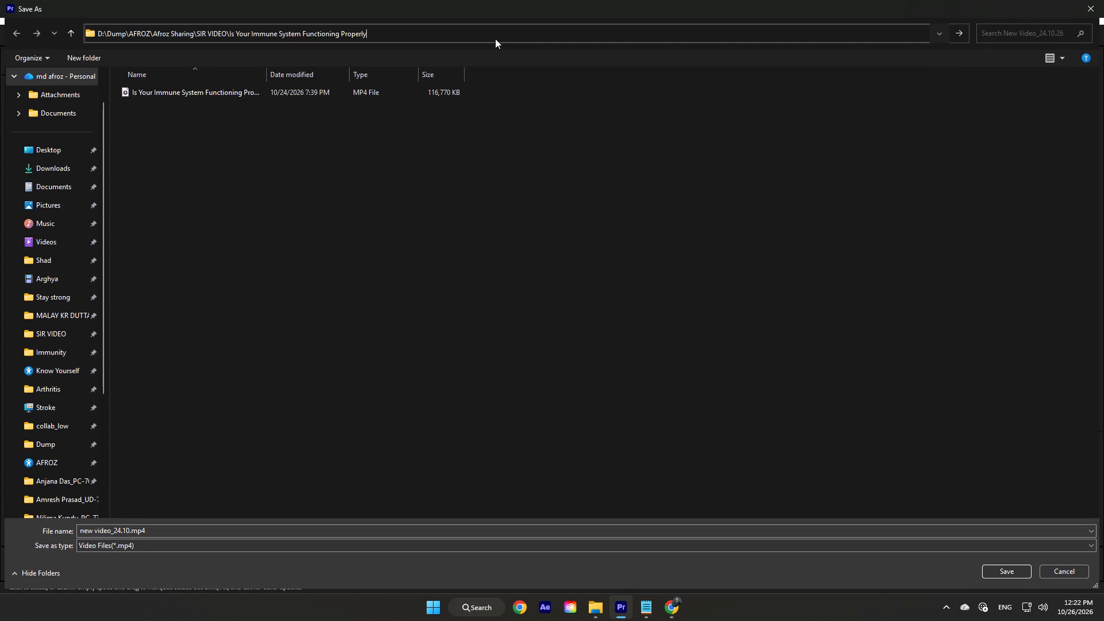
pyautogui.press('Return')
# Name the export file Is Your Immune System Functioning Properly_Hindi and save the output settings.
pyautogui.click(220, 514)
pyautogui.click(218, 526)
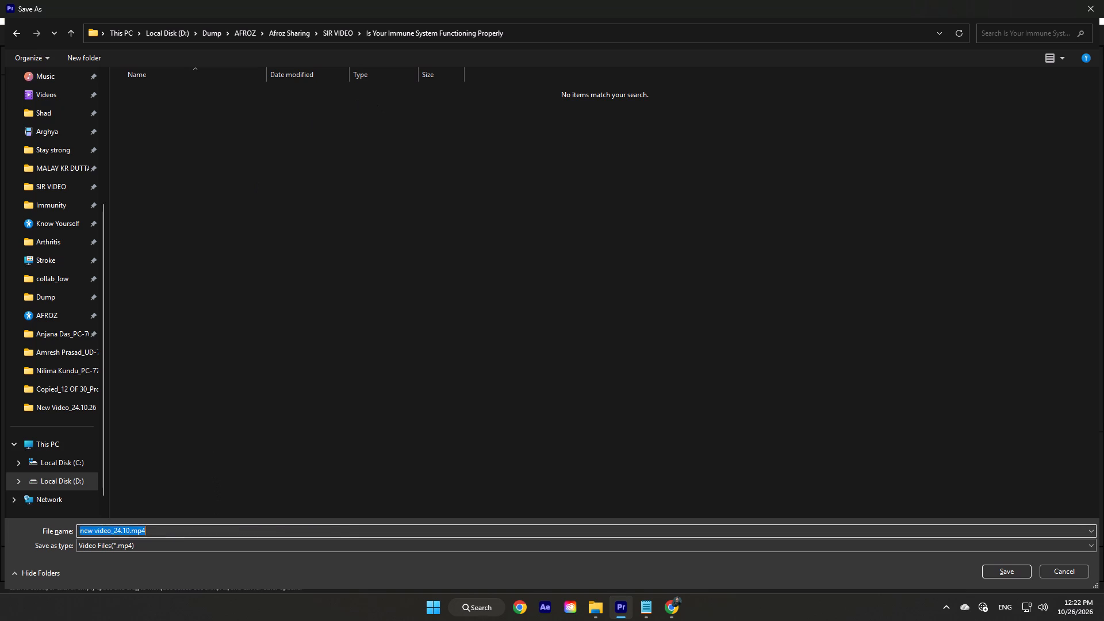
pyautogui.hotkey('ctrl', 'v')
pyautogui.moveTo(211, 529); pyautogui.dragTo(3, 530)
pyautogui.press('BackSpace')
pyautogui.click(269, 530)
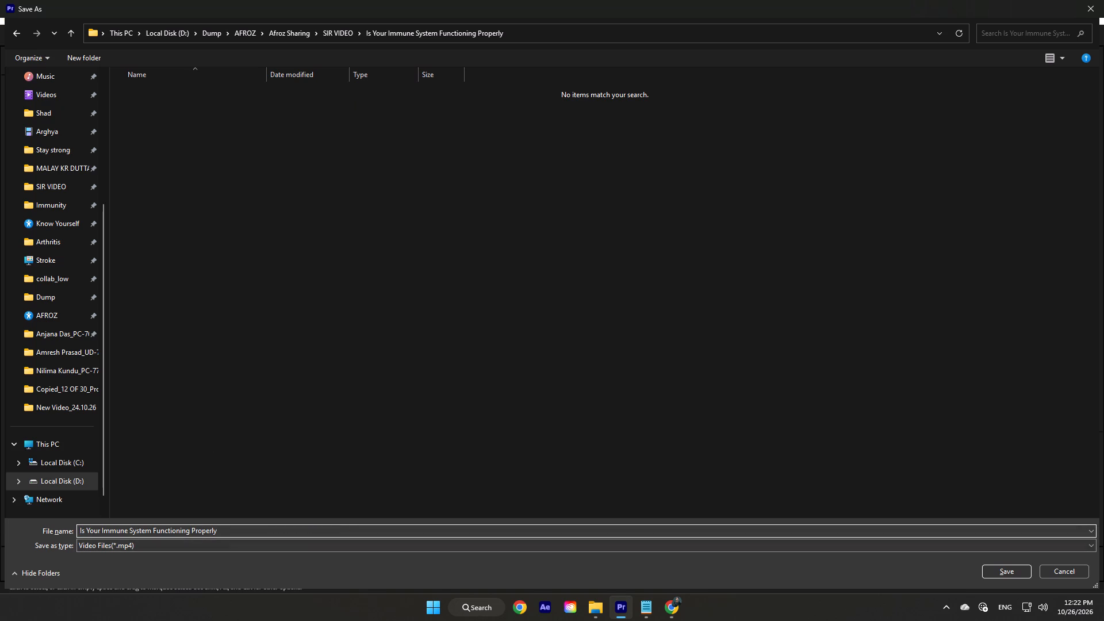
pyautogui.hotkey('shift', '_')
pyautogui.write('Hindi')
pyautogui.press('Return')
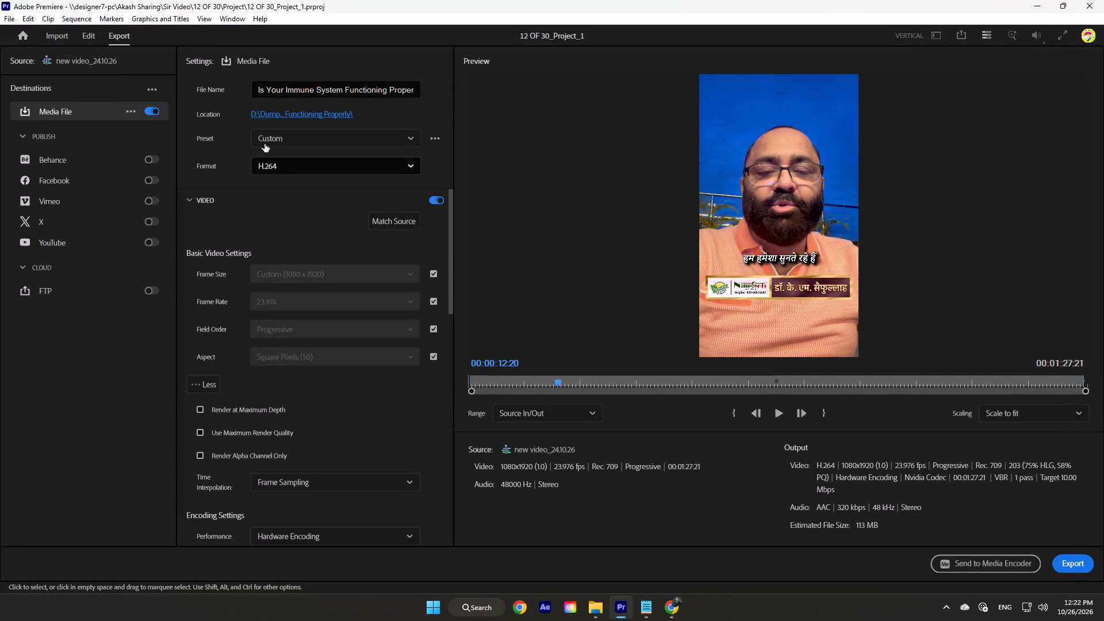
# Choose the Match Source - Adaptive Low Bitrate preset and export the Hindi video.
pyautogui.click(281, 131)
pyautogui.click(285, 217)
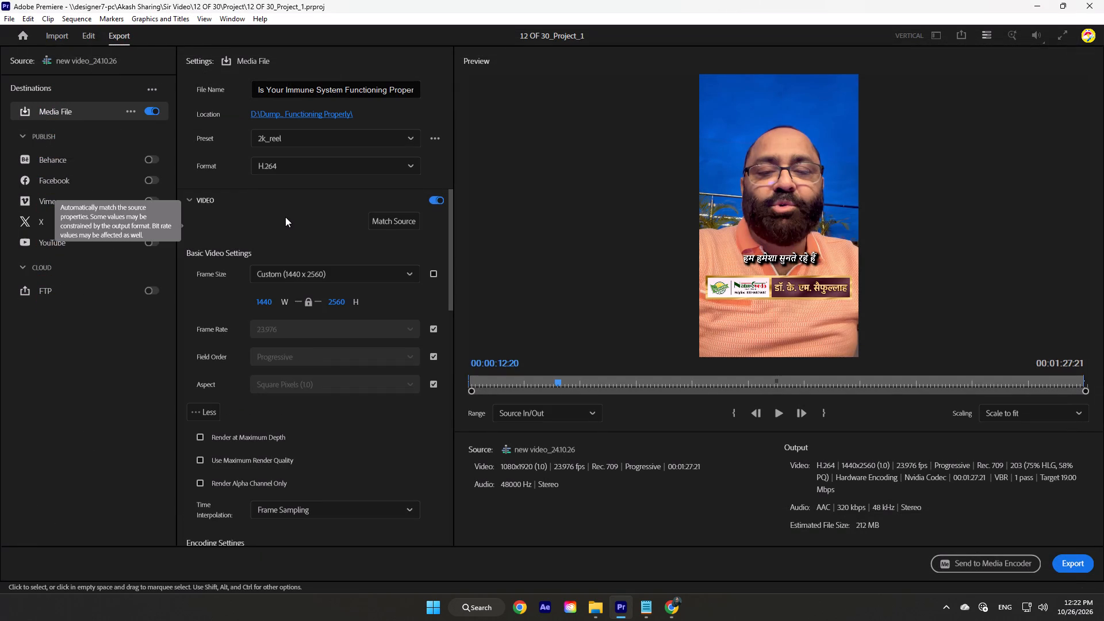
pyautogui.click(332, 140)
pyautogui.scroll(-13, 349, 300)
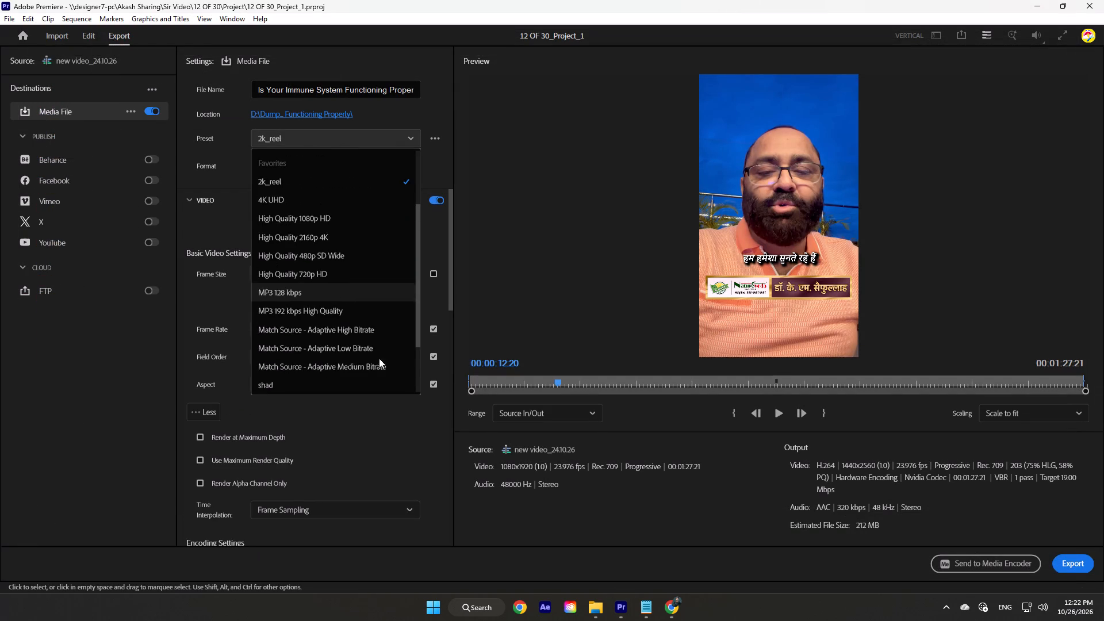
pyautogui.click(365, 344)
pyautogui.click(1061, 565)
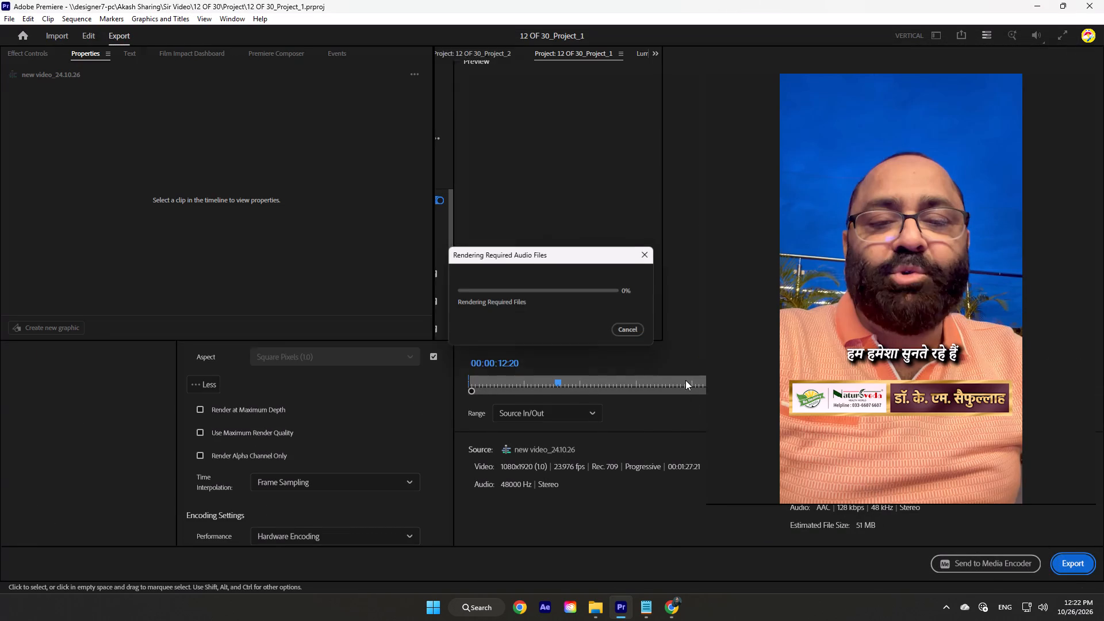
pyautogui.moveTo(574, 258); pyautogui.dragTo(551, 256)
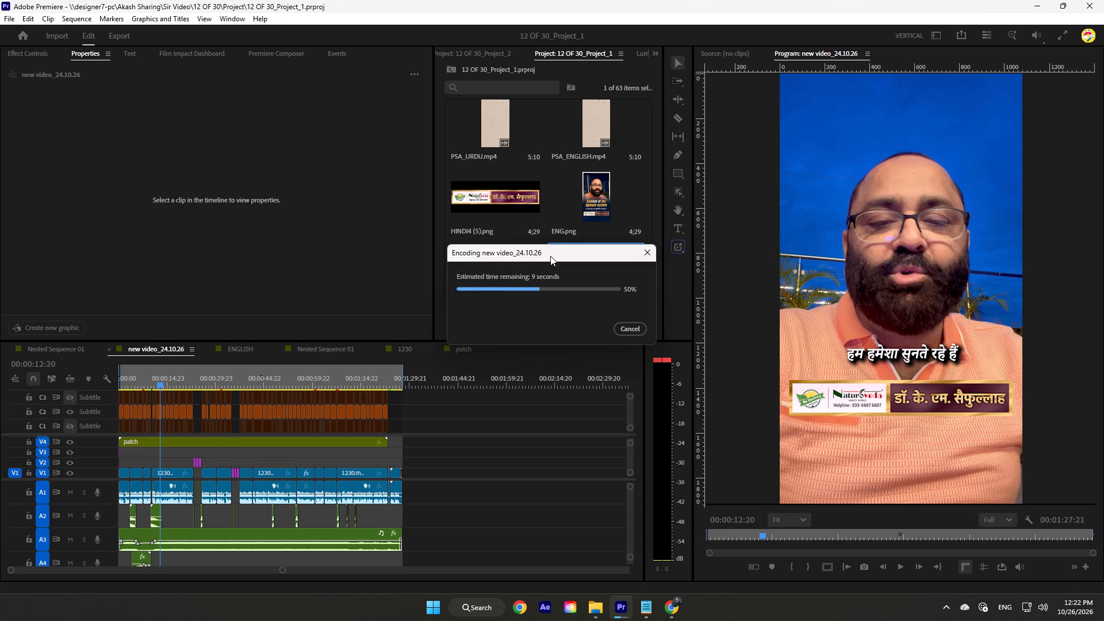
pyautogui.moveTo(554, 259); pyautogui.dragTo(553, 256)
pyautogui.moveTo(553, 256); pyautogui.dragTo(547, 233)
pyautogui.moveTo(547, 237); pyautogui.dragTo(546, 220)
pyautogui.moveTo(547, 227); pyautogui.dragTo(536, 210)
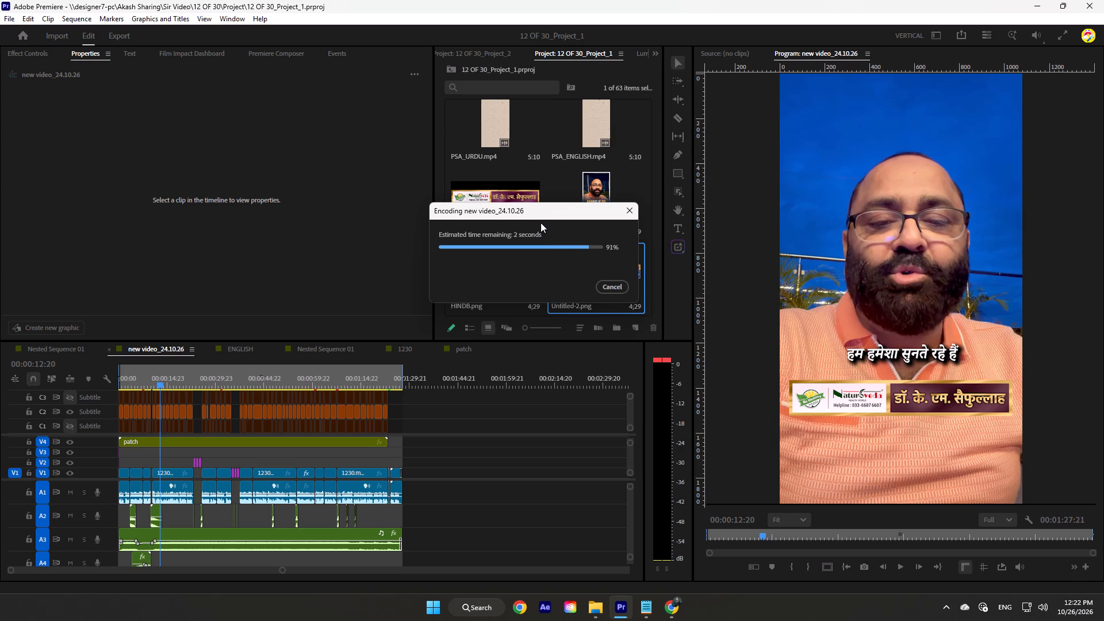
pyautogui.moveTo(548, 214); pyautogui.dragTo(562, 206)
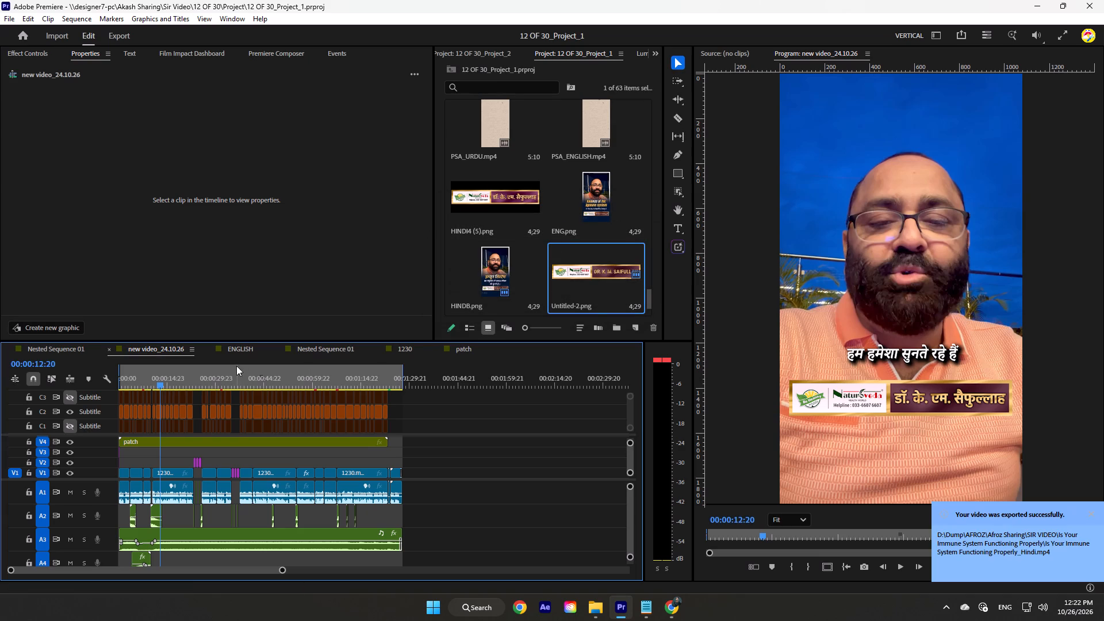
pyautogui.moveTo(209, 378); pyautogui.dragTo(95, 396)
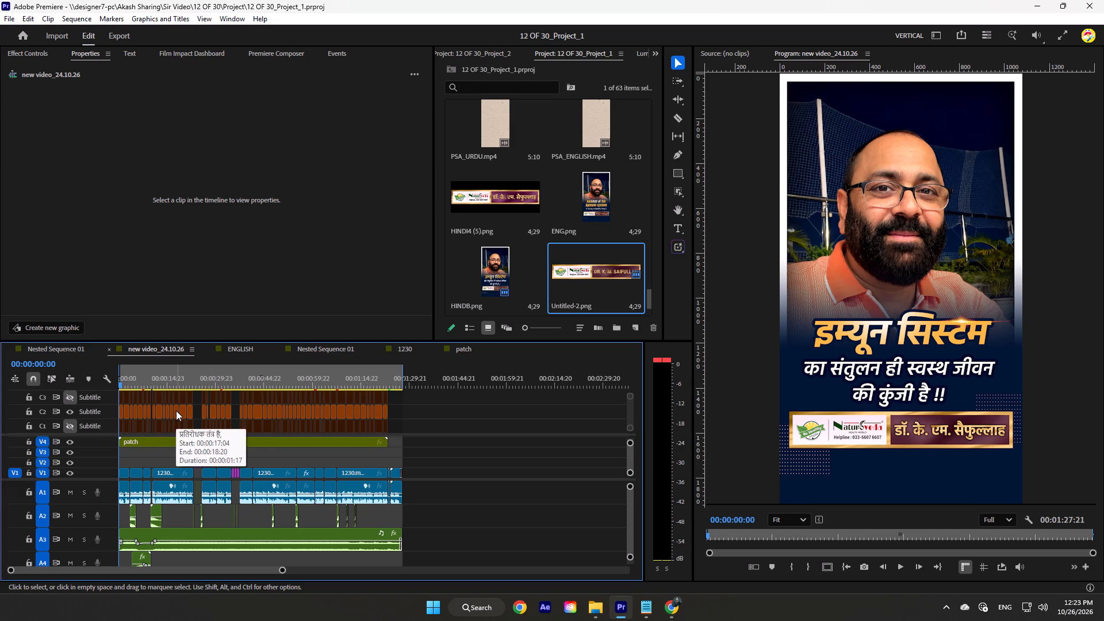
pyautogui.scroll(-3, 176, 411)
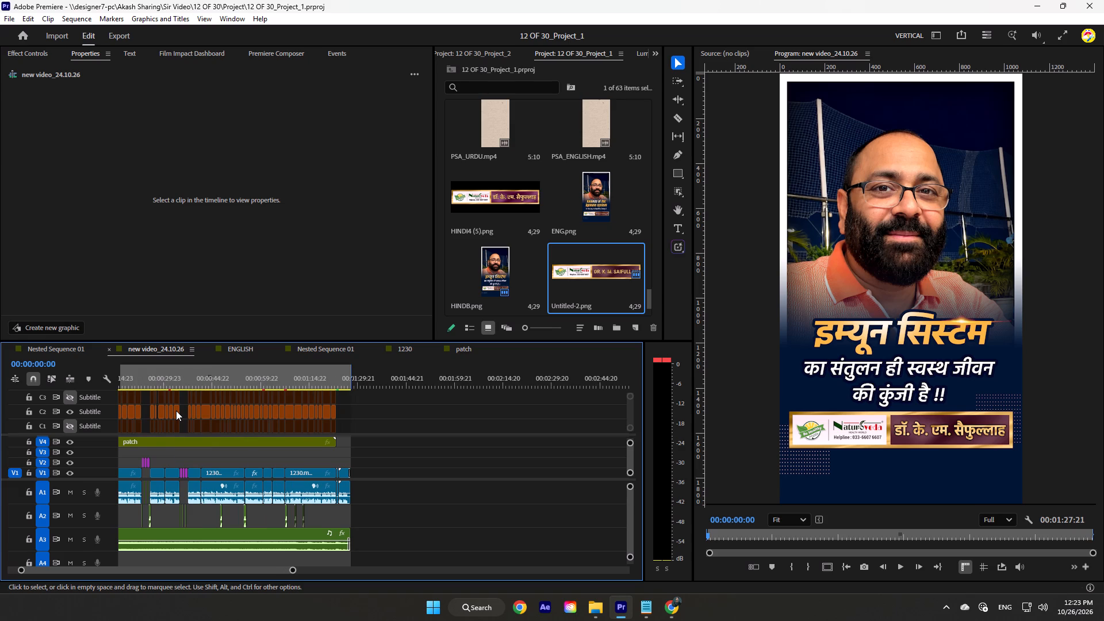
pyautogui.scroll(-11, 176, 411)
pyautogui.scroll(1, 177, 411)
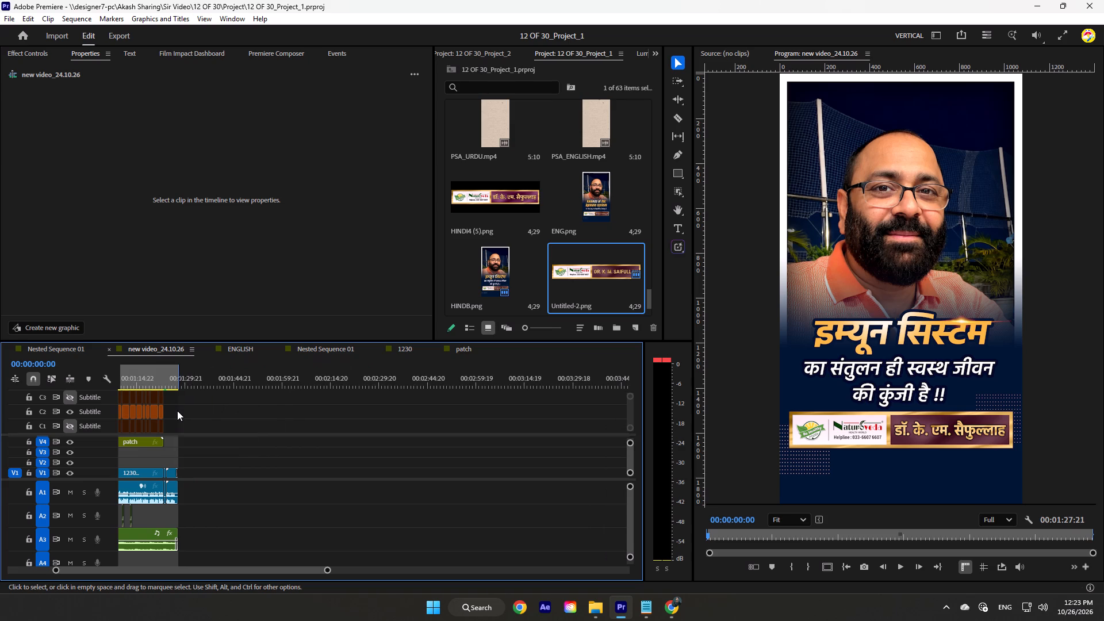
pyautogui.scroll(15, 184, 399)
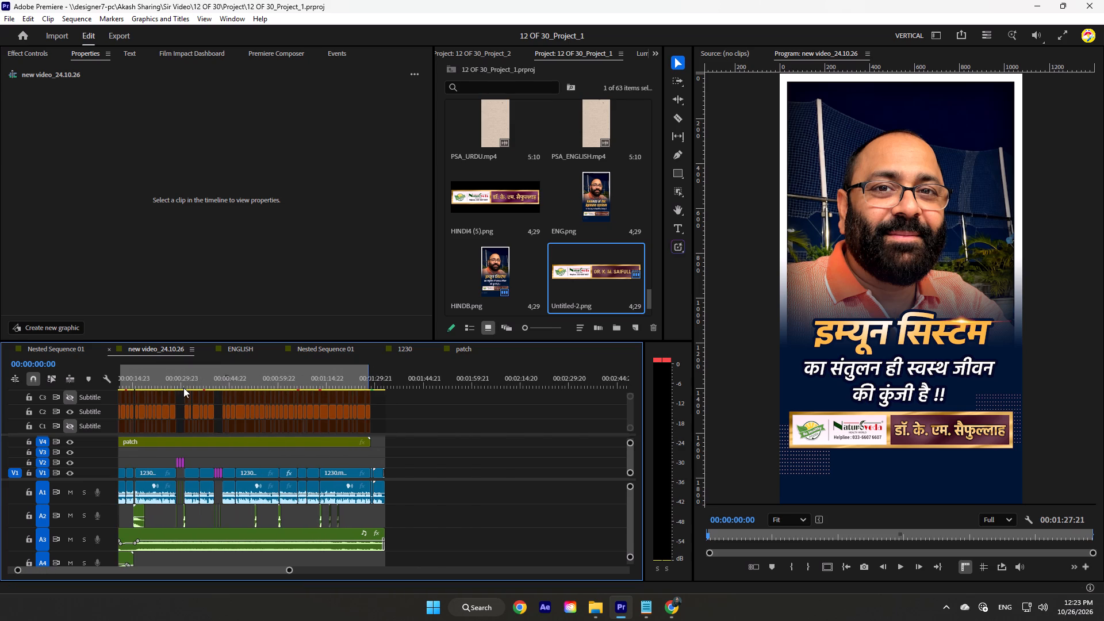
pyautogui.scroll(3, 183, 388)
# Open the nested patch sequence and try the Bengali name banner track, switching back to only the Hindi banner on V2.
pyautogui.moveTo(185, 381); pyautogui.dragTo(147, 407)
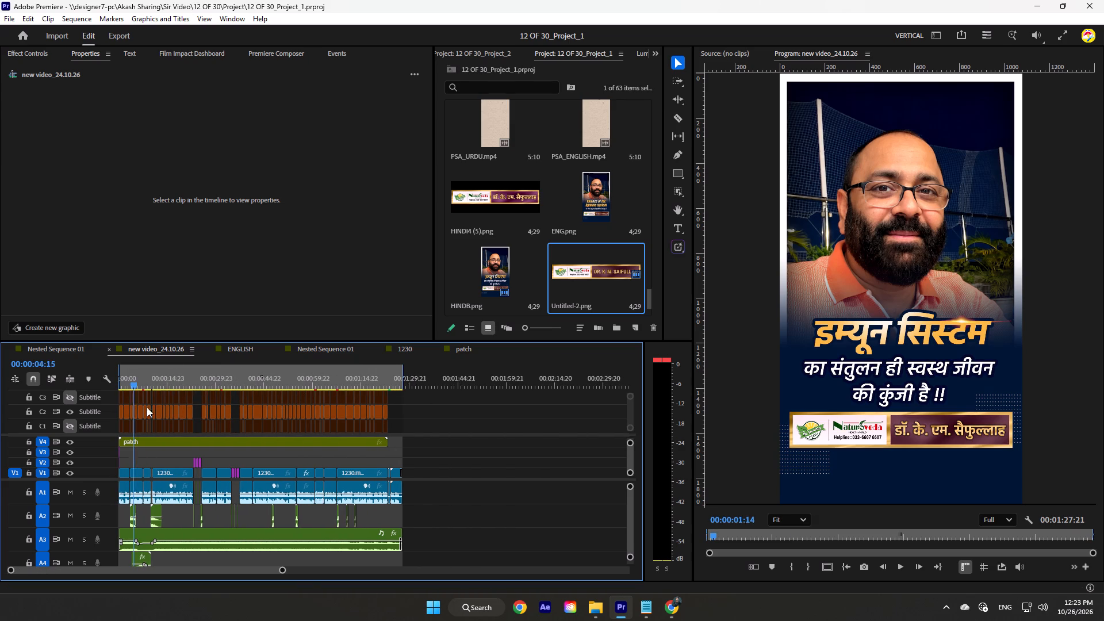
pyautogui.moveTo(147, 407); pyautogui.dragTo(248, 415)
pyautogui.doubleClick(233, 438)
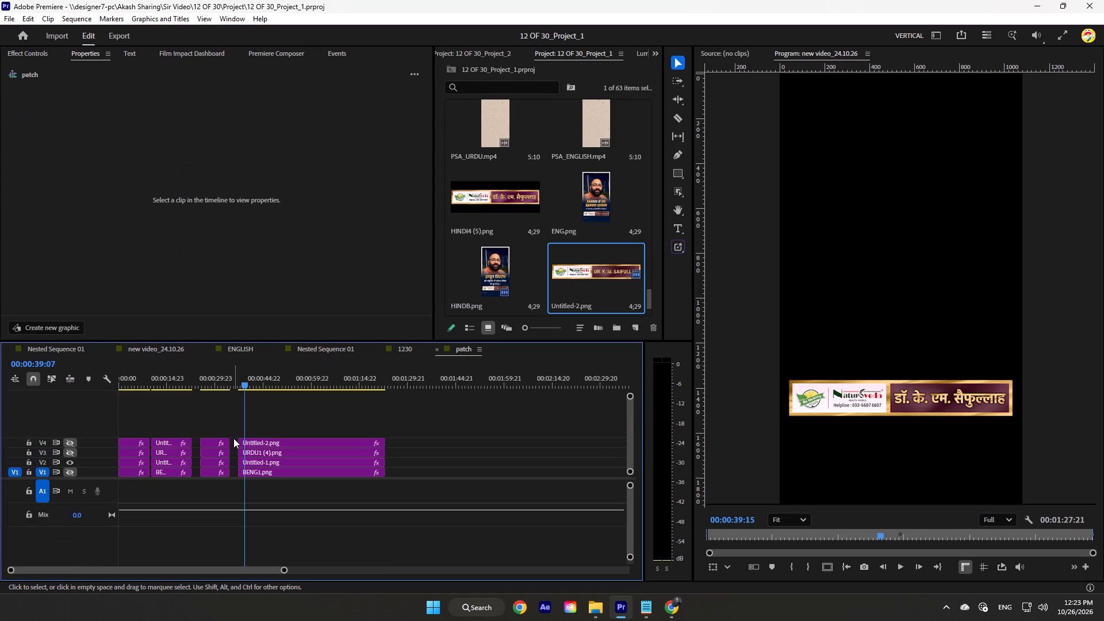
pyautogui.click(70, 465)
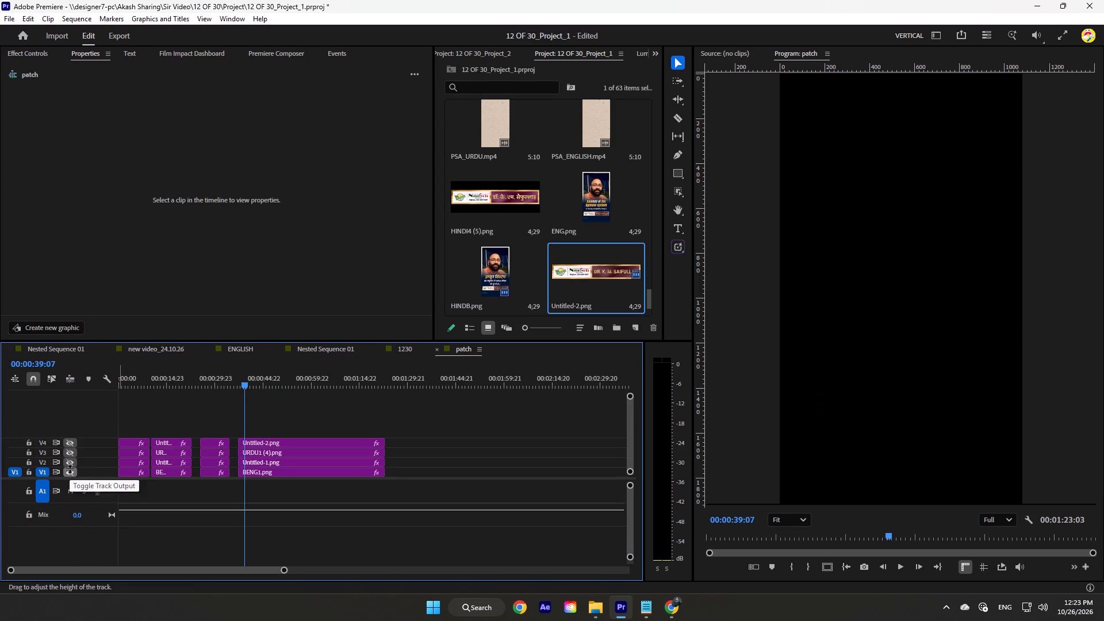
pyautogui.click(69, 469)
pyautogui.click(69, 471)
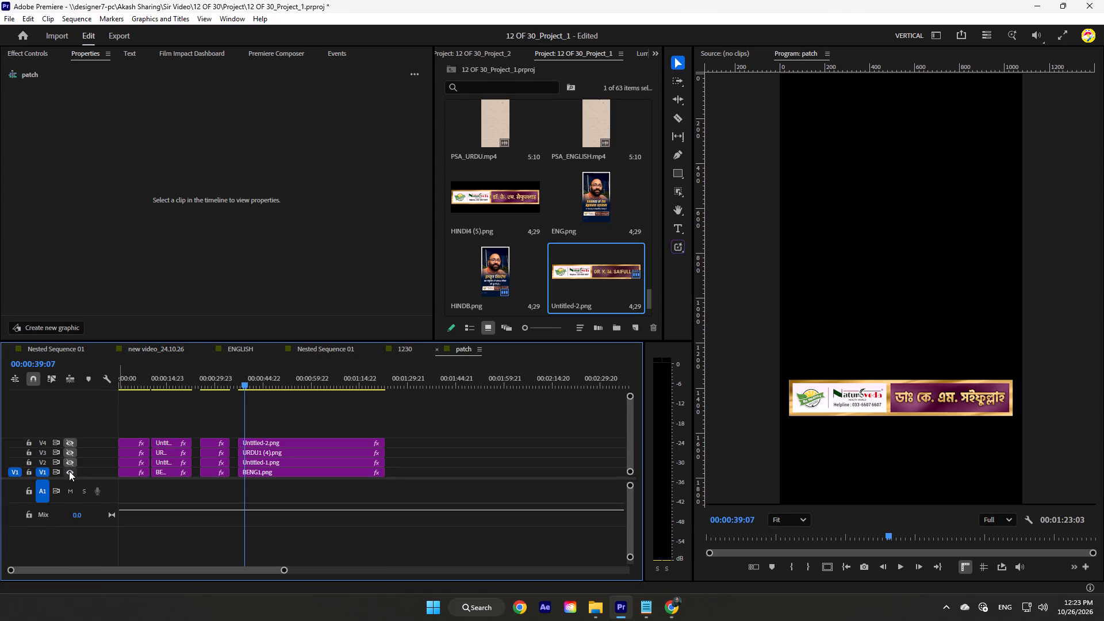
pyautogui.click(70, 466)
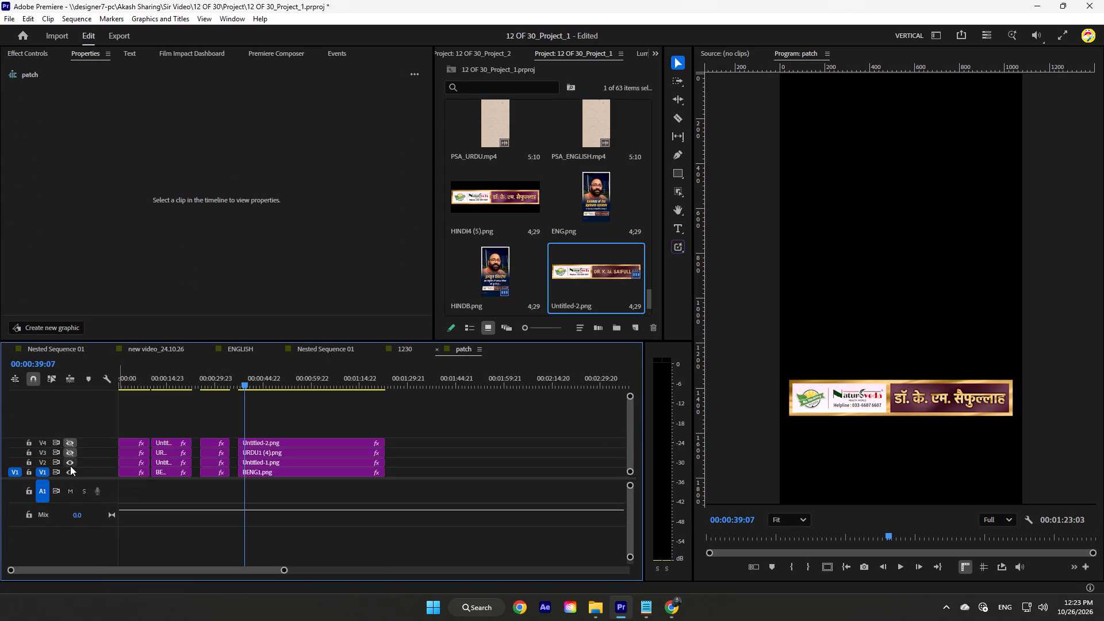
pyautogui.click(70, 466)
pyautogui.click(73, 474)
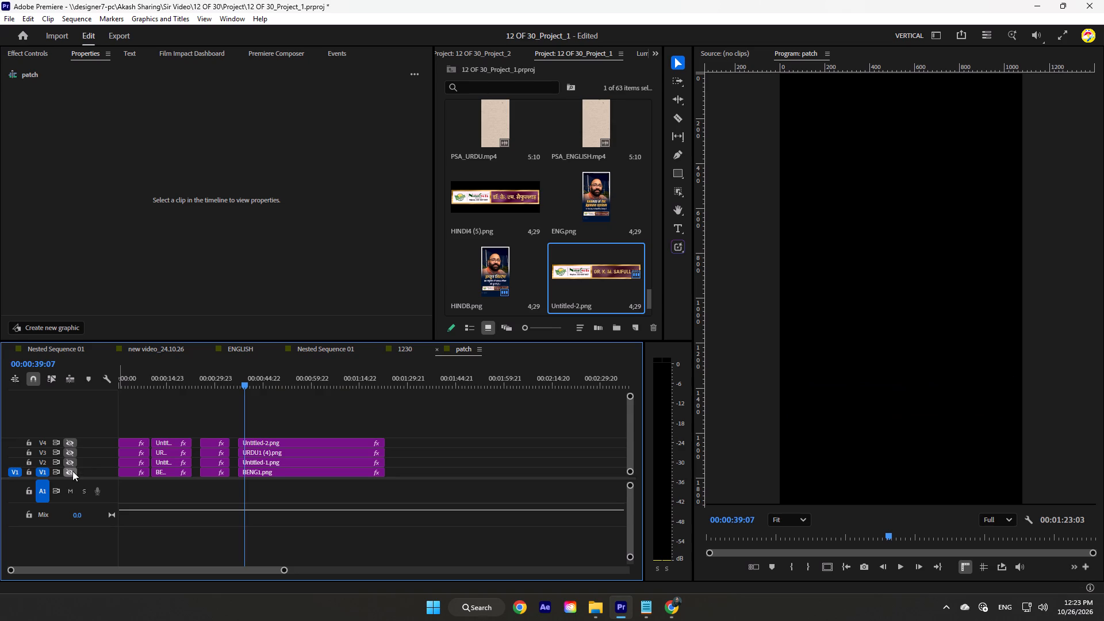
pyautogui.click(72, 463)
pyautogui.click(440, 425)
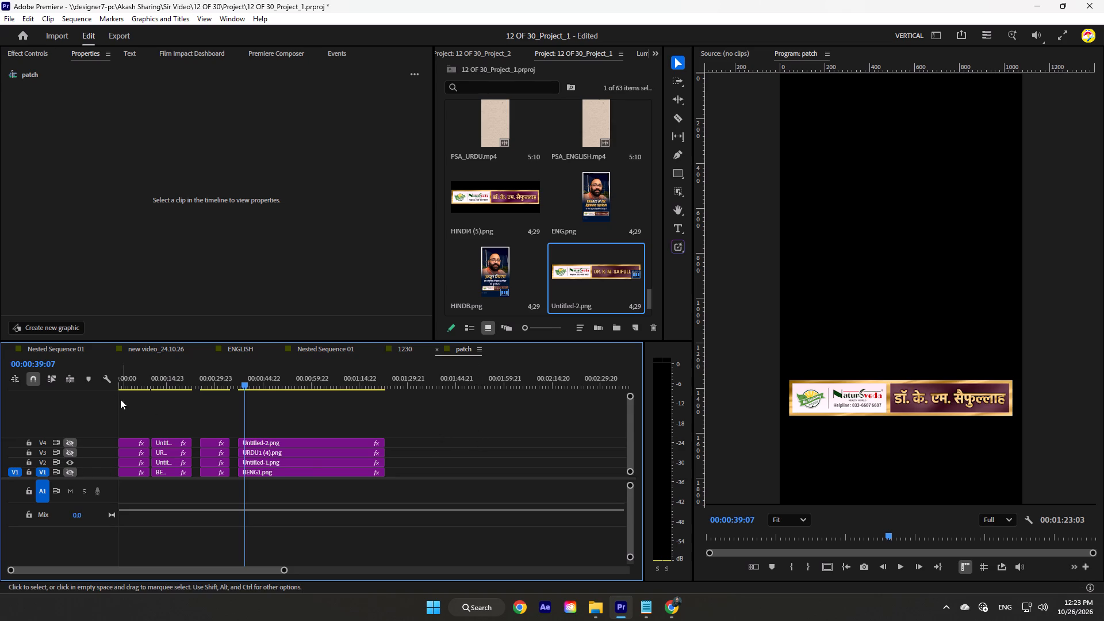
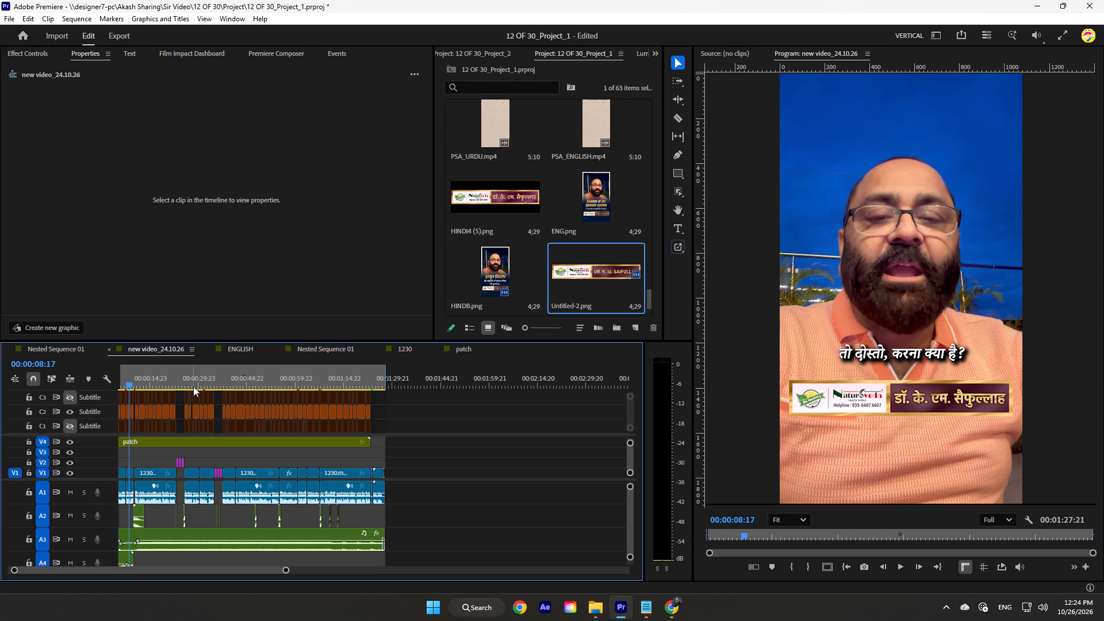
# Check the new video_24.10.26 sequence through to its end and render it from In to Out.
pyautogui.moveTo(199, 380); pyautogui.dragTo(272, 385)
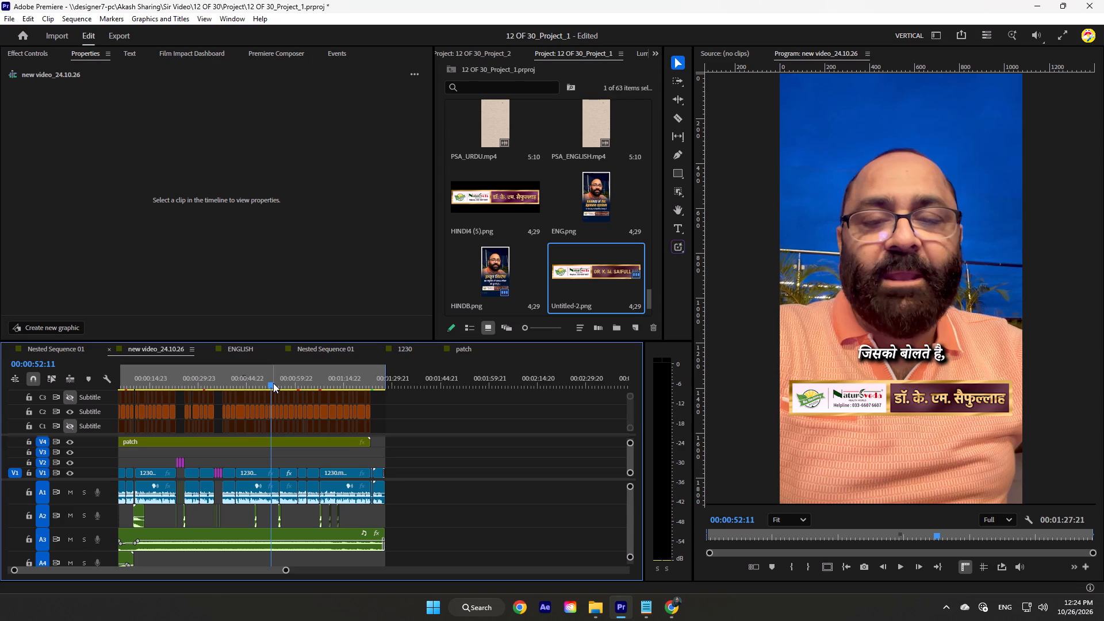
pyautogui.scroll(-1, 273, 383)
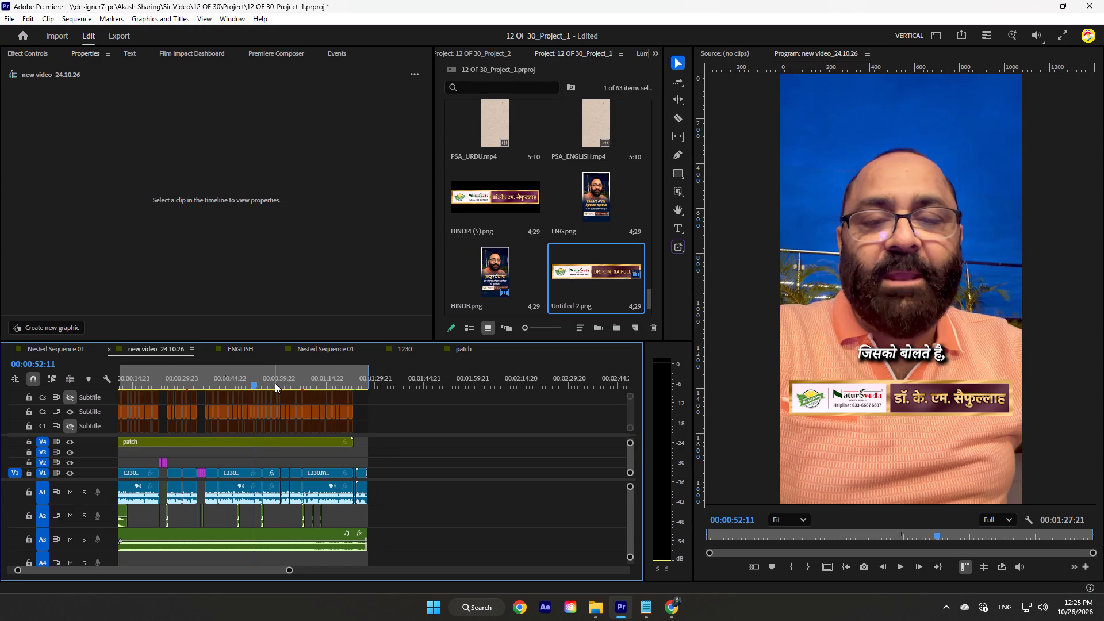
pyautogui.scroll(-3, 277, 384)
pyautogui.moveTo(227, 385); pyautogui.dragTo(264, 395)
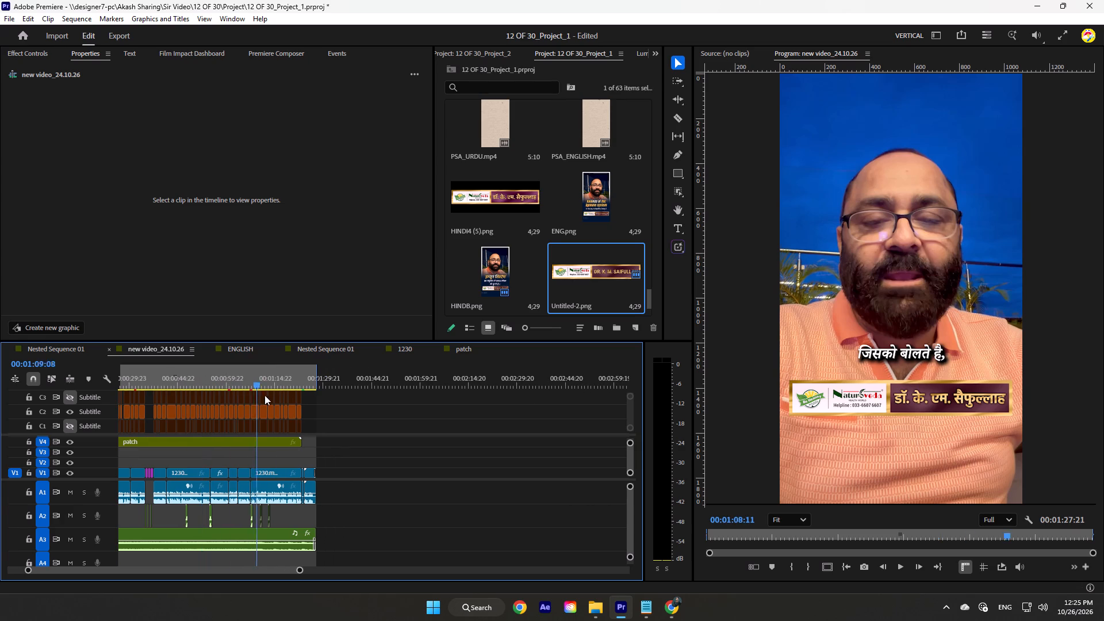
pyautogui.moveTo(264, 395); pyautogui.dragTo(340, 405)
pyautogui.click(67, 19)
pyautogui.click(96, 63)
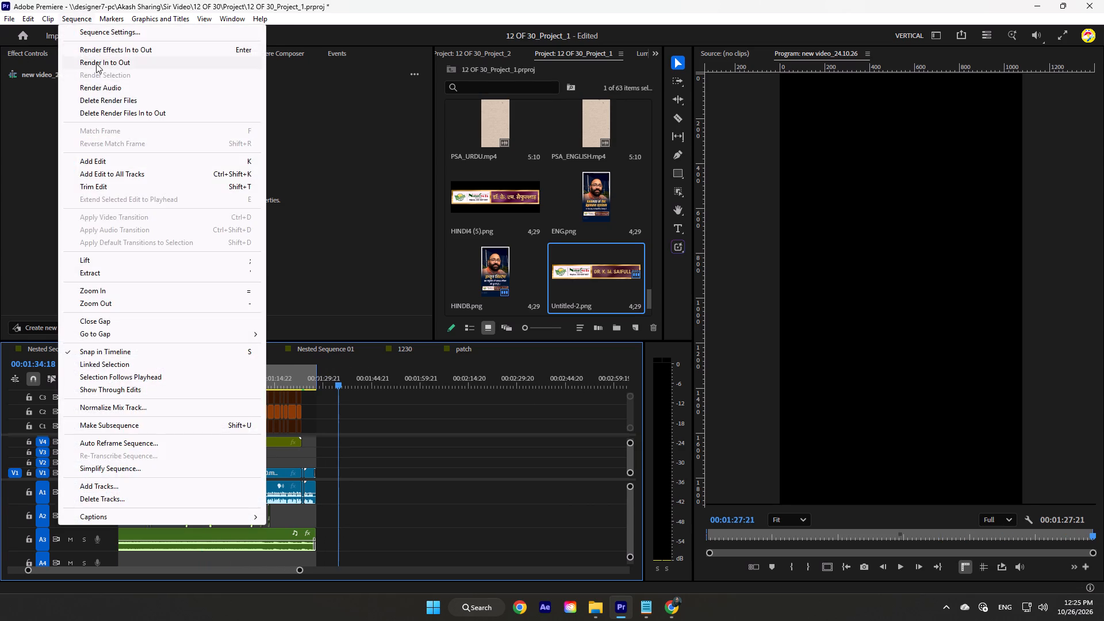
# Expand the render details to follow the progress of the preview rendering.
pyautogui.click(458, 293)
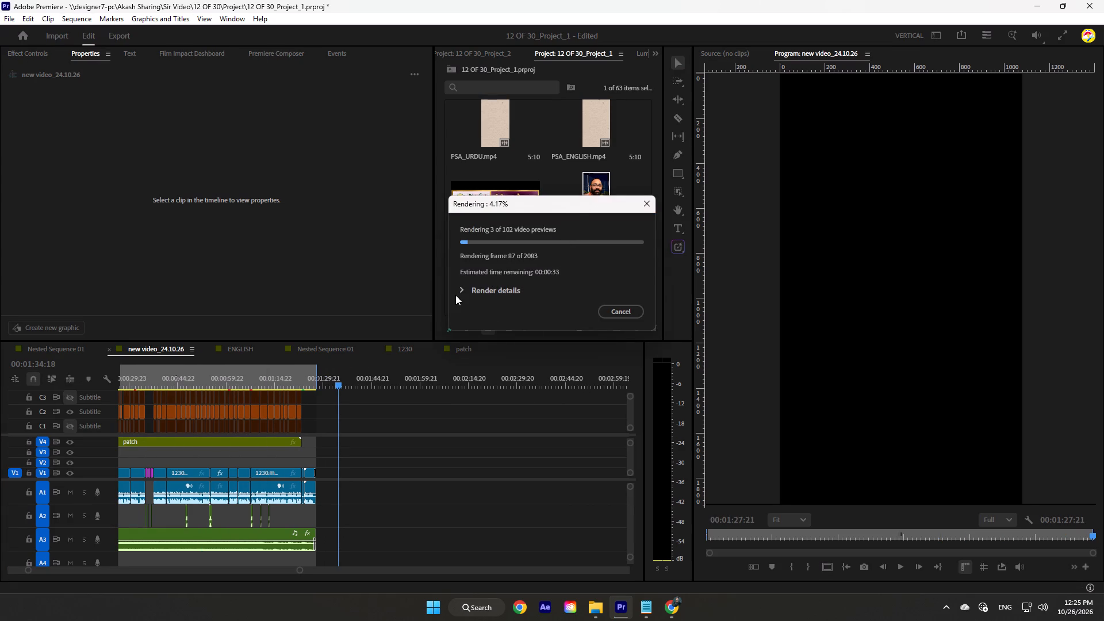
pyautogui.click(464, 284)
pyautogui.click(461, 294)
pyautogui.click(461, 294)
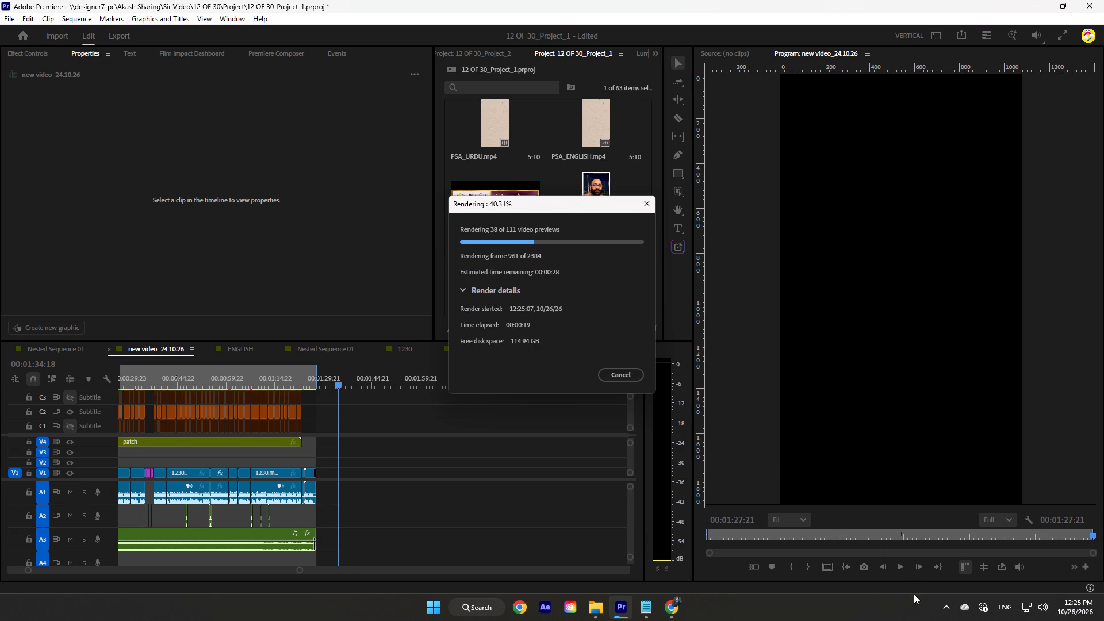
# Show the hidden system tray icons while the render runs.
pyautogui.click(939, 615)
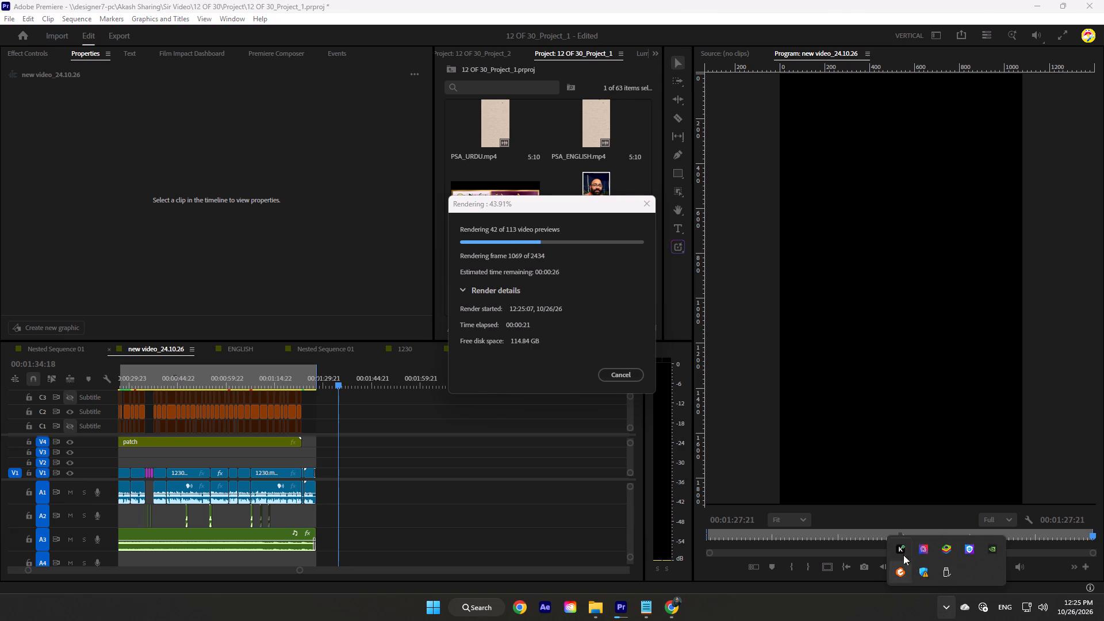
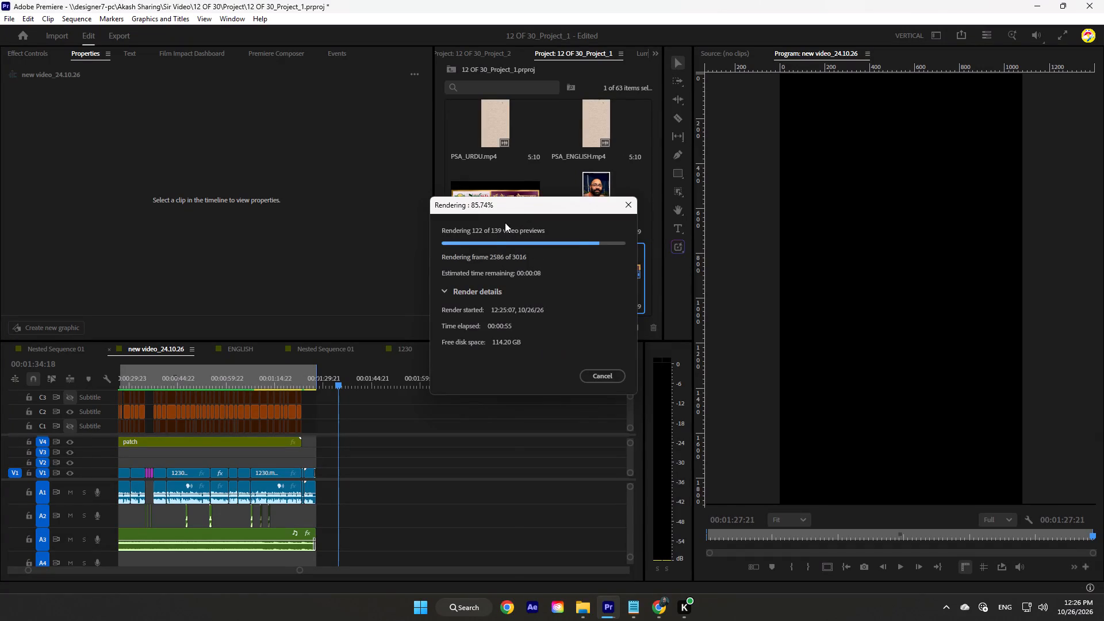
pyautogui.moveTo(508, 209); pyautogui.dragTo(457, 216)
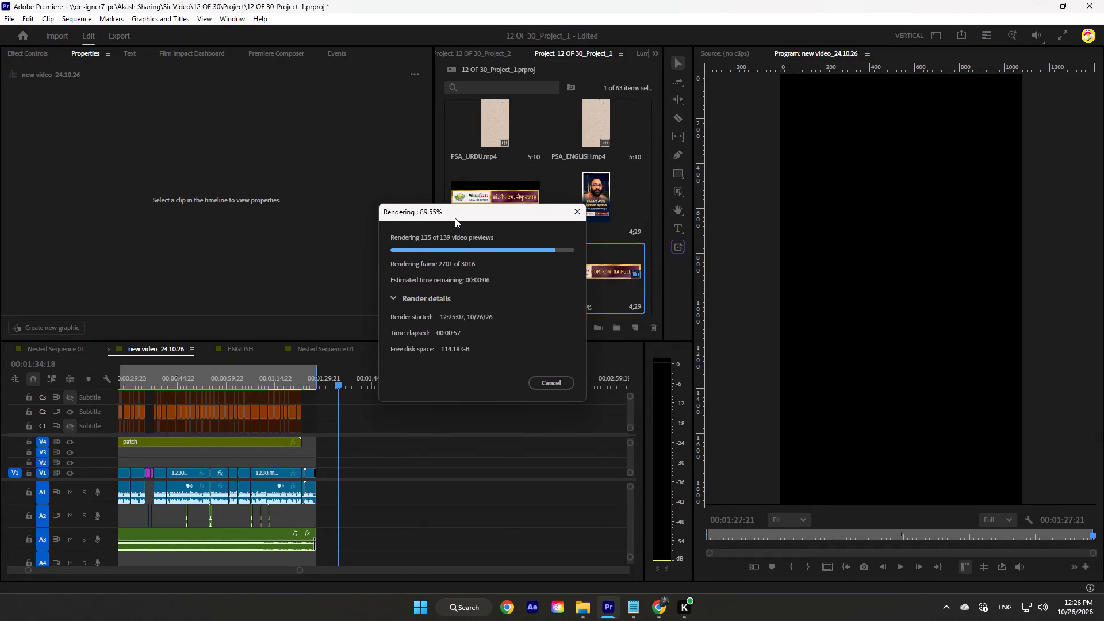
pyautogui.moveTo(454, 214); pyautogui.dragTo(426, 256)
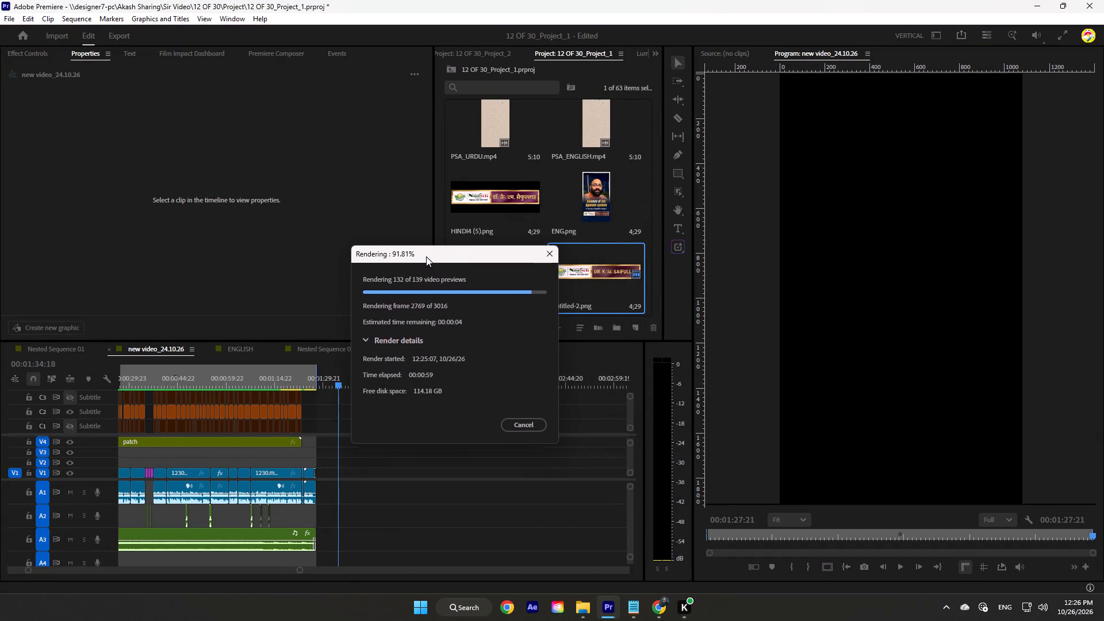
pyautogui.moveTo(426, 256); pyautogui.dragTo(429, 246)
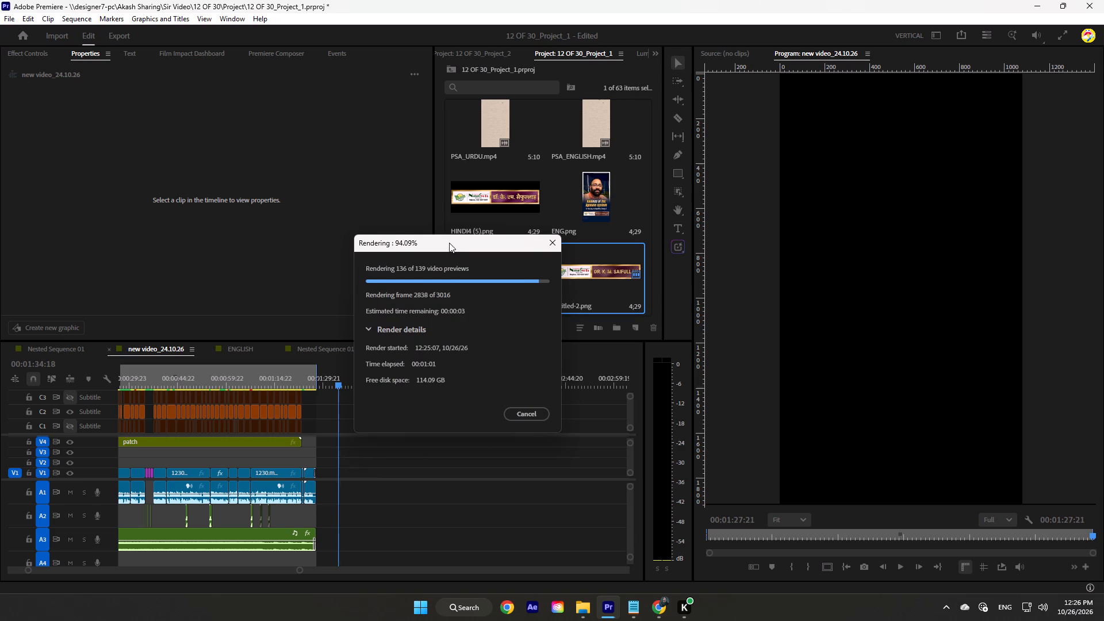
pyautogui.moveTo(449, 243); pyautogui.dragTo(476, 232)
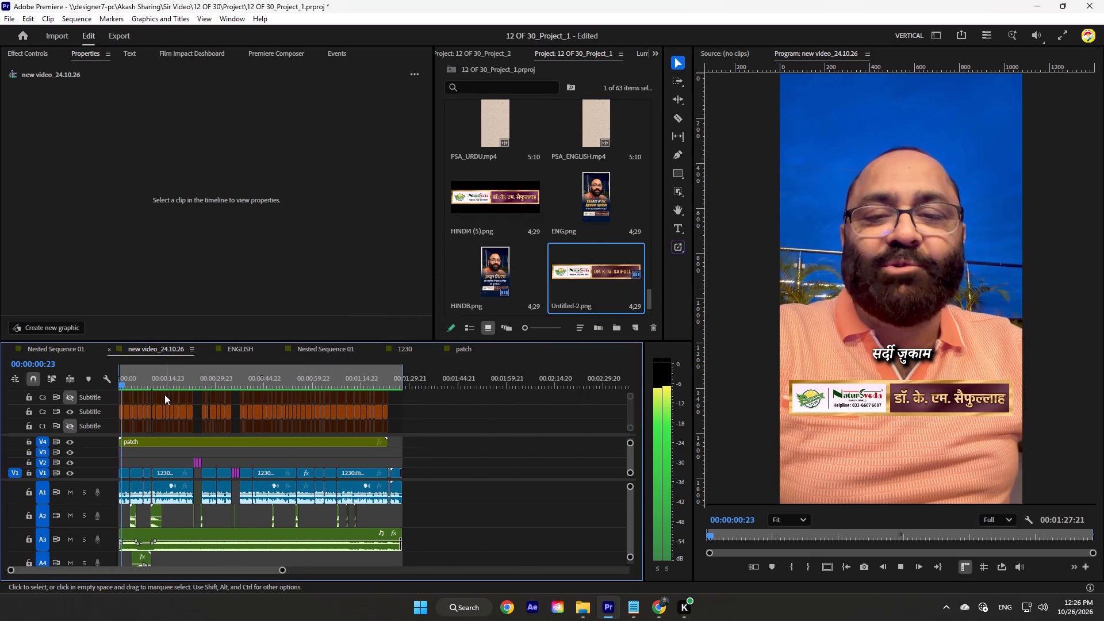
# Stop playback, hide the Hindi subtitle track C2 and show the Urdu subtitle track C3.
pyautogui.press('space')
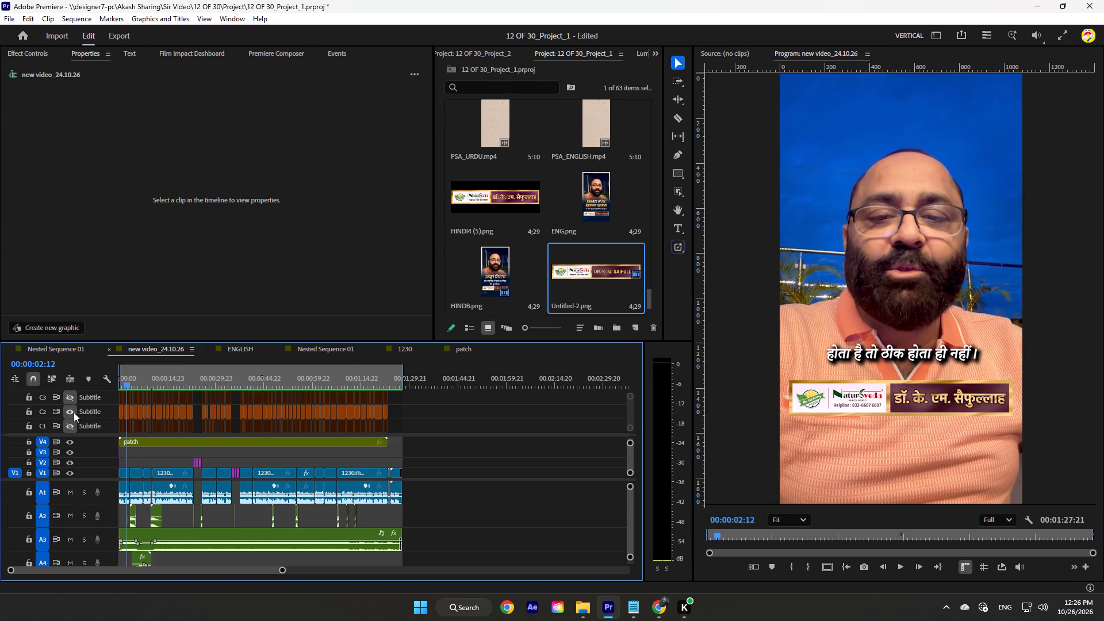
pyautogui.click(74, 412)
pyautogui.click(74, 396)
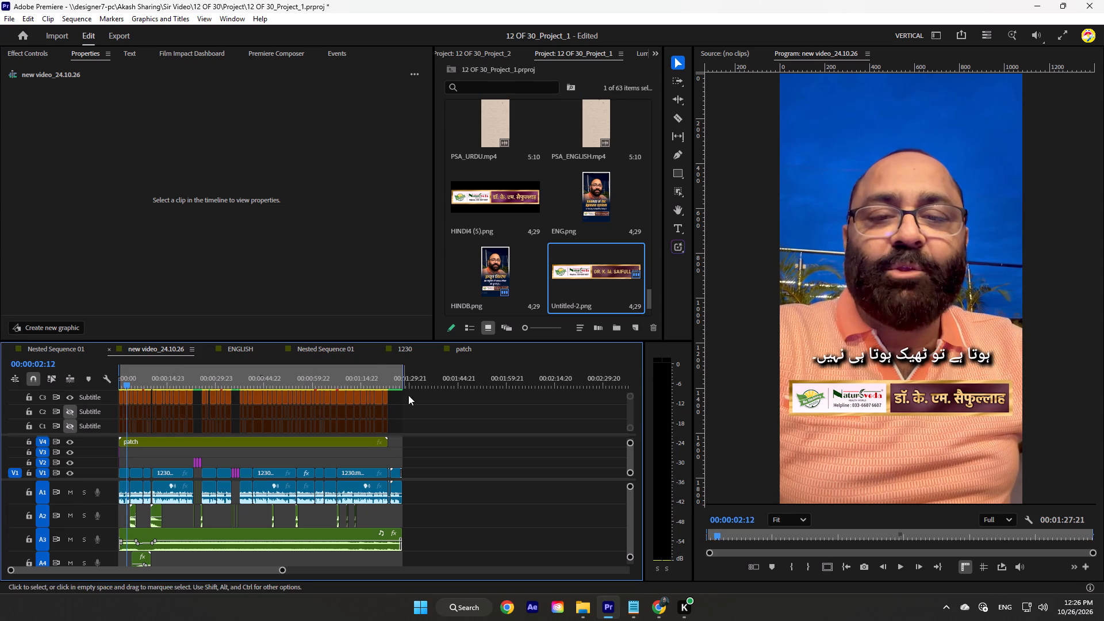
# Select all the Urdu captions on track C3 and set their font to Noto Nastaliq Urdu.
pyautogui.moveTo(431, 389); pyautogui.dragTo(135, 390)
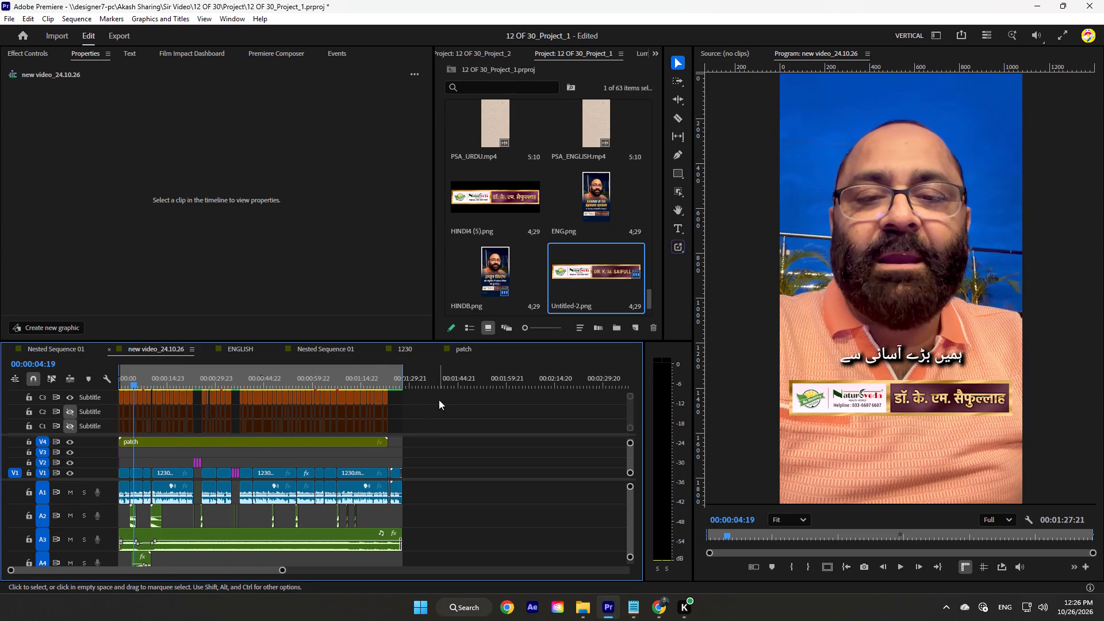
pyautogui.moveTo(438, 400); pyautogui.dragTo(114, 380)
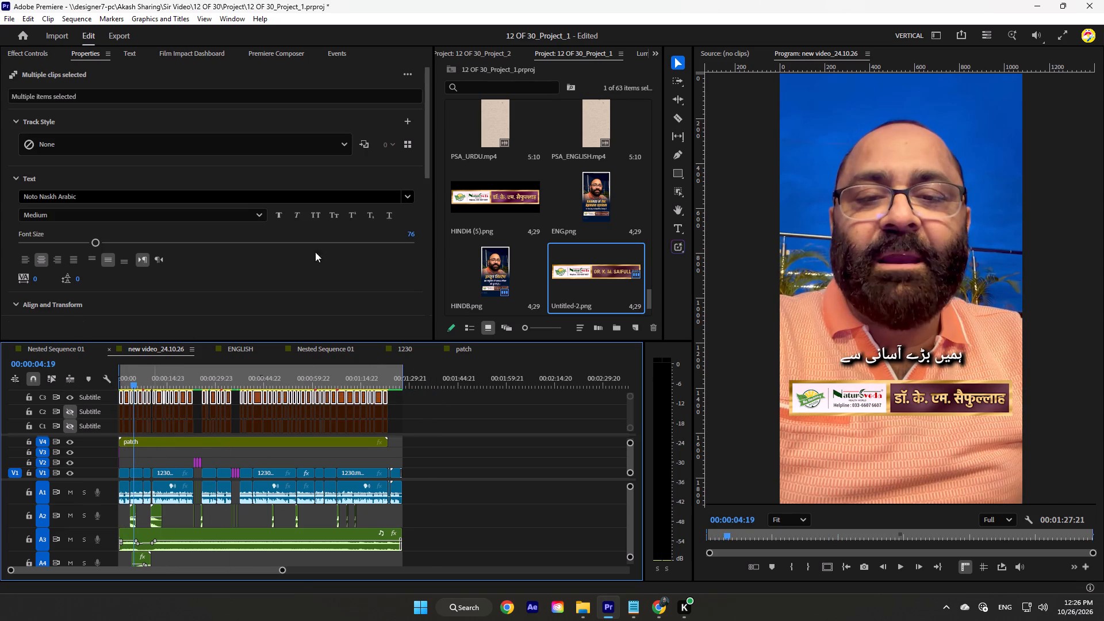
pyautogui.click(407, 195)
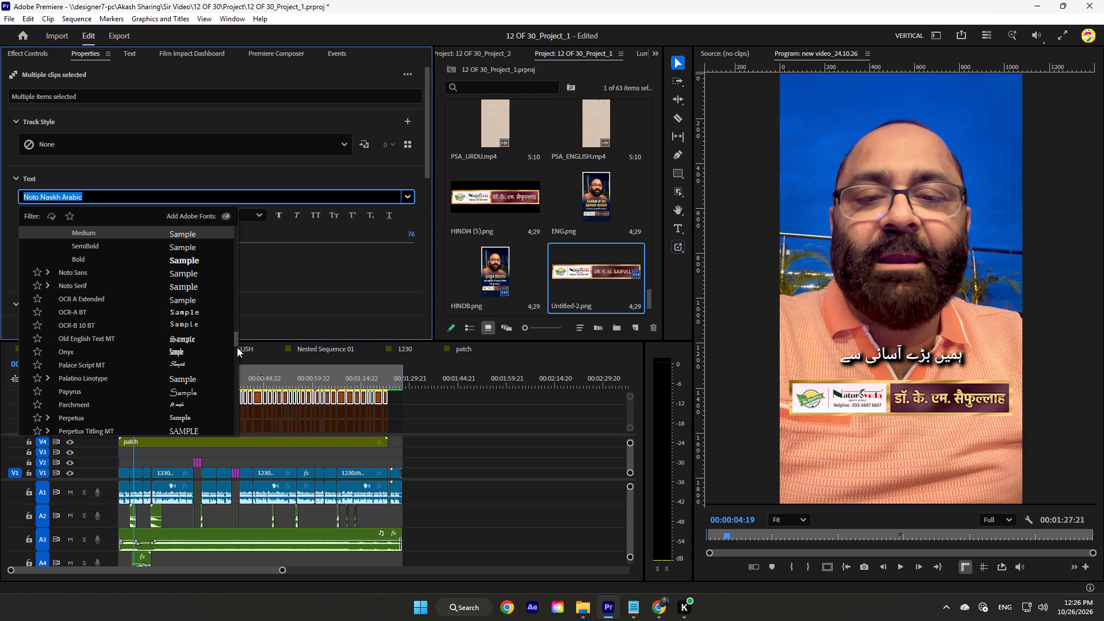
pyautogui.moveTo(237, 344); pyautogui.dragTo(241, 224)
pyautogui.click(187, 278)
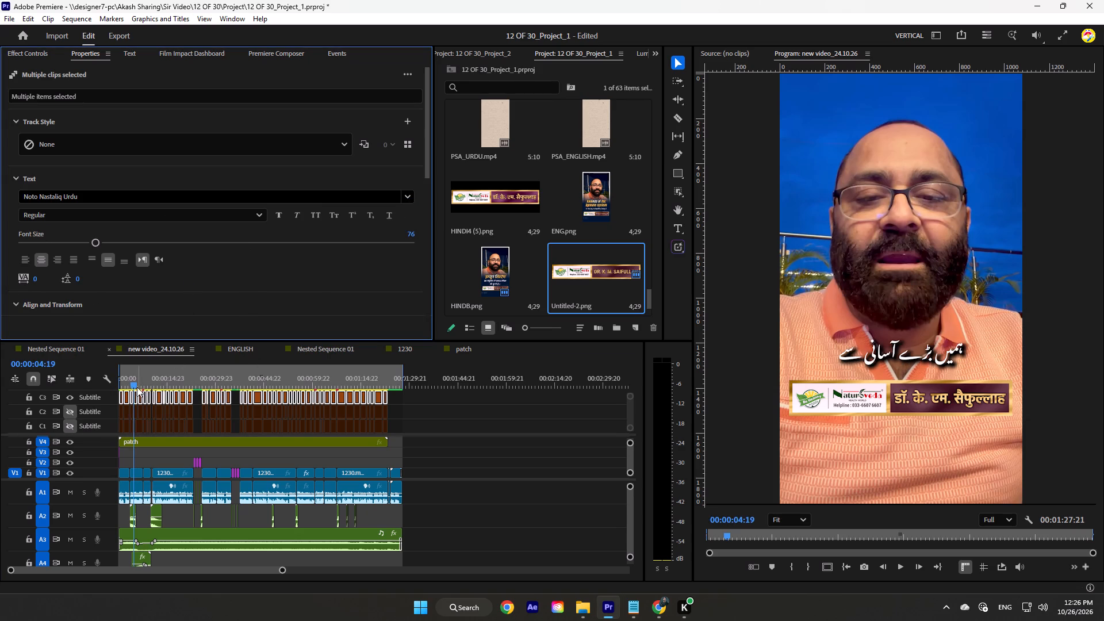
# Play the sequence from its opening to about 8 seconds, checking the restyled Urdu captions one by one.
pyautogui.moveTo(132, 379); pyautogui.dragTo(120, 377)
pyautogui.press('=')
pyautogui.press('=')
pyautogui.press('=')
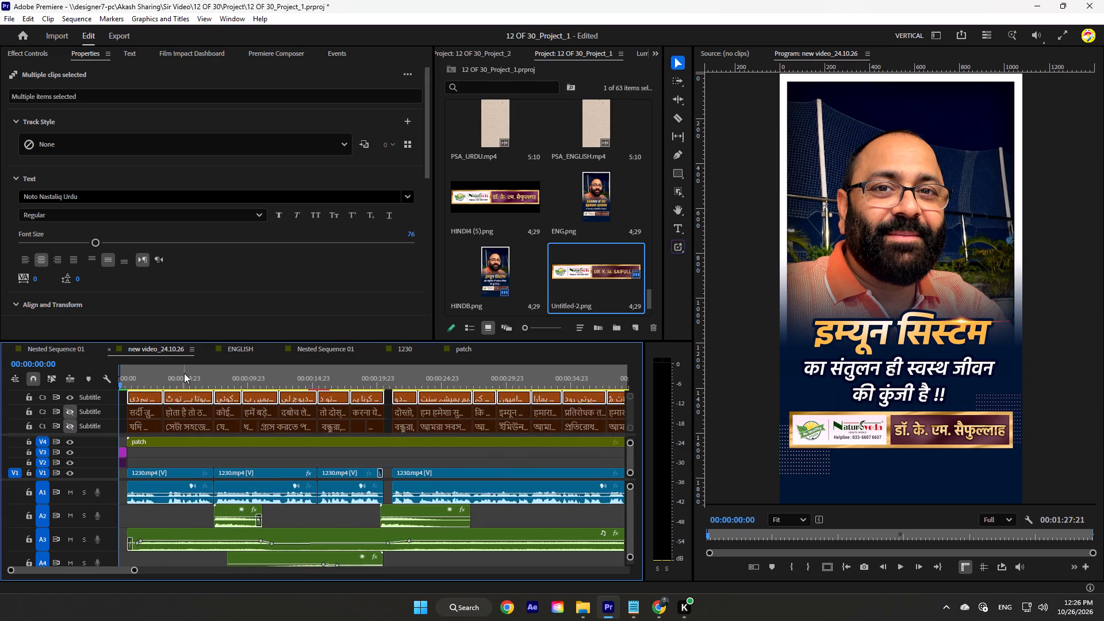
pyautogui.press('=')
pyautogui.press('=')
pyautogui.click(148, 377)
pyautogui.press('space')
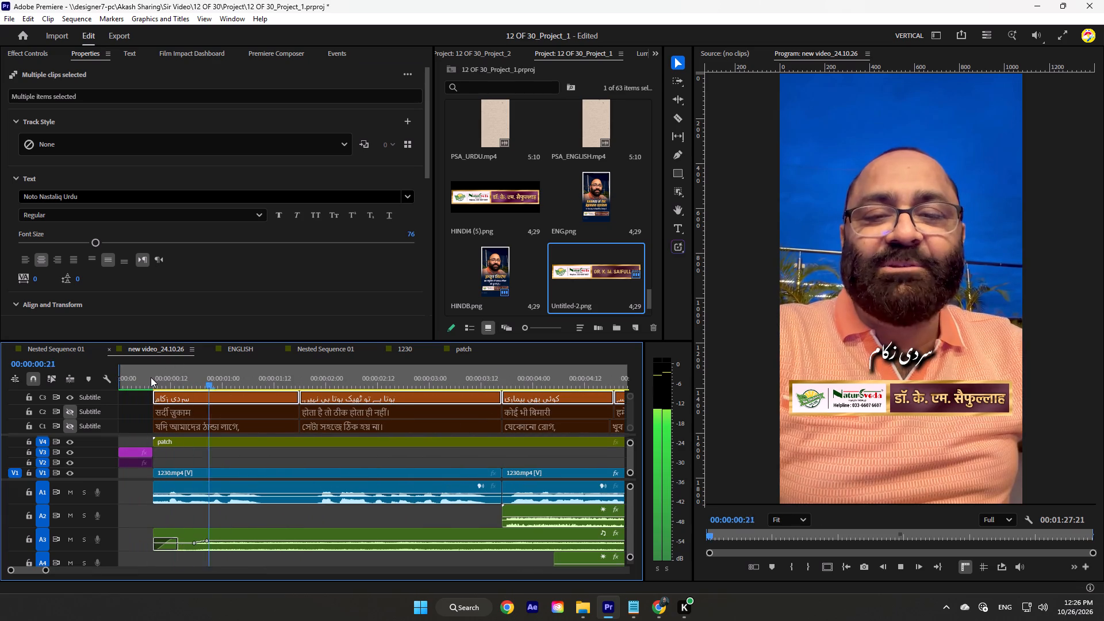
pyautogui.press('space')
pyautogui.press('space')
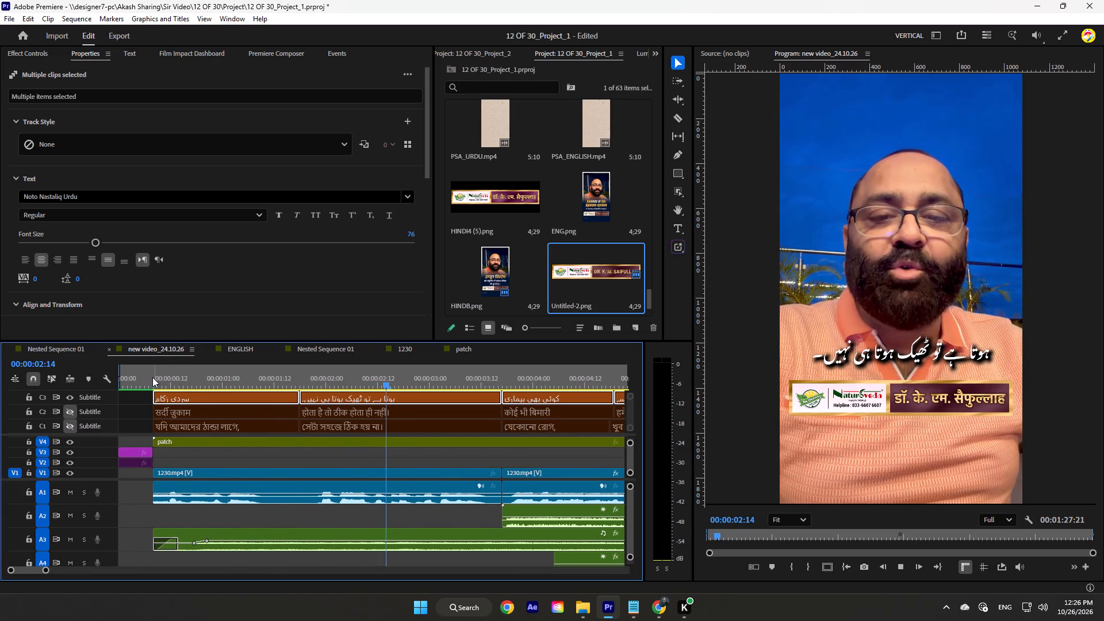
pyautogui.scroll(-14, 154, 377)
pyautogui.press('space')
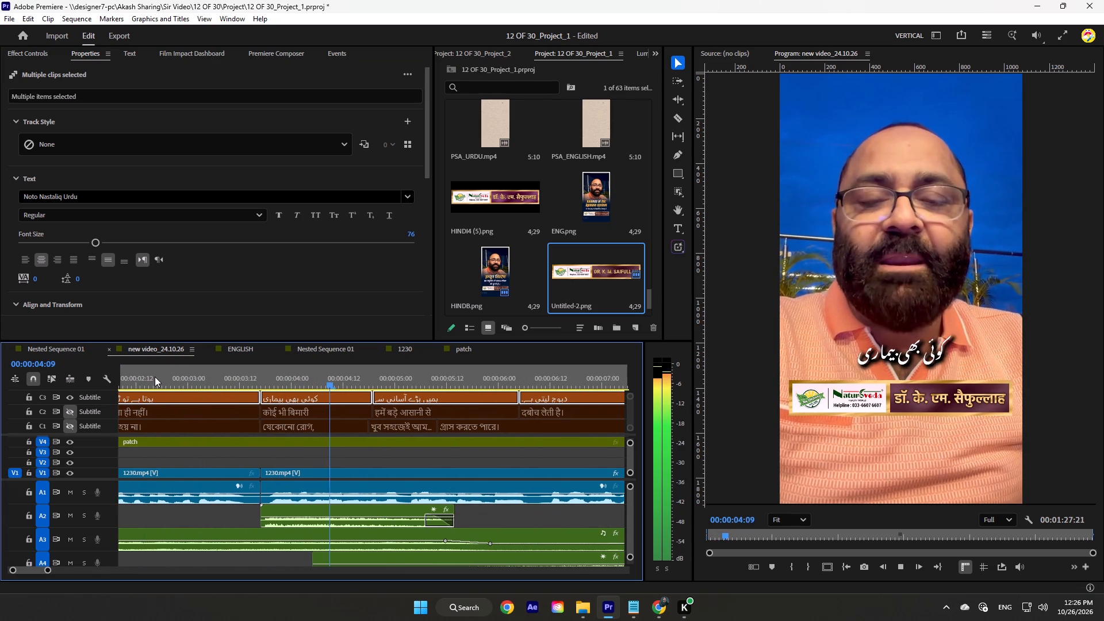
pyautogui.press('space')
pyautogui.scroll(-6, 156, 377)
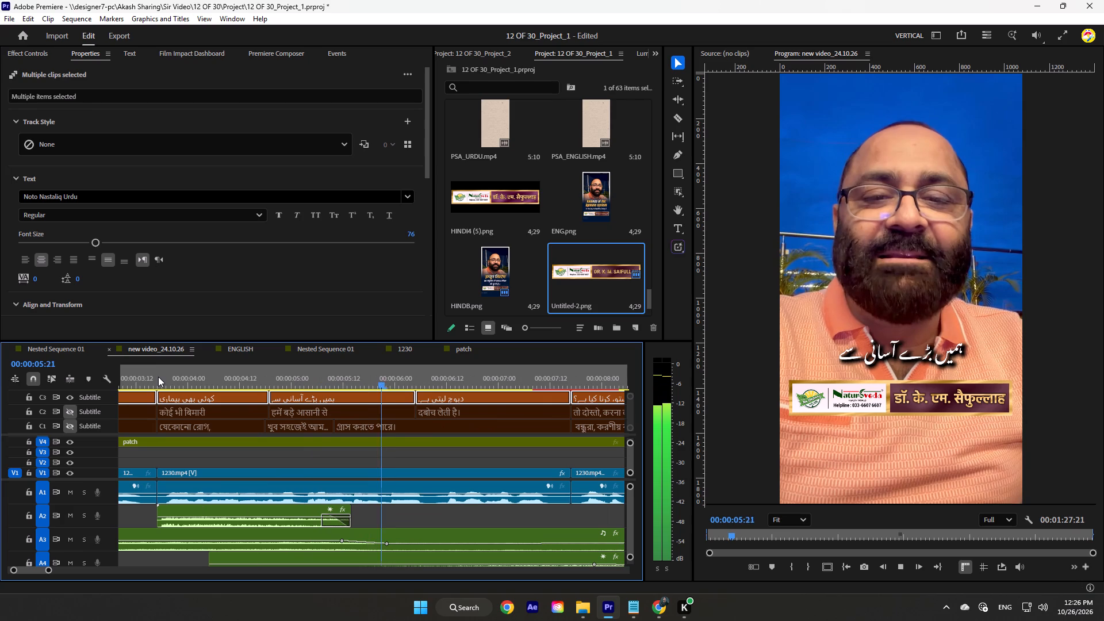
pyautogui.press('space')
pyautogui.press('space')
pyautogui.scroll(-5, 159, 377)
pyautogui.scroll(-6, 298, 431)
pyautogui.press('space')
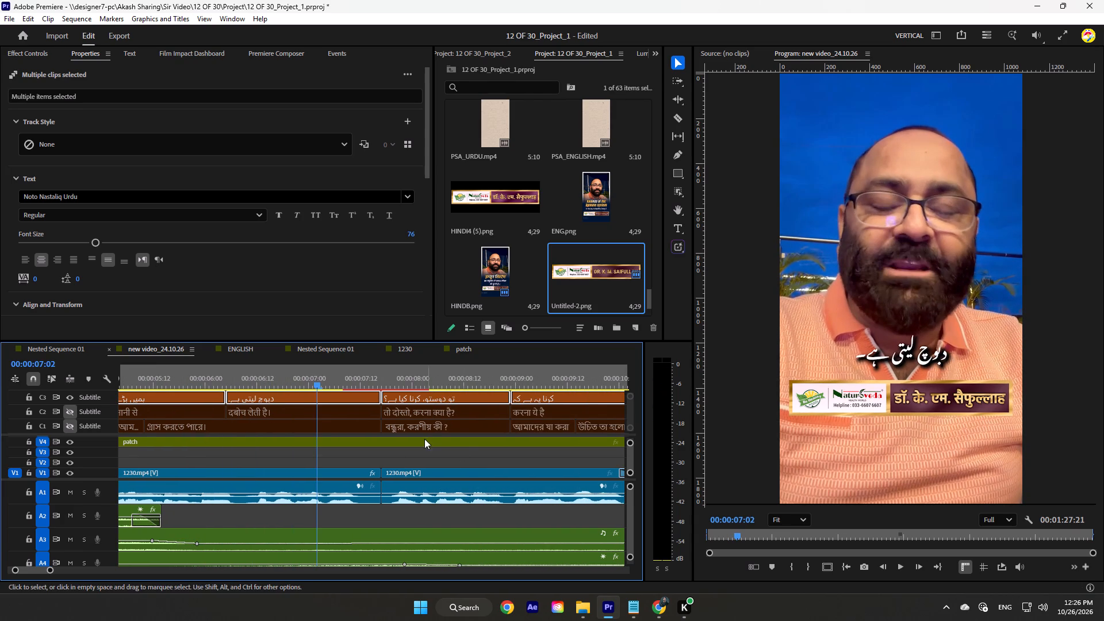
pyautogui.press('space')
pyautogui.scroll(-5, 416, 433)
pyautogui.press('space')
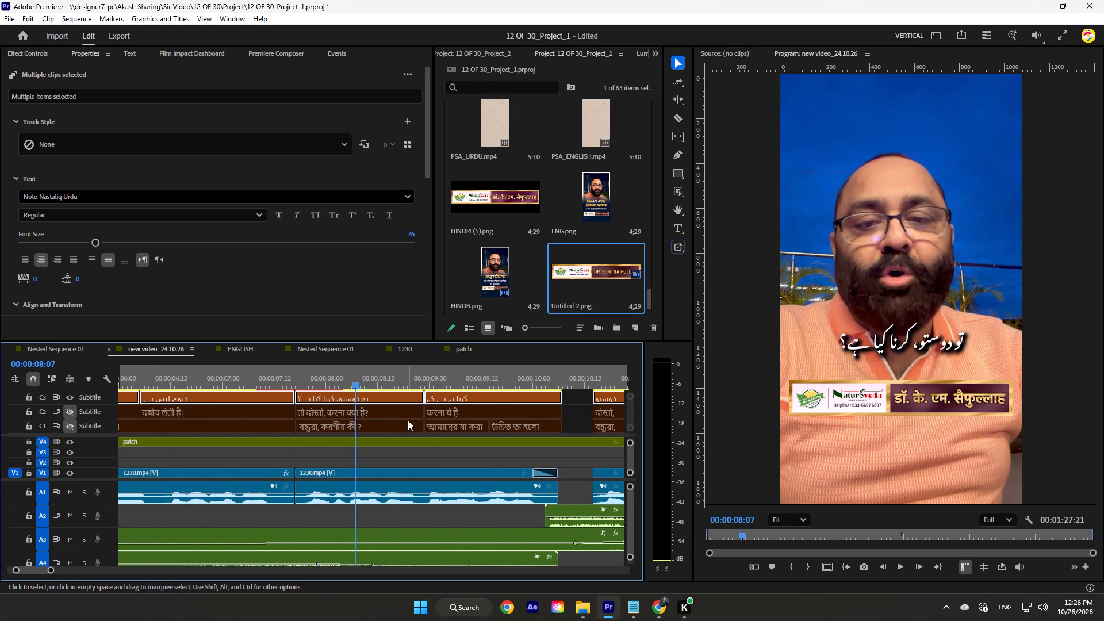
# Remove the trailing empty line from Urdu caption 6, which starts at 00:00:07:17.
pyautogui.click(577, 408)
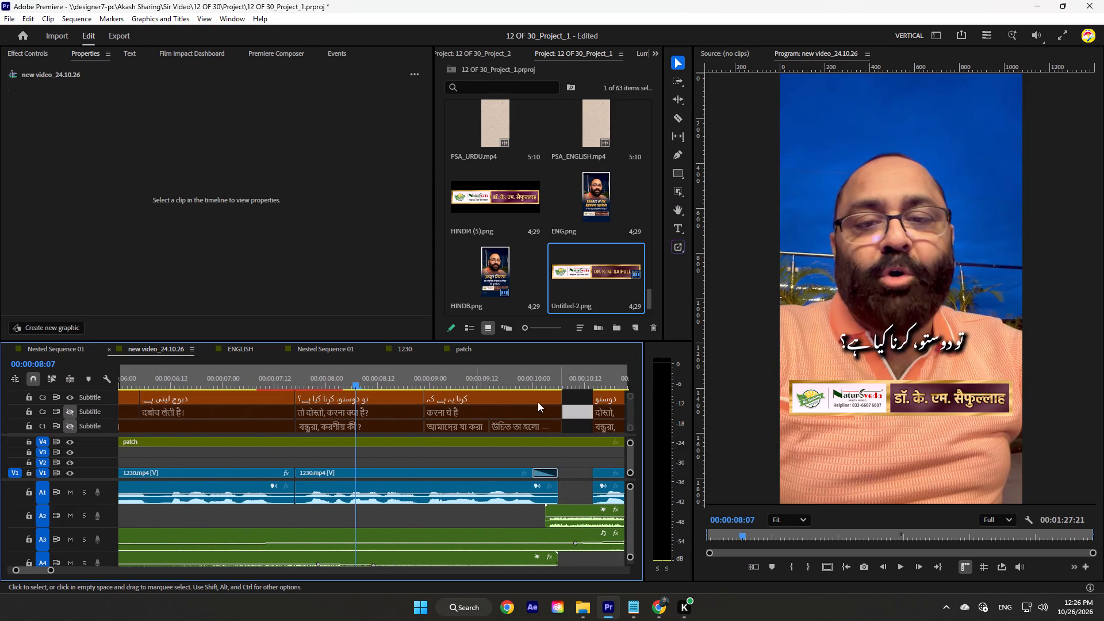
pyautogui.click(348, 398)
pyautogui.click(136, 49)
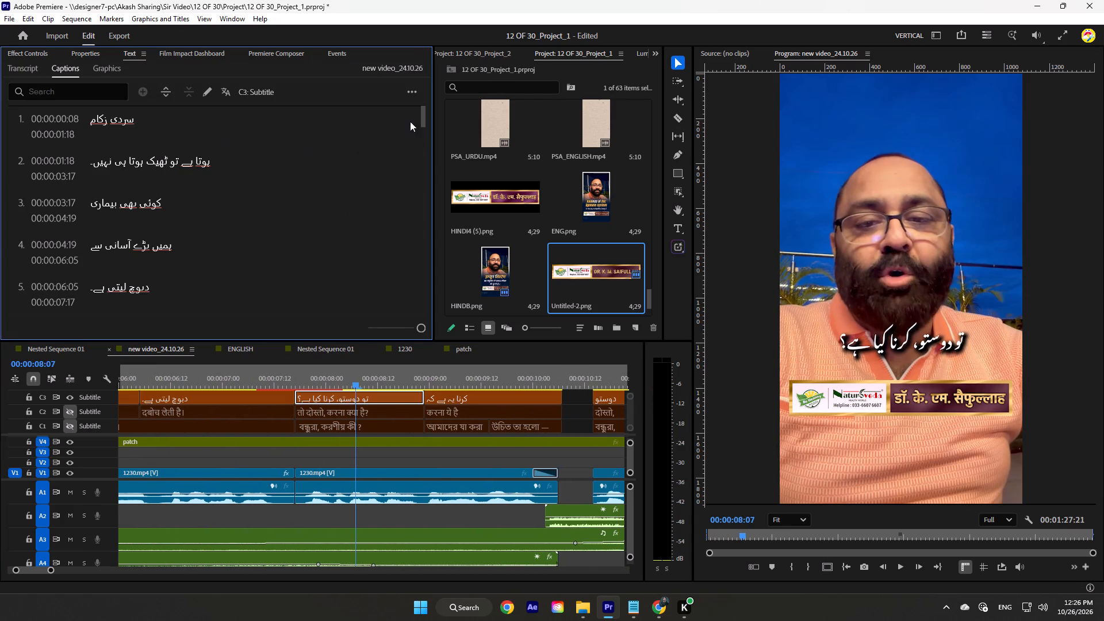
pyautogui.moveTo(424, 125); pyautogui.dragTo(419, 140)
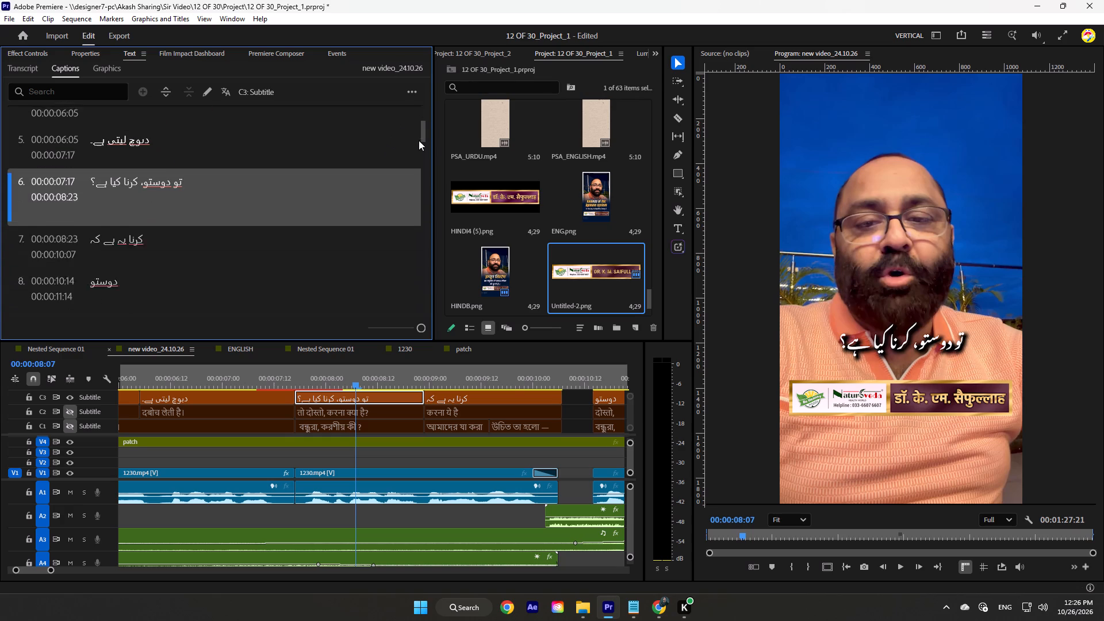
pyautogui.moveTo(419, 140); pyautogui.dragTo(418, 143)
pyautogui.doubleClick(148, 155)
pyautogui.click(114, 168)
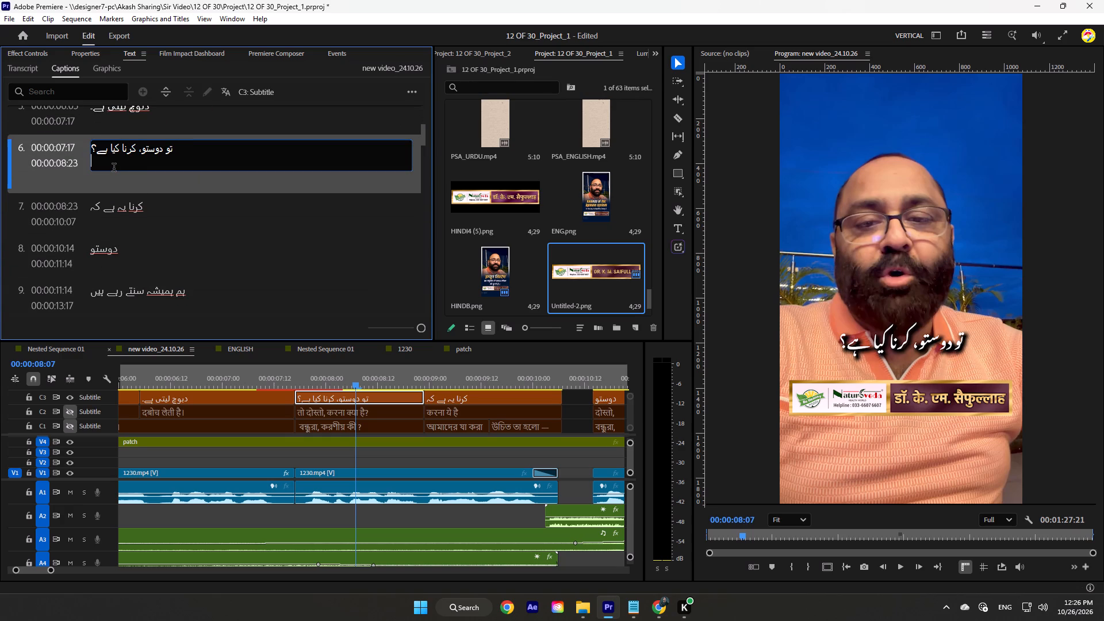
pyautogui.press('BackSpace')
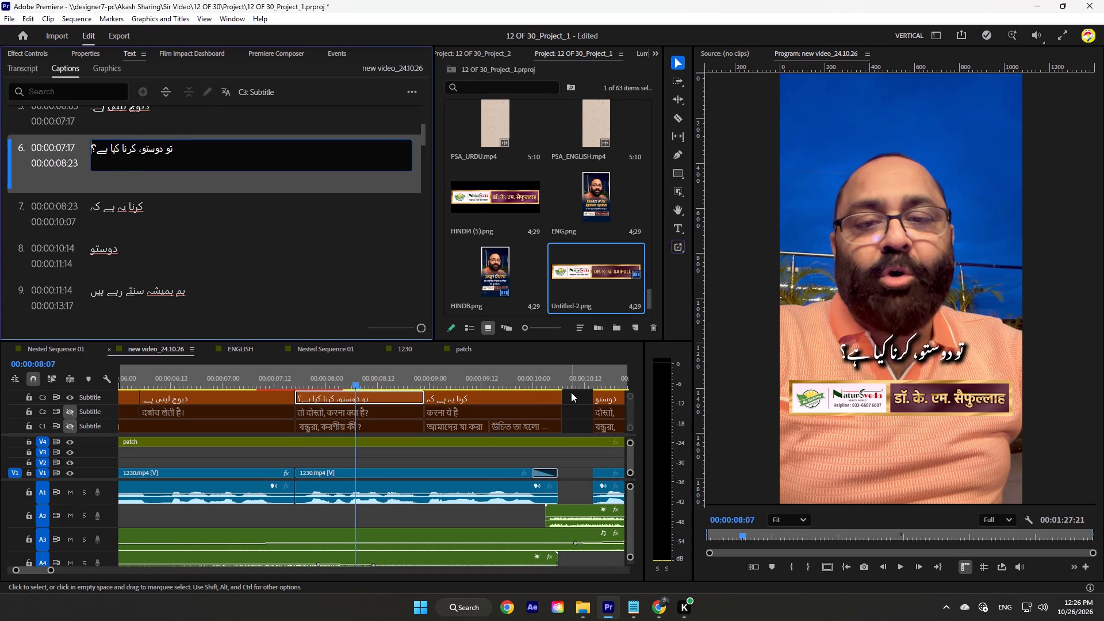
pyautogui.click(571, 392)
# Continue playback from caption 6 to about 20 seconds, checking the layout of each Urdu caption.
pyautogui.press('space')
pyautogui.scroll(-12, 428, 435)
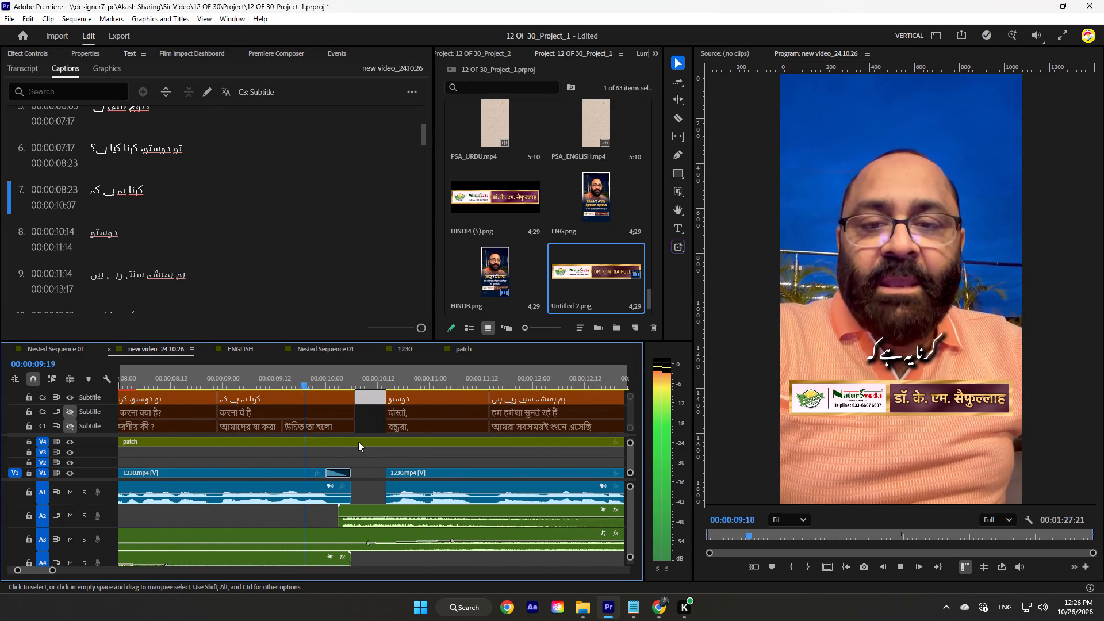
pyautogui.scroll(-10, 358, 441)
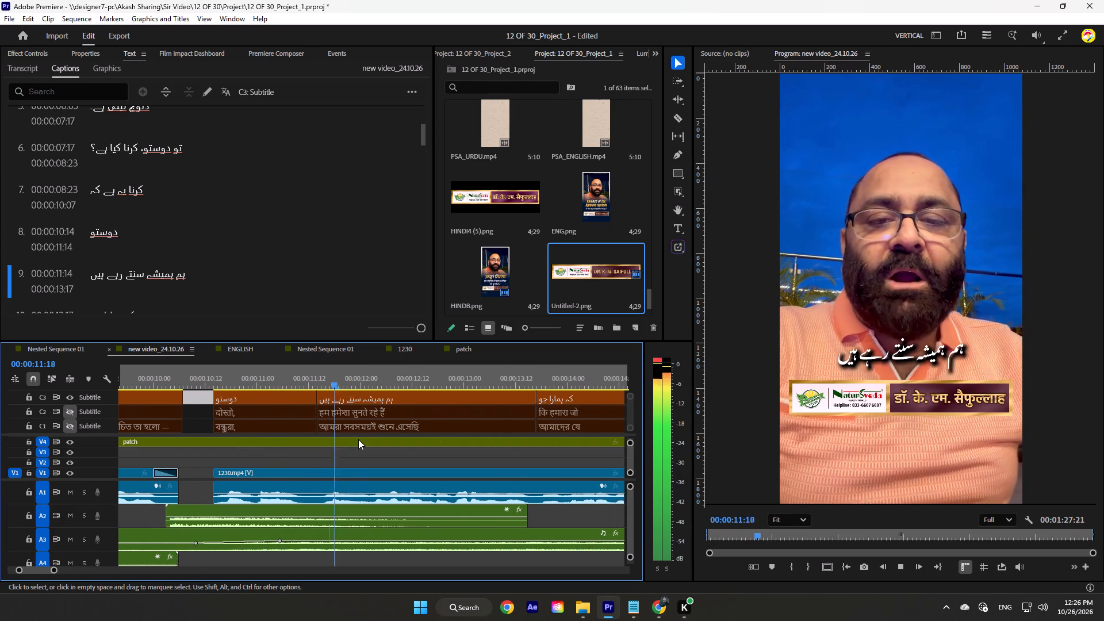
pyautogui.scroll(-11, 359, 438)
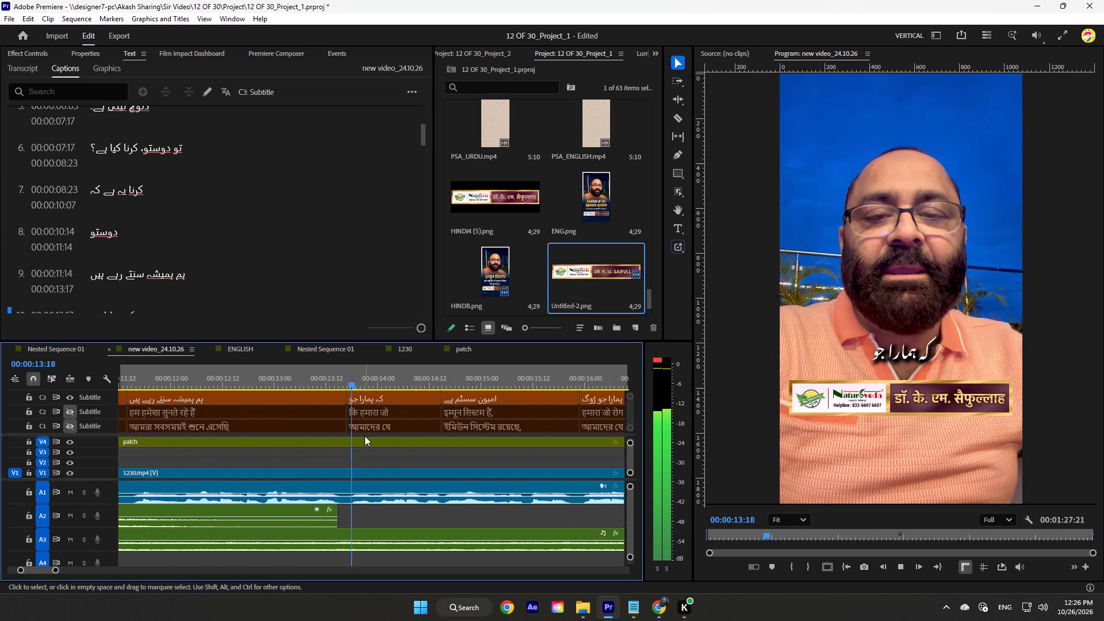
pyautogui.scroll(-11, 365, 436)
pyautogui.press('space')
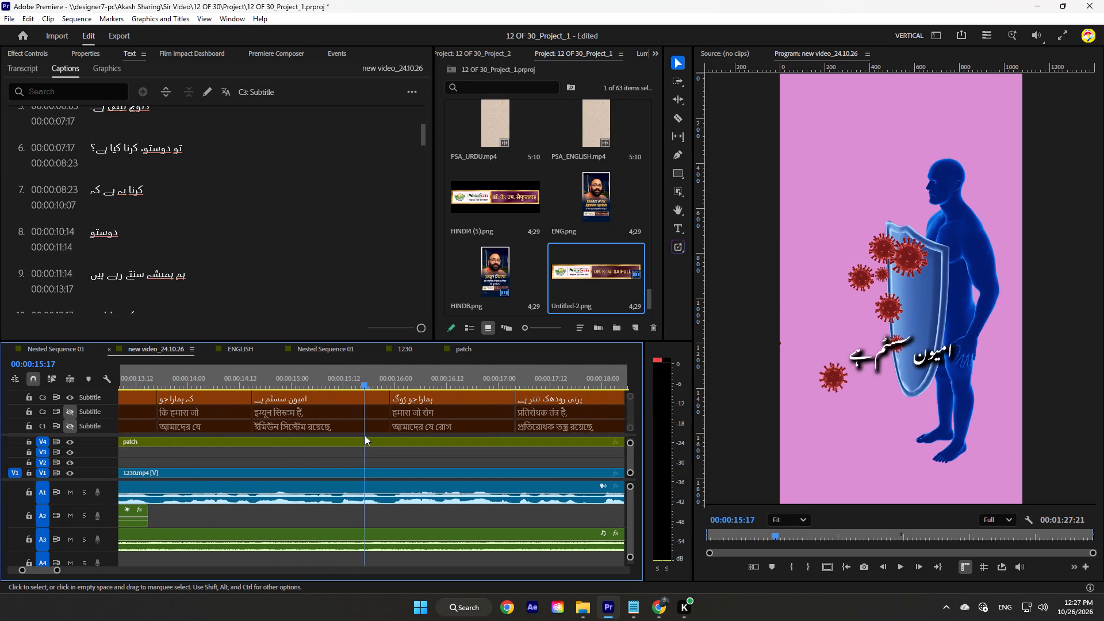
pyautogui.press('space')
pyautogui.scroll(-5, 365, 435)
pyautogui.press('space')
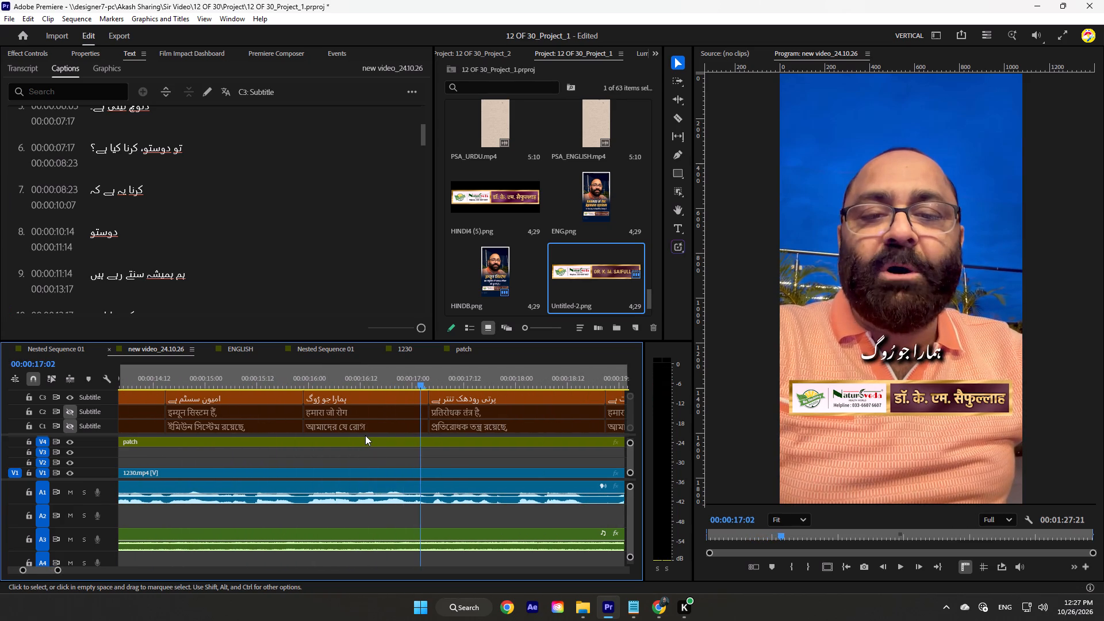
pyautogui.press('space')
pyautogui.scroll(-9, 366, 435)
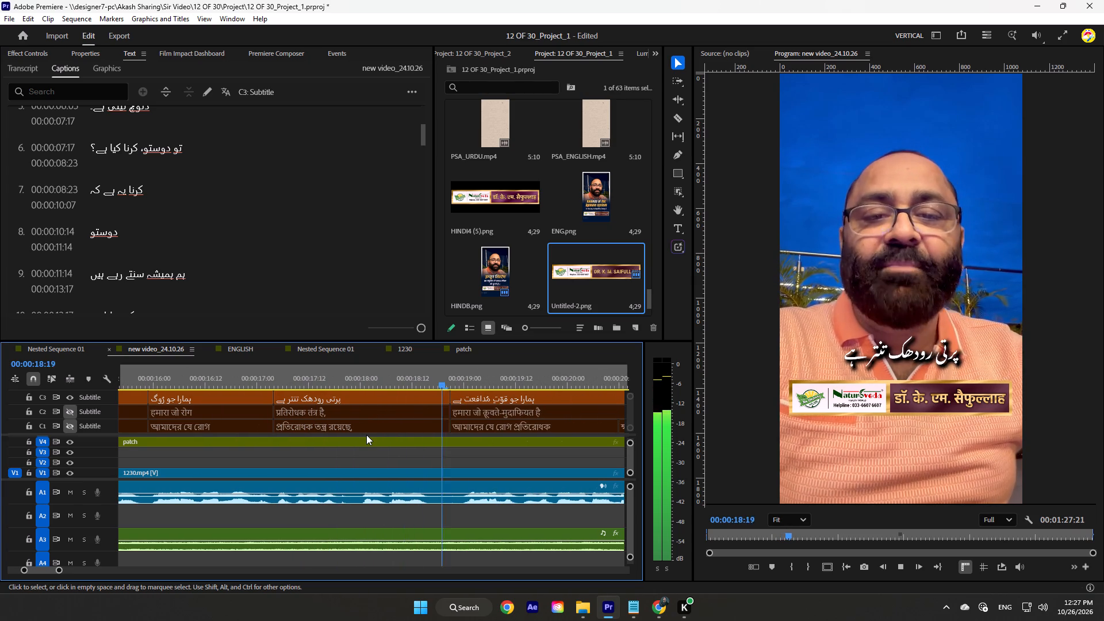
pyautogui.press('space')
pyautogui.press('space')
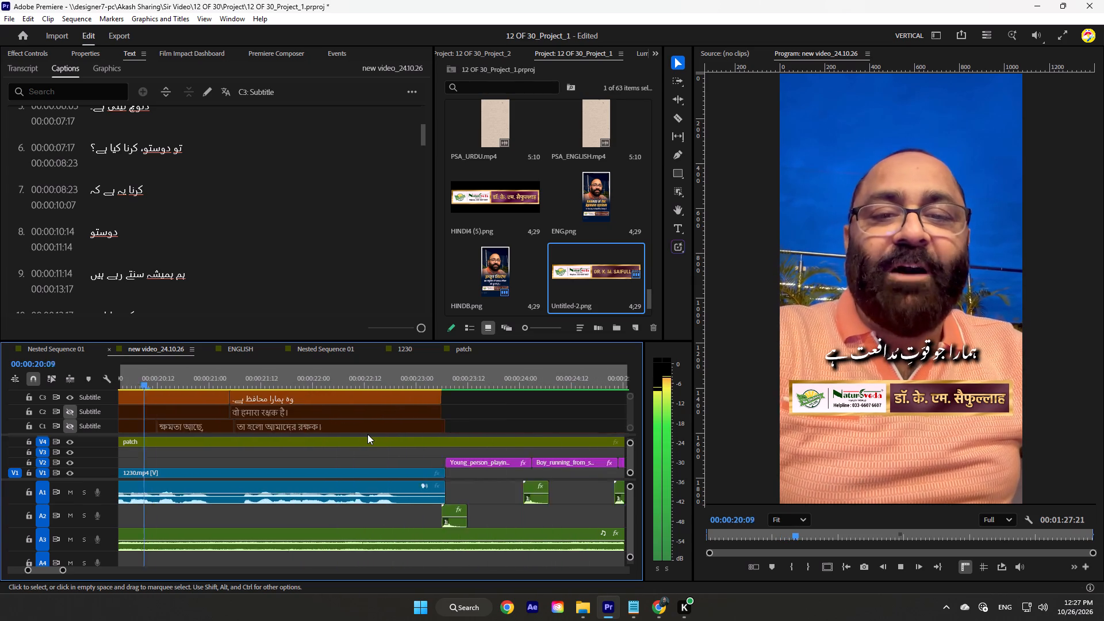
# Continue playback from about 20 to 28 seconds, checking the layout of the Urdu captions over the speaker shots.
pyautogui.scroll(-5, 367, 434)
pyautogui.press('space')
pyautogui.press('space')
pyautogui.scroll(-5, 442, 458)
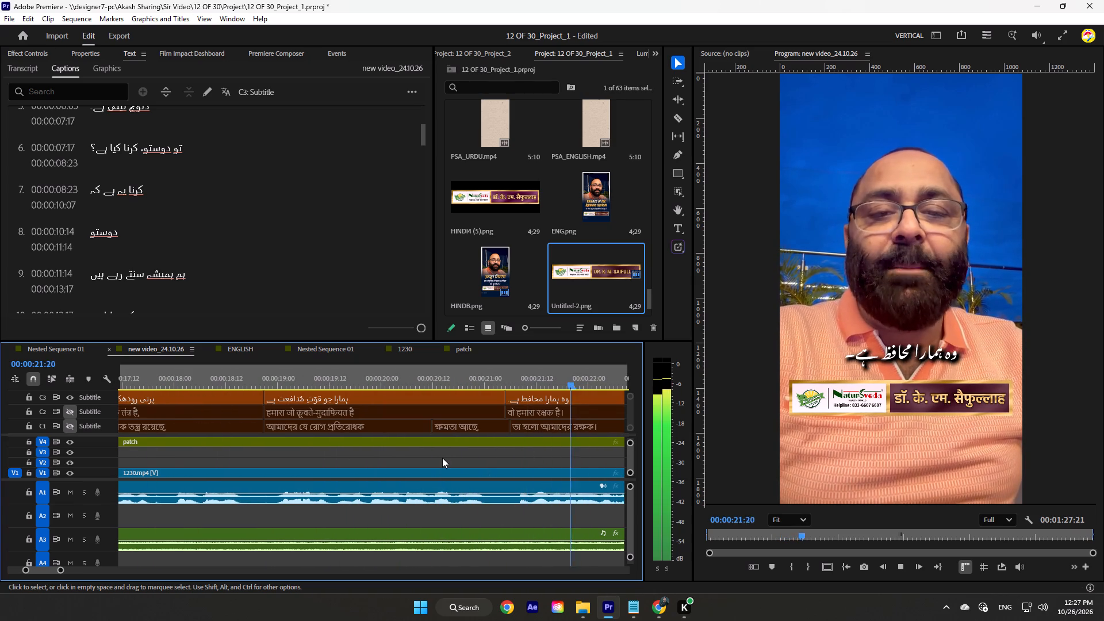
pyautogui.scroll(-20, 442, 458)
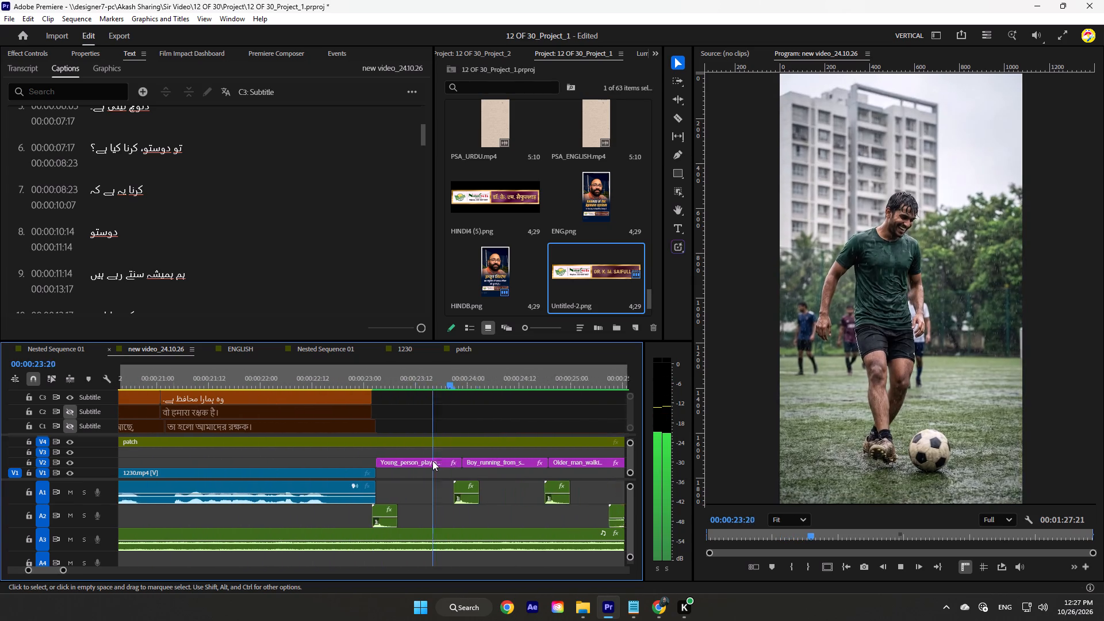
pyautogui.scroll(-16, 432, 461)
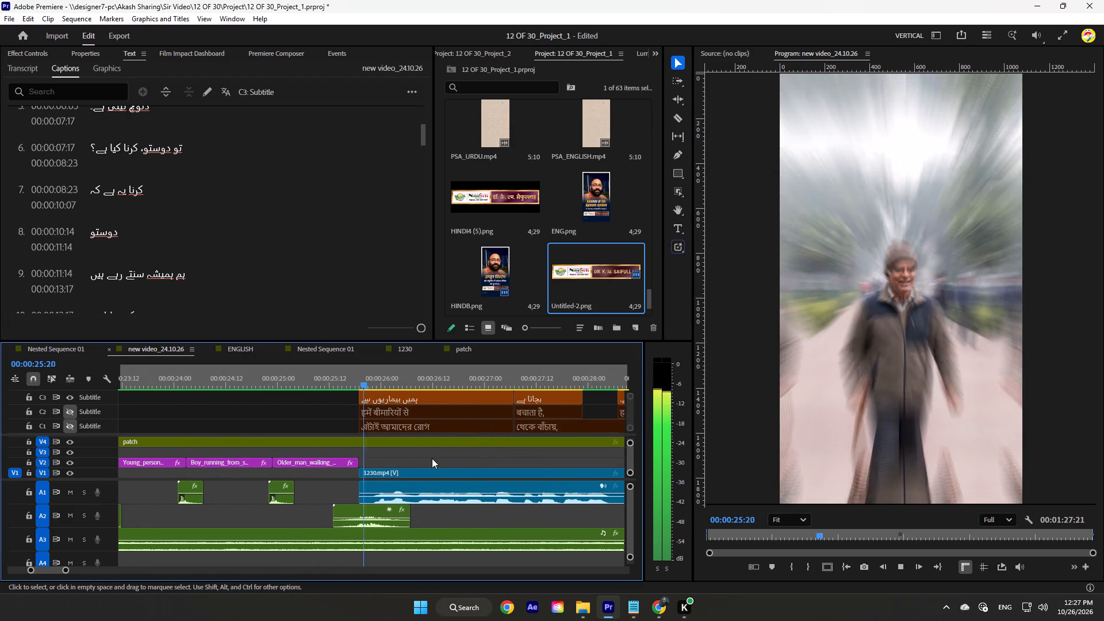
pyautogui.scroll(-17, 432, 458)
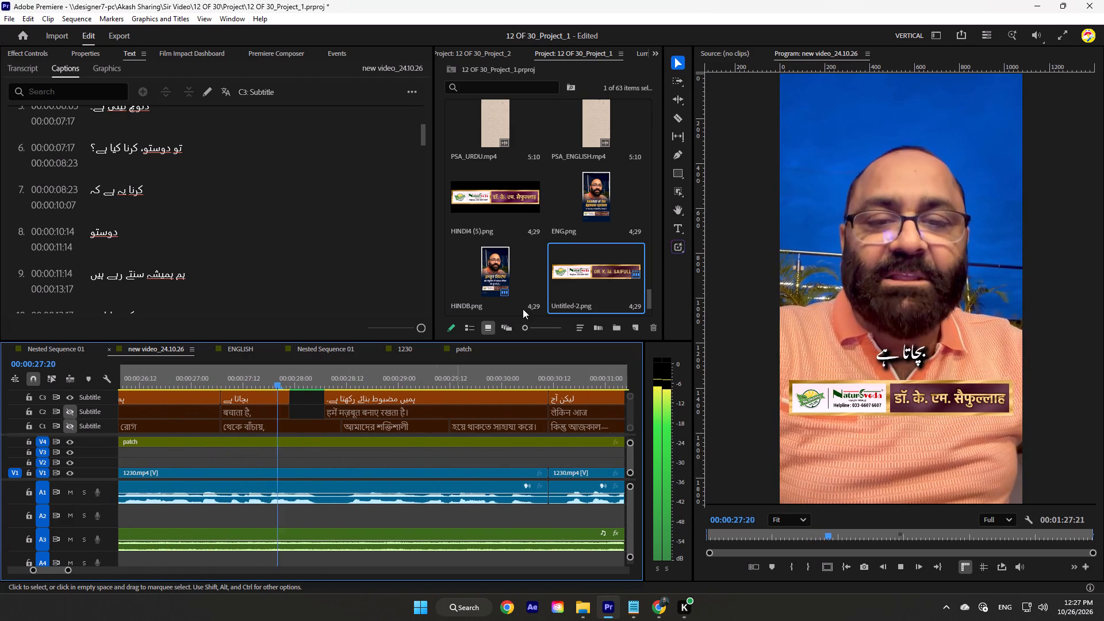
# Play on from about 28 to 37 seconds, pausing to check how each Urdu caption fits the frame.
pyautogui.press('space')
pyautogui.press('space')
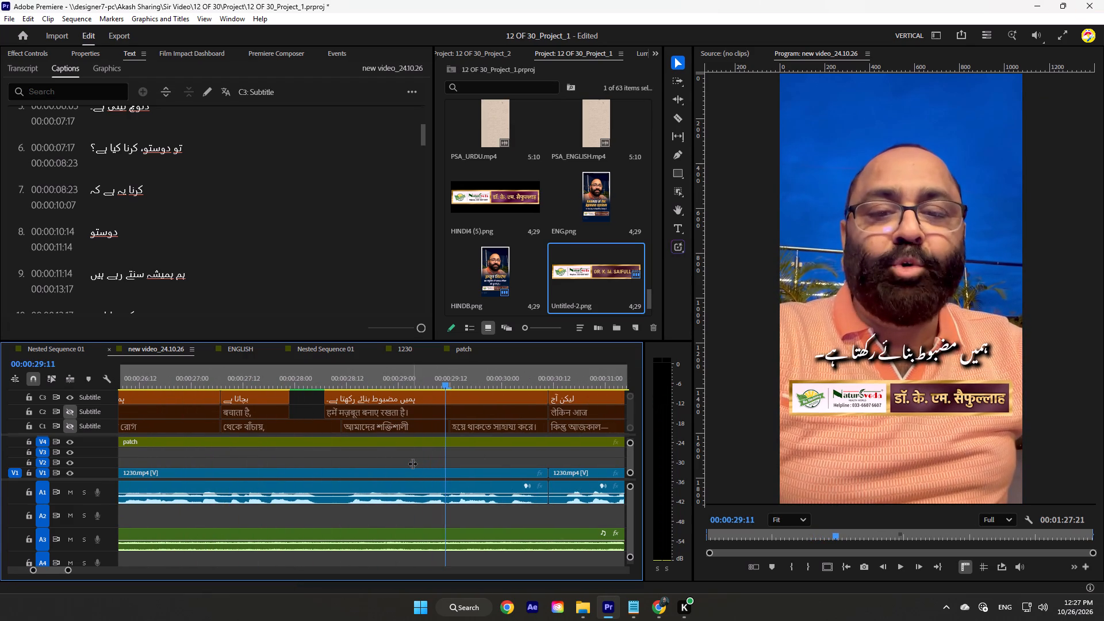
pyautogui.press('space')
pyautogui.press('space')
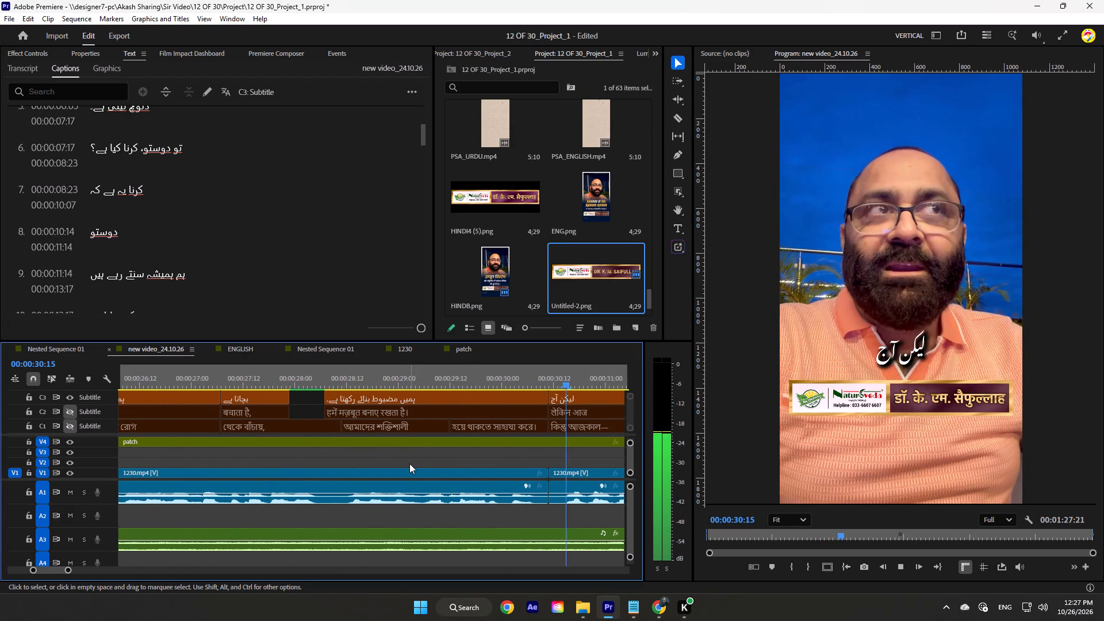
pyautogui.press('space')
pyautogui.press('space')
pyautogui.scroll(-5, 409, 463)
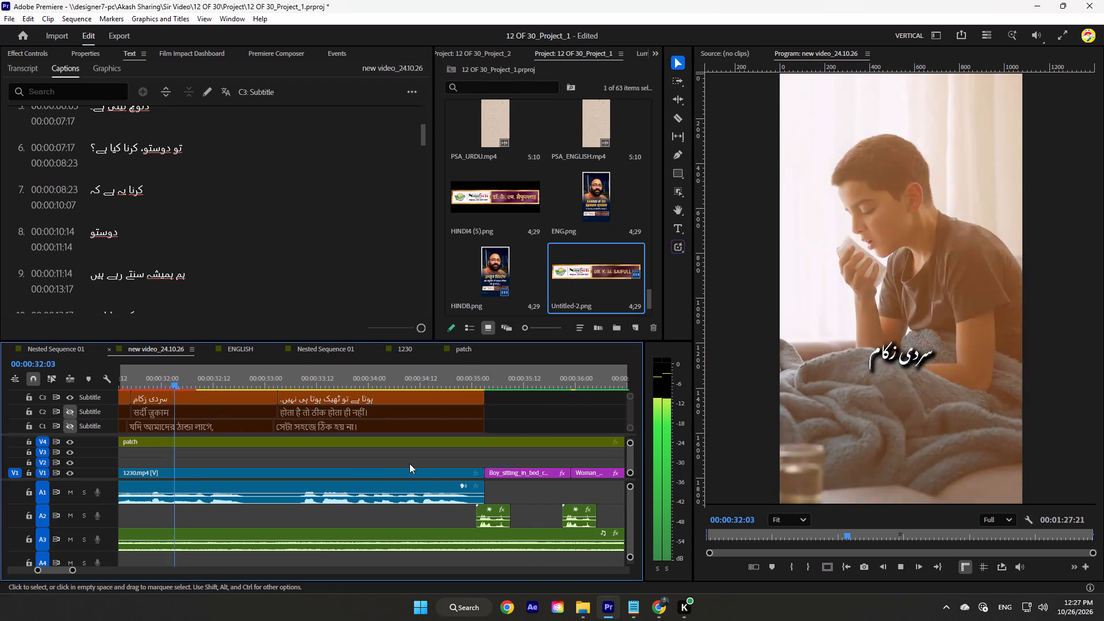
pyautogui.scroll(-3, 409, 463)
pyautogui.press('space')
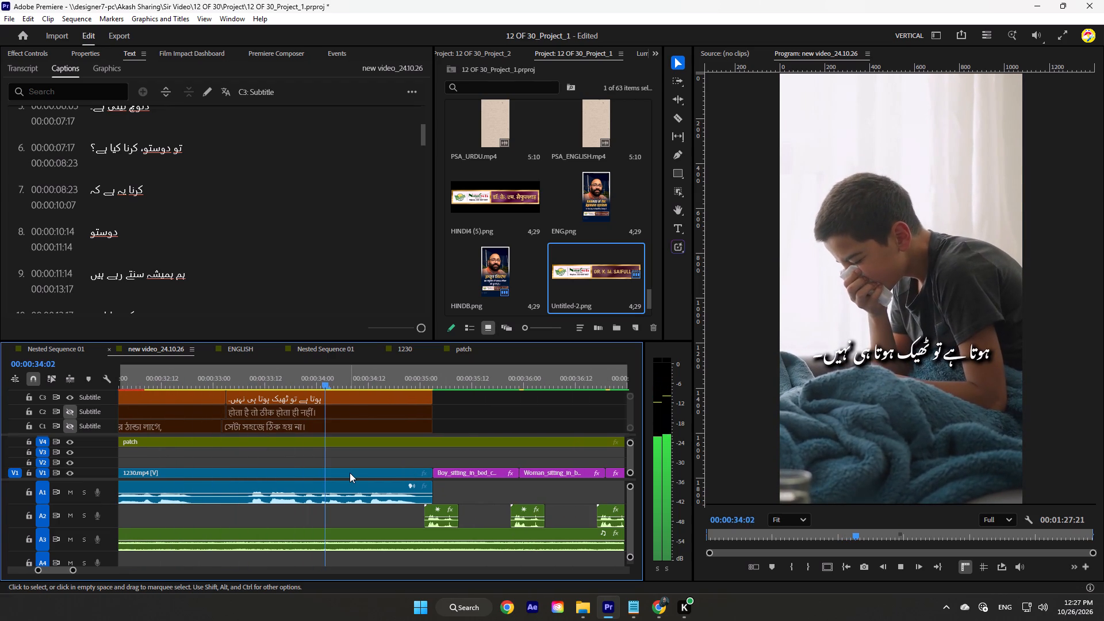
pyautogui.press('space')
pyautogui.scroll(-5, 350, 473)
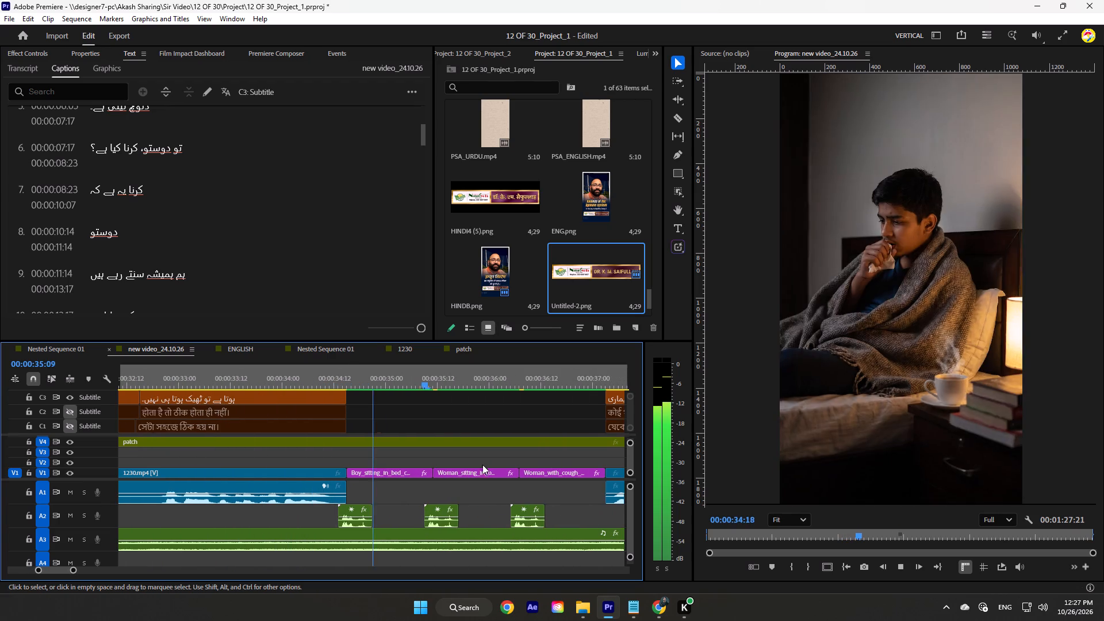
pyautogui.scroll(-3, 473, 466)
pyautogui.scroll(-4, 352, 467)
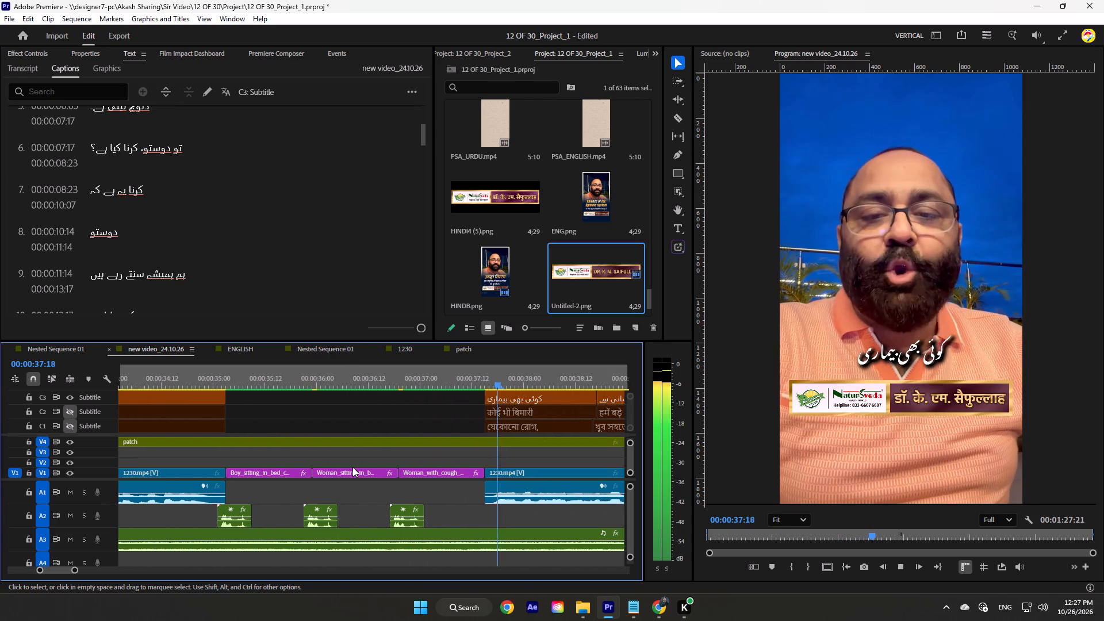
# Play on to 00:00:43:22 and check the long Urdu allergy caption against the safe margins.
pyautogui.scroll(-15, 352, 467)
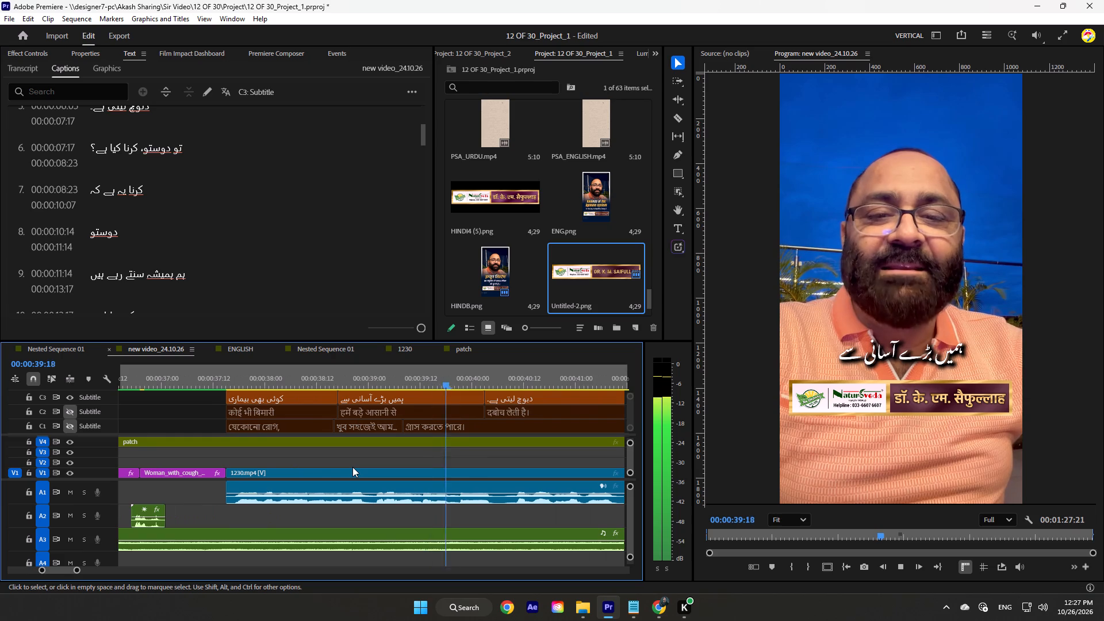
pyautogui.scroll(-16, 352, 467)
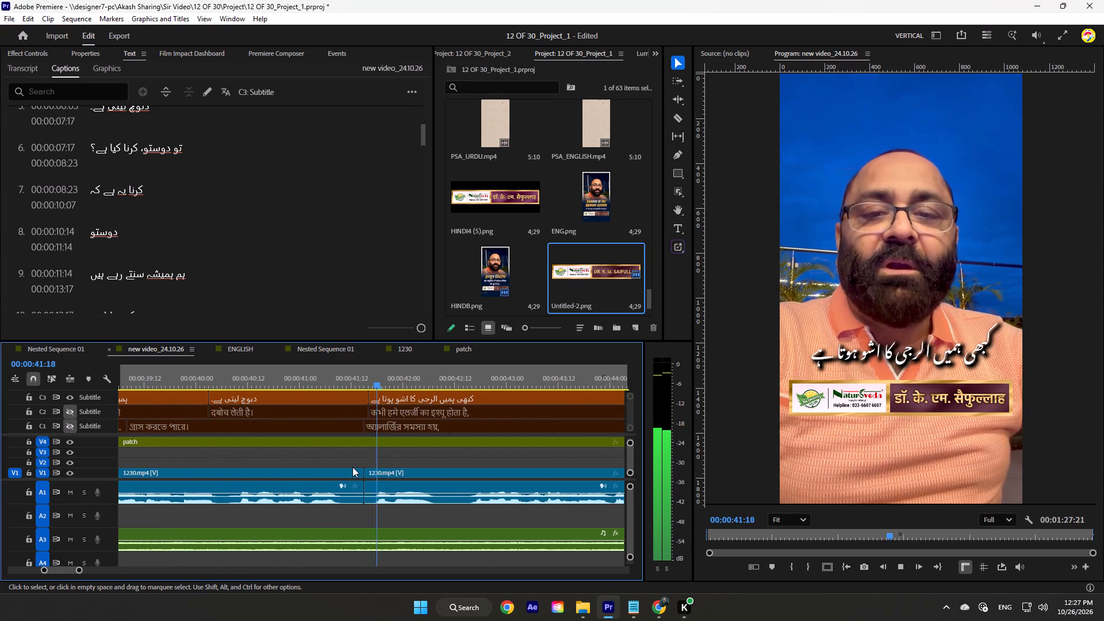
pyautogui.scroll(-2, 352, 467)
pyautogui.press('space')
pyautogui.press('space')
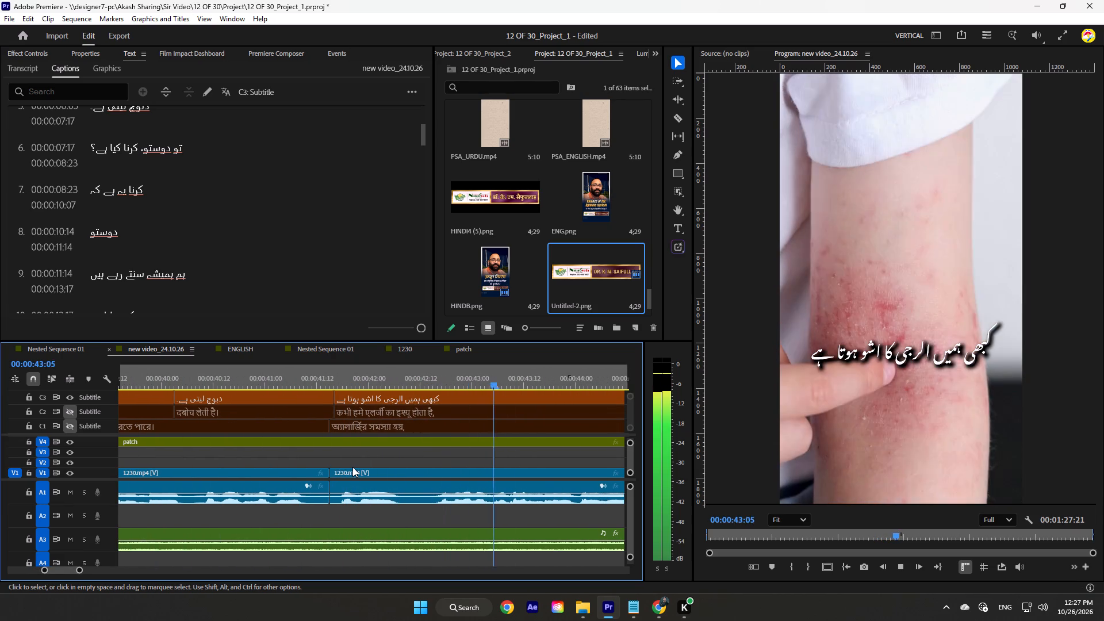
pyautogui.press('space')
pyautogui.press('space')
pyautogui.press('space')
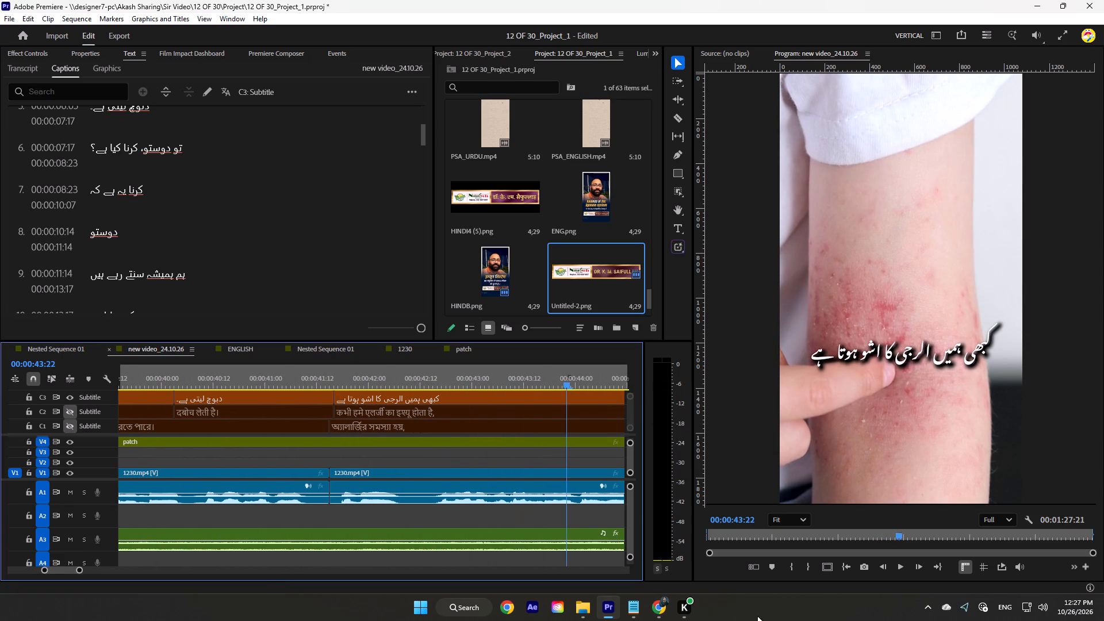
pyautogui.click(825, 567)
pyautogui.click(825, 567)
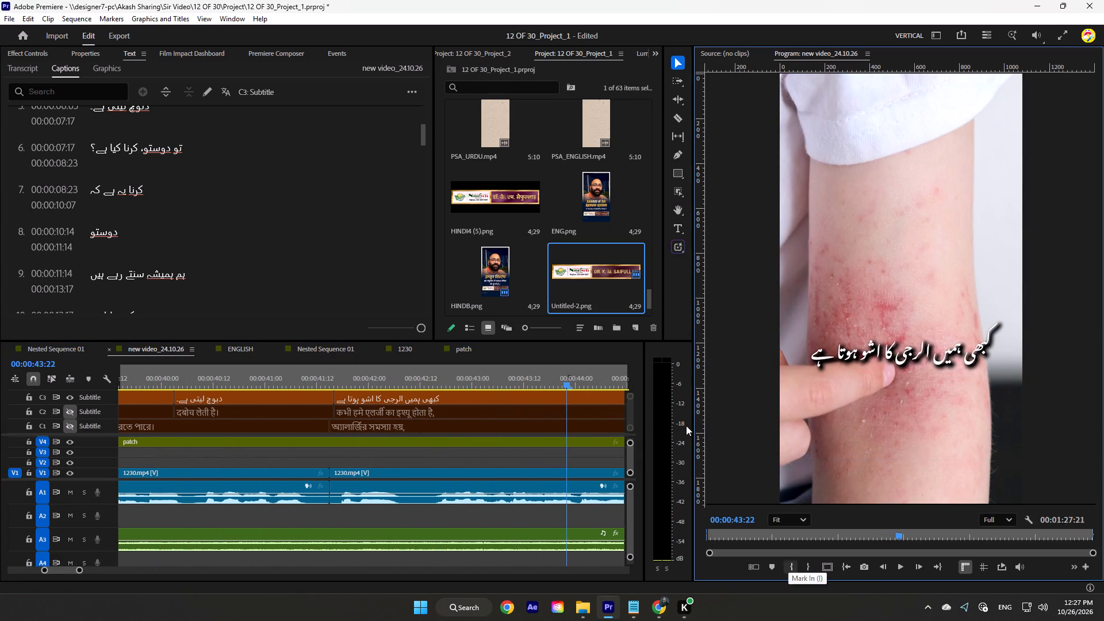
# Play on to 00:00:51:07, rechecking the caption near 49 seconds and the wide autoimmune caption against the safe margins.
pyautogui.press('space')
pyautogui.scroll(-7, 474, 420)
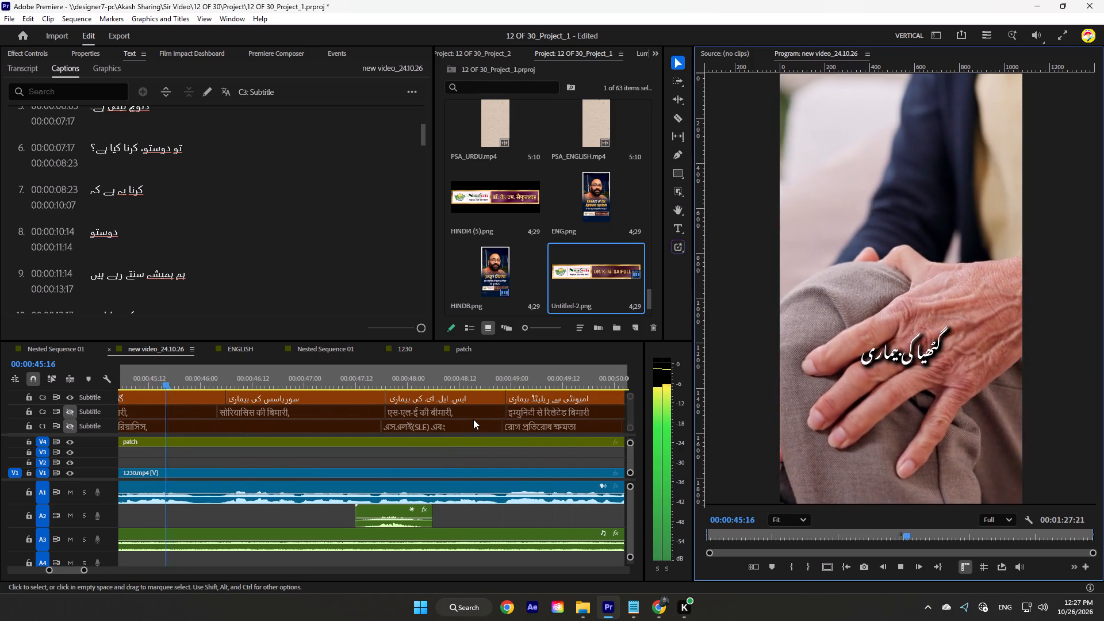
pyautogui.scroll(-3, 388, 424)
pyautogui.scroll(-5, 446, 415)
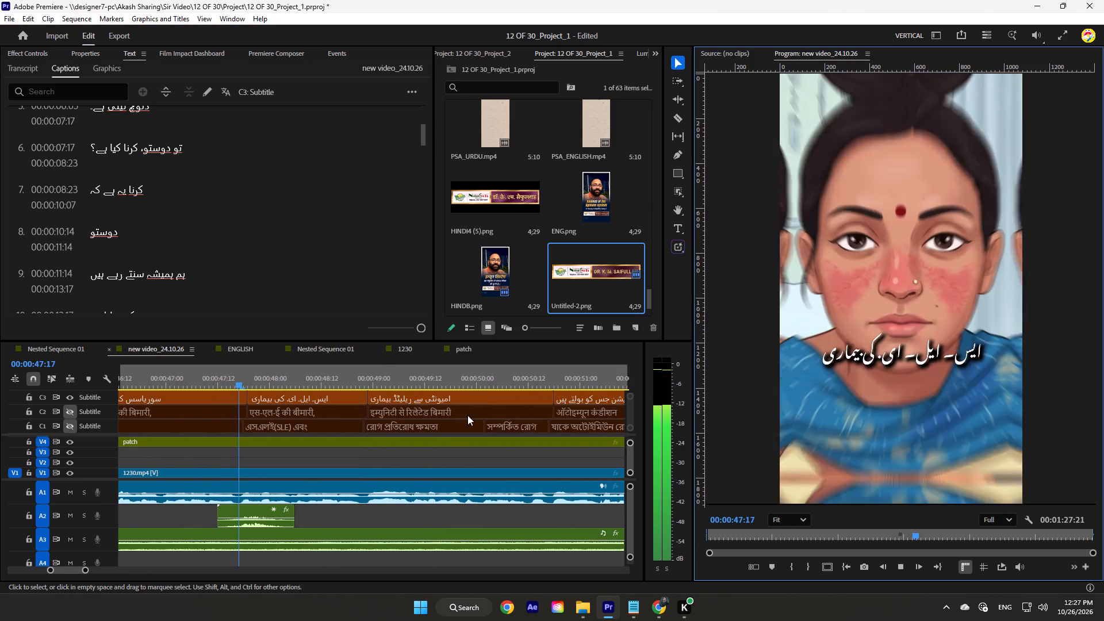
pyautogui.scroll(-10, 467, 415)
pyautogui.press('space')
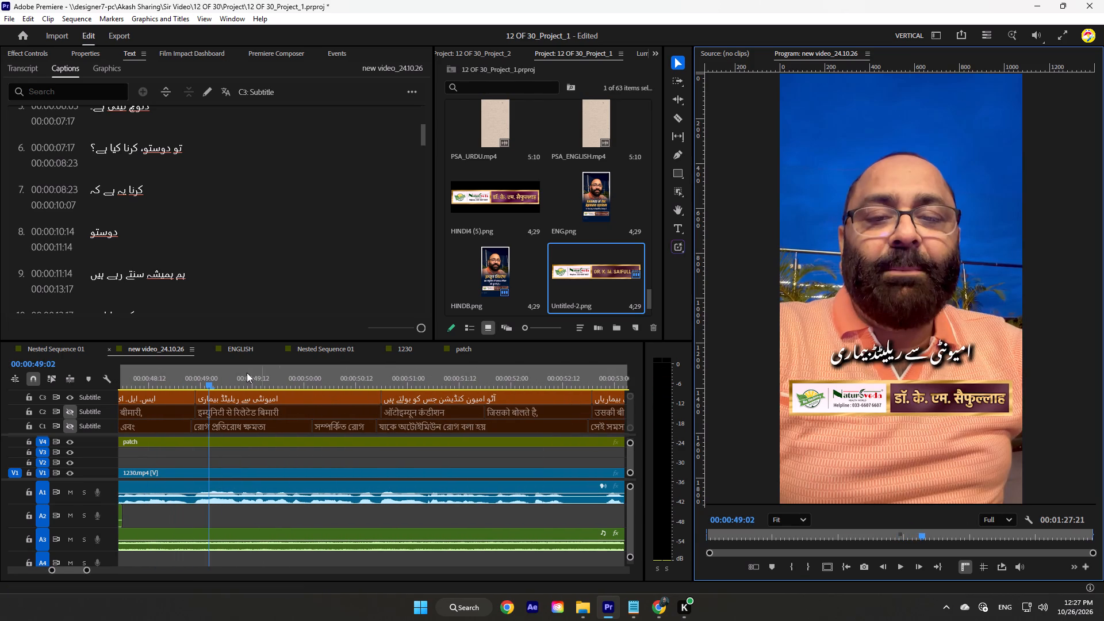
pyautogui.moveTo(229, 377); pyautogui.dragTo(184, 382)
pyautogui.press('space')
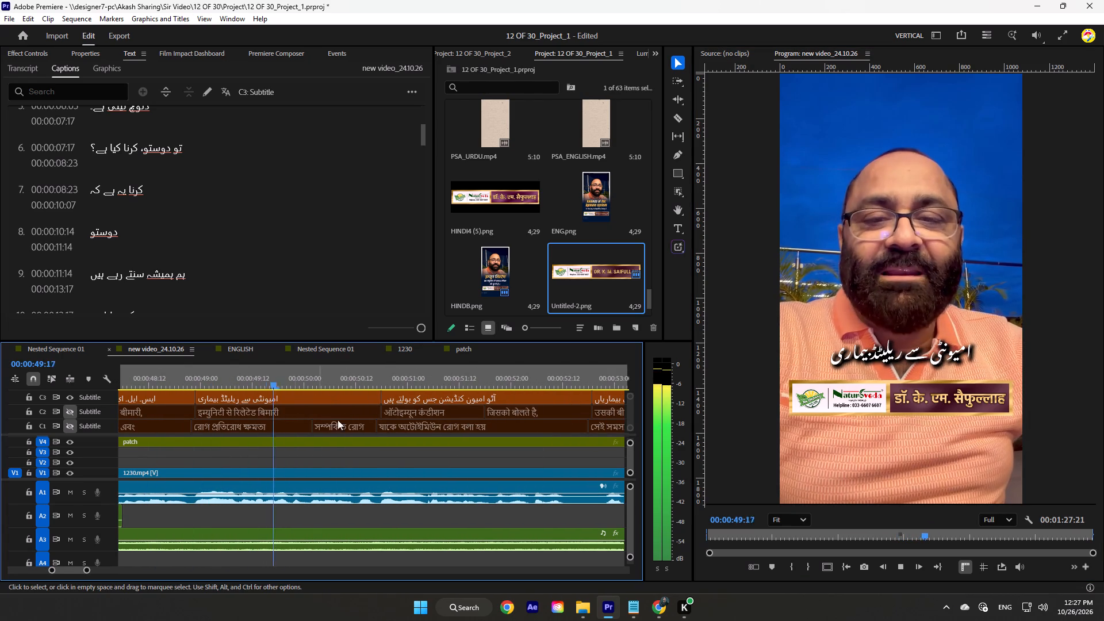
pyautogui.press('space')
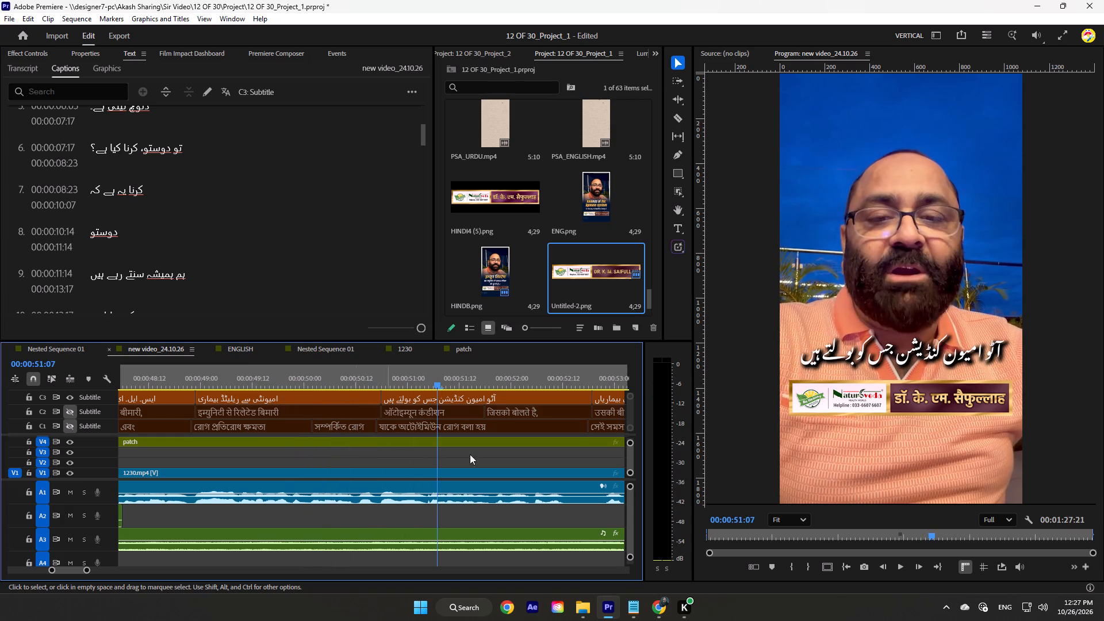
pyautogui.click(824, 568)
pyautogui.click(824, 568)
# Play on from about 51 to 59 seconds, checking the remaining Urdu captions in this stretch.
pyautogui.press('space')
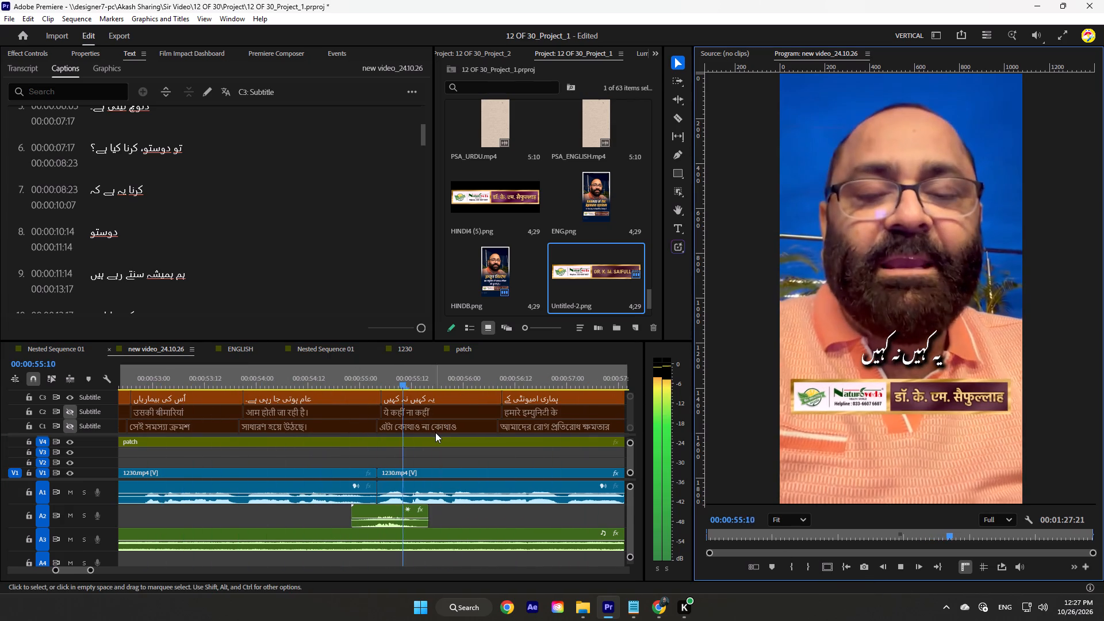
pyautogui.press('space')
pyautogui.press('space')
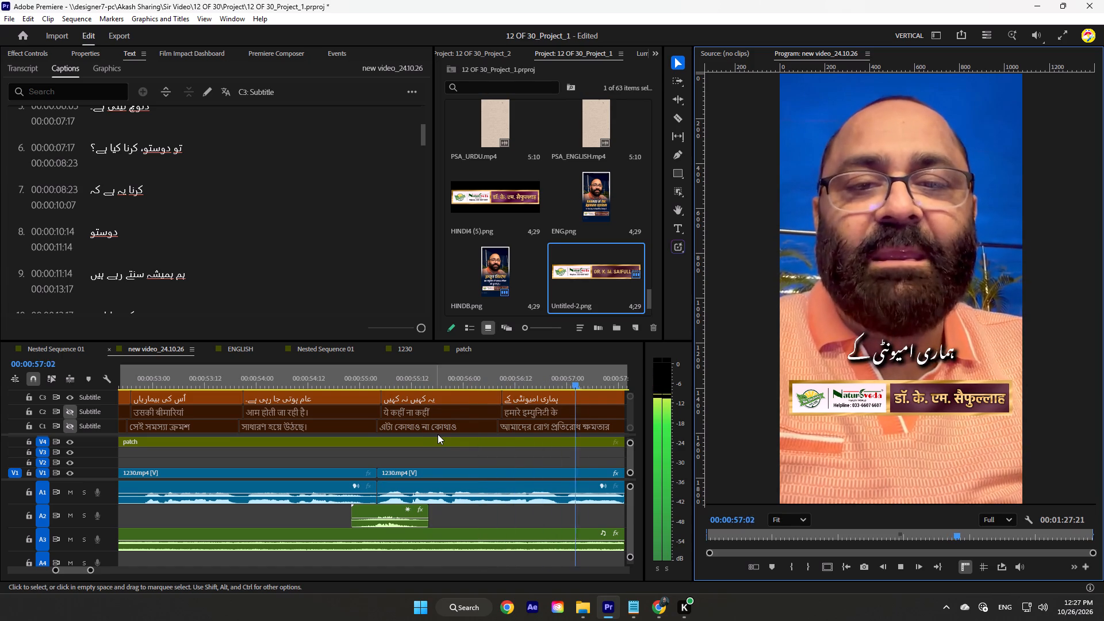
pyautogui.press('space')
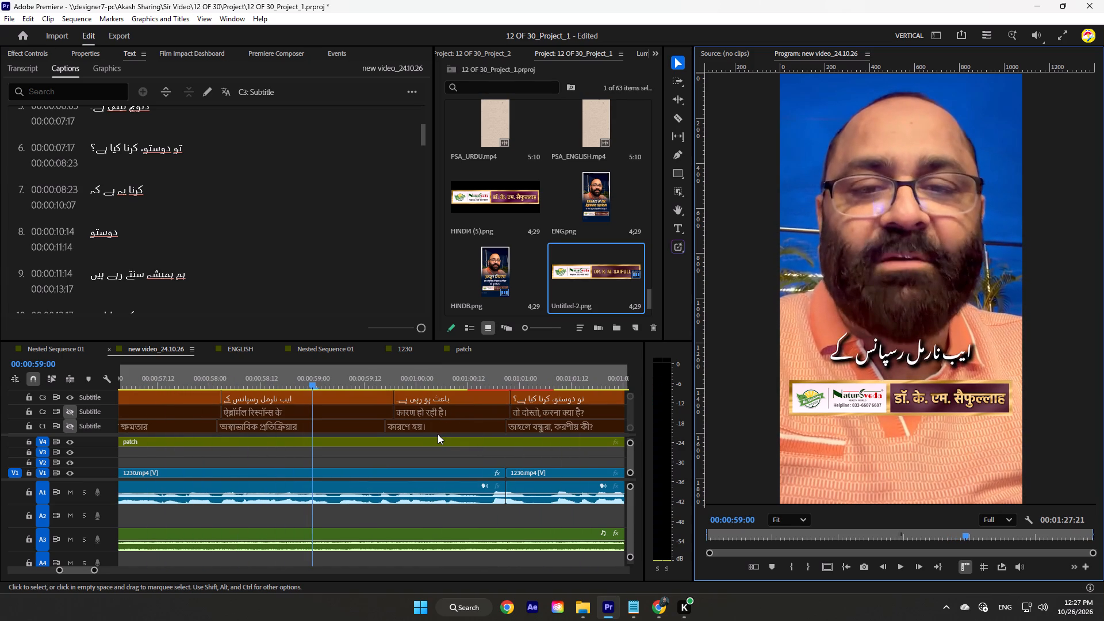
# Select all the Urdu captions on track C3 and set their font size to 72, previewing the wide caption at 00:00:51:13.
pyautogui.press('-')
pyautogui.write('---')
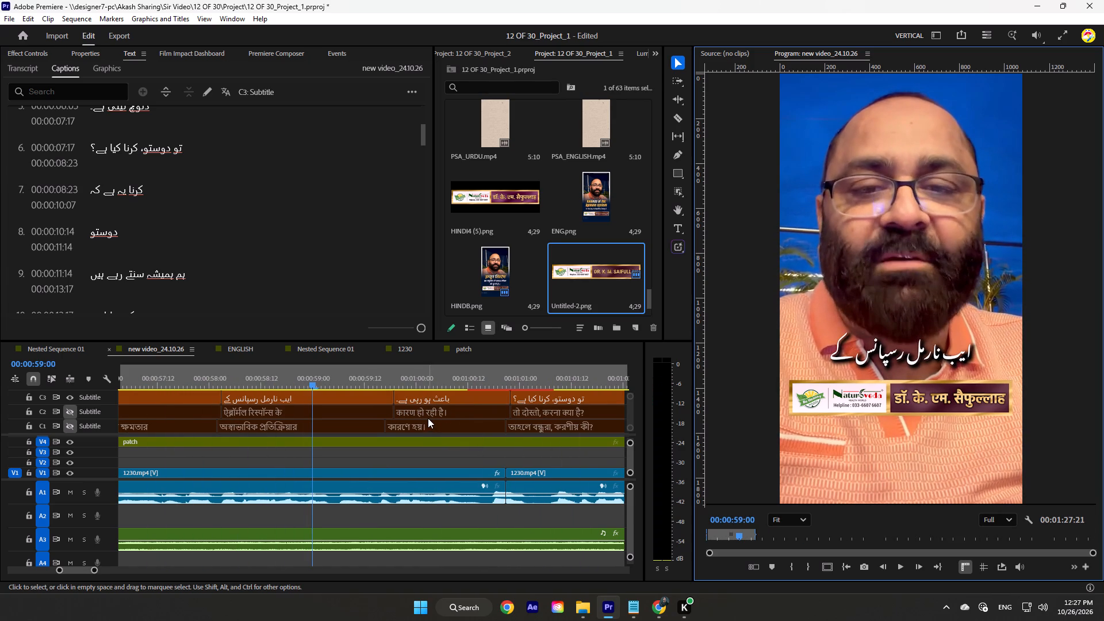
pyautogui.click(310, 381)
pyautogui.write('--')
pyautogui.press('-')
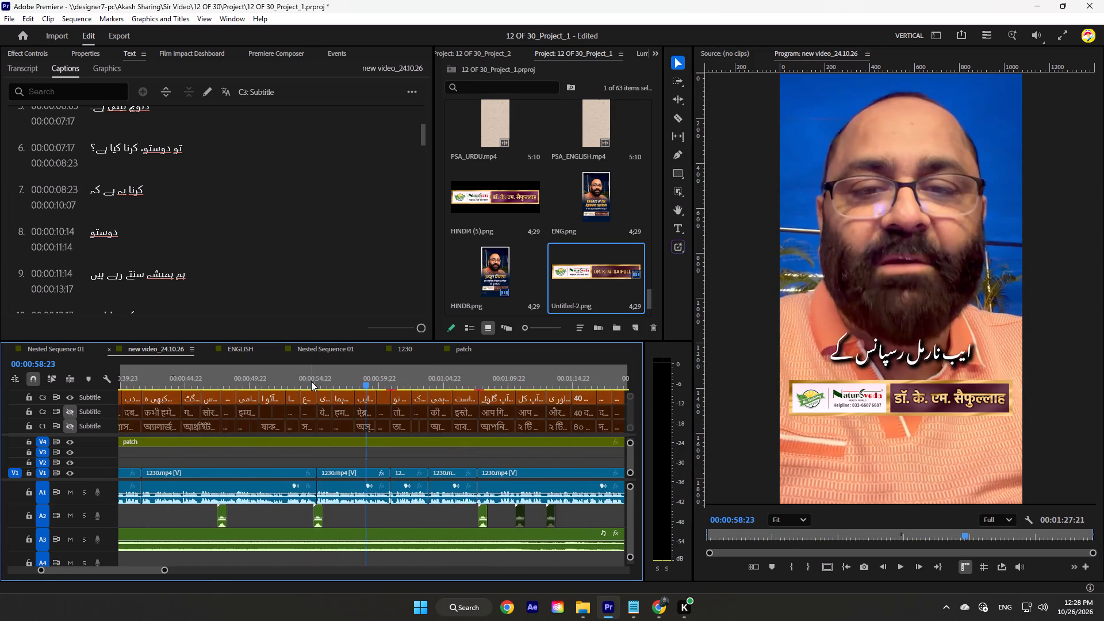
pyautogui.press('-')
pyautogui.press('-')
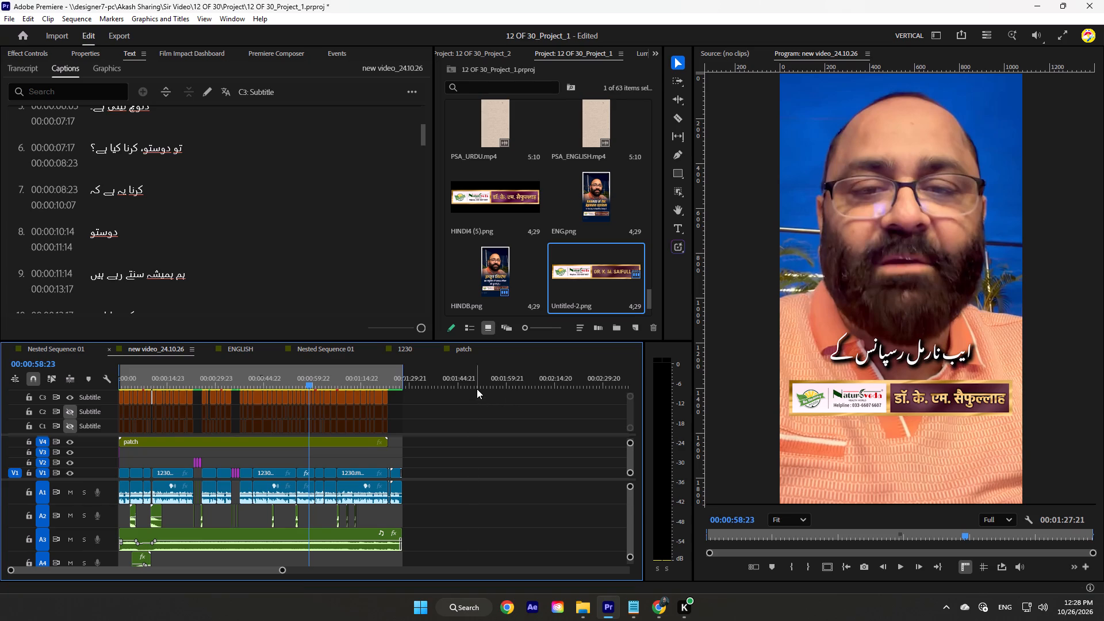
pyautogui.moveTo(477, 389); pyautogui.dragTo(286, 384)
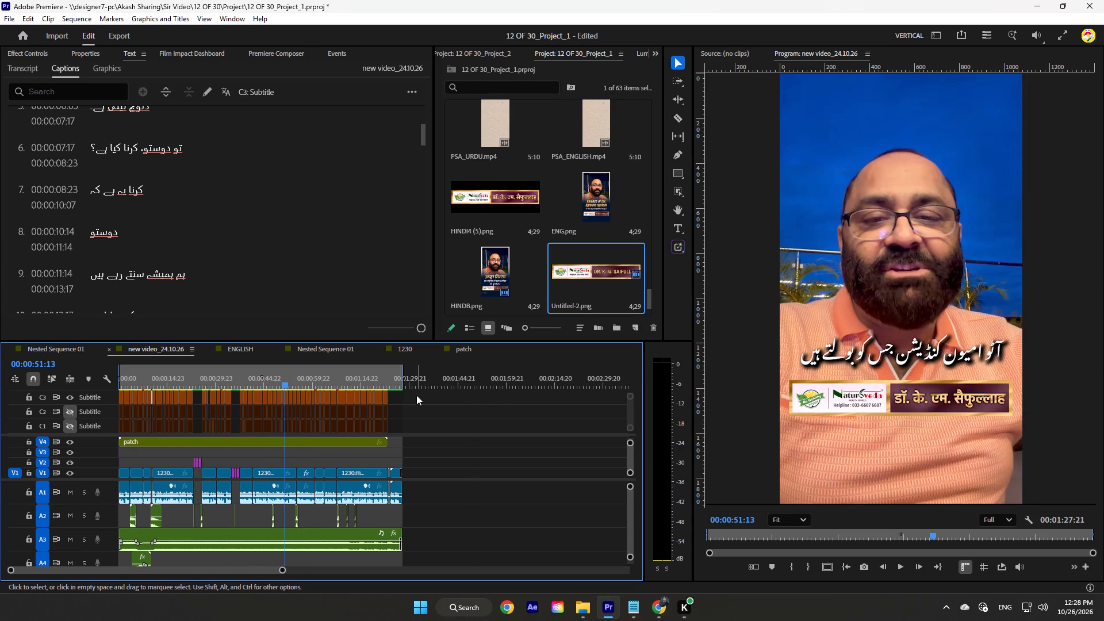
pyautogui.moveTo(416, 395); pyautogui.dragTo(65, 379)
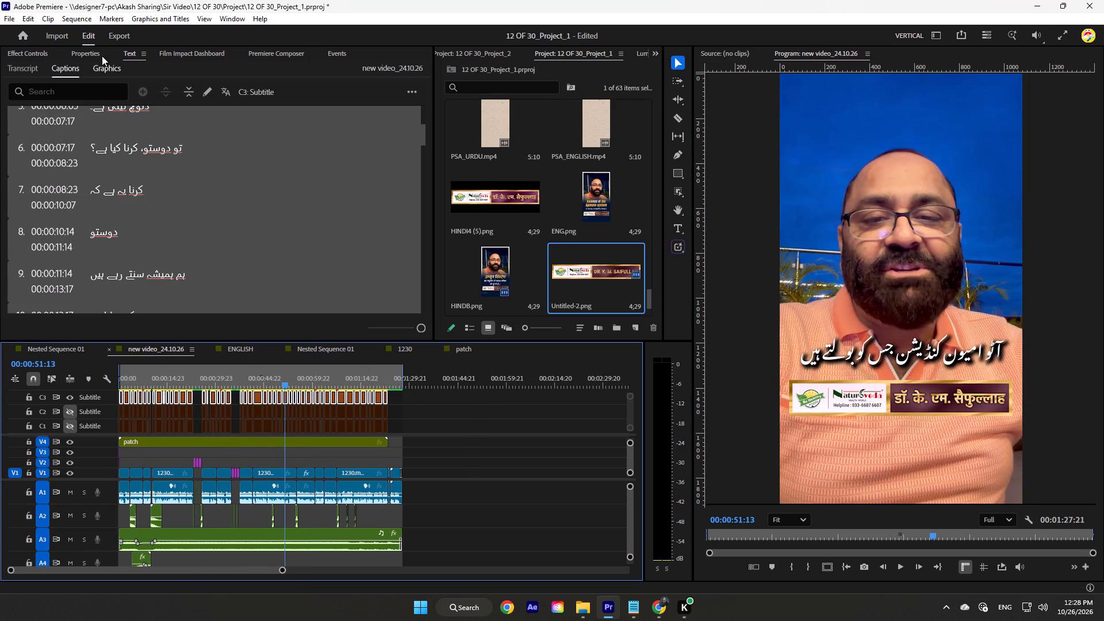
pyautogui.click(96, 53)
pyautogui.click(411, 231)
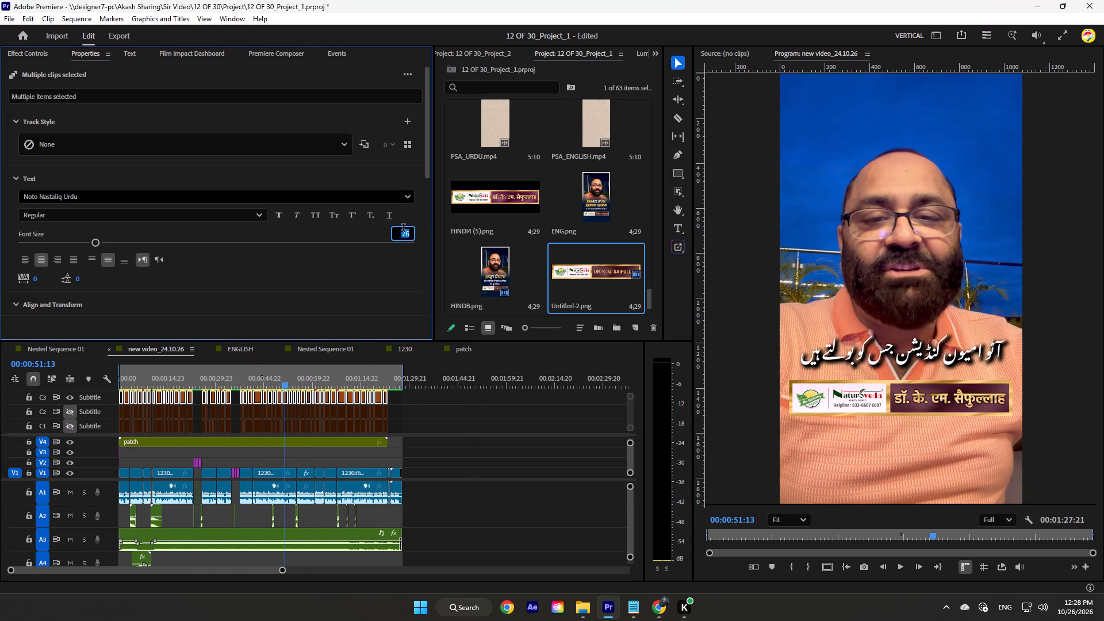
pyautogui.write('72')
pyautogui.press('Return')
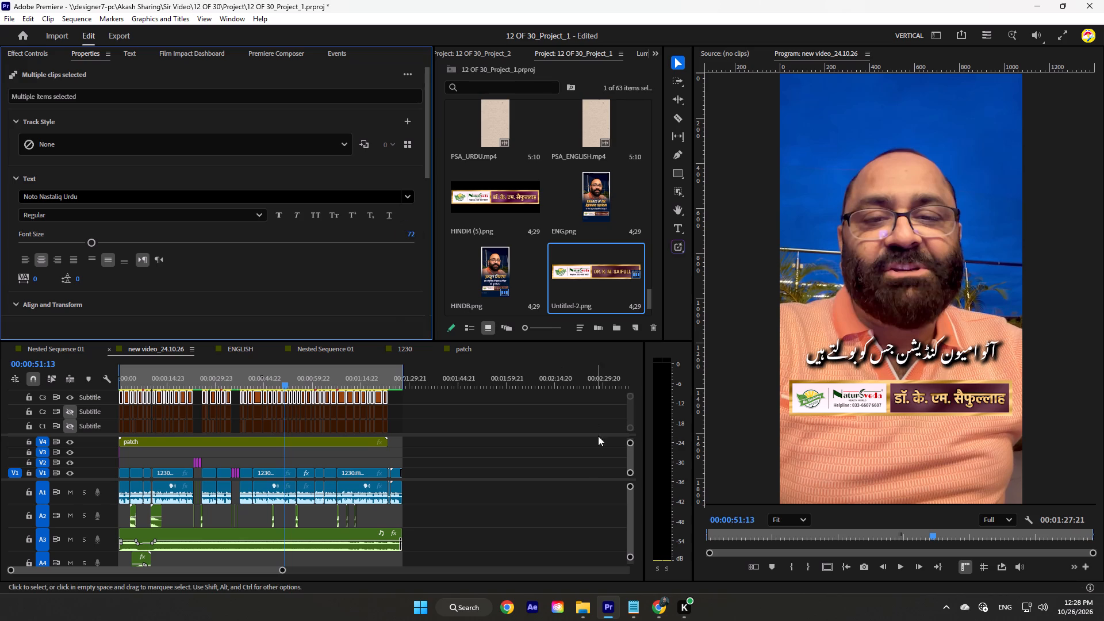
# Play from 00:00:51:13 to about 56 seconds to check the resized Urdu captions.
pyautogui.click(572, 476)
pyautogui.press('space')
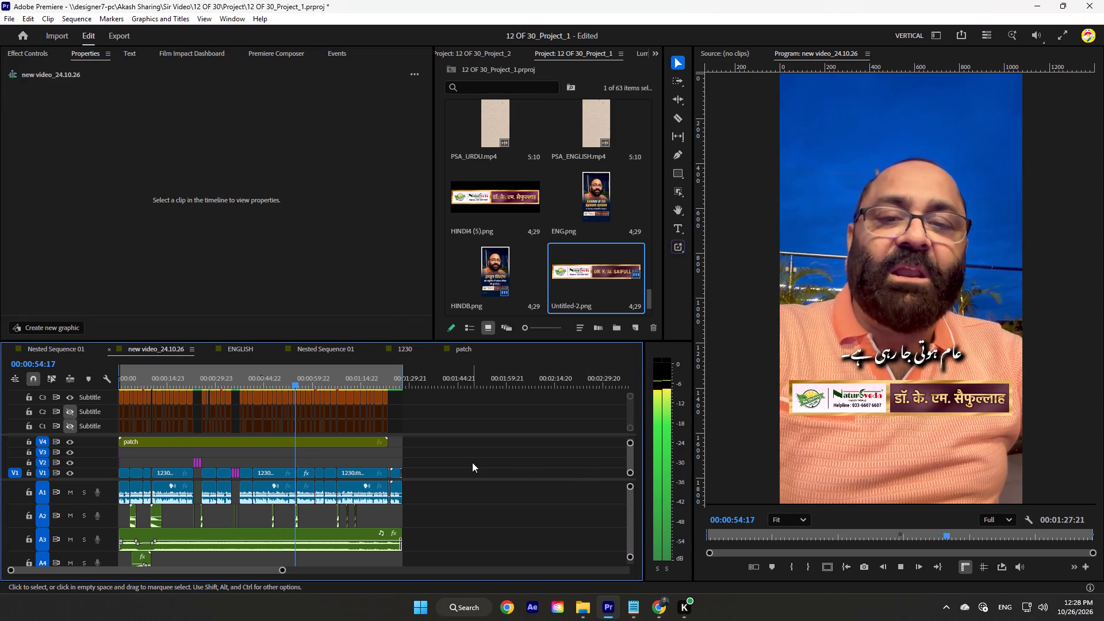
pyautogui.press('space')
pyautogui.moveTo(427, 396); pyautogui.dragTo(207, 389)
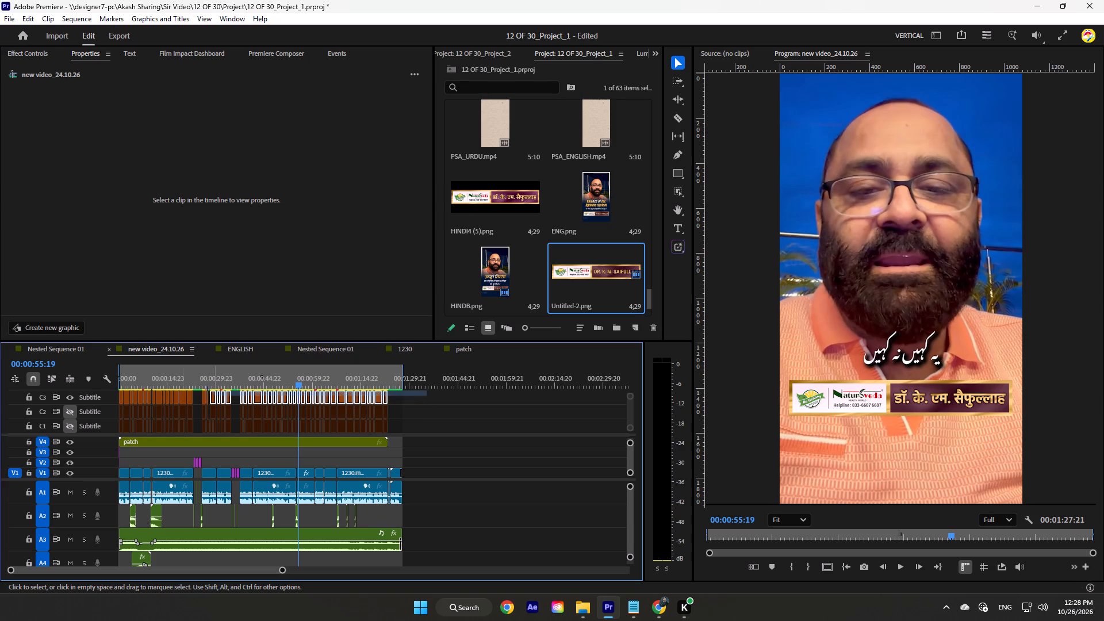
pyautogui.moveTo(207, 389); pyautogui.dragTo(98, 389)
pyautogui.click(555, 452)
# Continue playback from about 56 seconds to 00:01:01:13, checking the resized Urdu captions.
pyautogui.press('space')
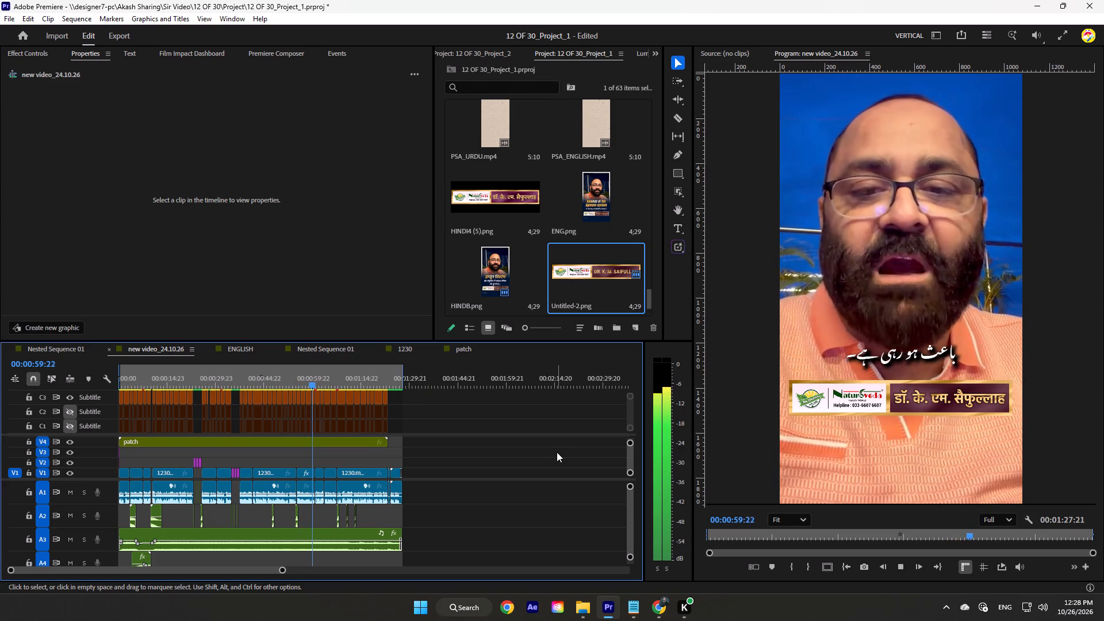
pyautogui.press('space')
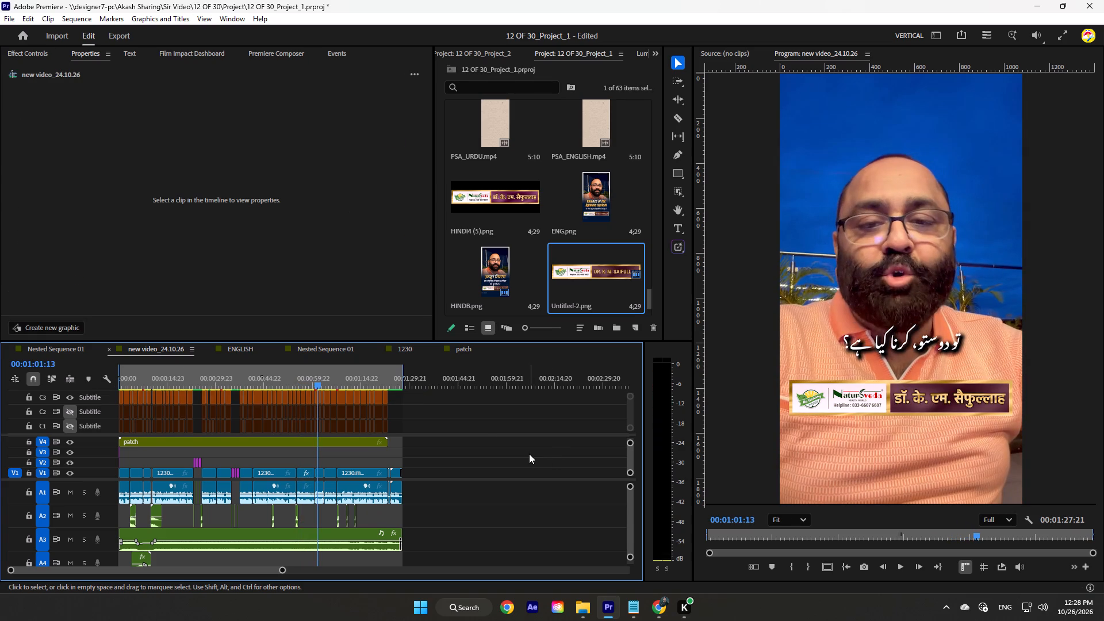
# Remove the extra line break after the text of Urdu caption 37 at 00:01:00:22.
pyautogui.press('=')
pyautogui.write('==')
pyautogui.press('=')
pyautogui.click(384, 397)
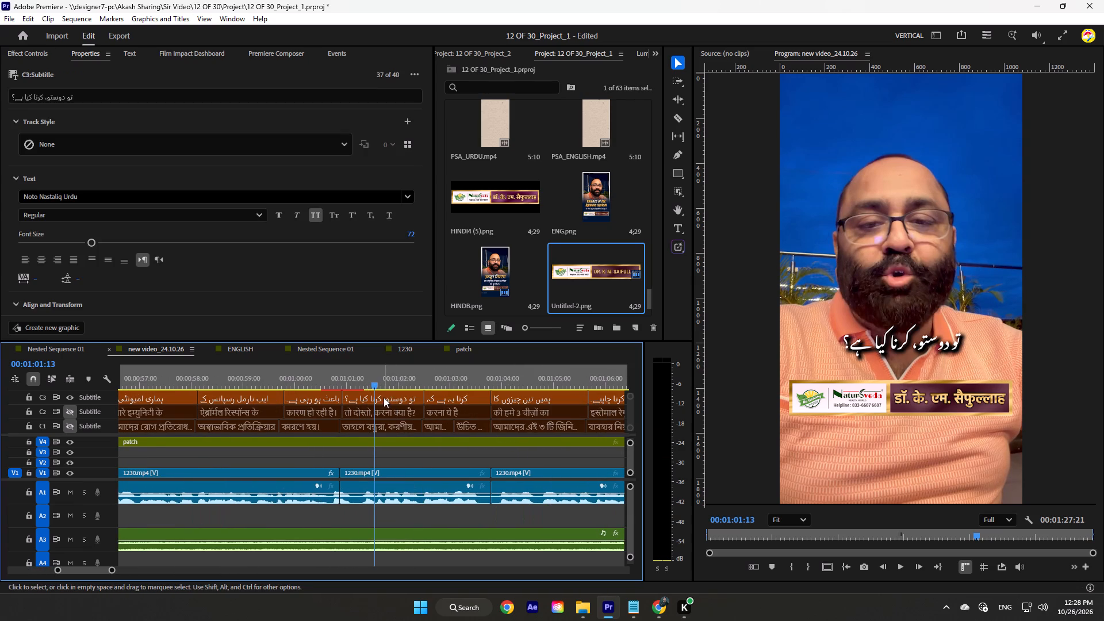
pyautogui.click(129, 52)
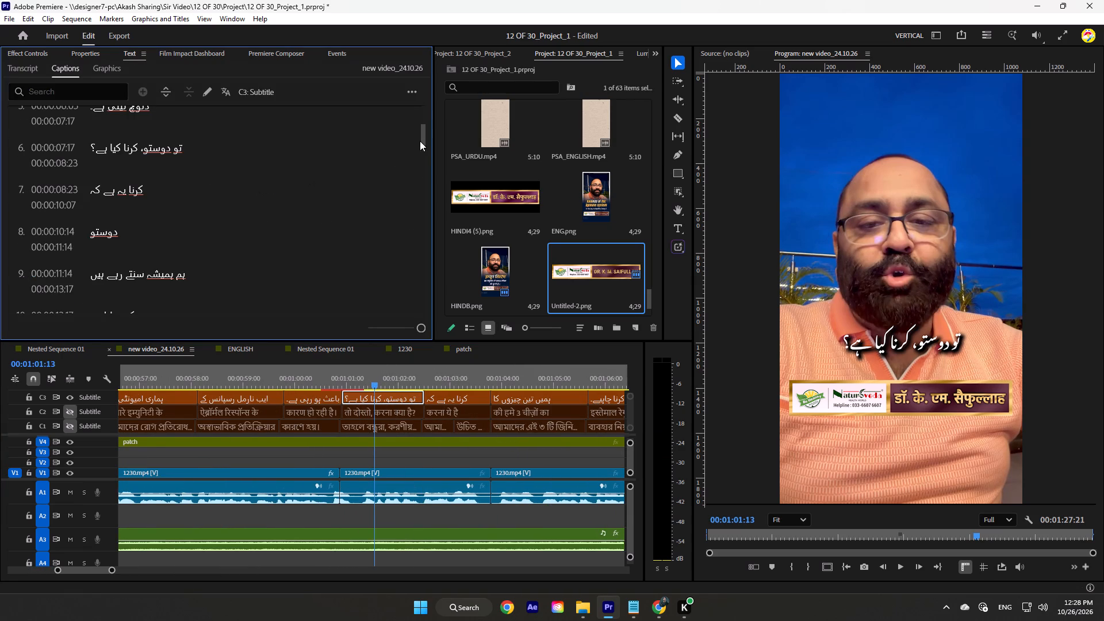
pyautogui.moveTo(423, 140); pyautogui.dragTo(438, 248)
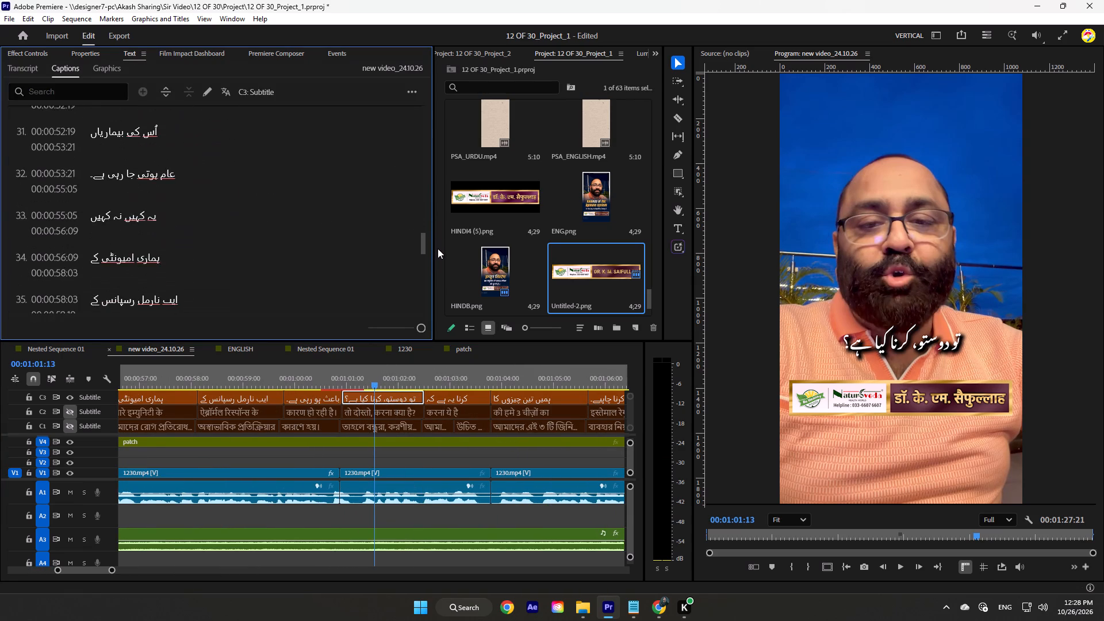
pyautogui.moveTo(438, 248); pyautogui.dragTo(438, 256)
pyautogui.scroll(-7, 272, 305)
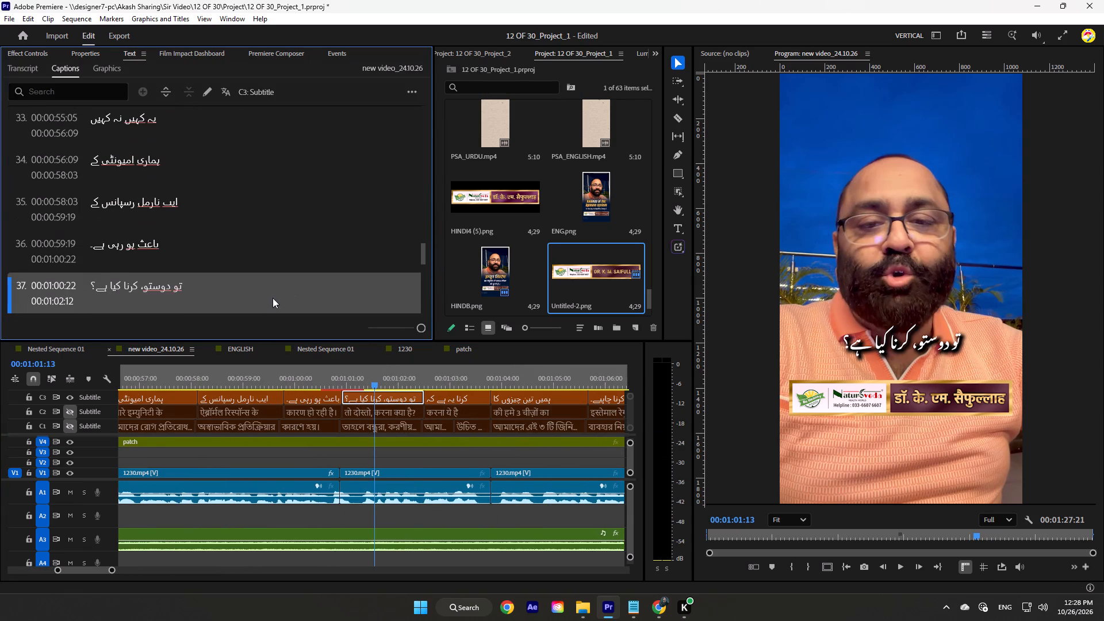
pyautogui.scroll(-3, 273, 298)
pyautogui.doubleClick(208, 256)
pyautogui.click(143, 270)
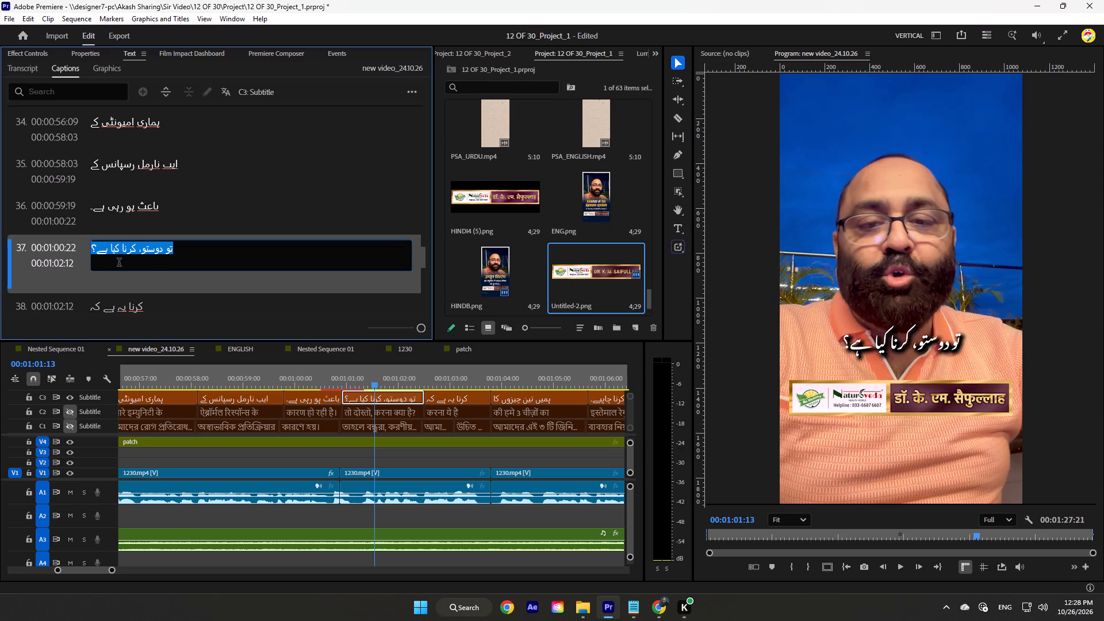
pyautogui.click(119, 263)
pyautogui.press('BackSpace')
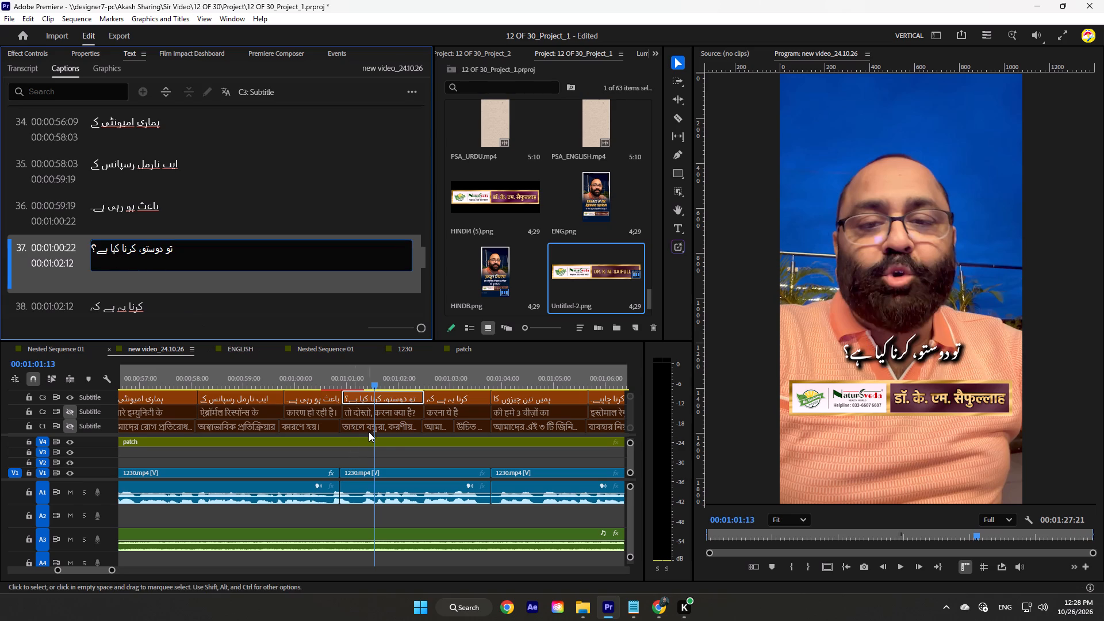
pyautogui.click(395, 450)
# Play from 00:01:01:13 to 00:01:16:00, replaying the stretch around 00:01:04:20, to check the Urdu captions.
pyautogui.press('space')
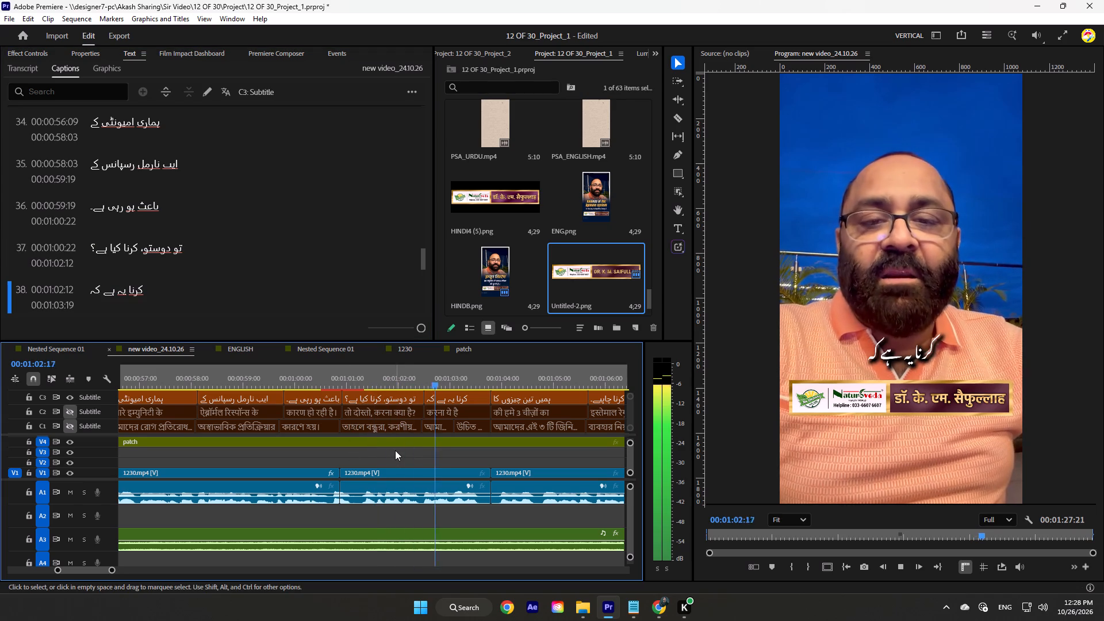
pyautogui.press('-')
pyautogui.press('-')
pyautogui.press('-')
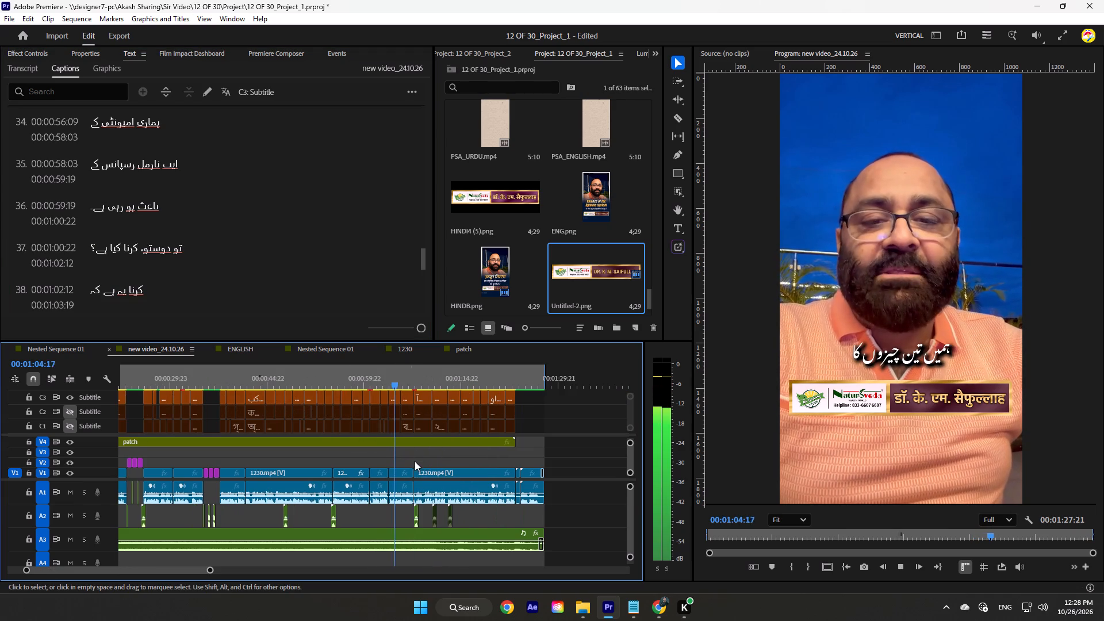
pyautogui.moveTo(397, 381); pyautogui.dragTo(375, 386)
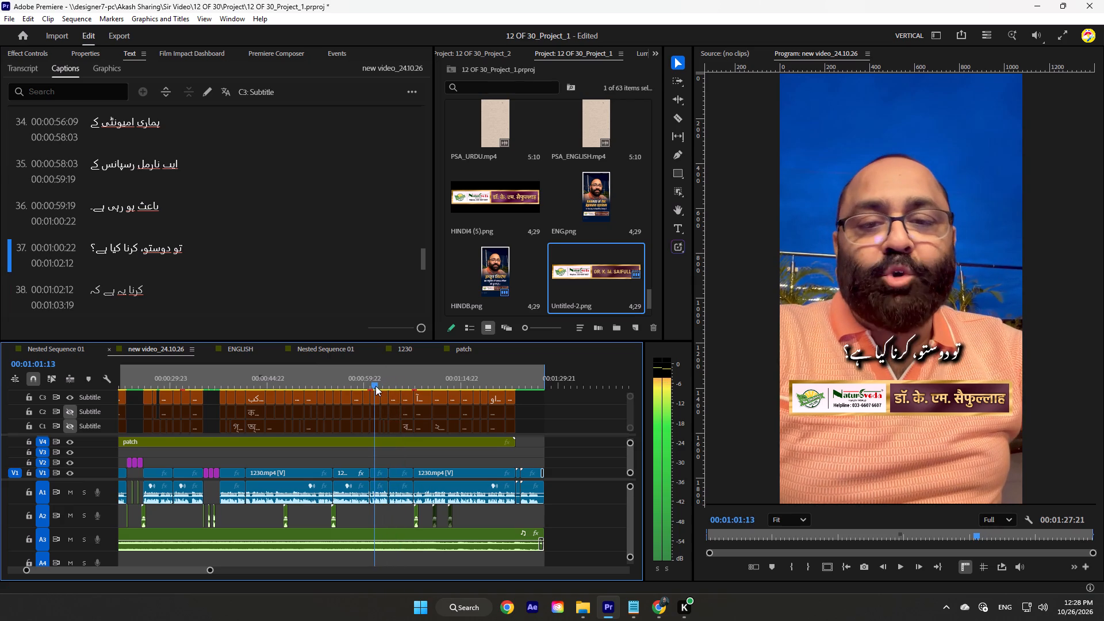
pyautogui.moveTo(375, 386); pyautogui.dragTo(374, 386)
pyautogui.press('space')
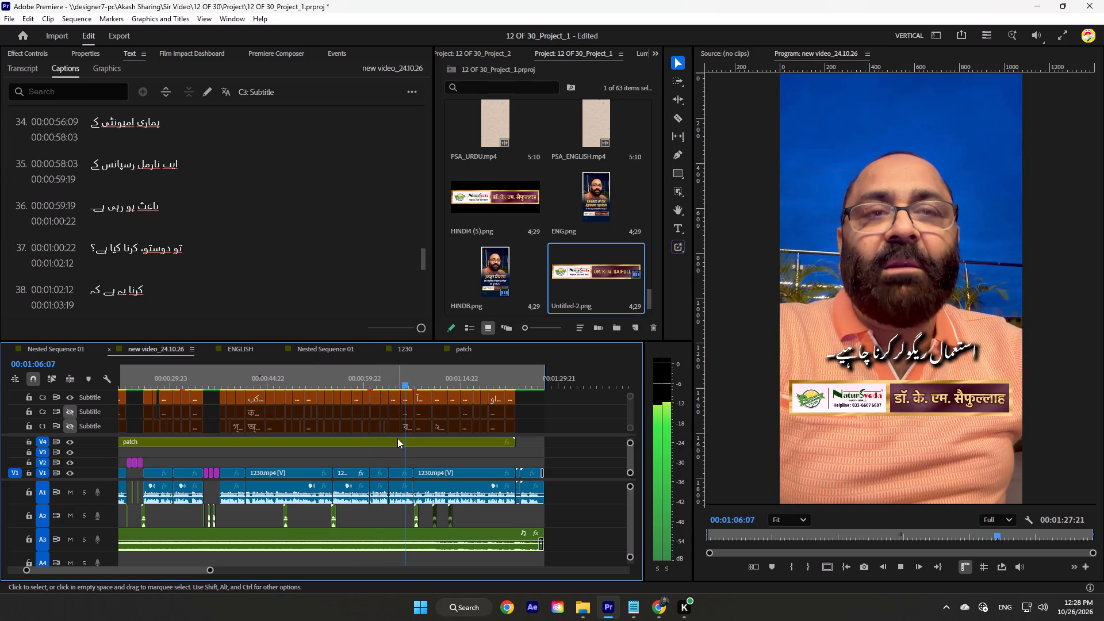
pyautogui.press('space')
pyautogui.moveTo(404, 382); pyautogui.dragTo(394, 385)
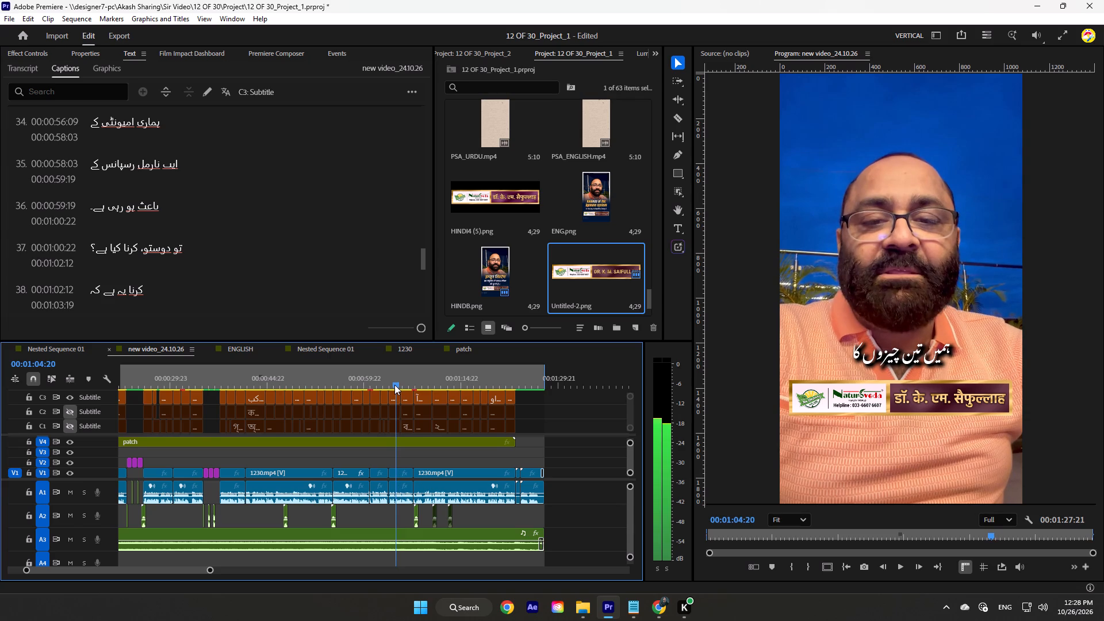
pyautogui.press('space')
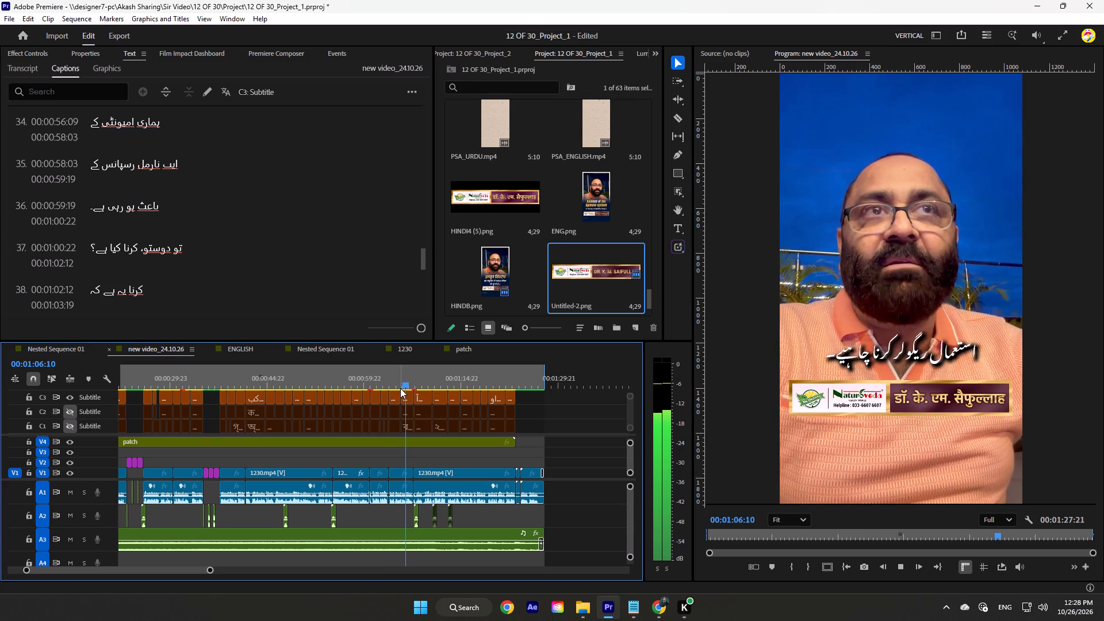
pyautogui.scroll(-4, 439, 444)
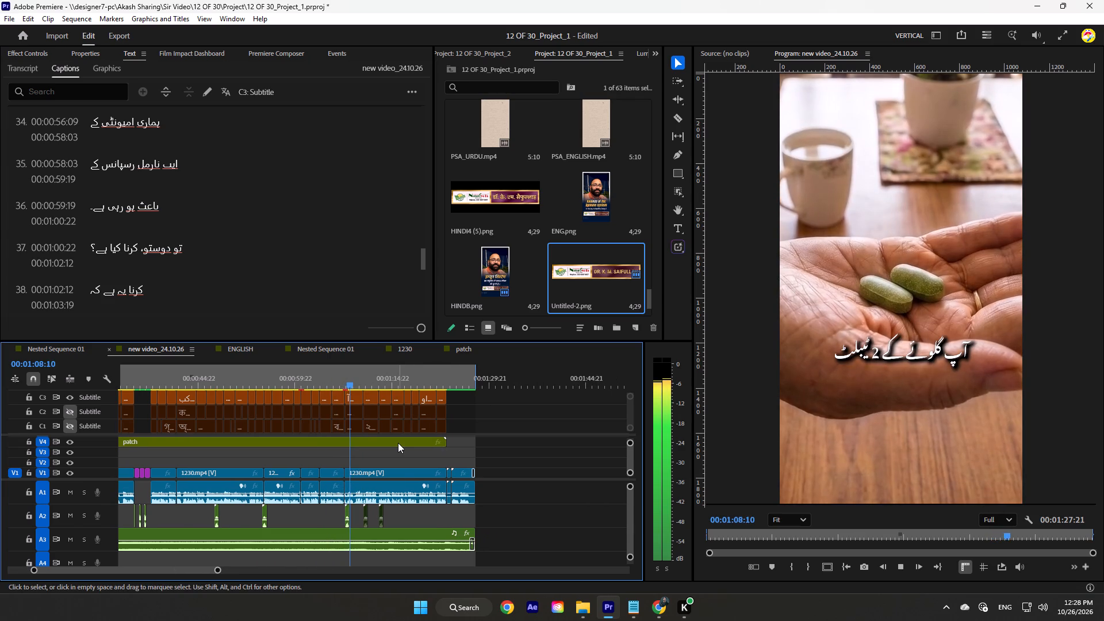
pyautogui.scroll(-3, 398, 443)
pyautogui.scroll(1, 398, 443)
pyautogui.scroll(-3, 398, 443)
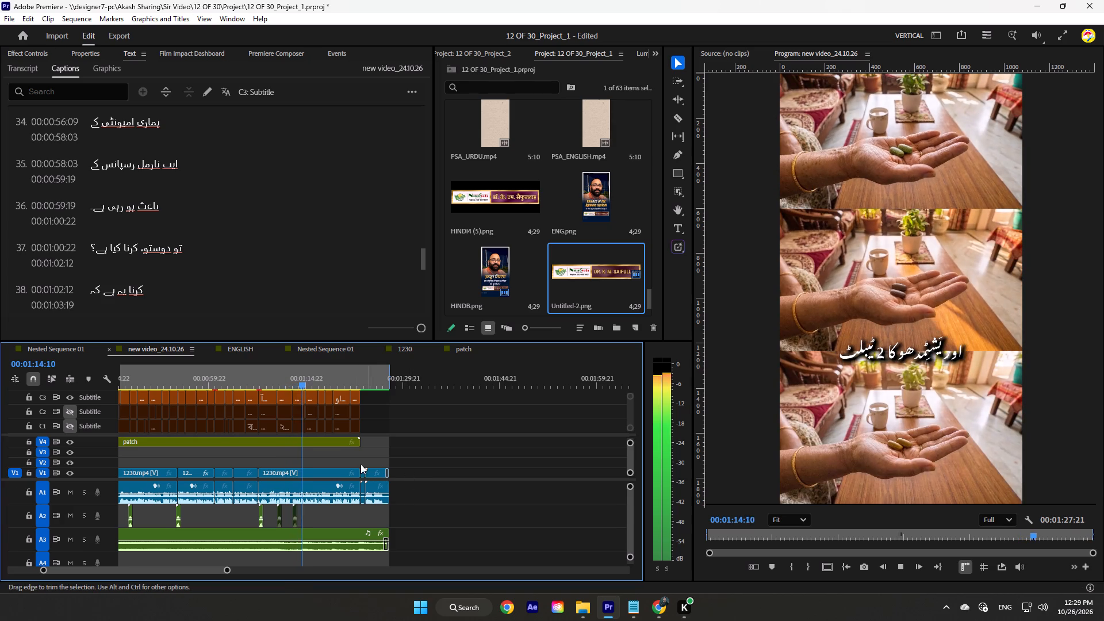
pyautogui.press('space')
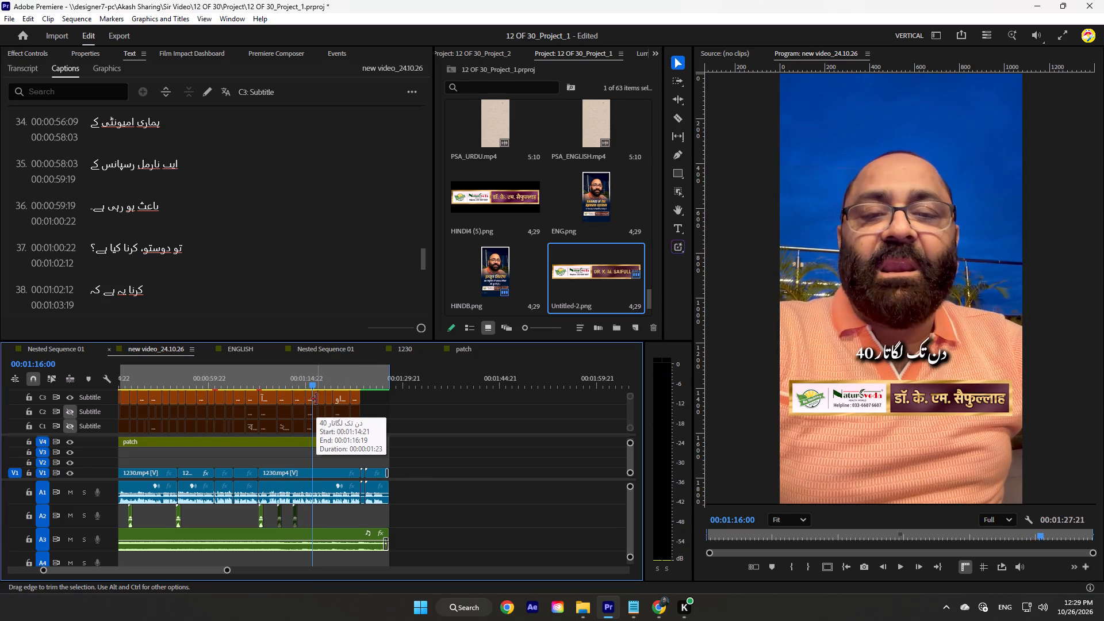
# Copy and re-paste the text of Urdu caption 44 at 00:01:14:21 so the number 40 sits at the line's right end.
pyautogui.press('=')
pyautogui.press('=')
pyautogui.press('=')
pyautogui.press('=')
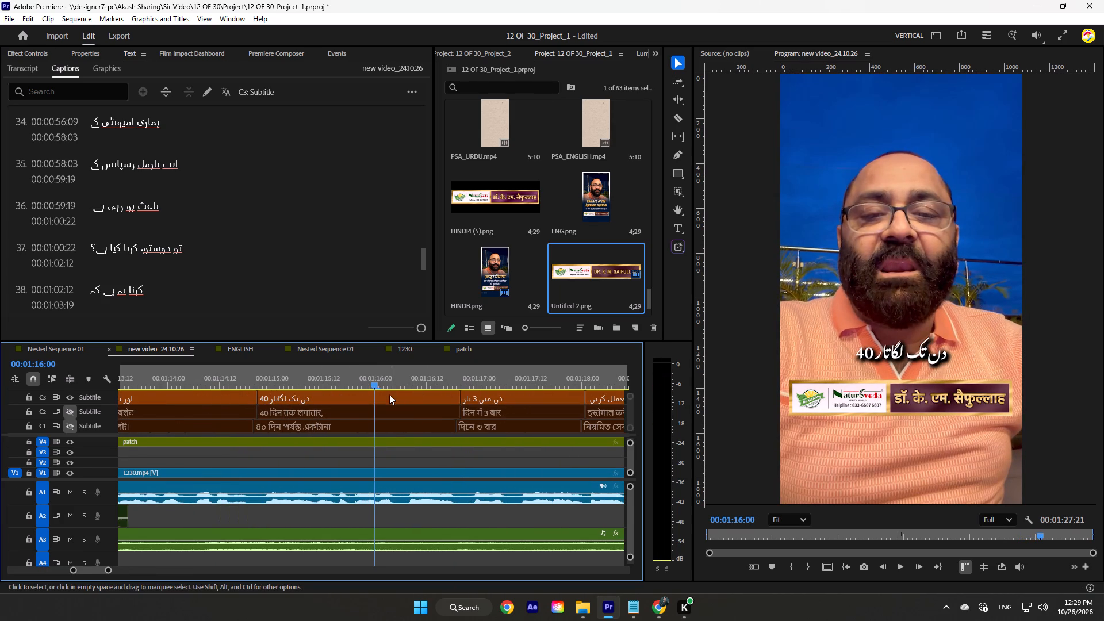
pyautogui.click(389, 394)
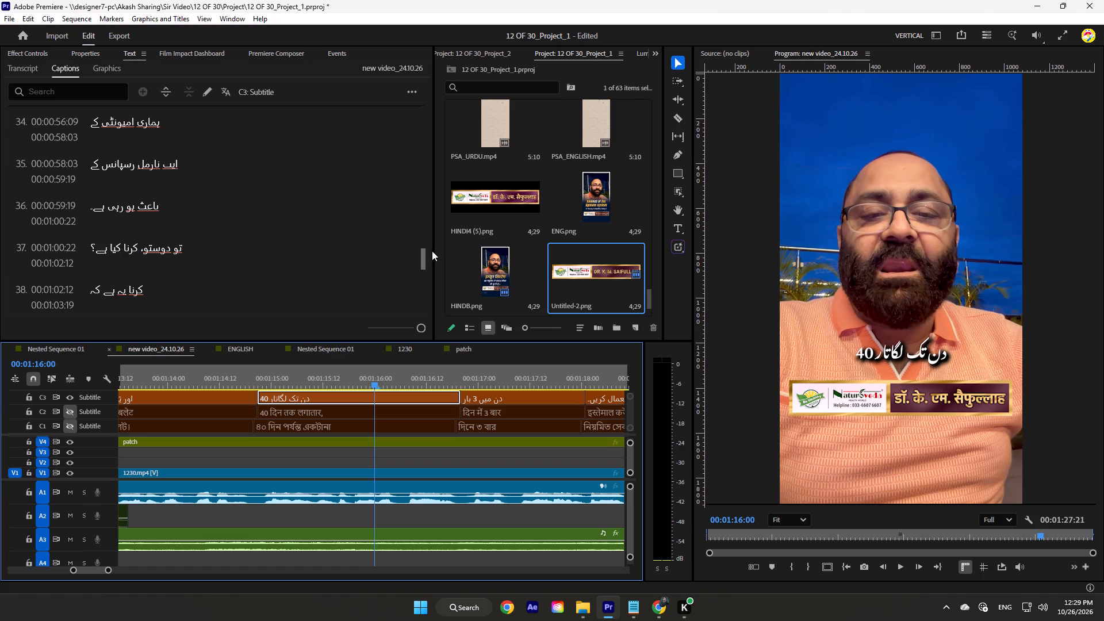
pyautogui.moveTo(422, 259); pyautogui.dragTo(416, 287)
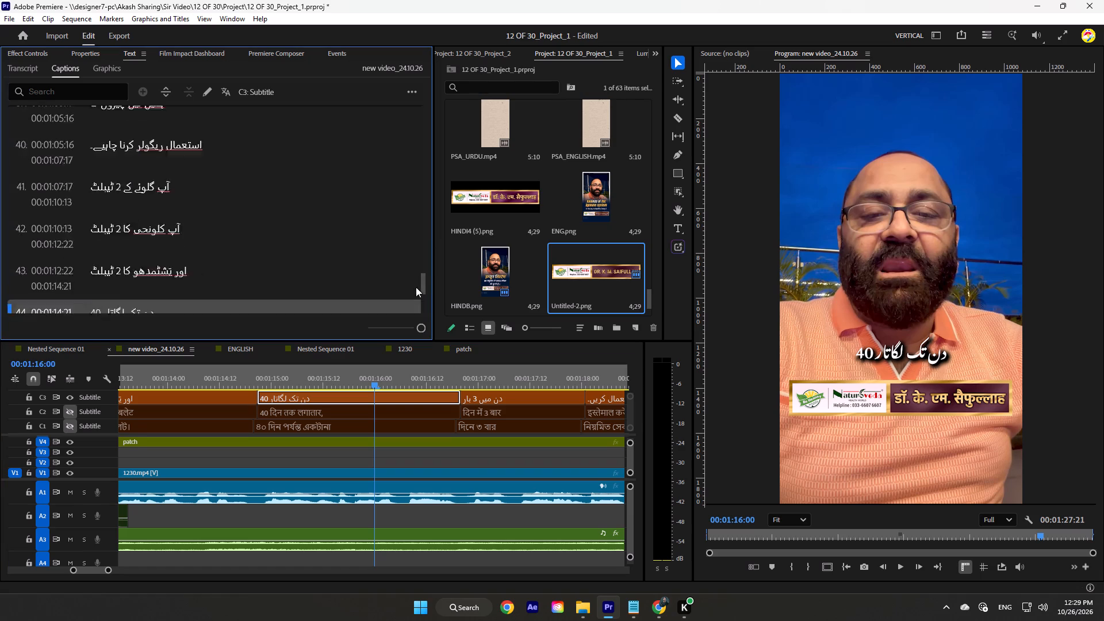
pyautogui.moveTo(416, 287); pyautogui.dragTo(415, 300)
pyautogui.doubleClick(179, 154)
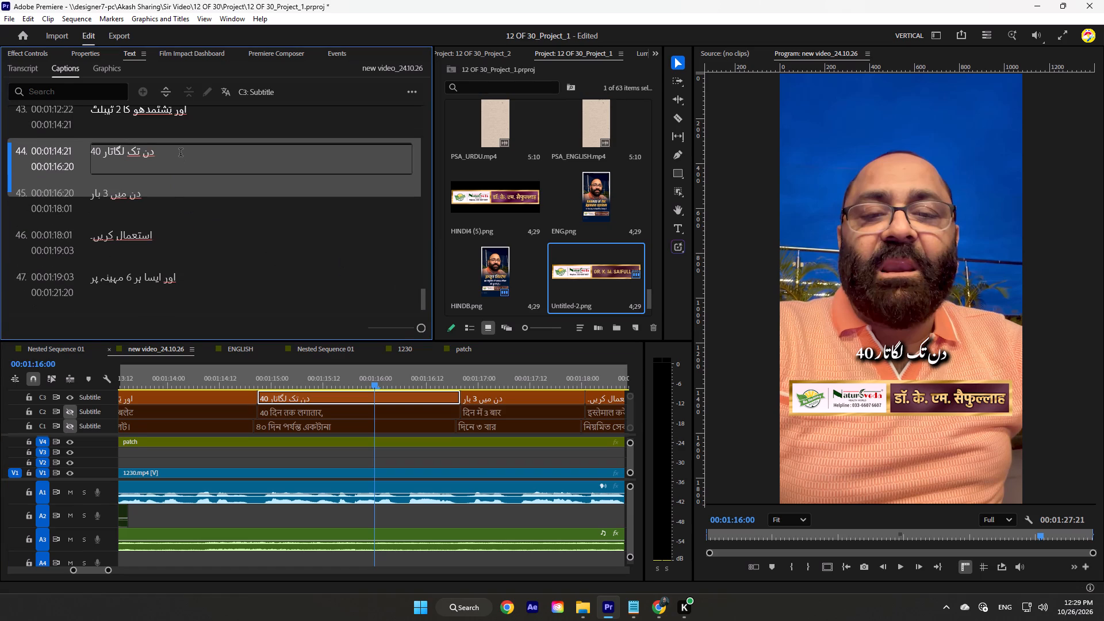
pyautogui.hotkey('ctrl', 'c')
pyautogui.rightClick(181, 154)
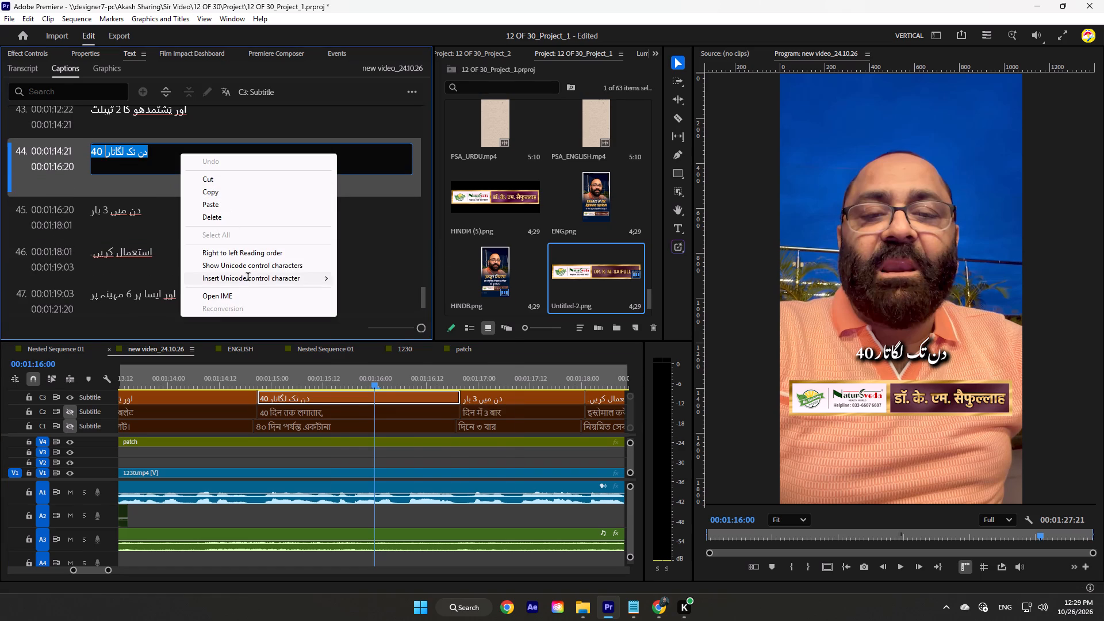
pyautogui.click(363, 289)
pyautogui.hotkey('ctrl', 'v')
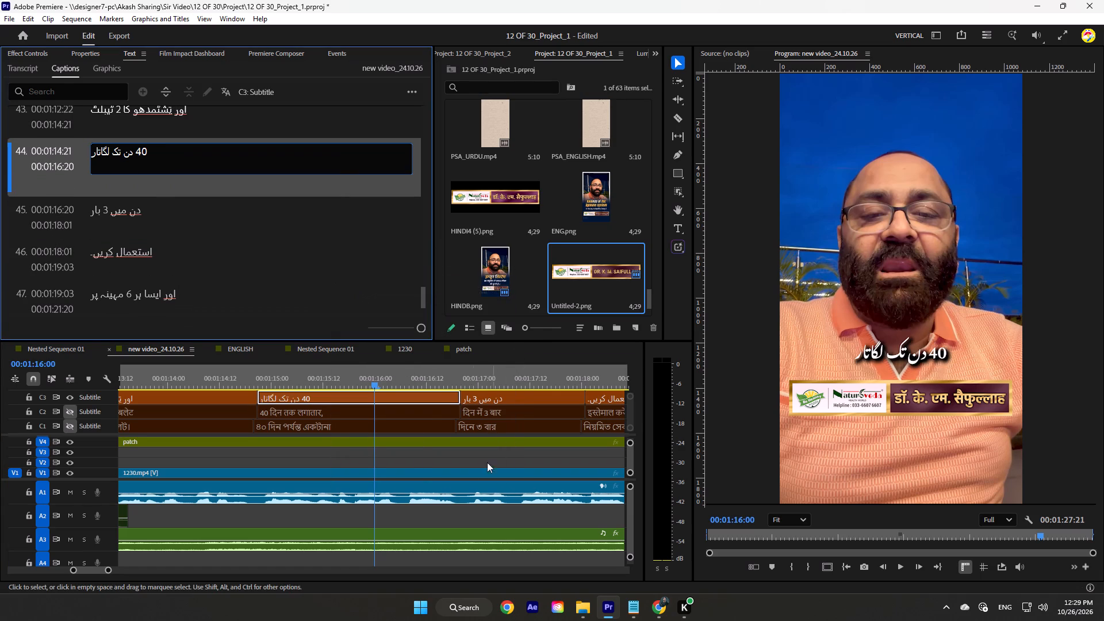
pyautogui.click(430, 455)
# Play from 00:01:16:00 to 00:01:25:19 to check the last Urdu captions and the end card.
pyautogui.press('space')
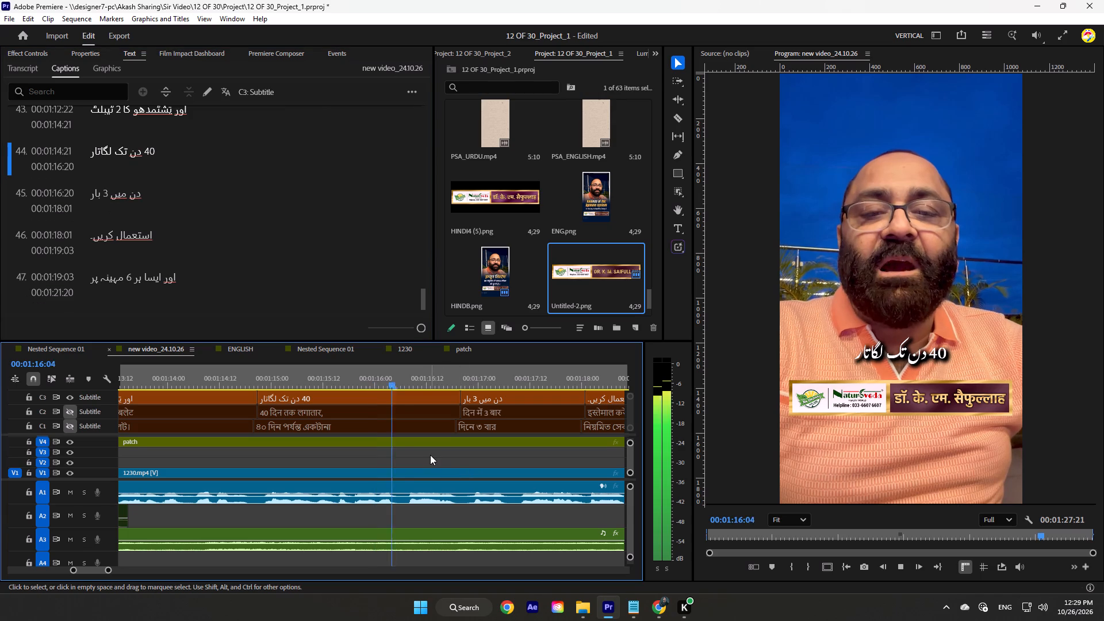
pyautogui.scroll(-4, 467, 427)
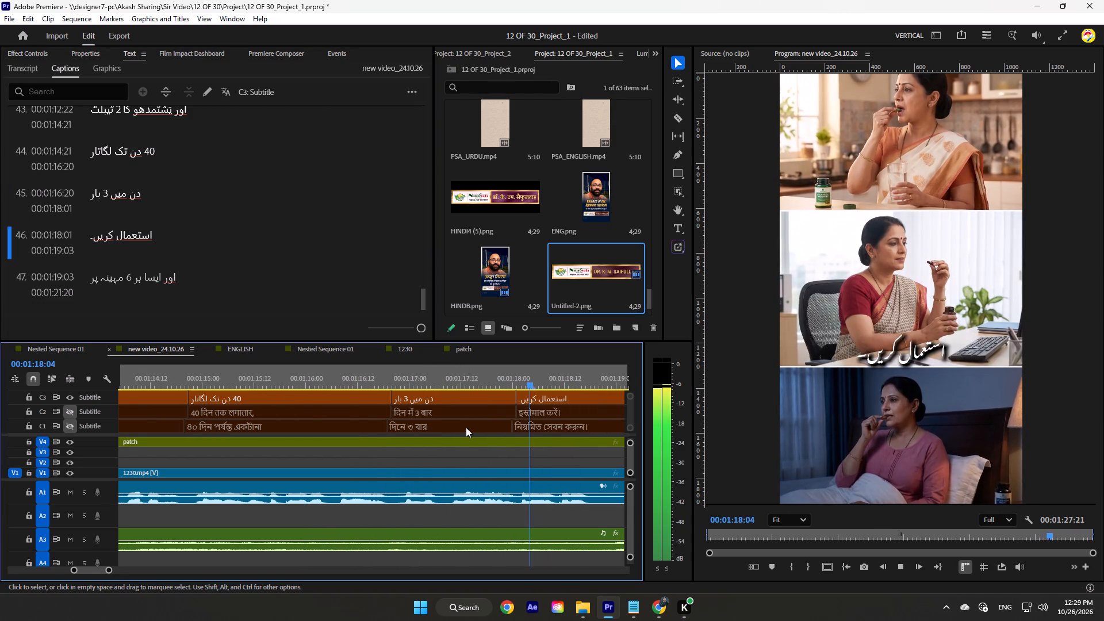
pyautogui.keyDown('alt'); pyautogui.scroll(-10, 466, 427); pyautogui.keyUp('alt')
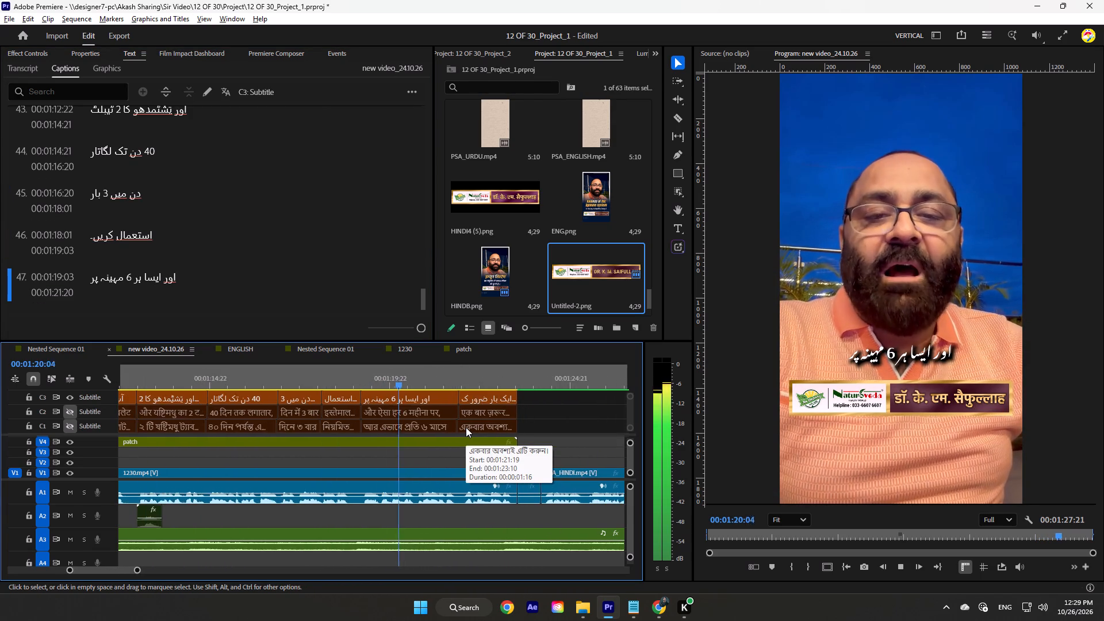
pyautogui.keyDown('alt'); pyautogui.scroll(-7, 466, 427); pyautogui.keyUp('alt')
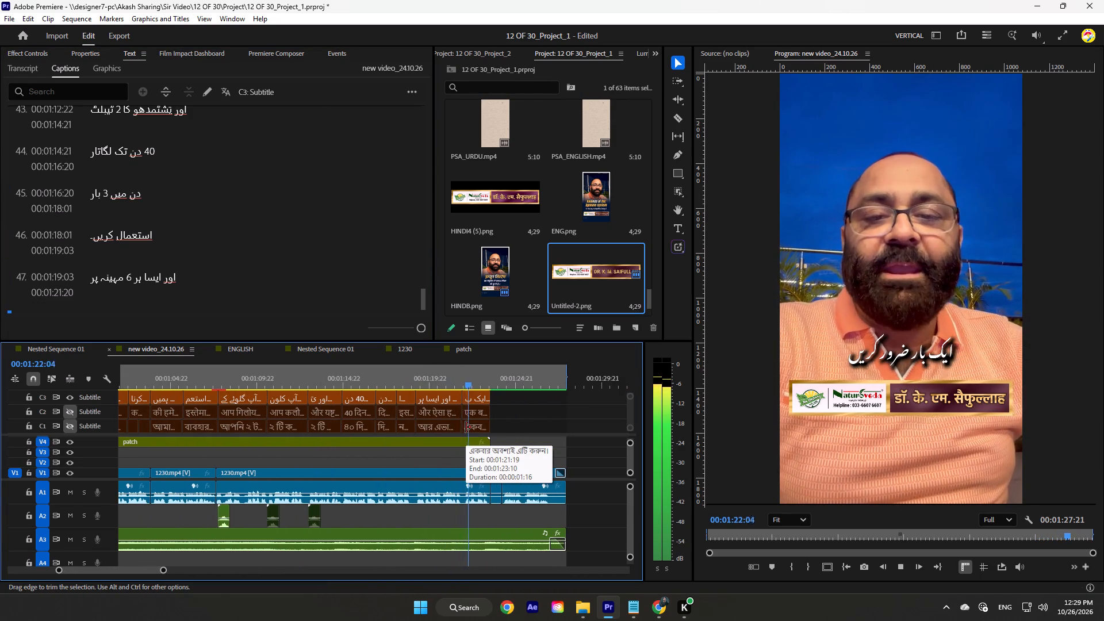
pyautogui.keyDown('alt'); pyautogui.scroll(-7, 466, 427); pyautogui.keyUp('alt')
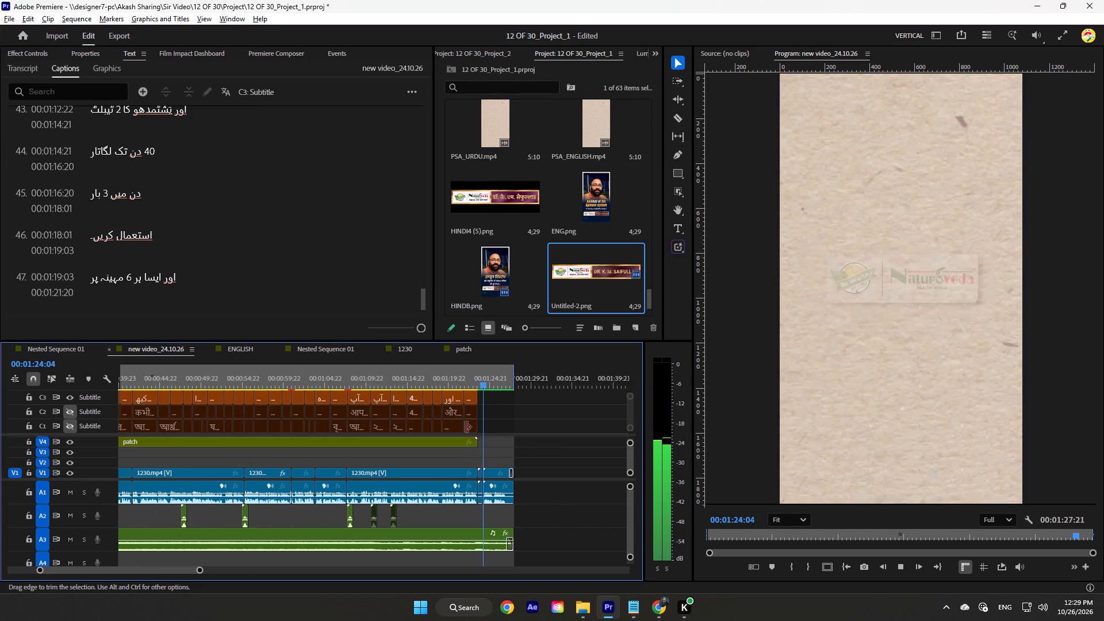
pyautogui.press('space')
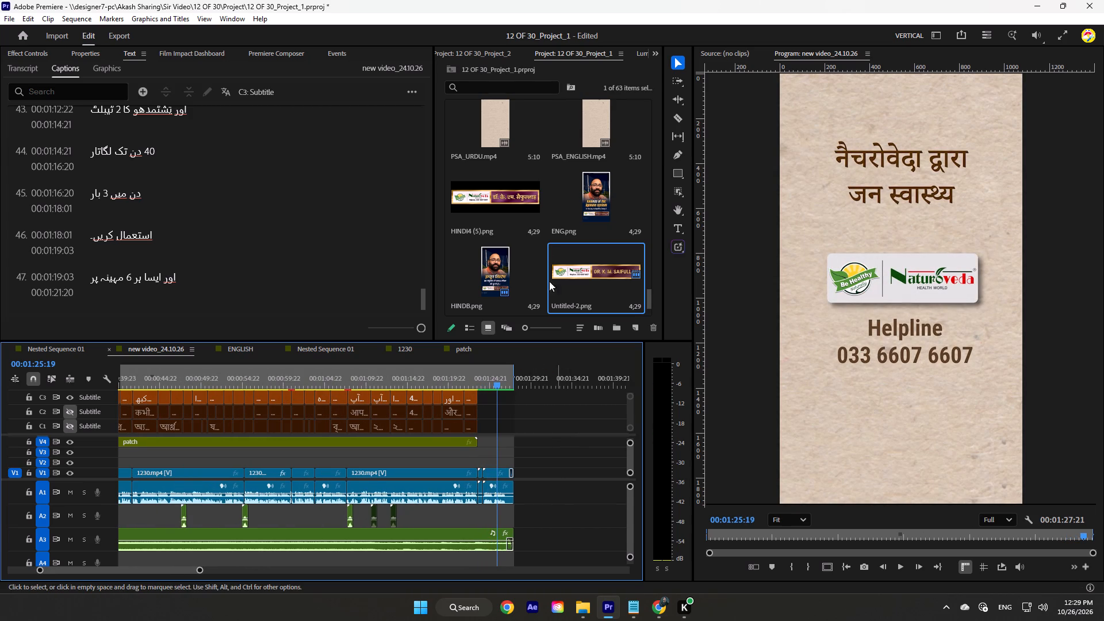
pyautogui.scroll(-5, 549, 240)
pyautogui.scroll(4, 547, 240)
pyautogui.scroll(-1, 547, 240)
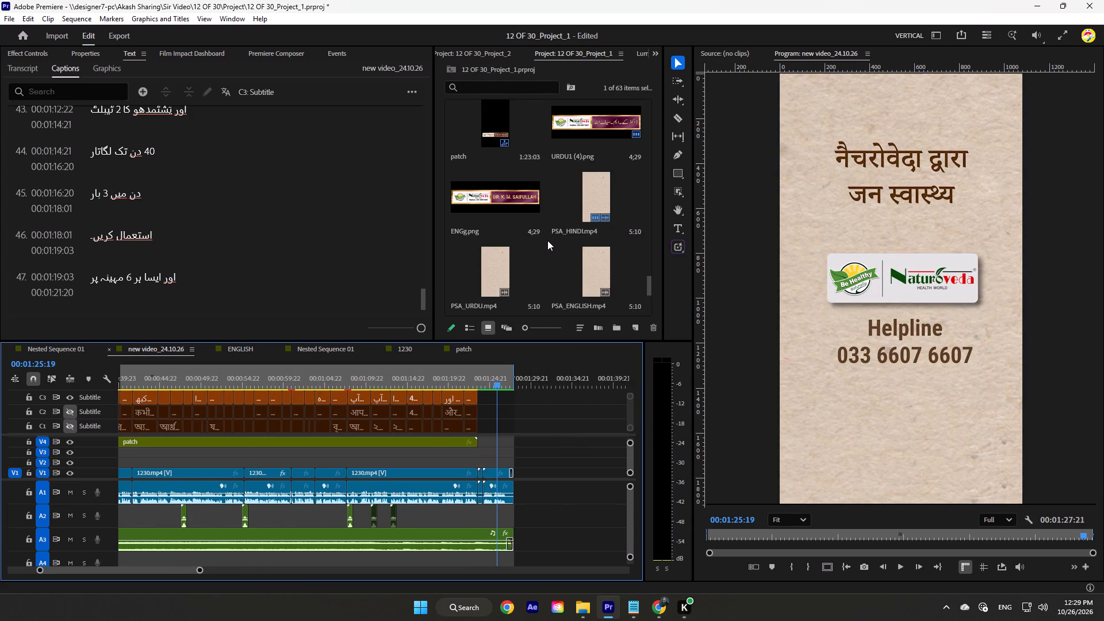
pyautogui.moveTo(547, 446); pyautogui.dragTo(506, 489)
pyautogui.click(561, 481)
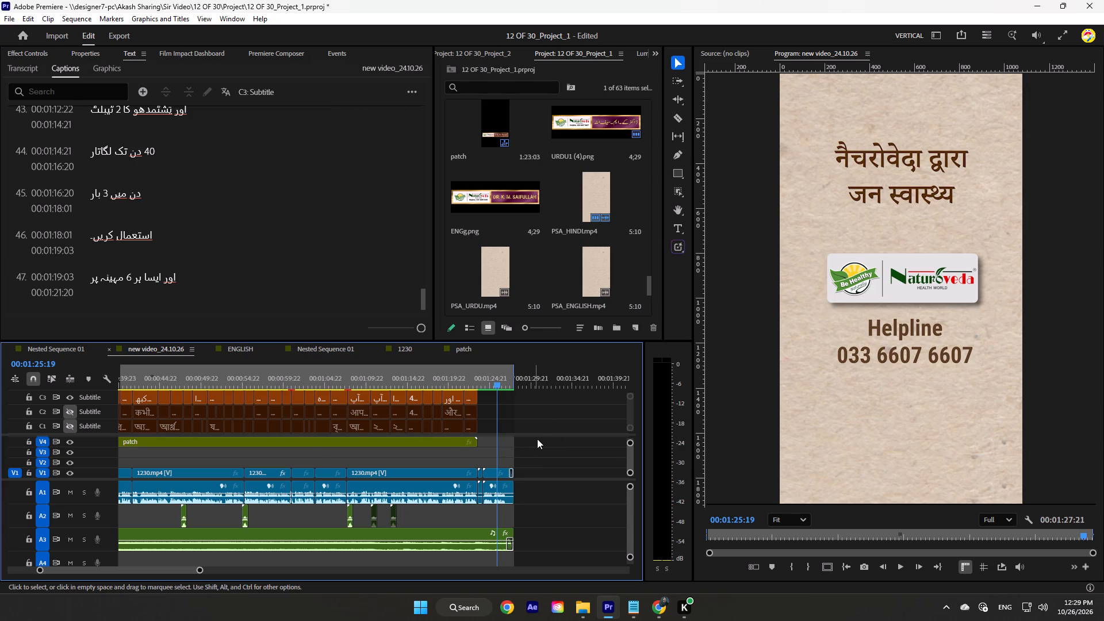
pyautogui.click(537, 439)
# Switch the visible captions from Urdu track C3 to Hindi track C2 and return the playhead to the sequence start.
pyautogui.click(68, 396)
pyautogui.click(72, 405)
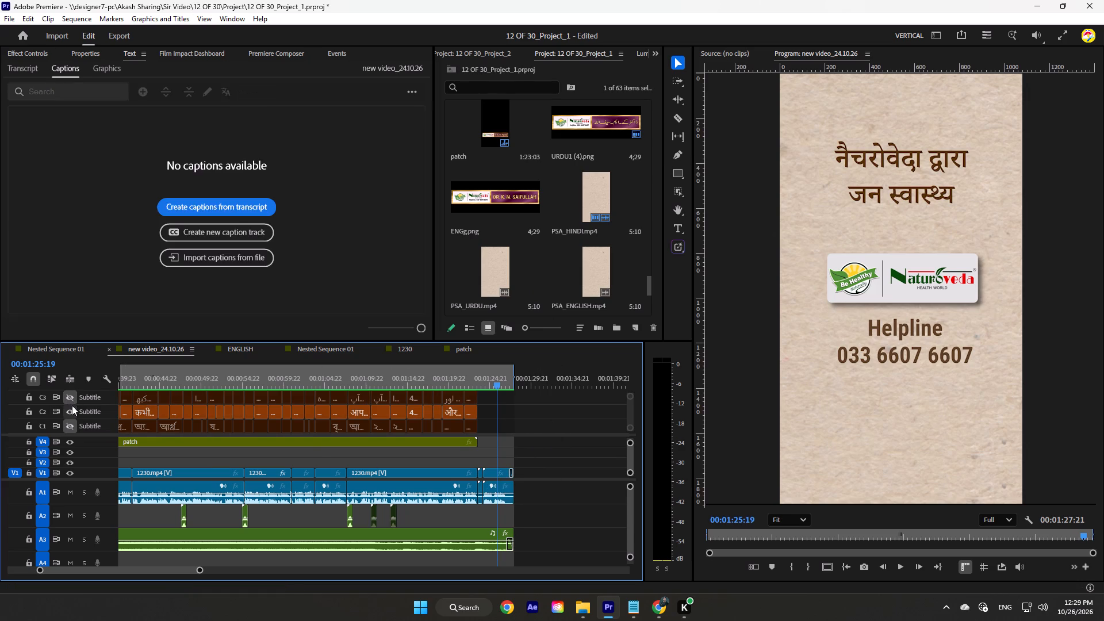
pyautogui.moveTo(445, 384); pyautogui.dragTo(146, 421)
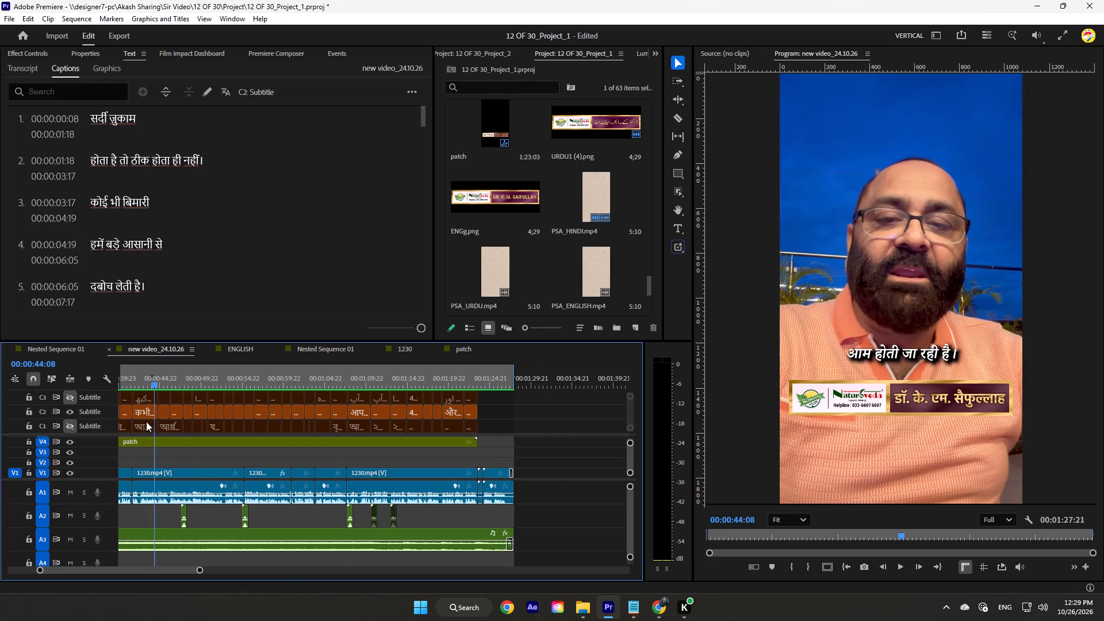
pyautogui.moveTo(146, 421); pyautogui.dragTo(83, 438)
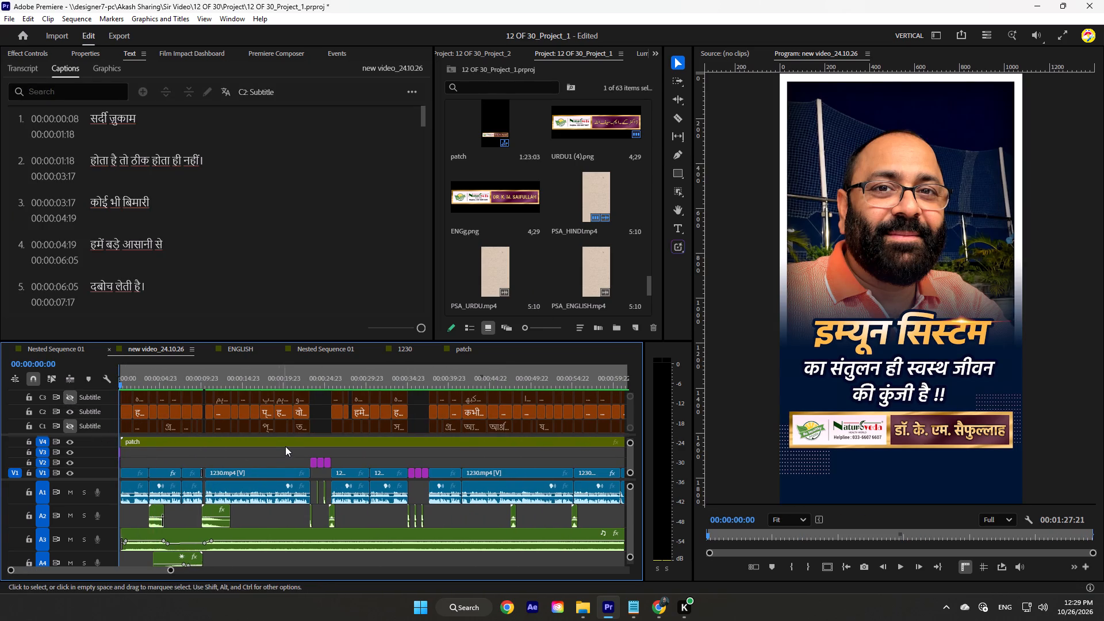
# Export the Hindi-captioned sequence with the 2k_reel preset, replacing the existing Is Your Immune System Functioning Properly_Hindi.mp4.
pyautogui.hotkey('ctrl', 'm')
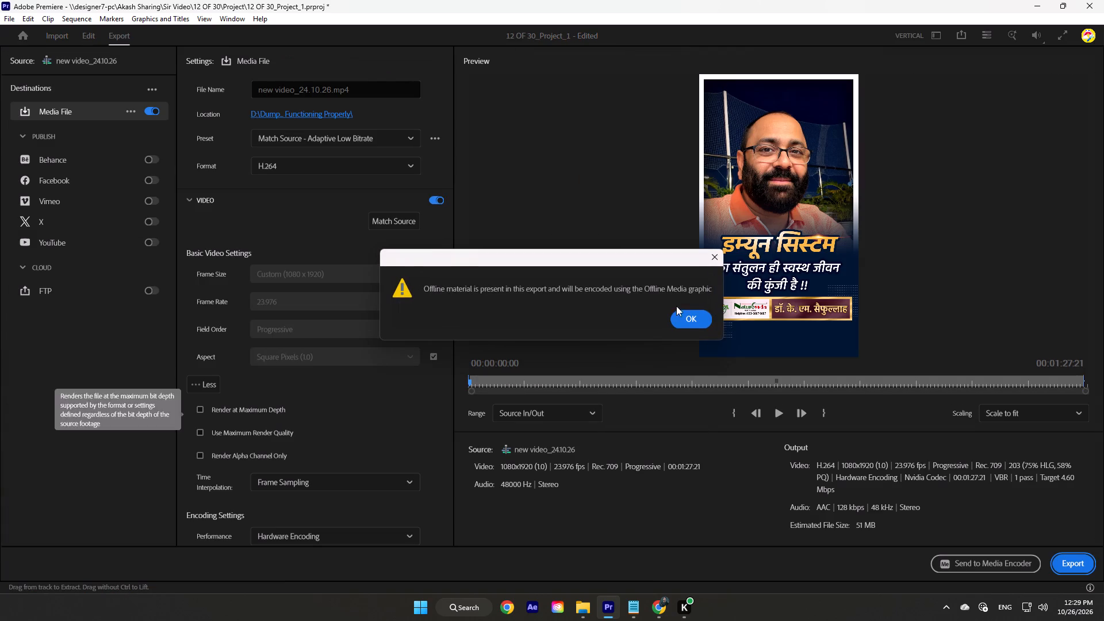
pyautogui.click(712, 259)
pyautogui.click(343, 112)
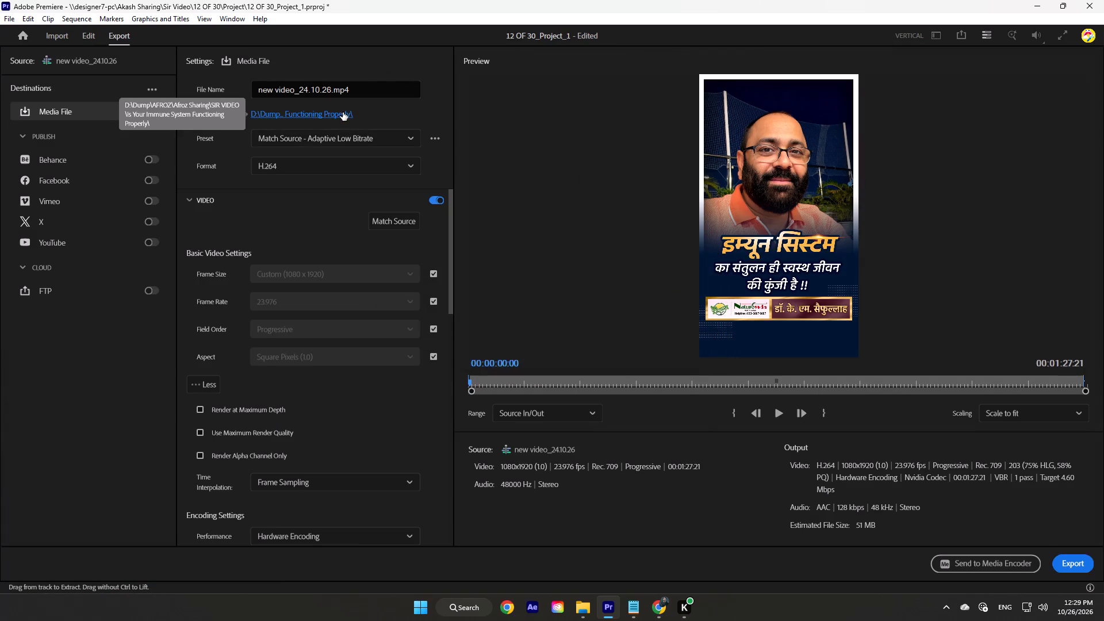
pyautogui.click(145, 150)
pyautogui.click(999, 569)
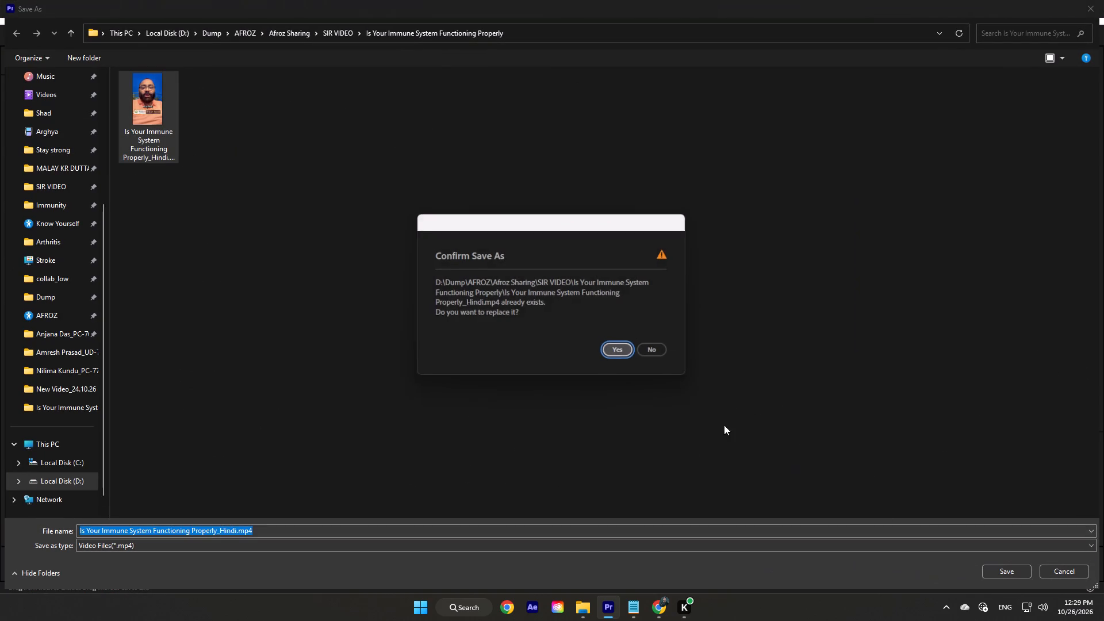
pyautogui.click(620, 352)
pyautogui.click(350, 140)
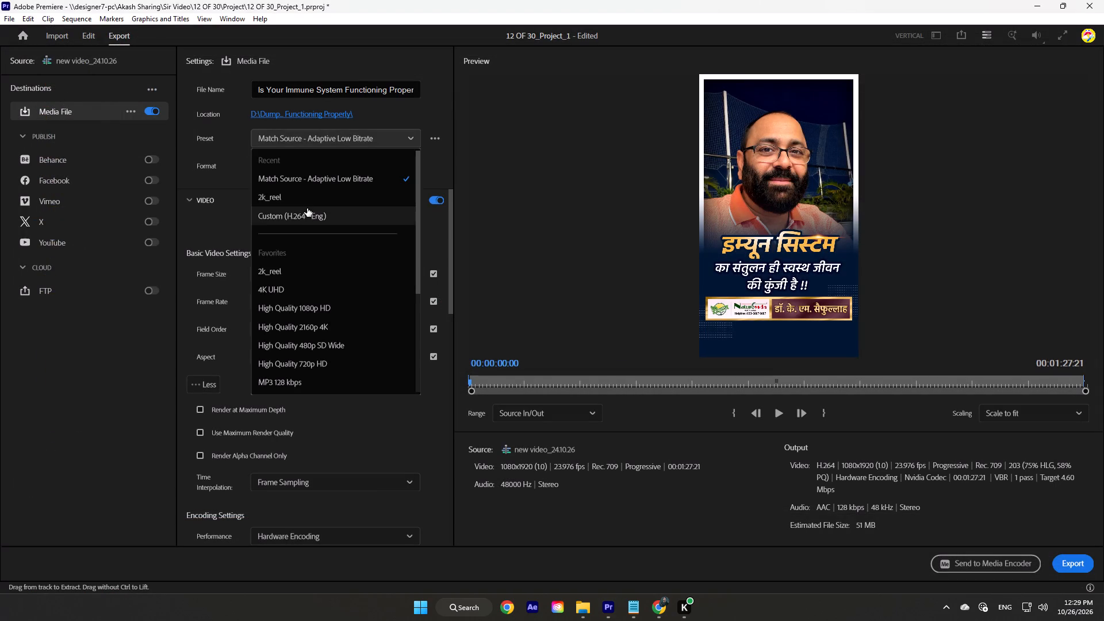
pyautogui.click(305, 203)
pyautogui.click(1074, 555)
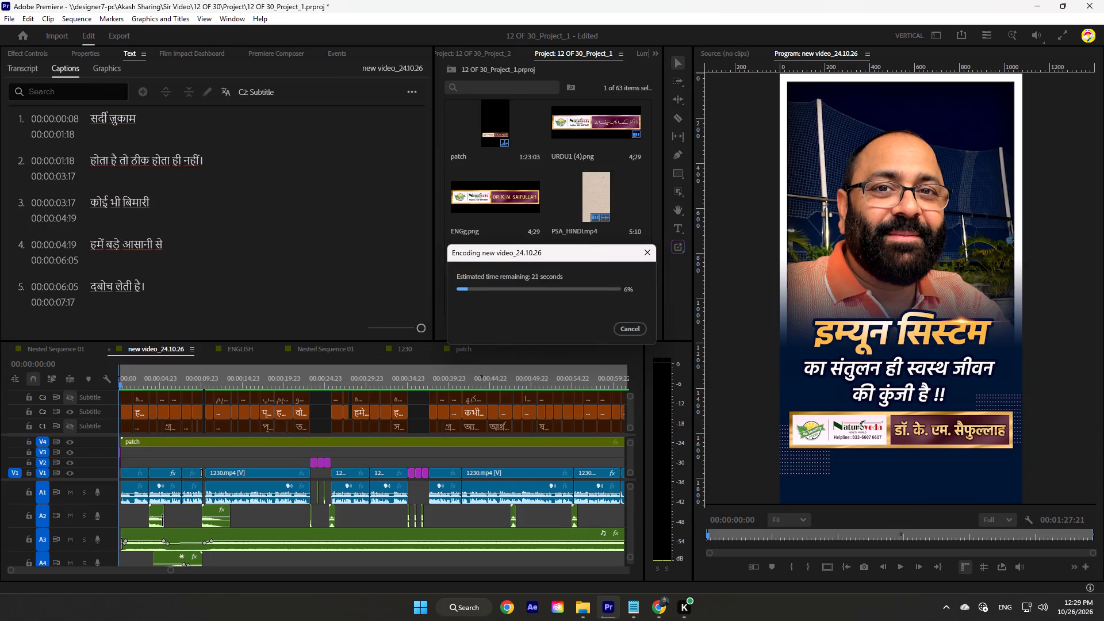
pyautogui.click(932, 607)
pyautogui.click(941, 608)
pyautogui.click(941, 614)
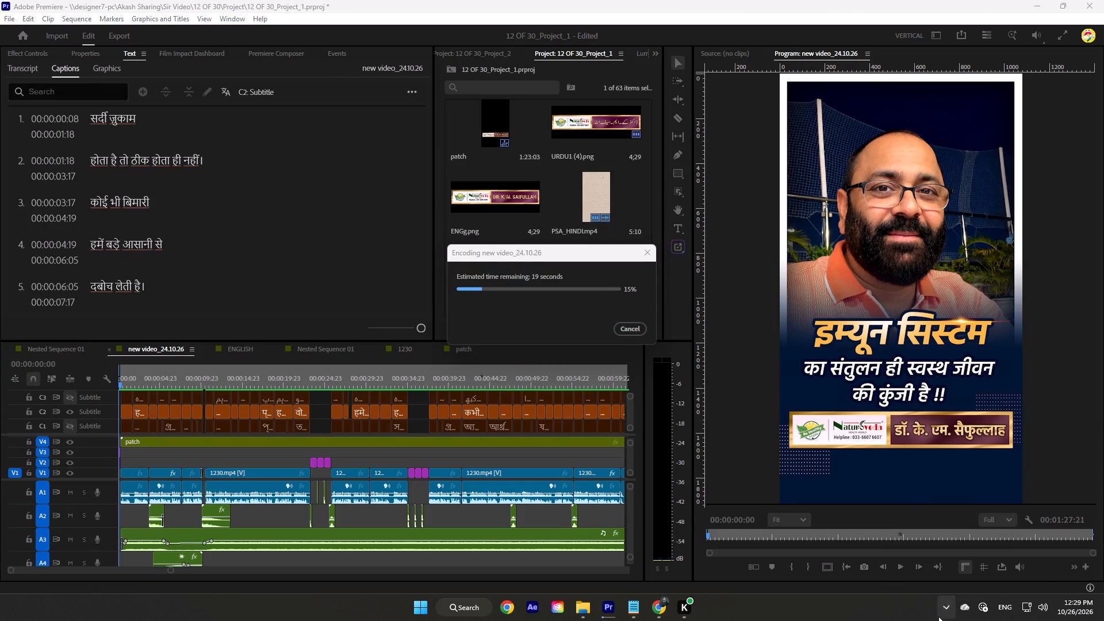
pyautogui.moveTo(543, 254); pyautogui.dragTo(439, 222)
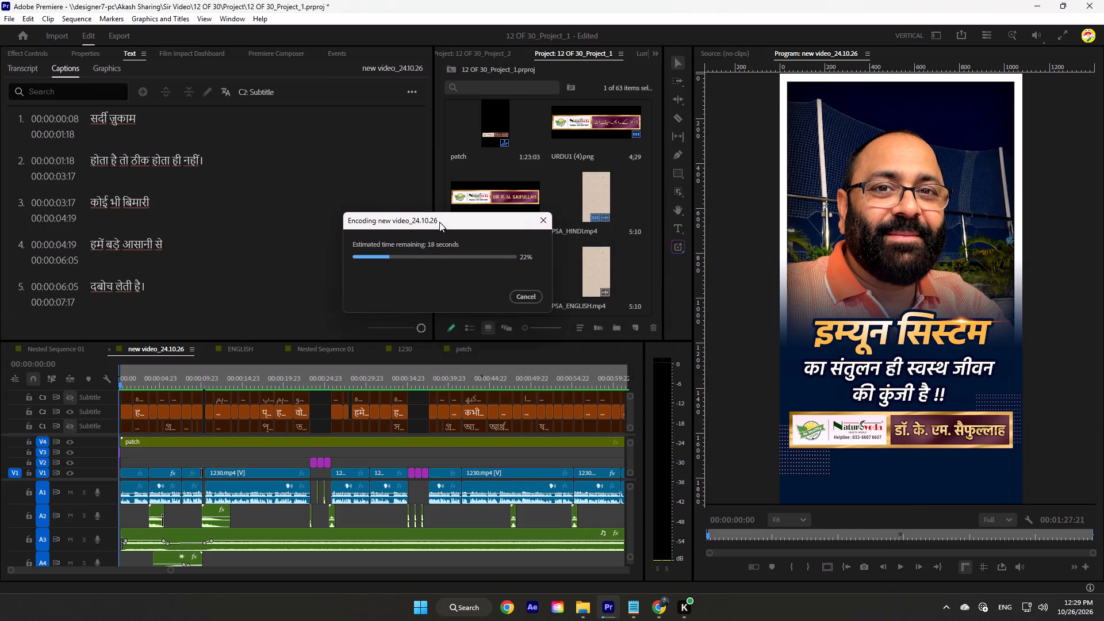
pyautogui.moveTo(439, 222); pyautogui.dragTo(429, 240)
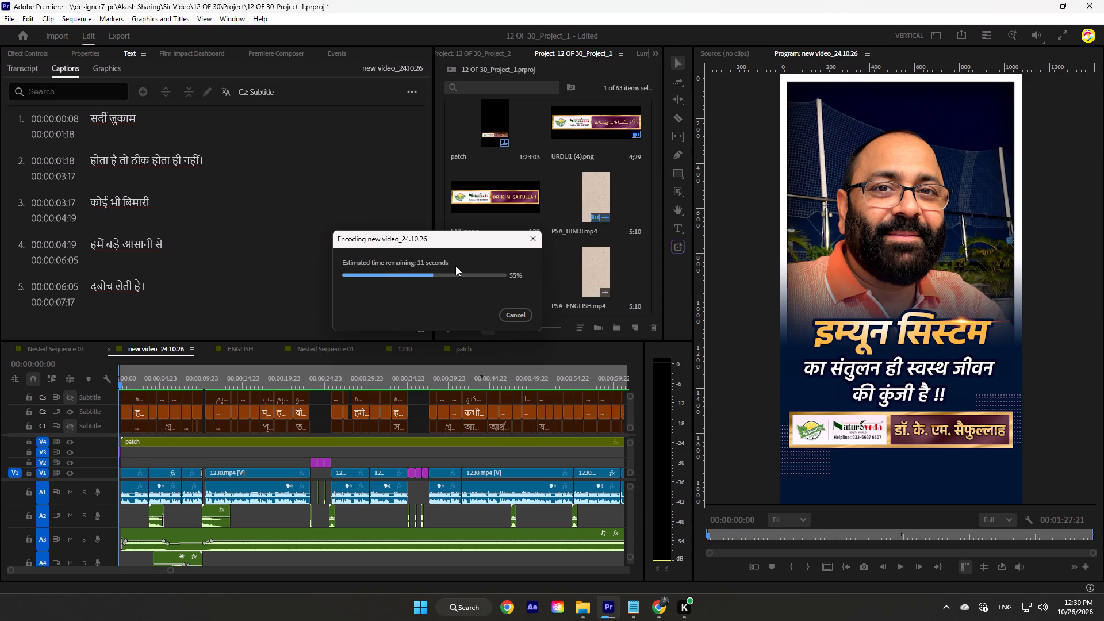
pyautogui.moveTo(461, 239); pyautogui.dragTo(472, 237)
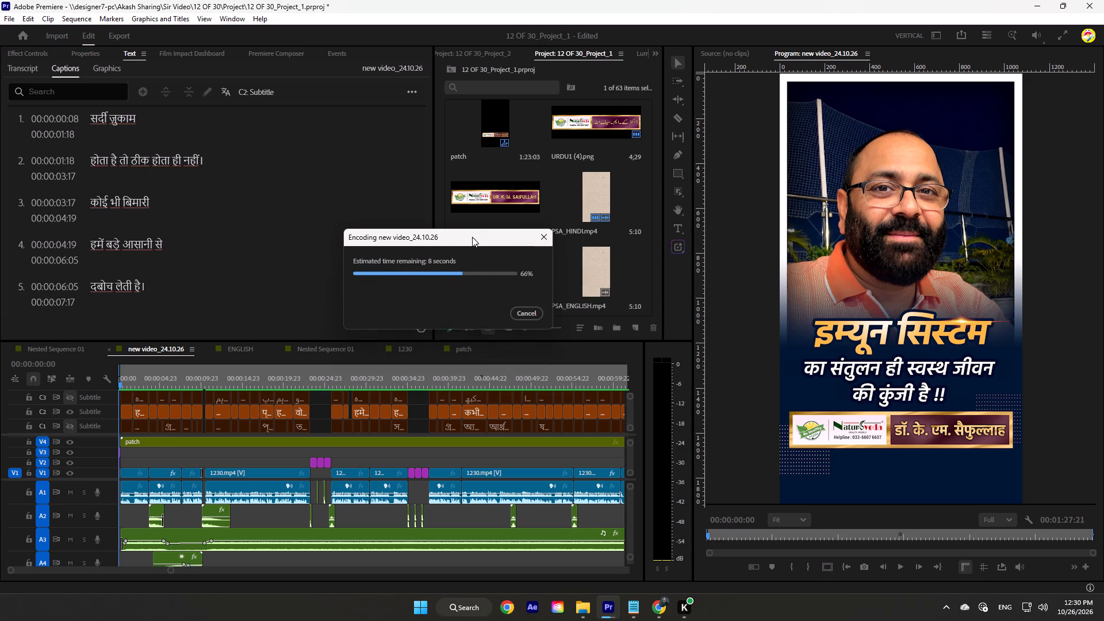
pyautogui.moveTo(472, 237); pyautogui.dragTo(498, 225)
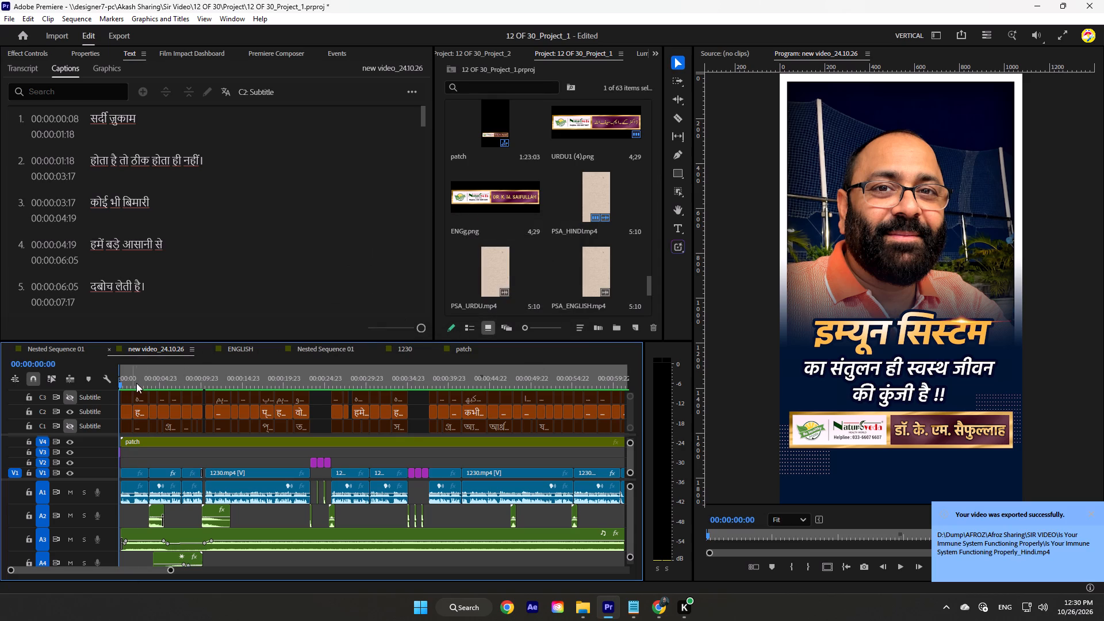
# Switch the visible captions from Hindi track C2 to Urdu track C3.
pyautogui.moveTo(136, 383); pyautogui.dragTo(94, 400)
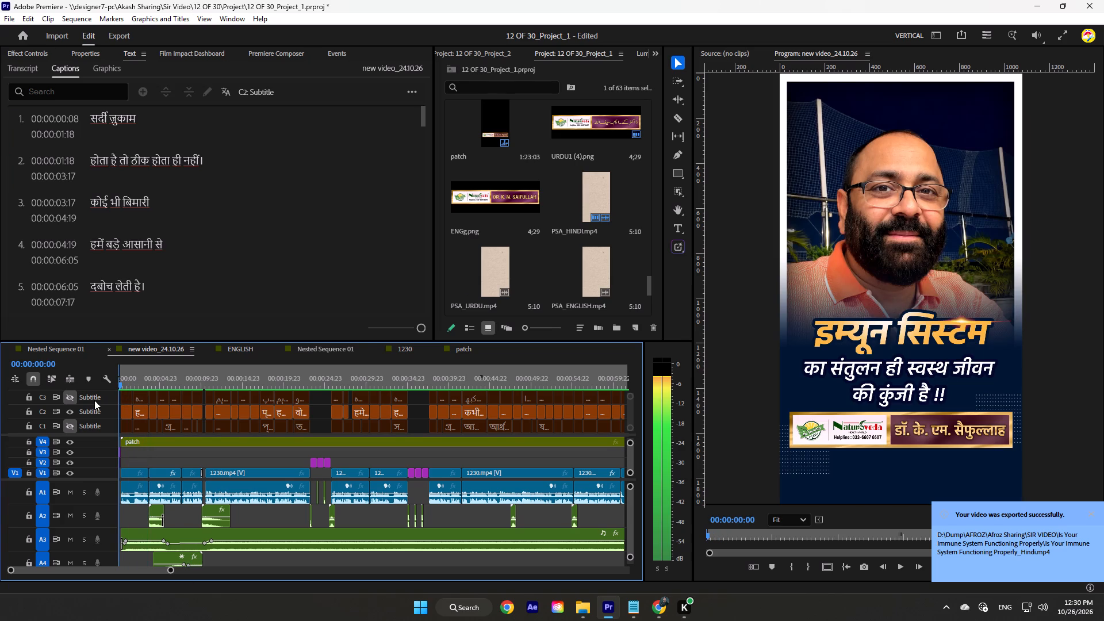
pyautogui.moveTo(94, 400); pyautogui.dragTo(235, 396)
pyautogui.click(73, 412)
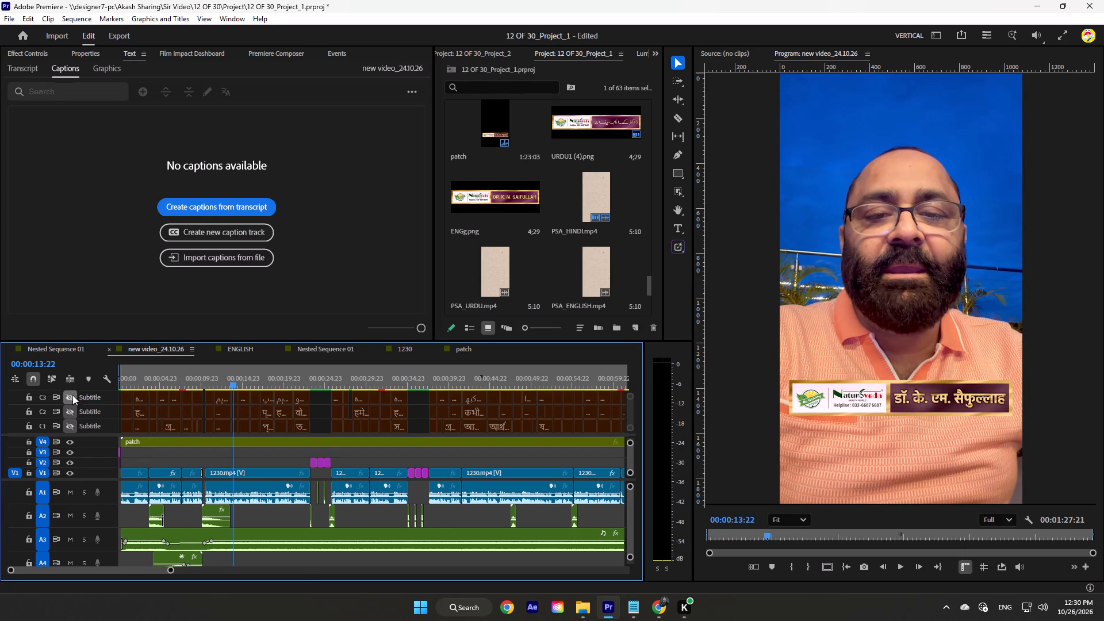
pyautogui.click(71, 396)
# Replace the Hindi end card at the end of track V1 with PSA_URDU.mp4, leaving the clip's effects intact.
pyautogui.scroll(-20, 403, 412)
pyautogui.click(480, 382)
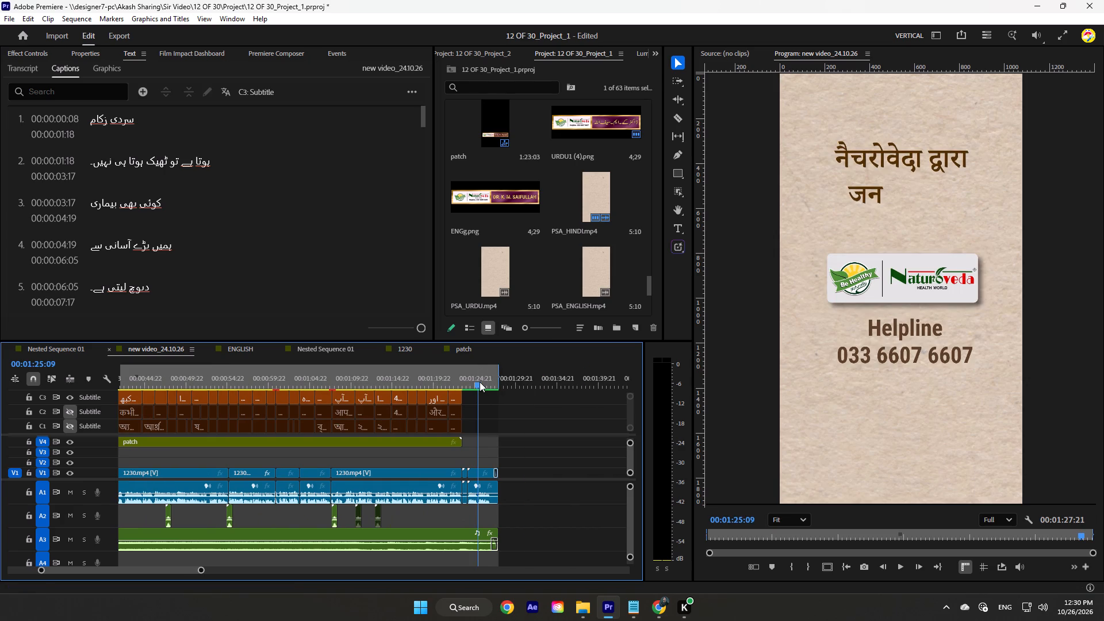
pyautogui.moveTo(530, 441); pyautogui.dragTo(493, 494)
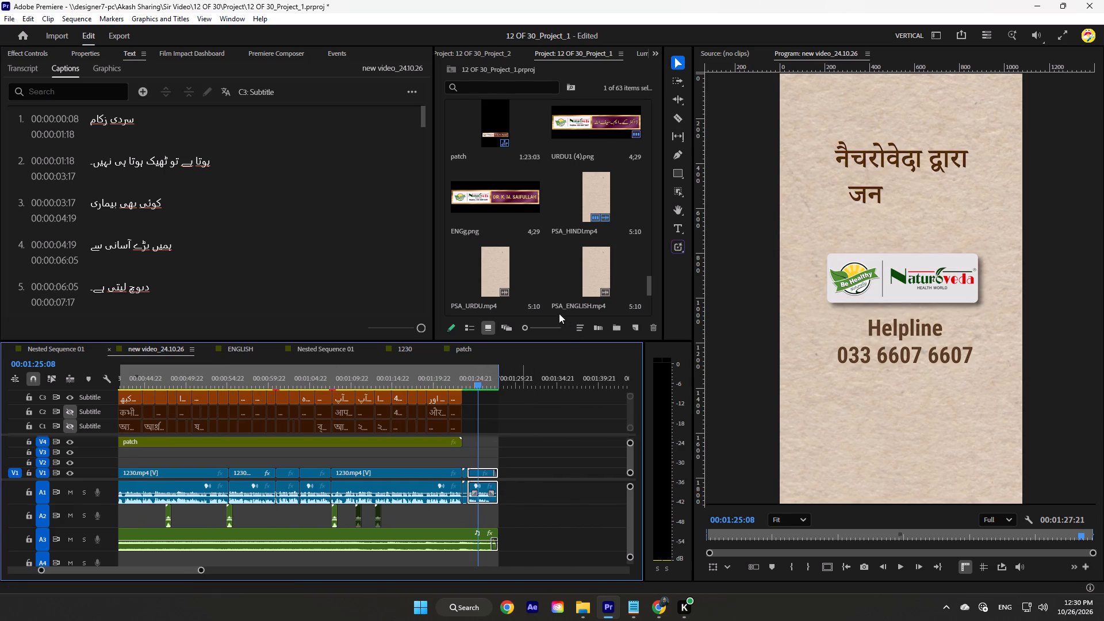
pyautogui.moveTo(493, 274); pyautogui.dragTo(486, 471)
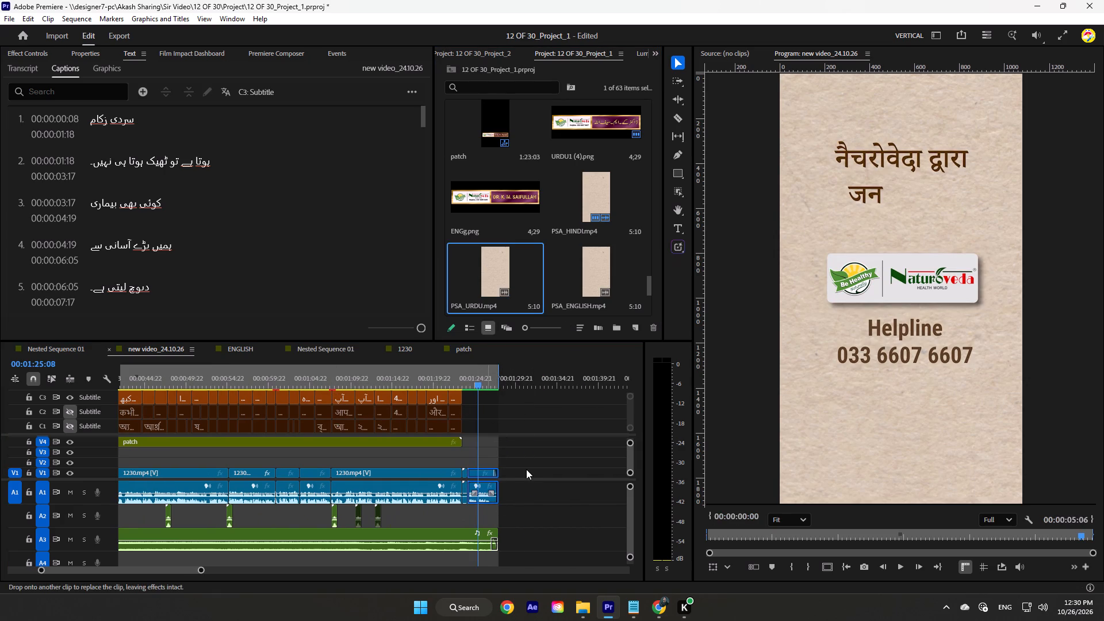
pyautogui.click(532, 469)
# Extend the PSA_URDU end card and the A3 music to about 00:01:28:14 and move the sequence's Out point to that end.
pyautogui.moveTo(509, 442); pyautogui.dragTo(491, 530)
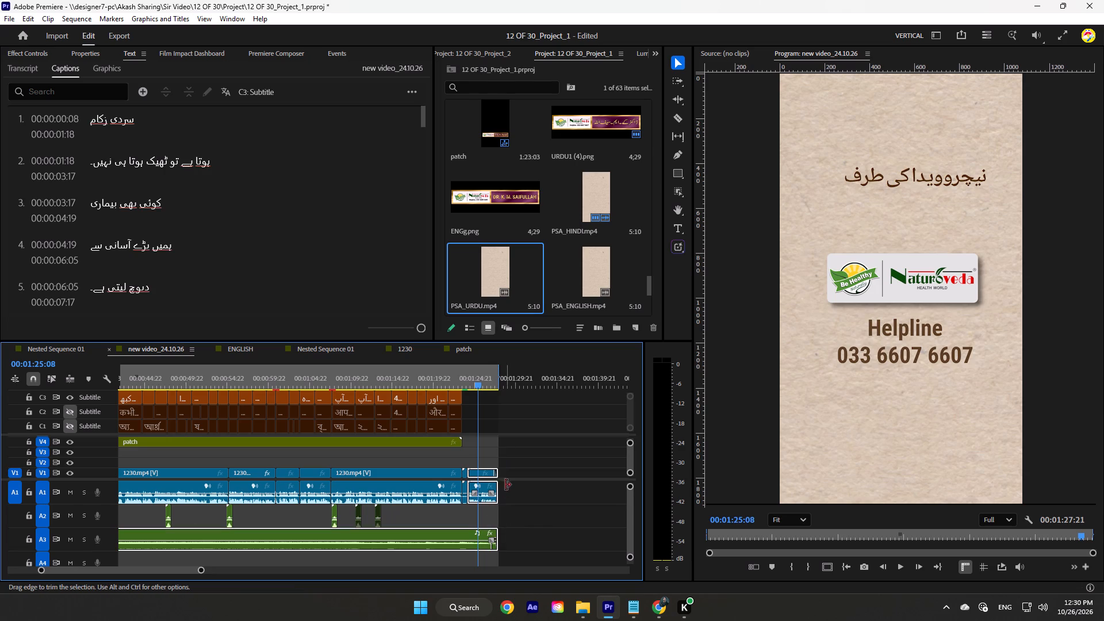
pyautogui.moveTo(501, 472); pyautogui.dragTo(507, 473)
pyautogui.click(549, 480)
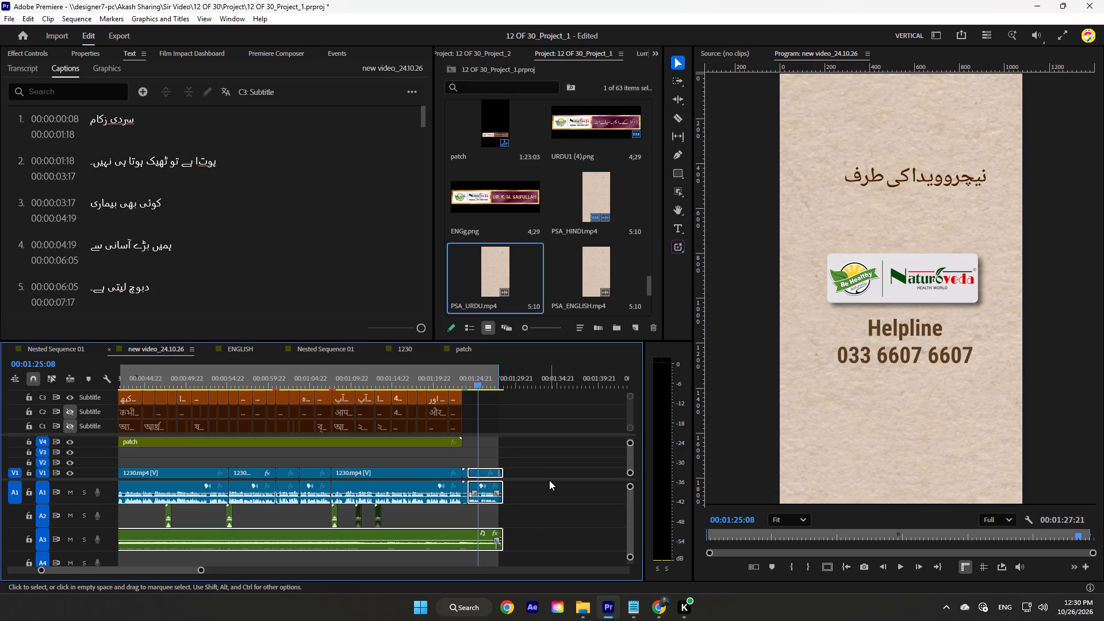
pyautogui.press('=')
pyautogui.press('=')
pyautogui.press('=')
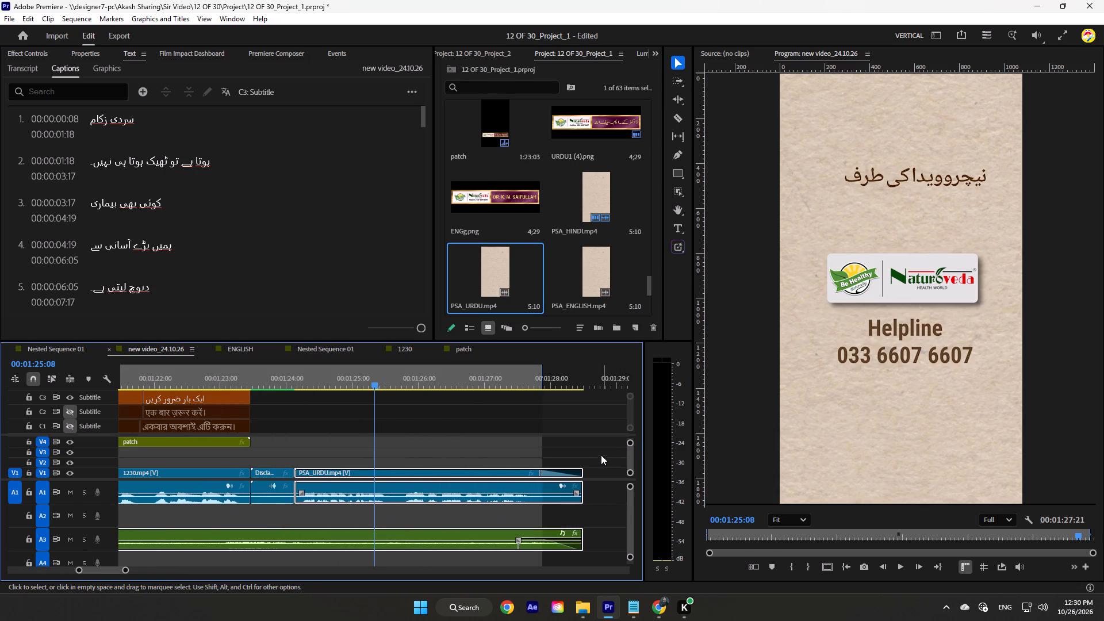
pyautogui.moveTo(586, 473); pyautogui.dragTo(592, 473)
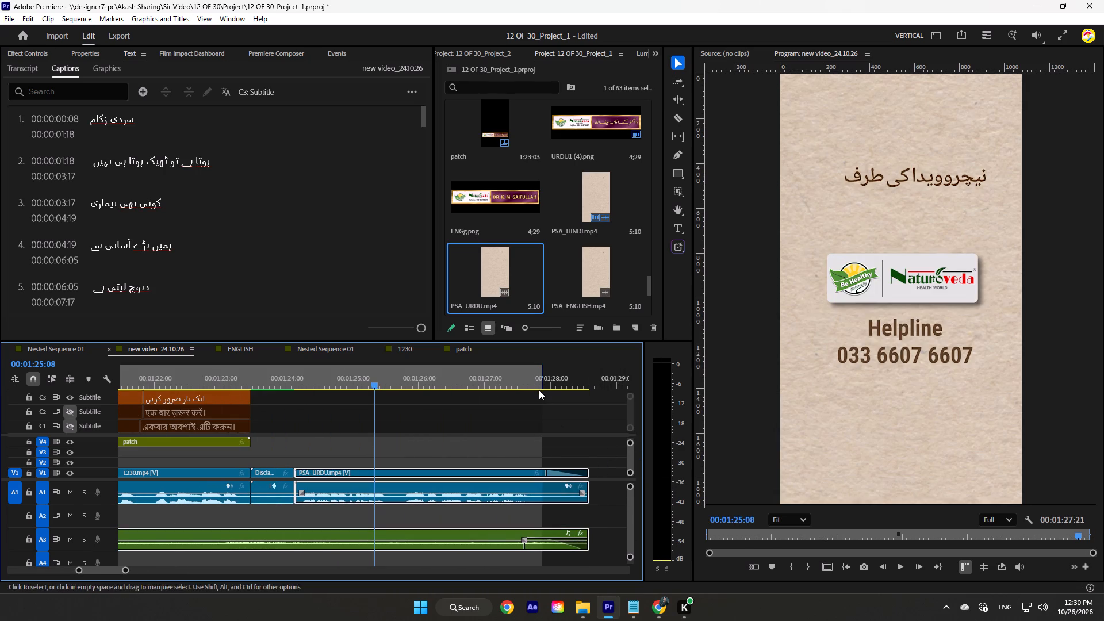
pyautogui.moveTo(542, 378); pyautogui.dragTo(593, 385)
pyautogui.click(568, 394)
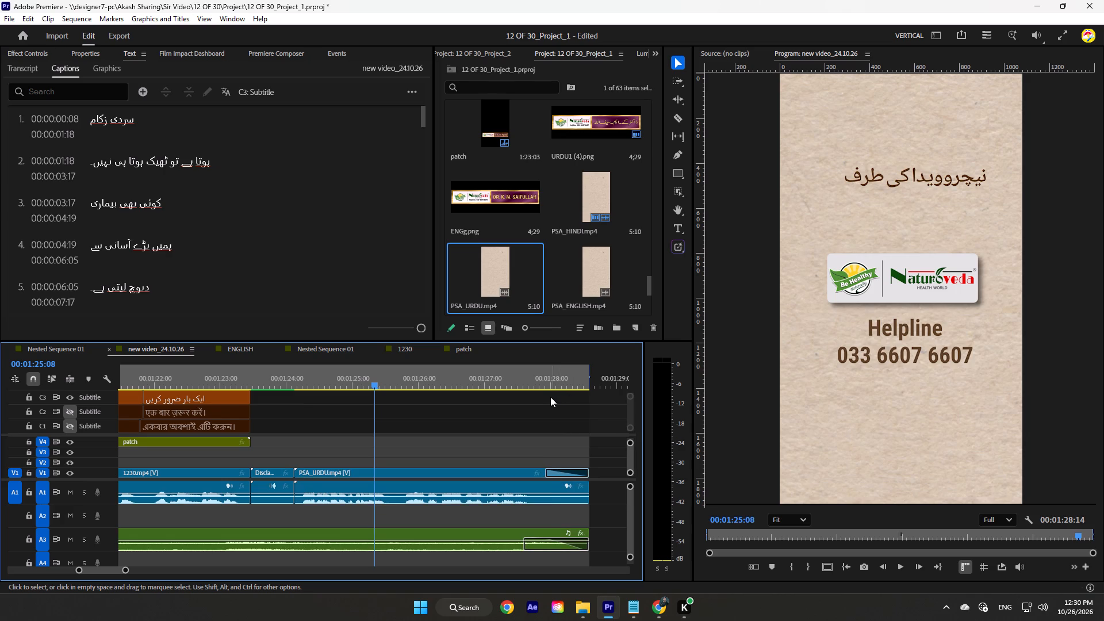
# Scrub through the Urdu end card, from about 00:01:25:03 to the sequence end and back to 00:01:26:20, to check its text and closing fade.
pyautogui.press('-')
pyautogui.press('-')
pyautogui.press('-')
pyautogui.moveTo(363, 373); pyautogui.dragTo(376, 375)
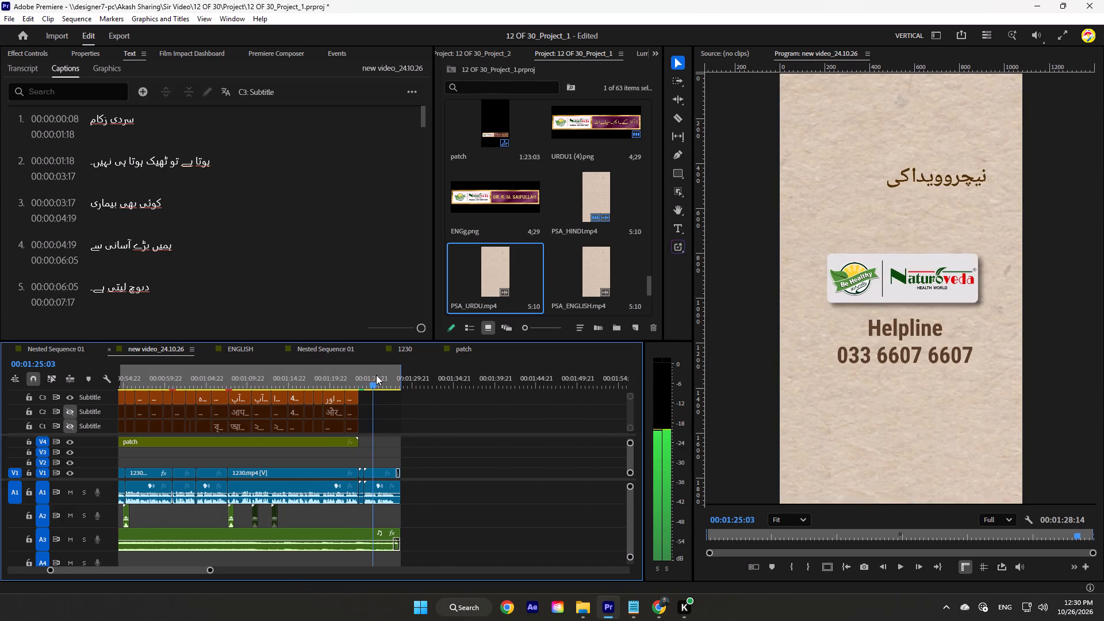
pyautogui.moveTo(376, 375); pyautogui.dragTo(400, 373)
pyautogui.write('===')
pyautogui.moveTo(365, 378); pyautogui.dragTo(282, 388)
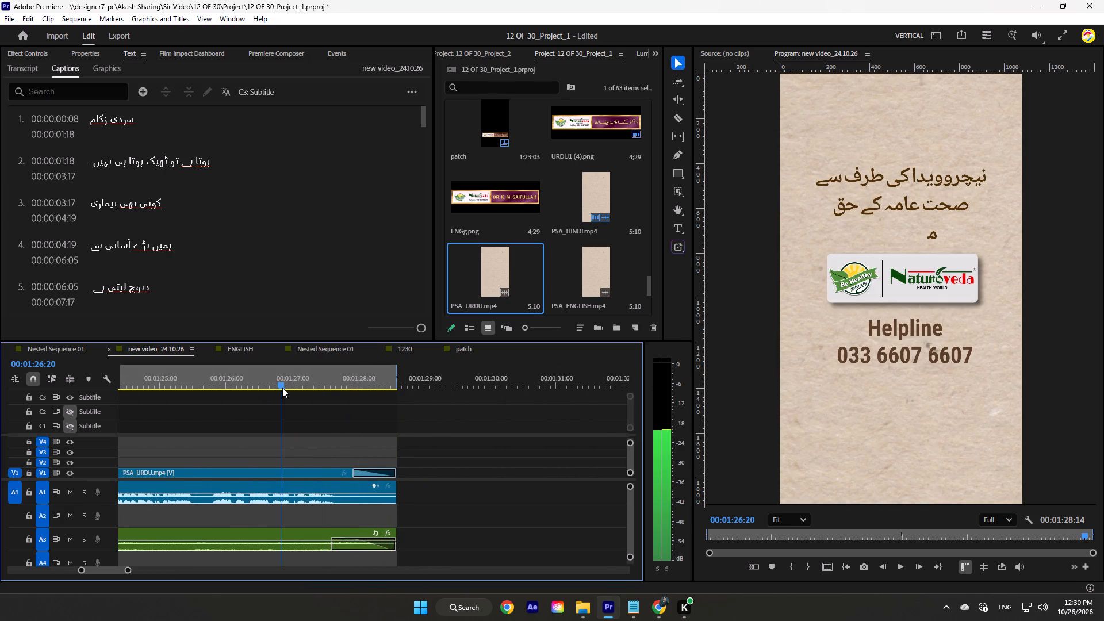
pyautogui.write('--')
pyautogui.click(441, 420)
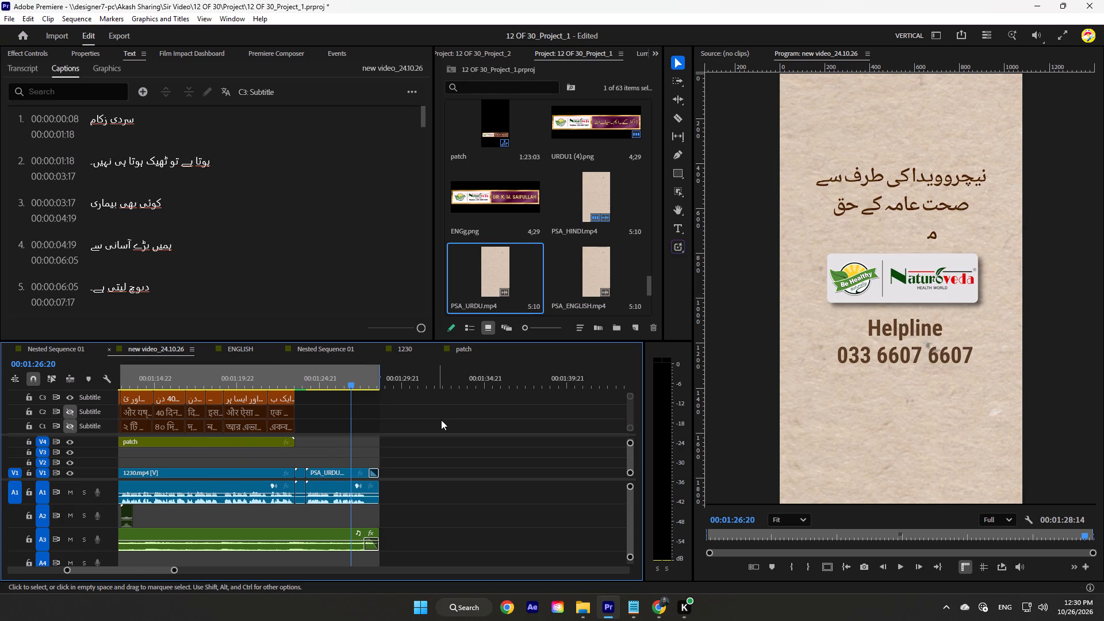